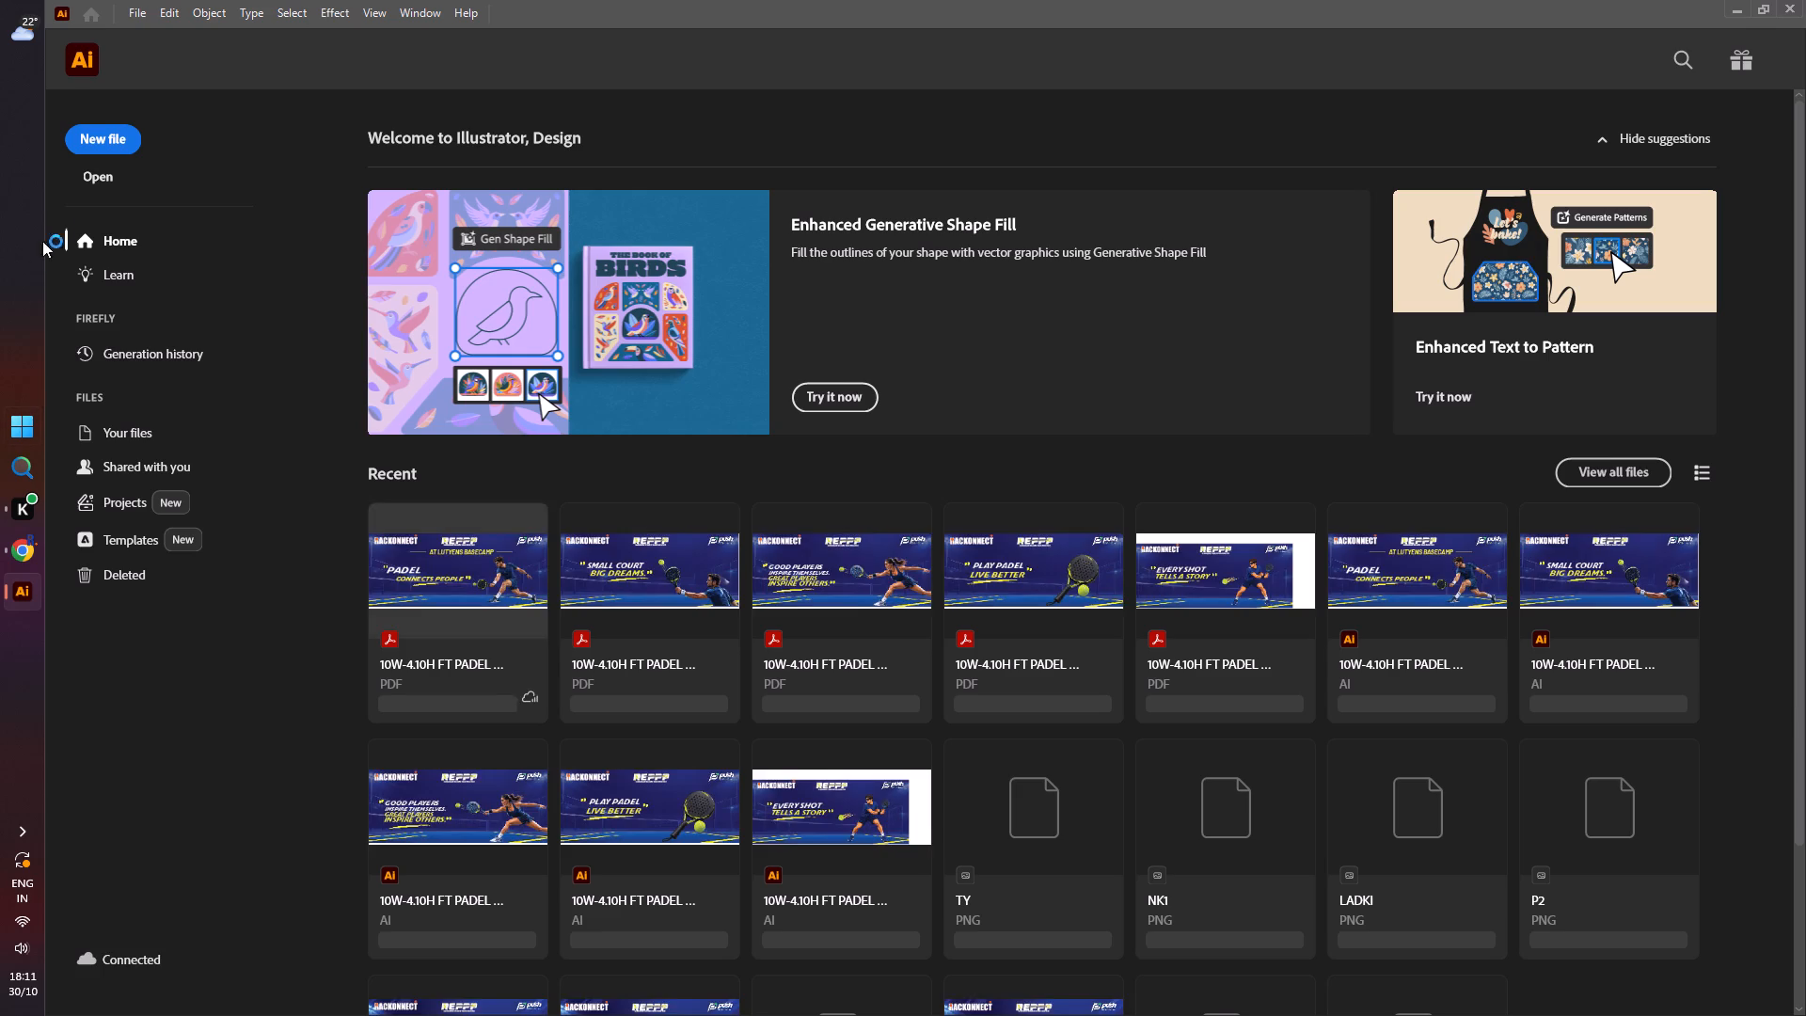
Start setting up a new blank document from the home screen.
{"action": "left_click", "coordinate": [101, 126]}
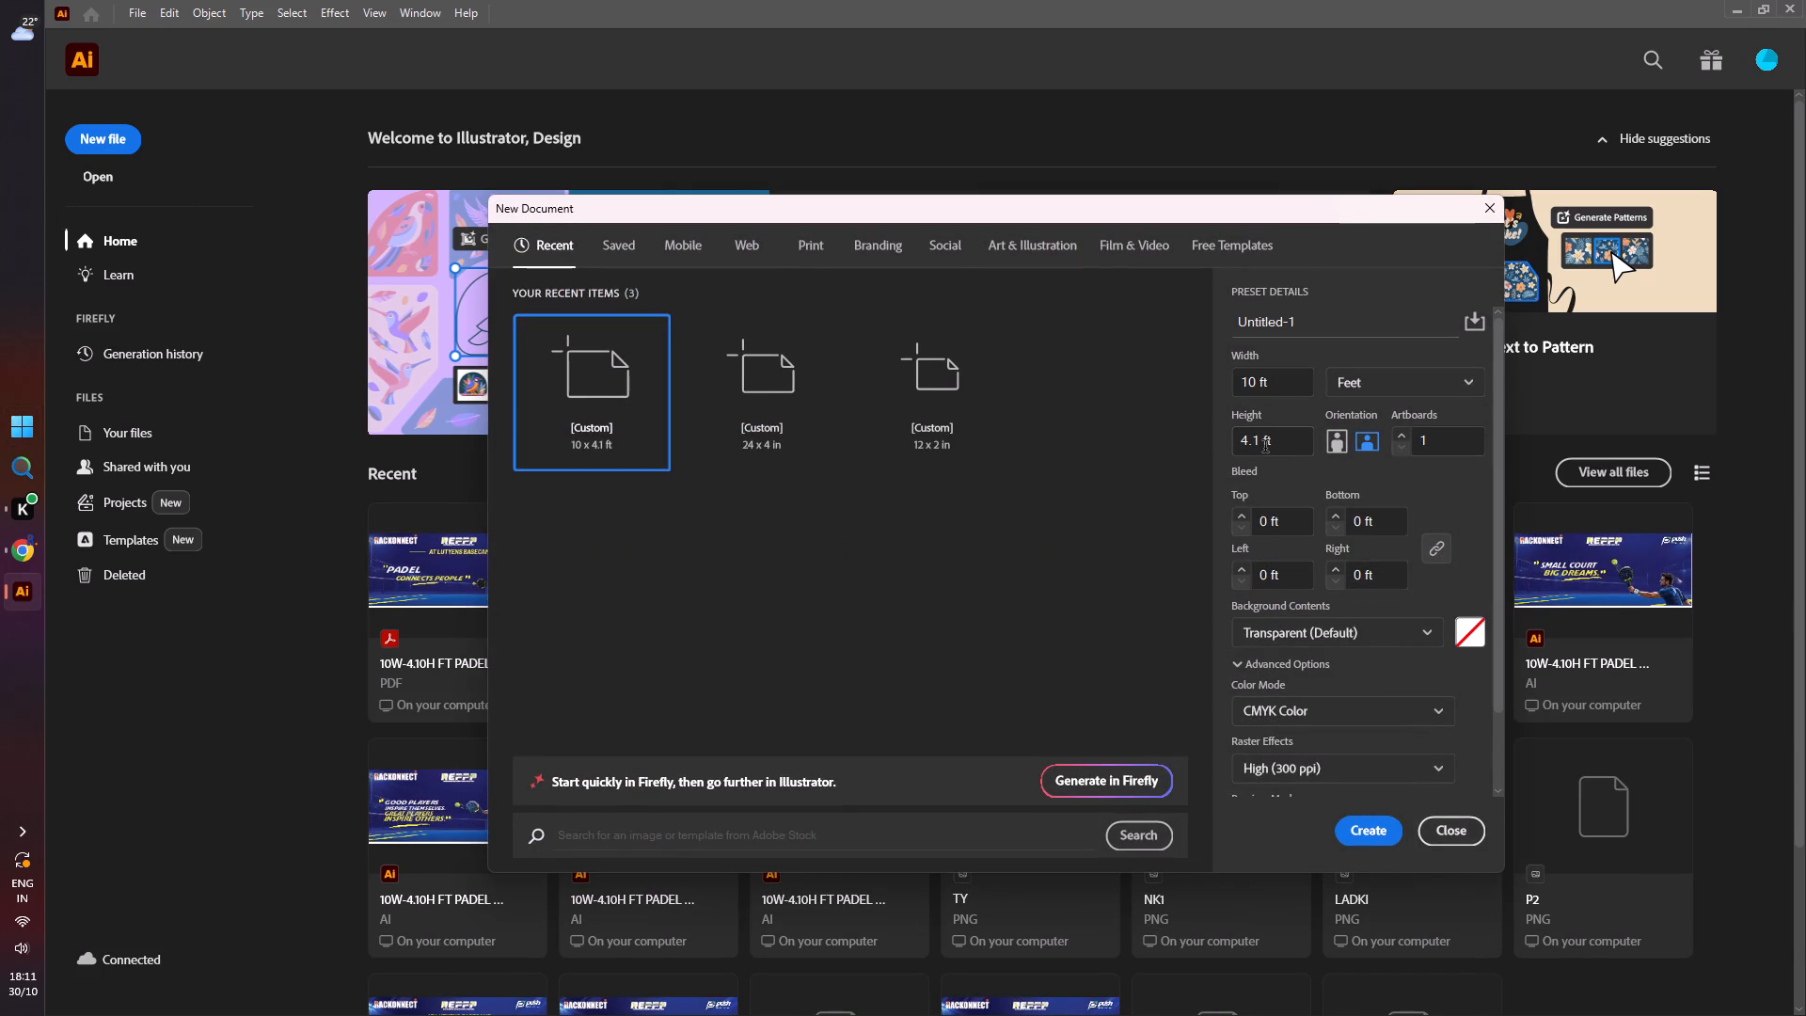
Create a new landscape CMYK document 10 ft wide and 4.10 ft high with one artboard.
{"action": "left_click", "coordinate": [1262, 445]}
{"action": "left_click", "coordinate": [1259, 445]}
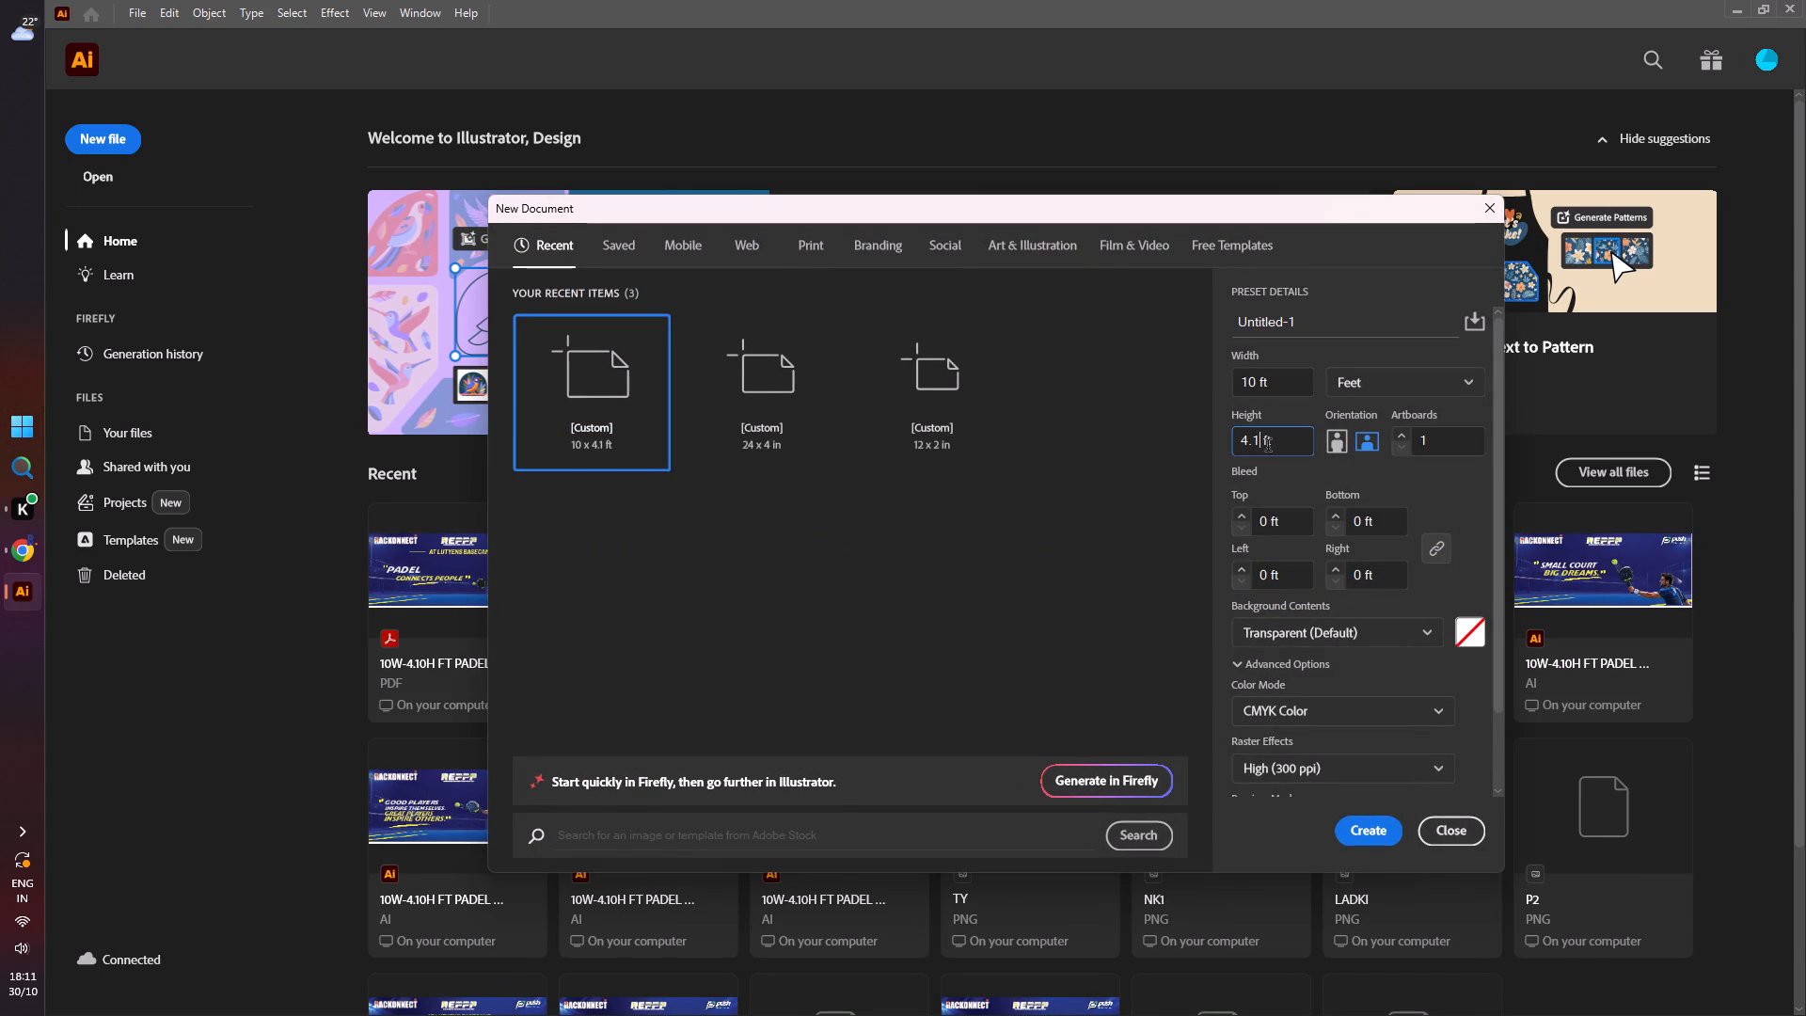
{"action": "left_click", "coordinate": [1258, 443]}
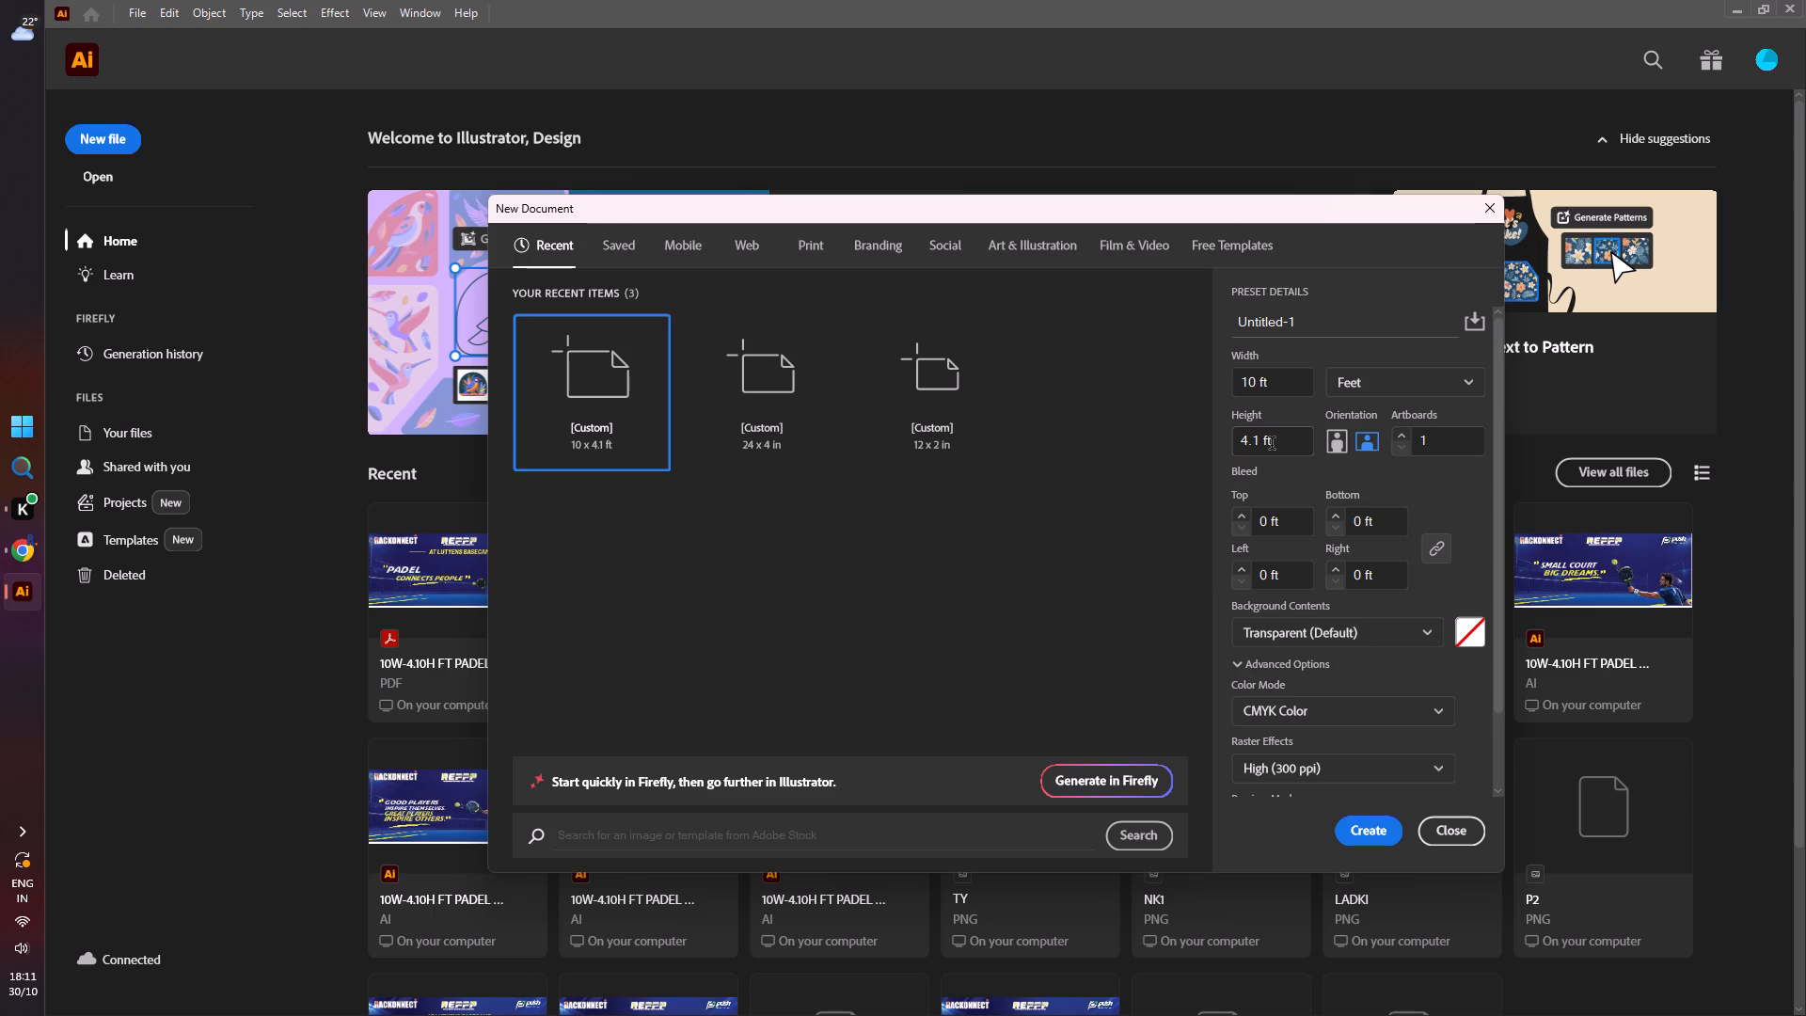
{"action": "left_click", "coordinate": [1259, 445]}
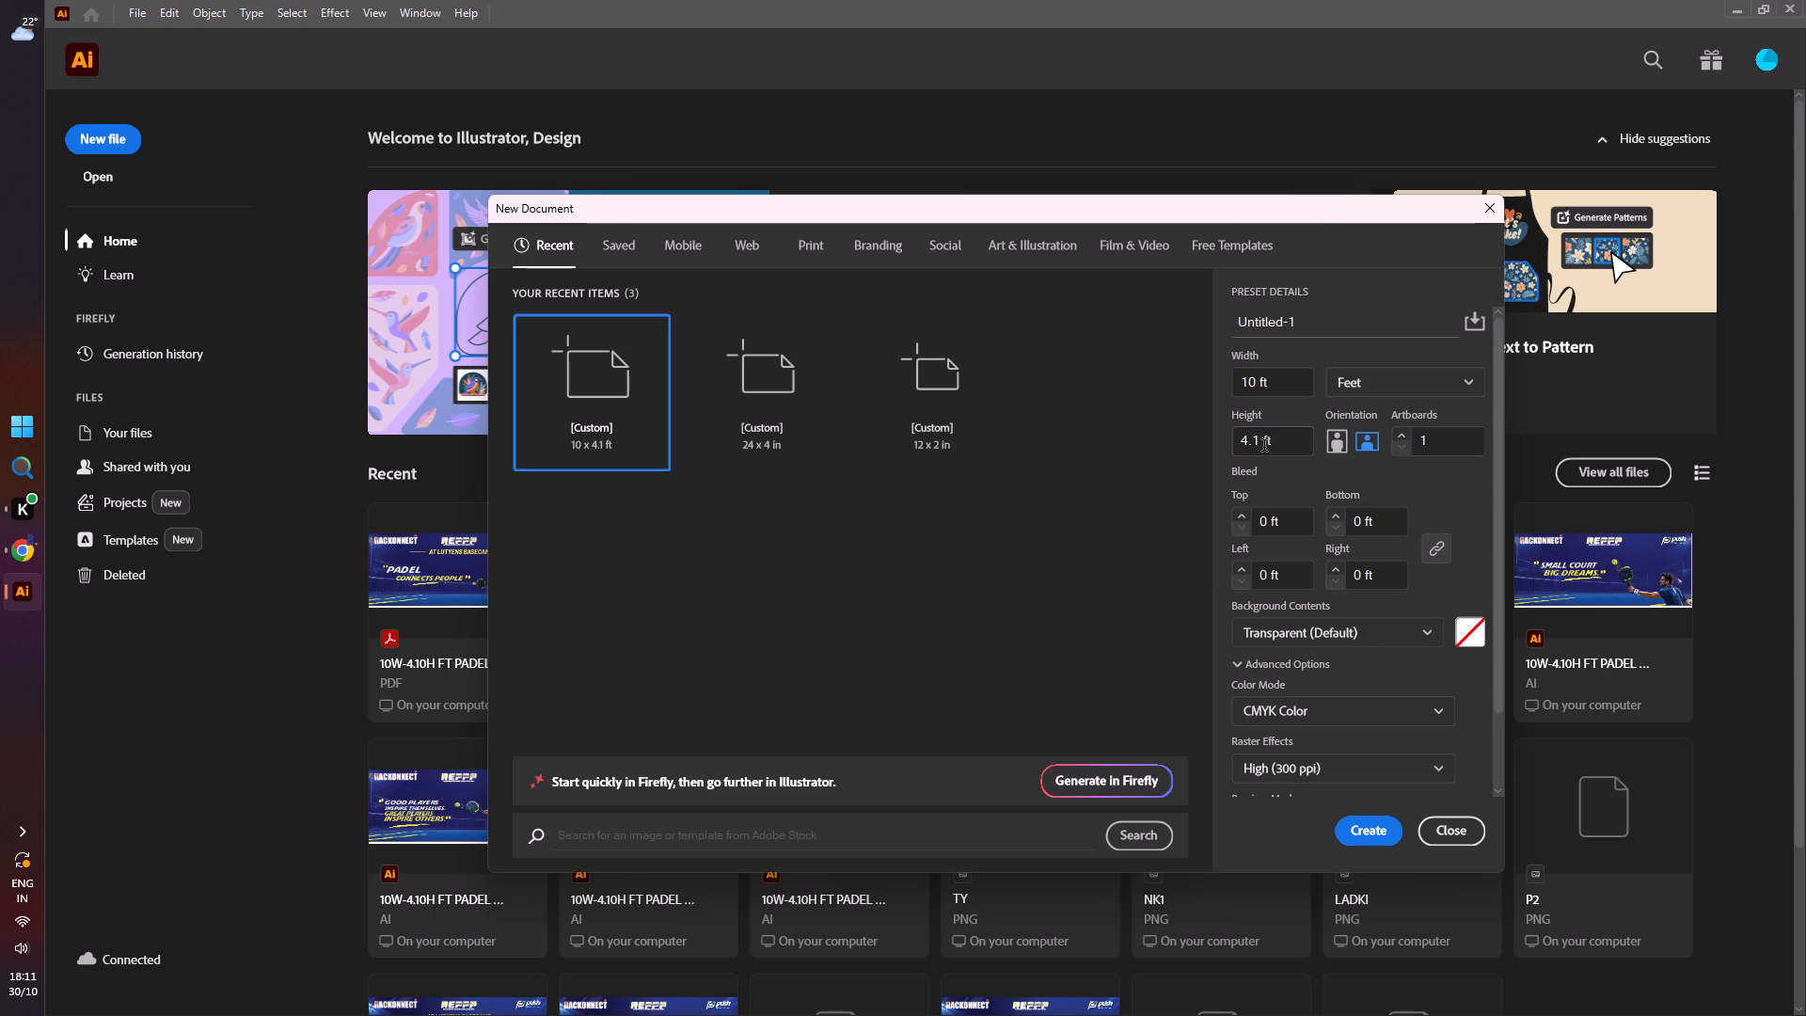
{"action": "left_click", "coordinate": [1264, 447]}
{"action": "key", "text": "0"}
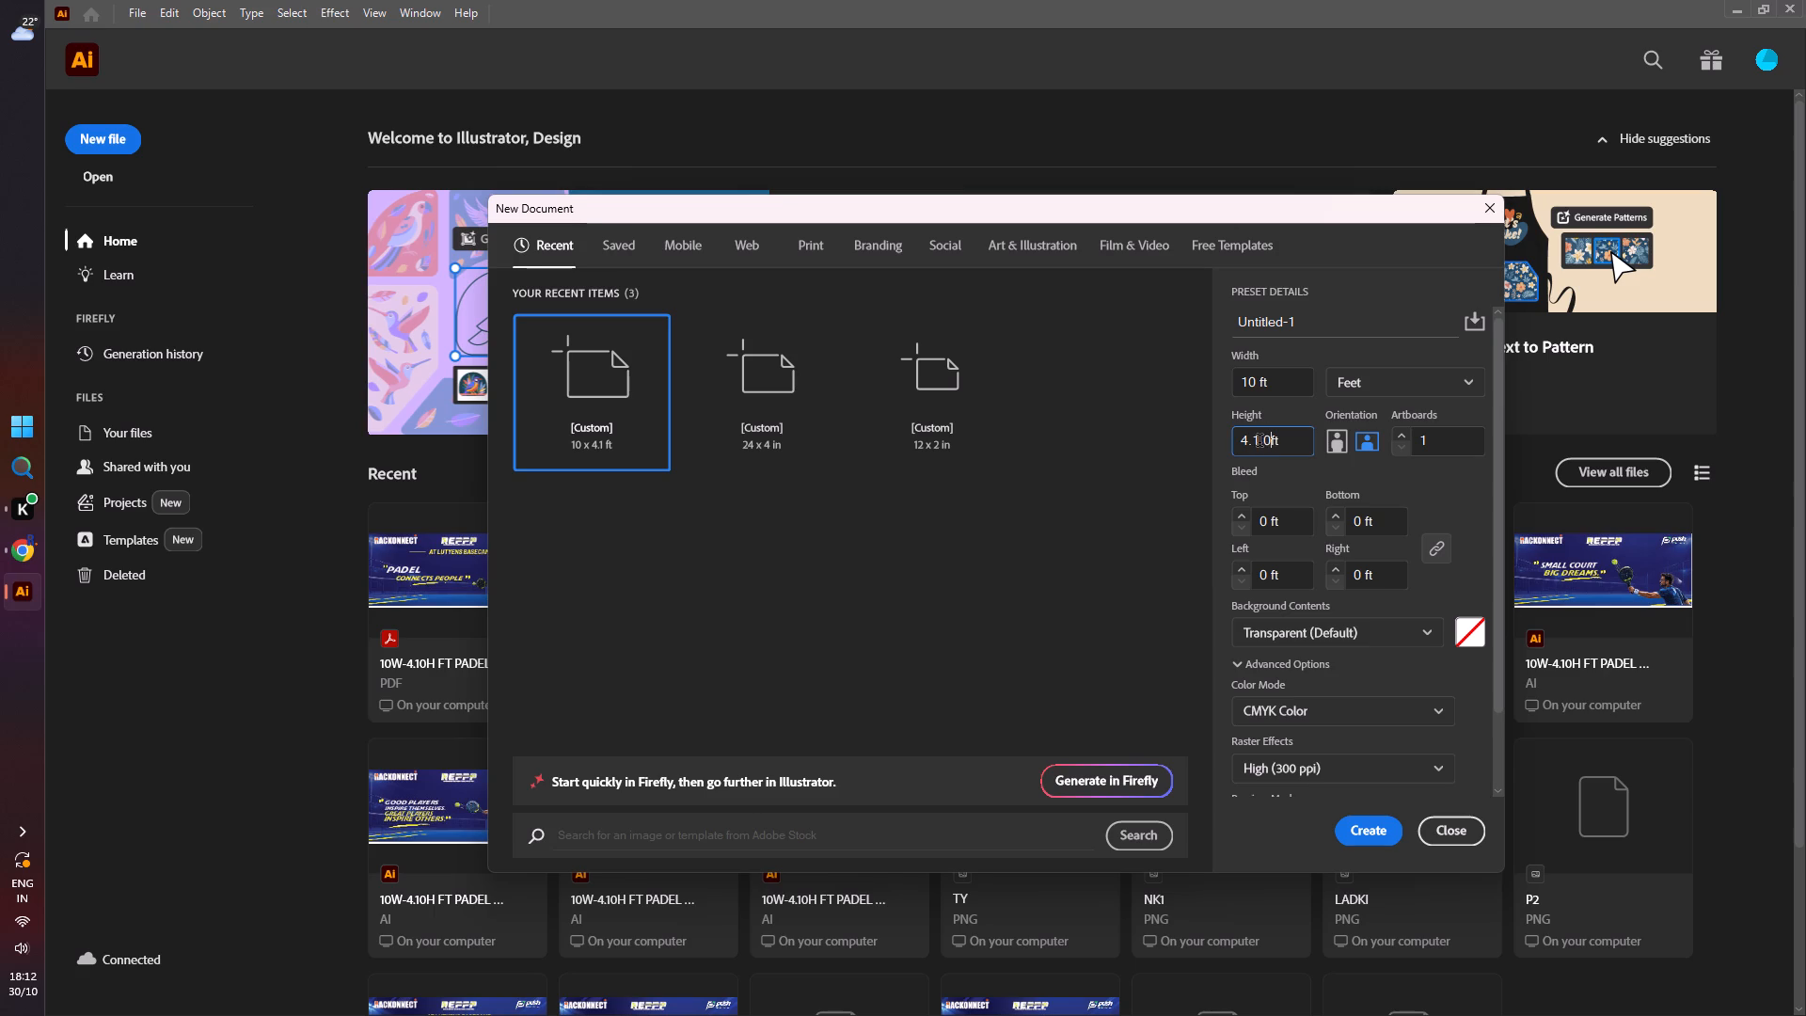
{"action": "left_click_drag", "start_coordinate": [1290, 448], "coordinate": [1237, 442]}
{"action": "left_click", "coordinate": [1276, 446]}
{"action": "left_click_drag", "start_coordinate": [1279, 446], "coordinate": [1239, 451]}
{"action": "type", "text": "4.10"}
{"action": "key", "text": "Return"}
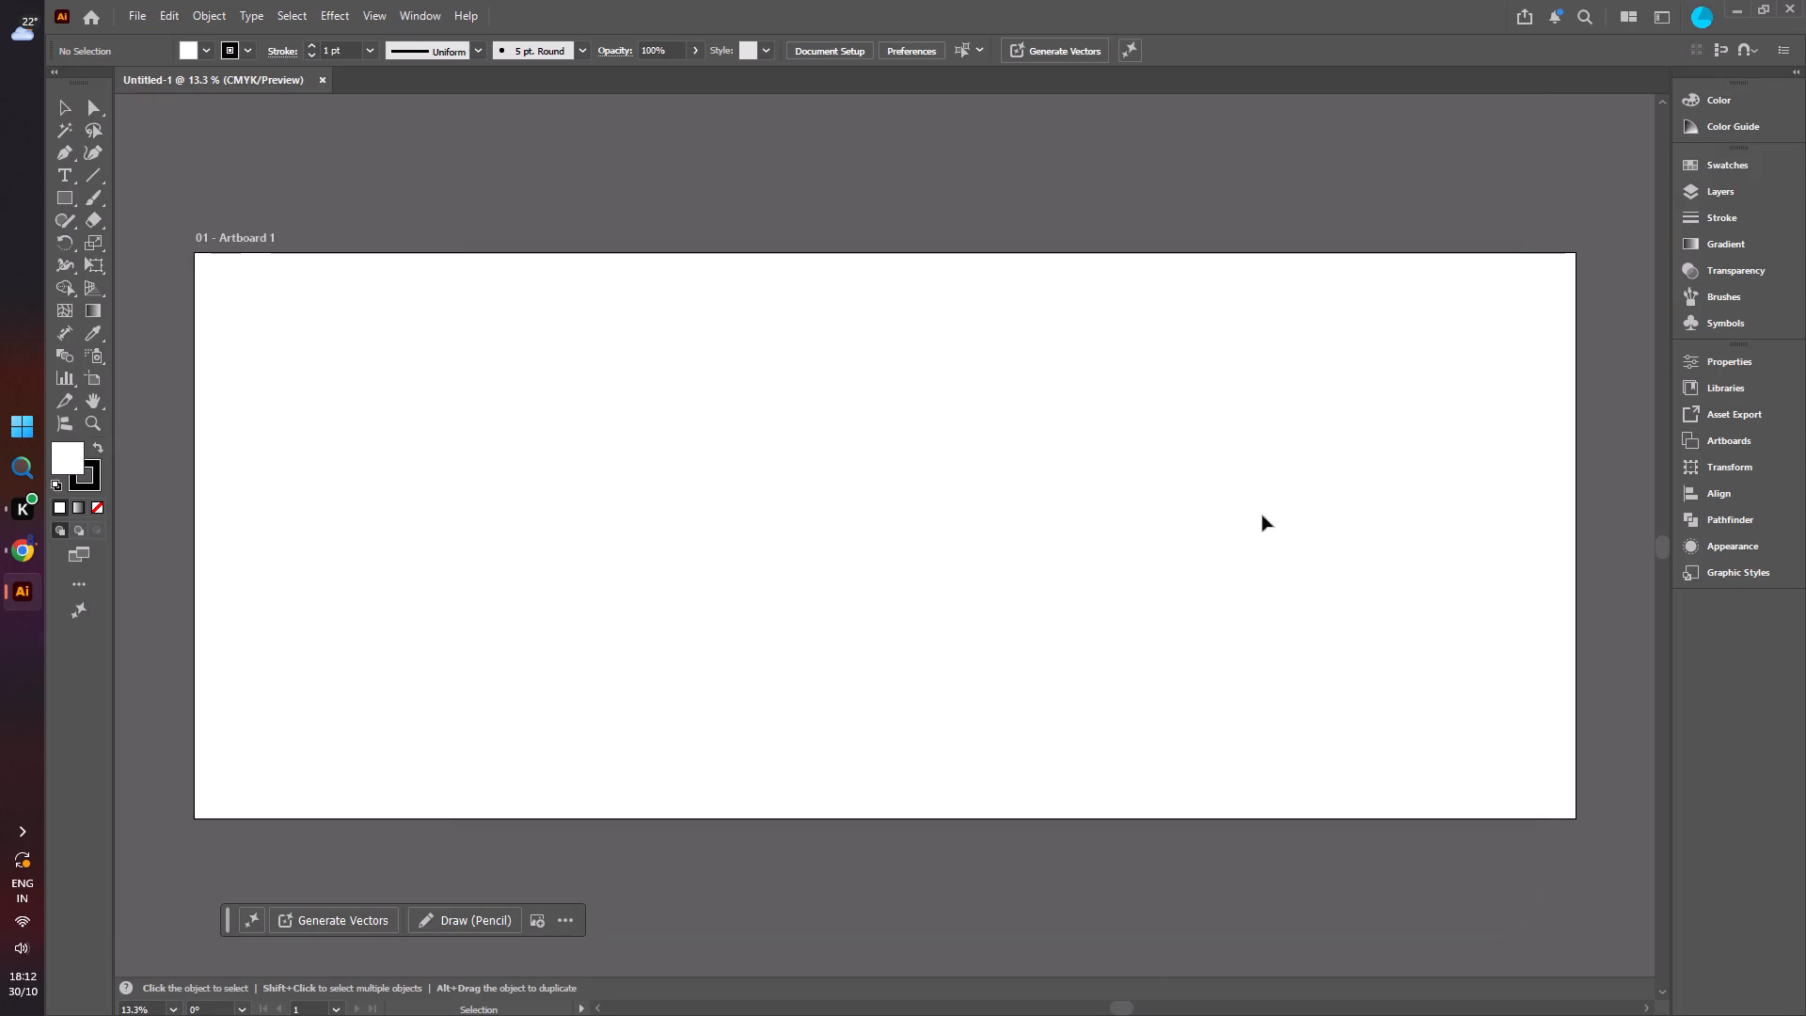
Check the artboard's width and height in artboard editing mode, and return to the Selection tool.
{"action": "left_click", "coordinate": [1347, 463]}
{"action": "left_click", "coordinate": [1703, 359]}
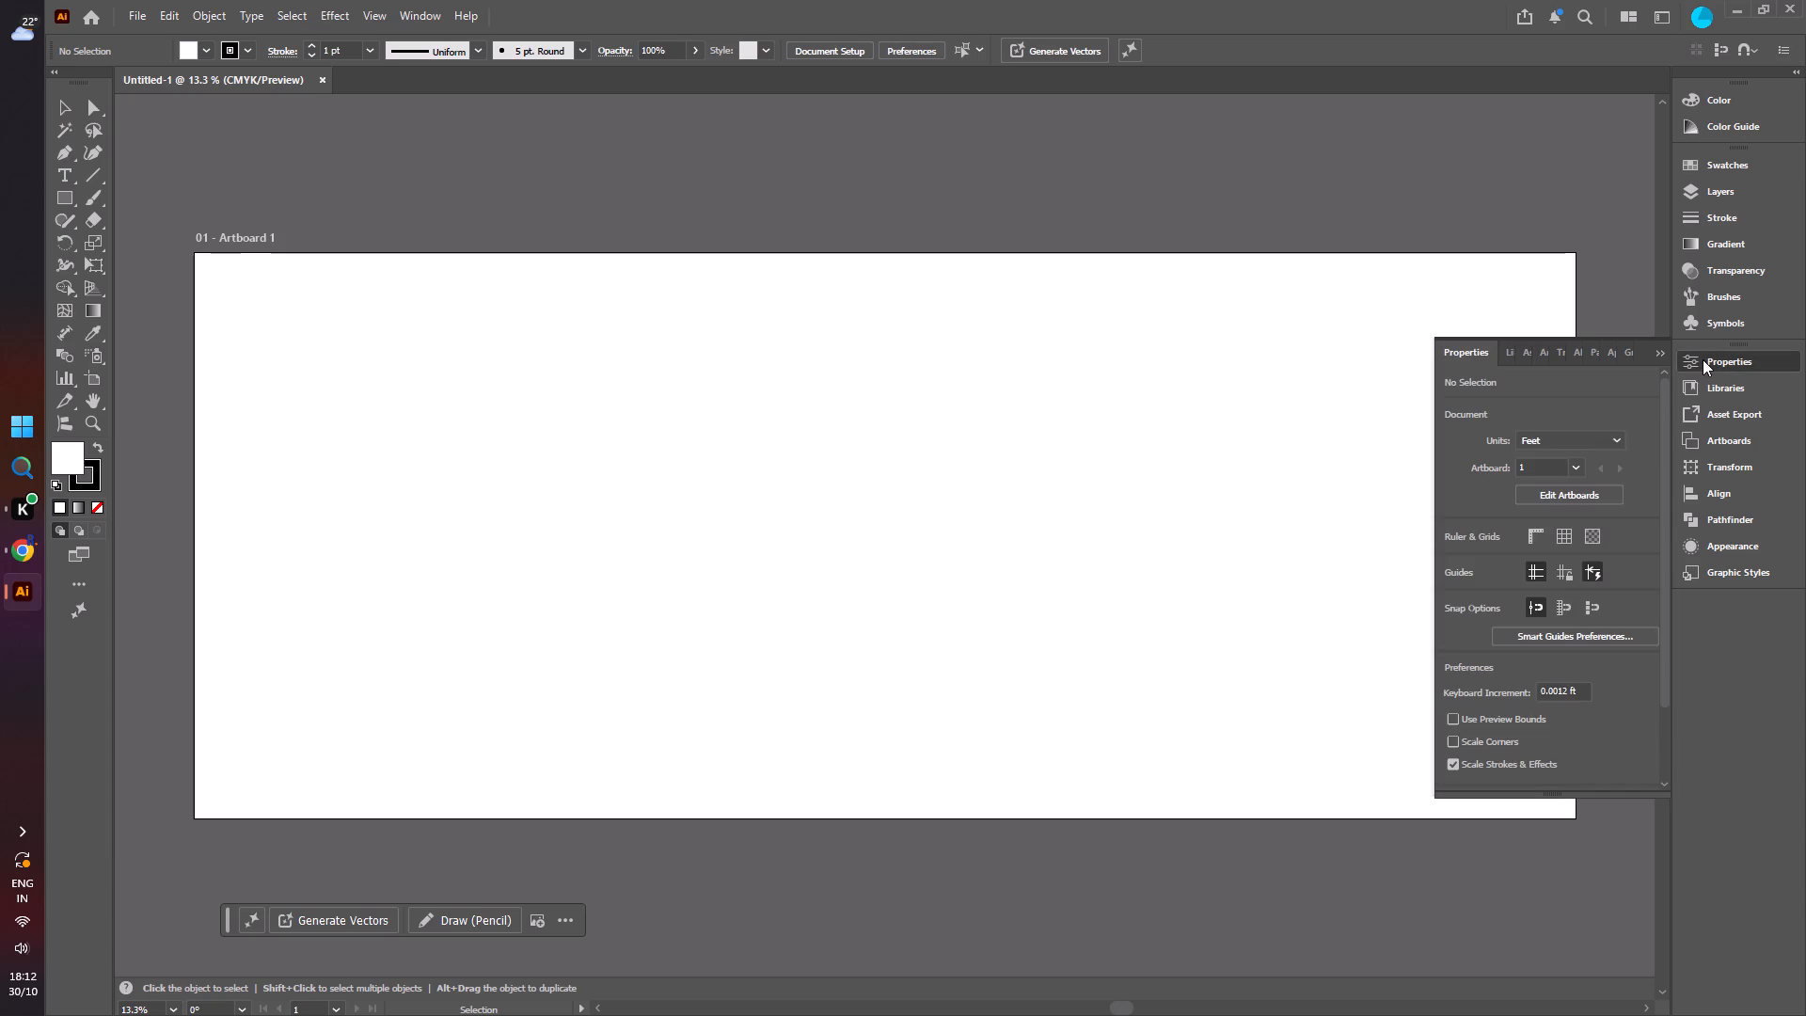
{"action": "left_click", "coordinate": [1575, 499]}
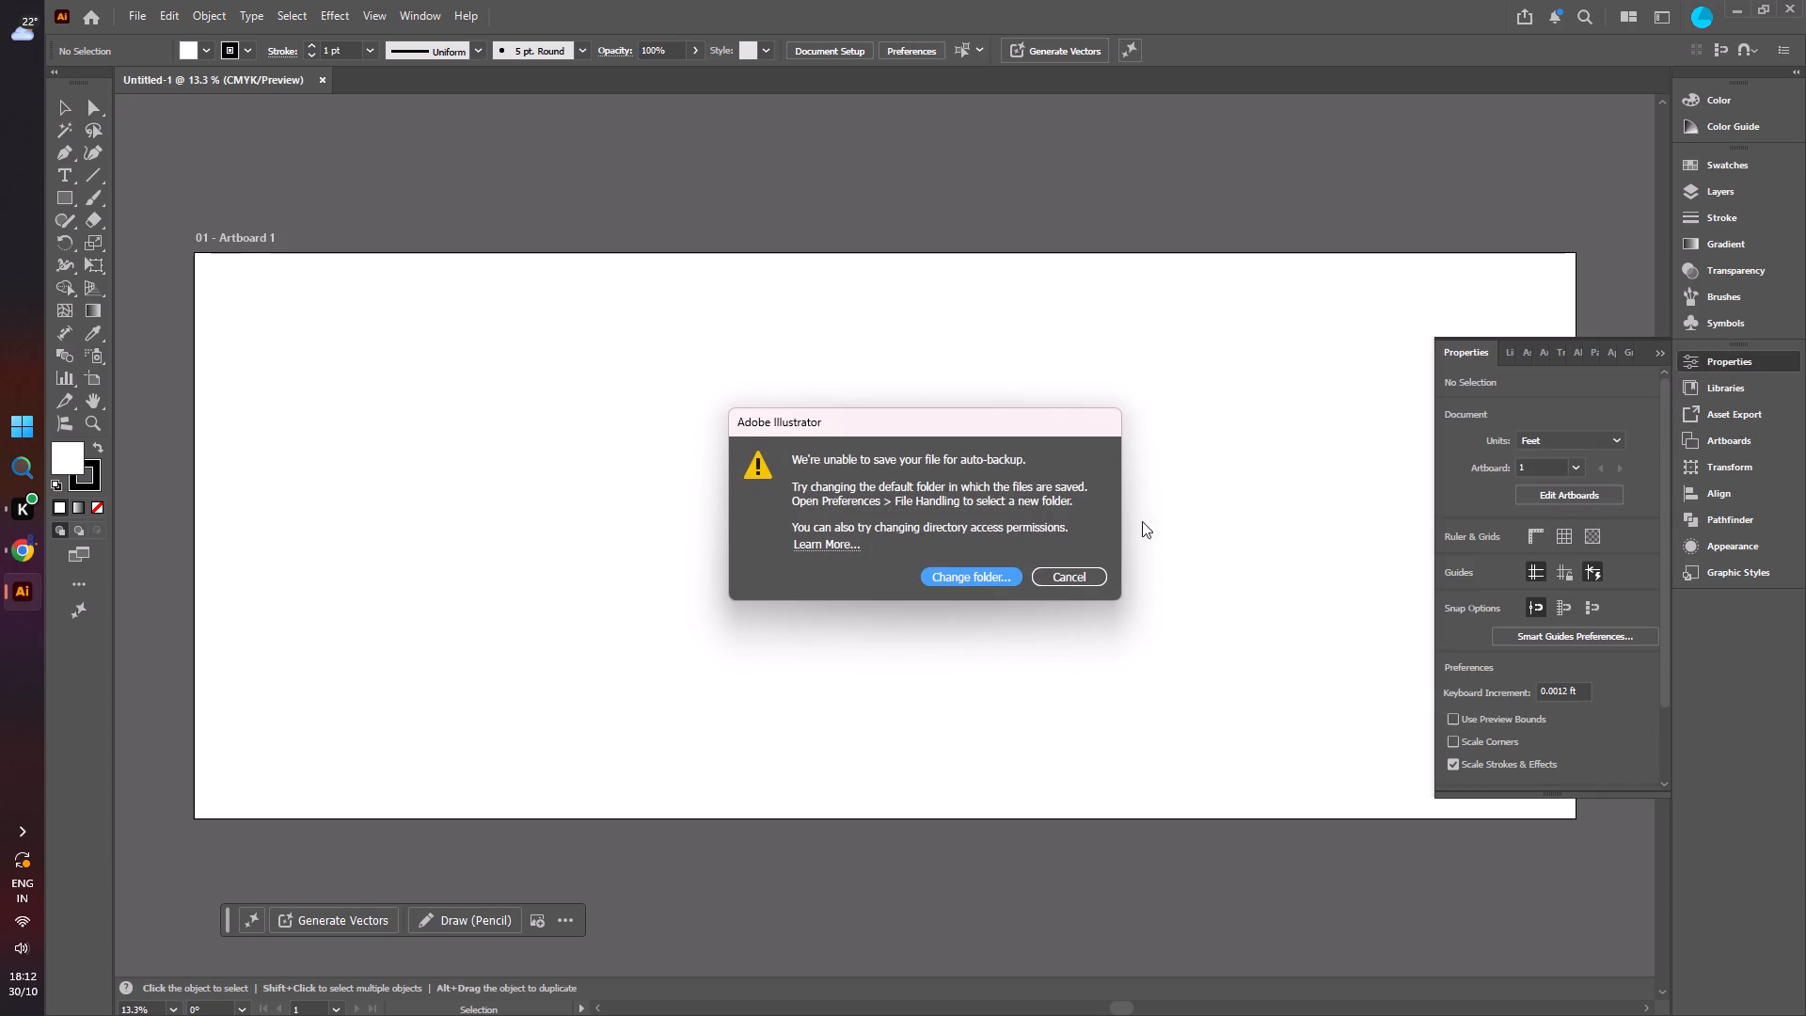
{"action": "left_click", "coordinate": [1094, 578]}
{"action": "left_click", "coordinate": [1583, 495]}
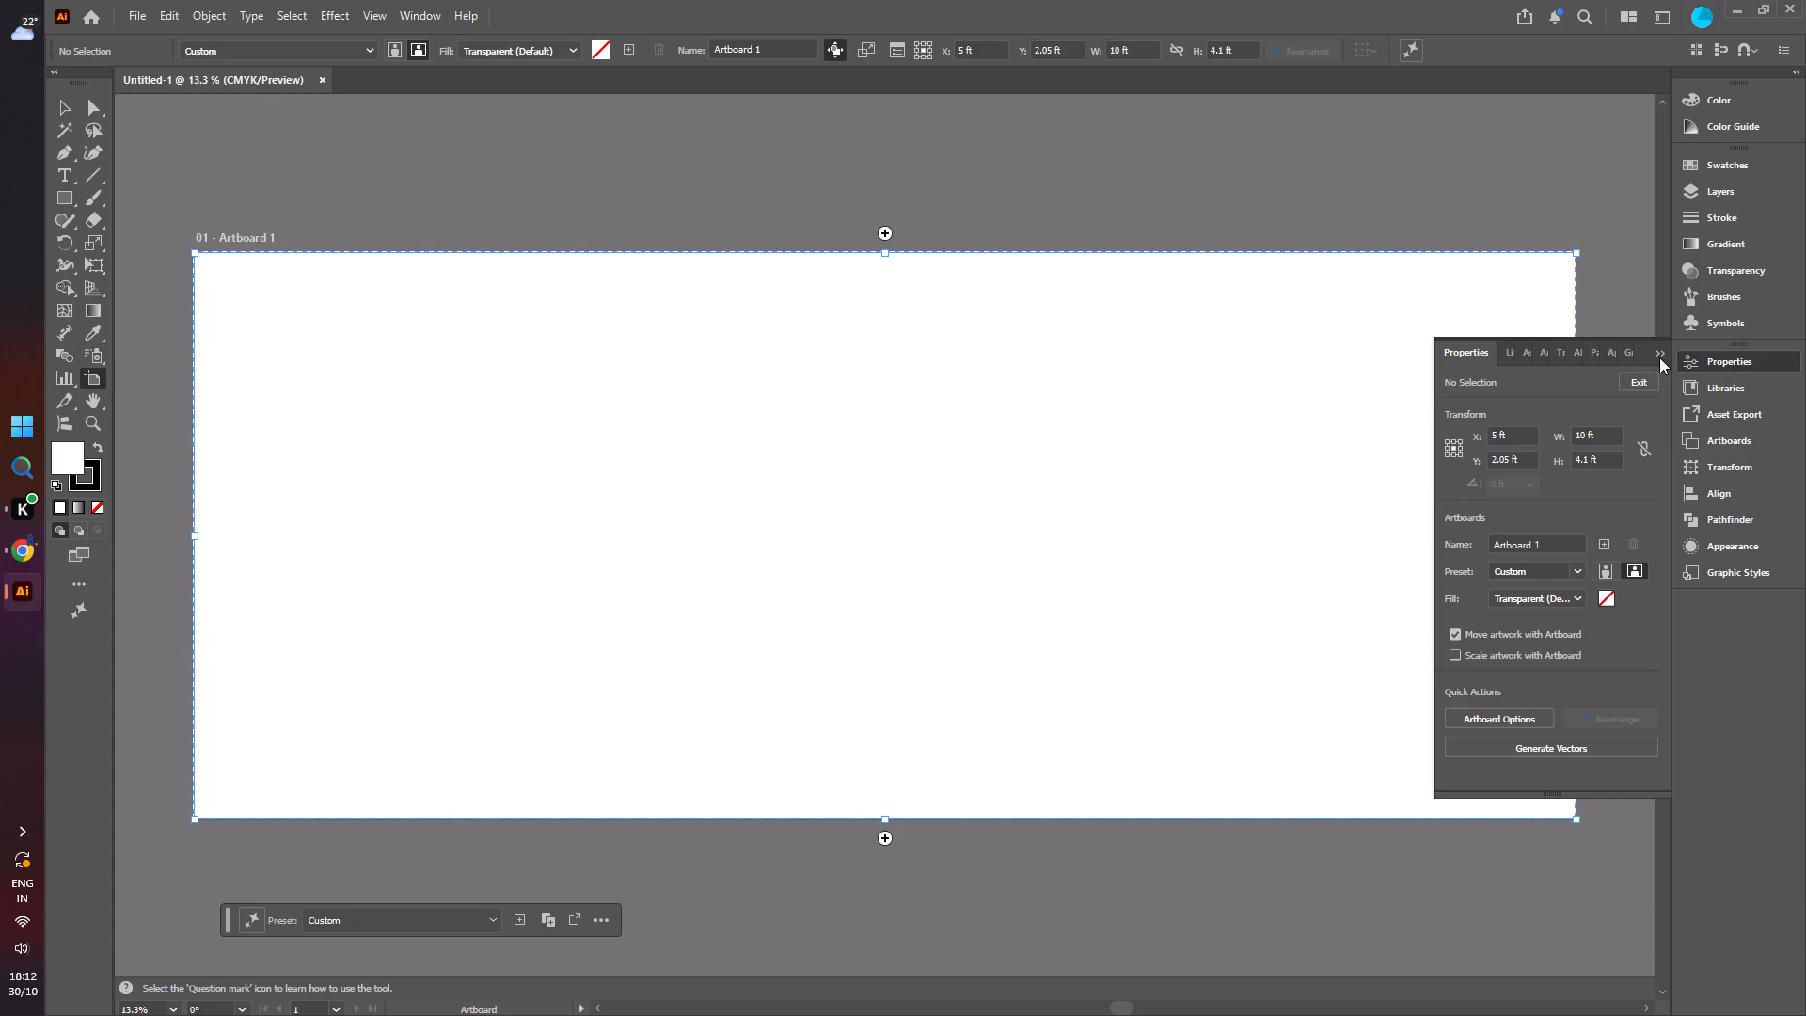
{"action": "left_click", "coordinate": [1658, 350]}
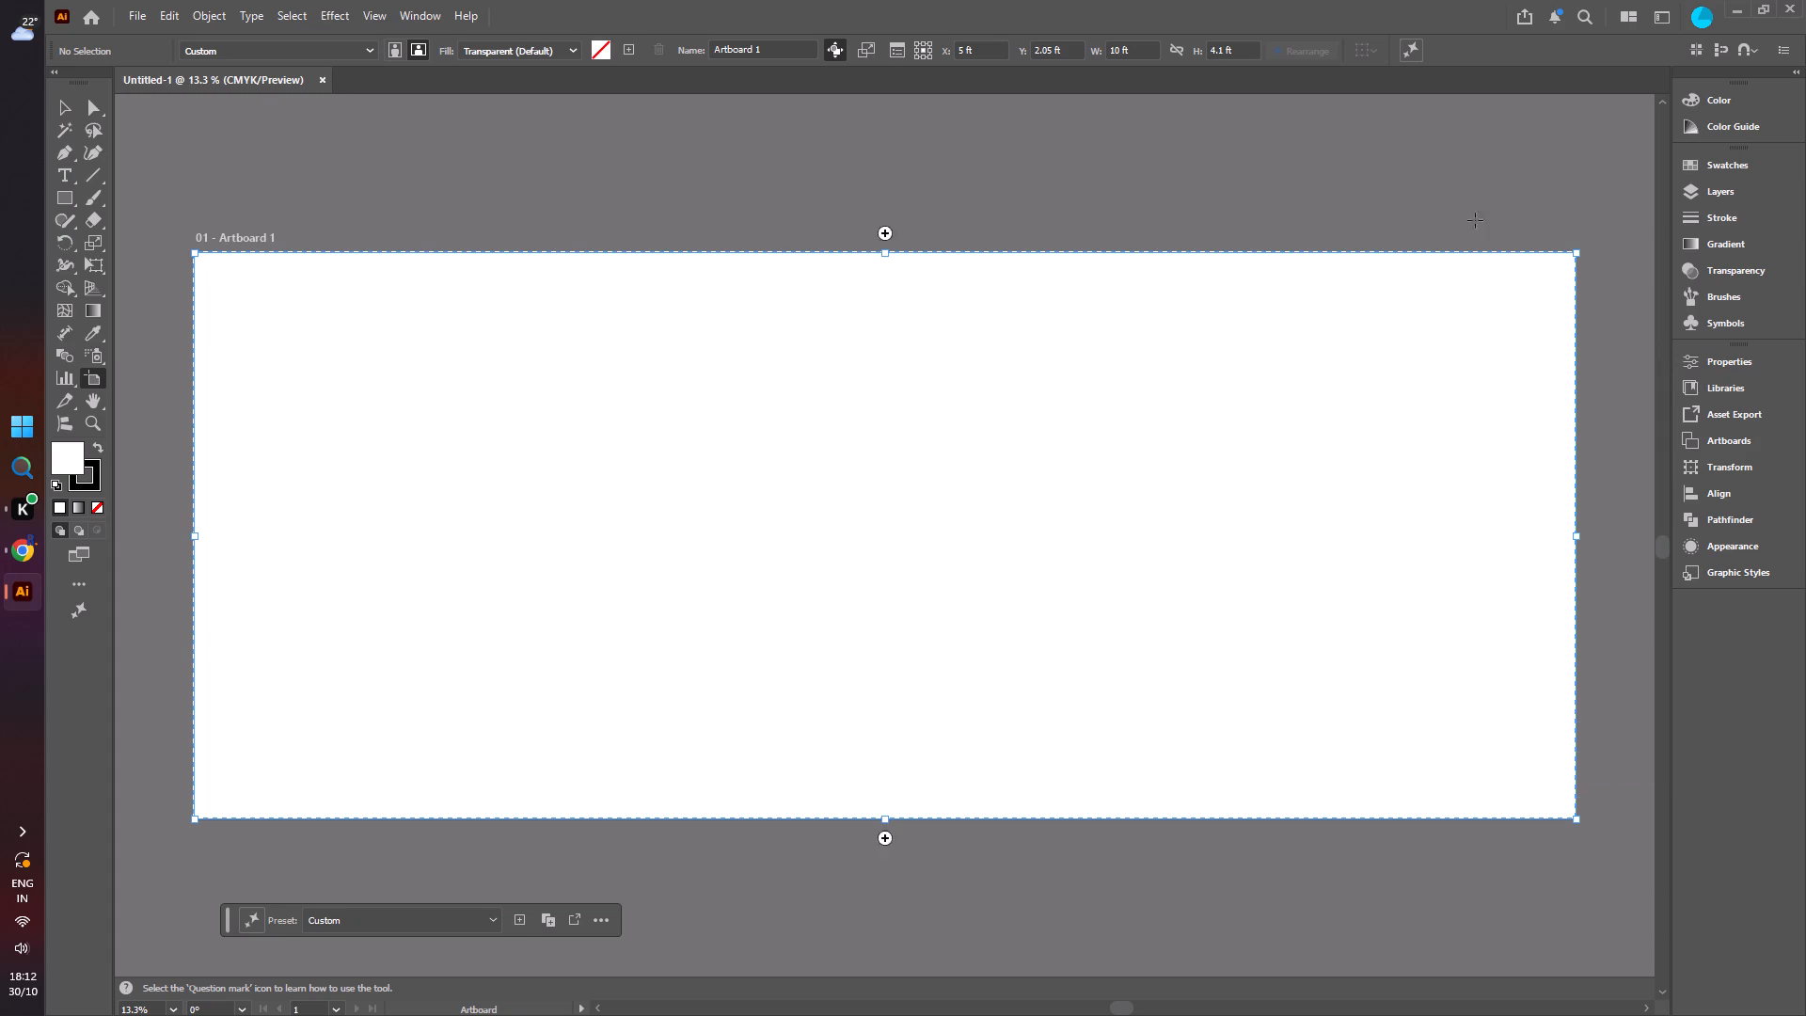
{"action": "left_click", "coordinate": [66, 108]}
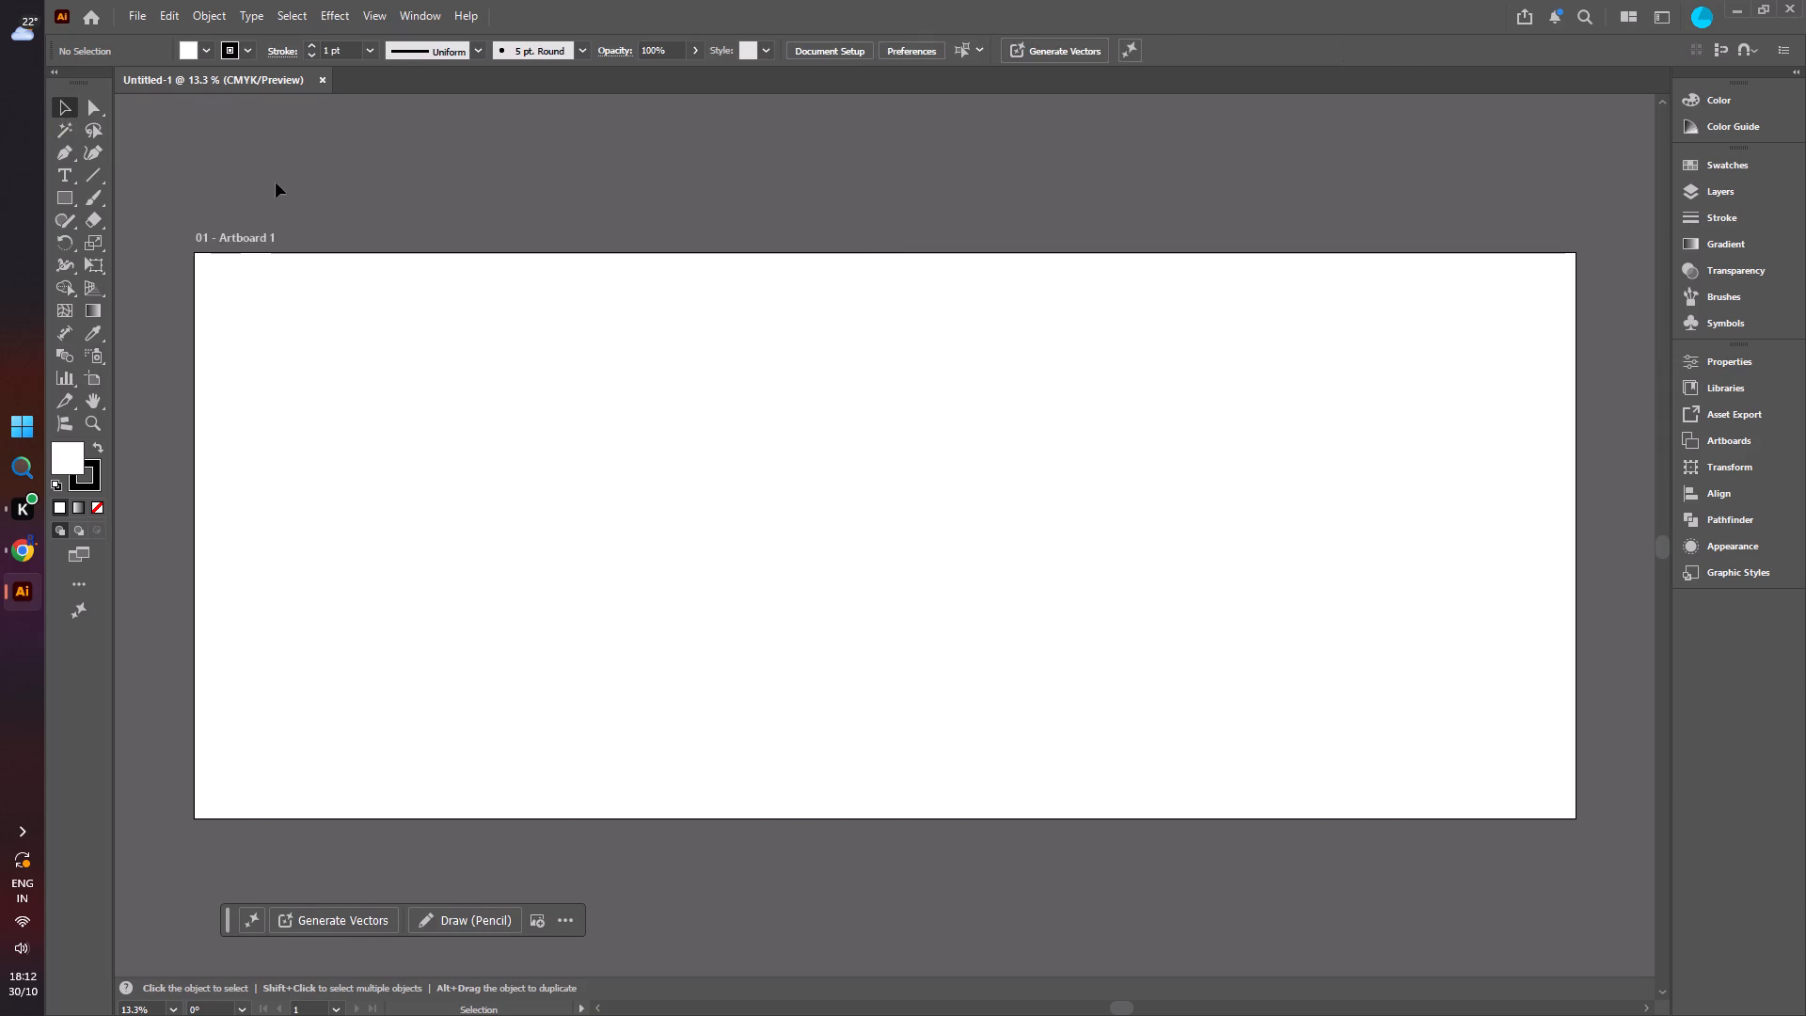
{"action": "left_click", "coordinate": [286, 183]}
{"action": "left_click", "coordinate": [985, 496]}
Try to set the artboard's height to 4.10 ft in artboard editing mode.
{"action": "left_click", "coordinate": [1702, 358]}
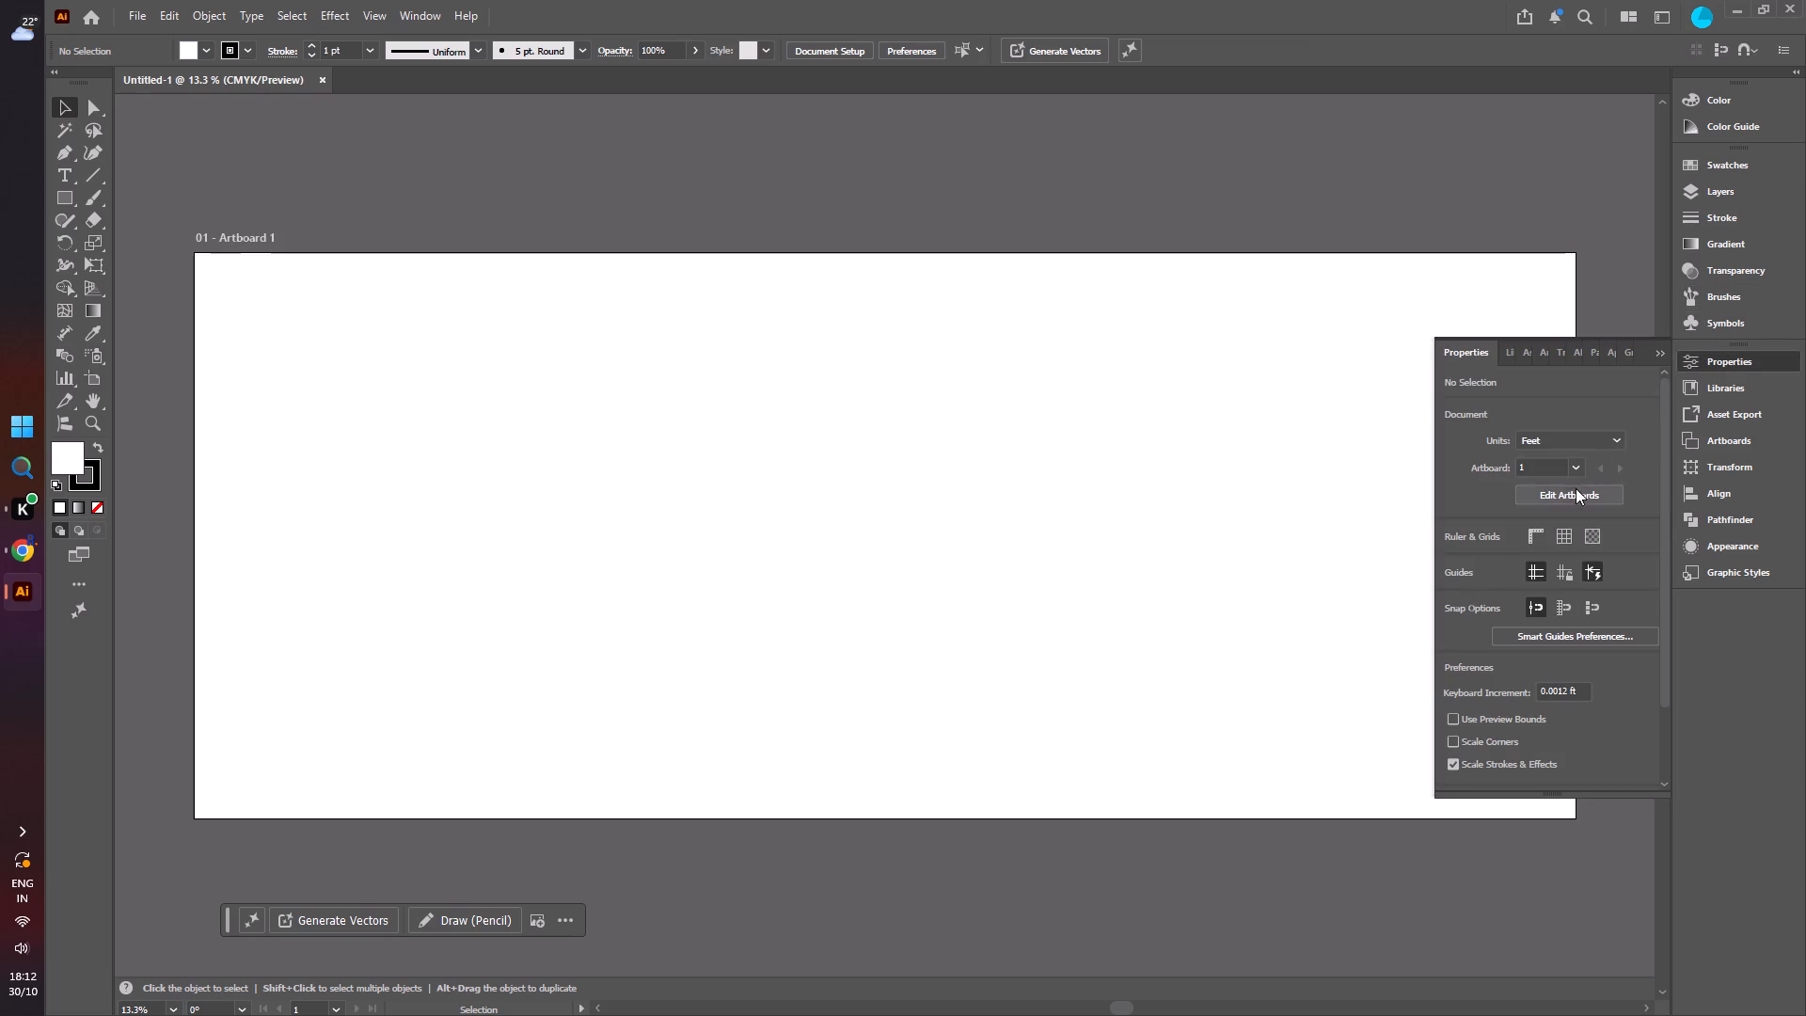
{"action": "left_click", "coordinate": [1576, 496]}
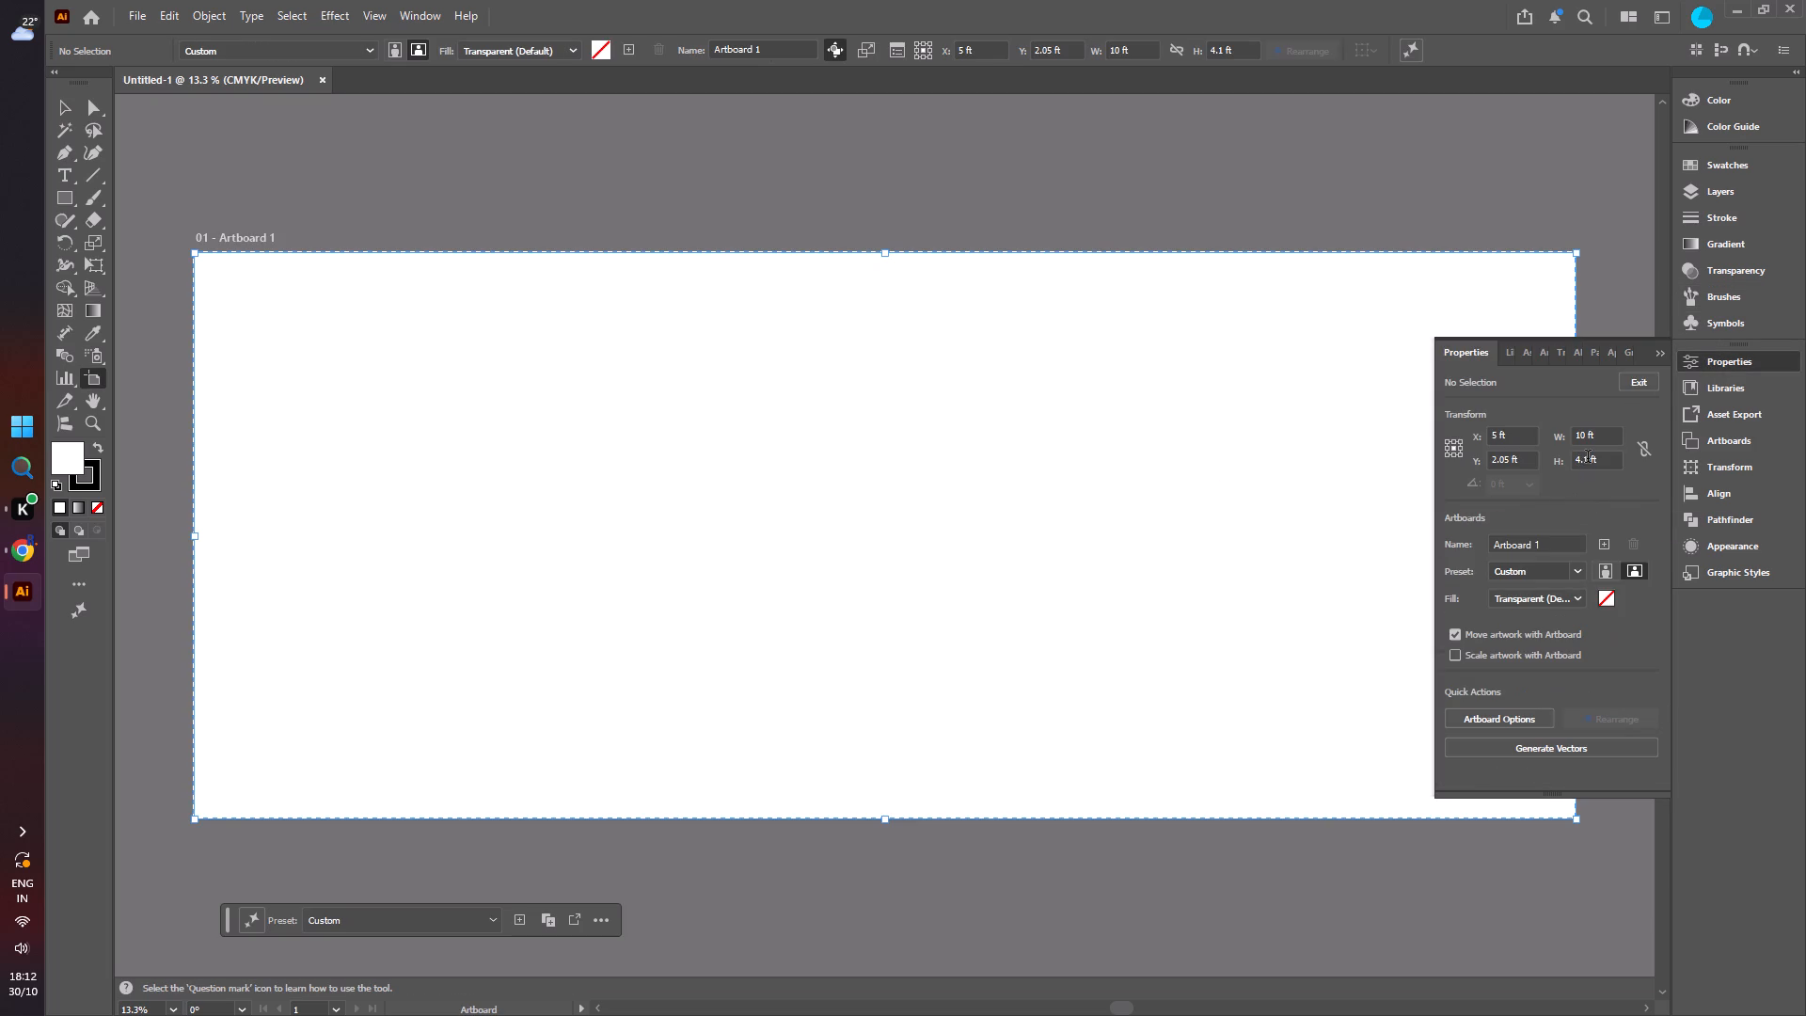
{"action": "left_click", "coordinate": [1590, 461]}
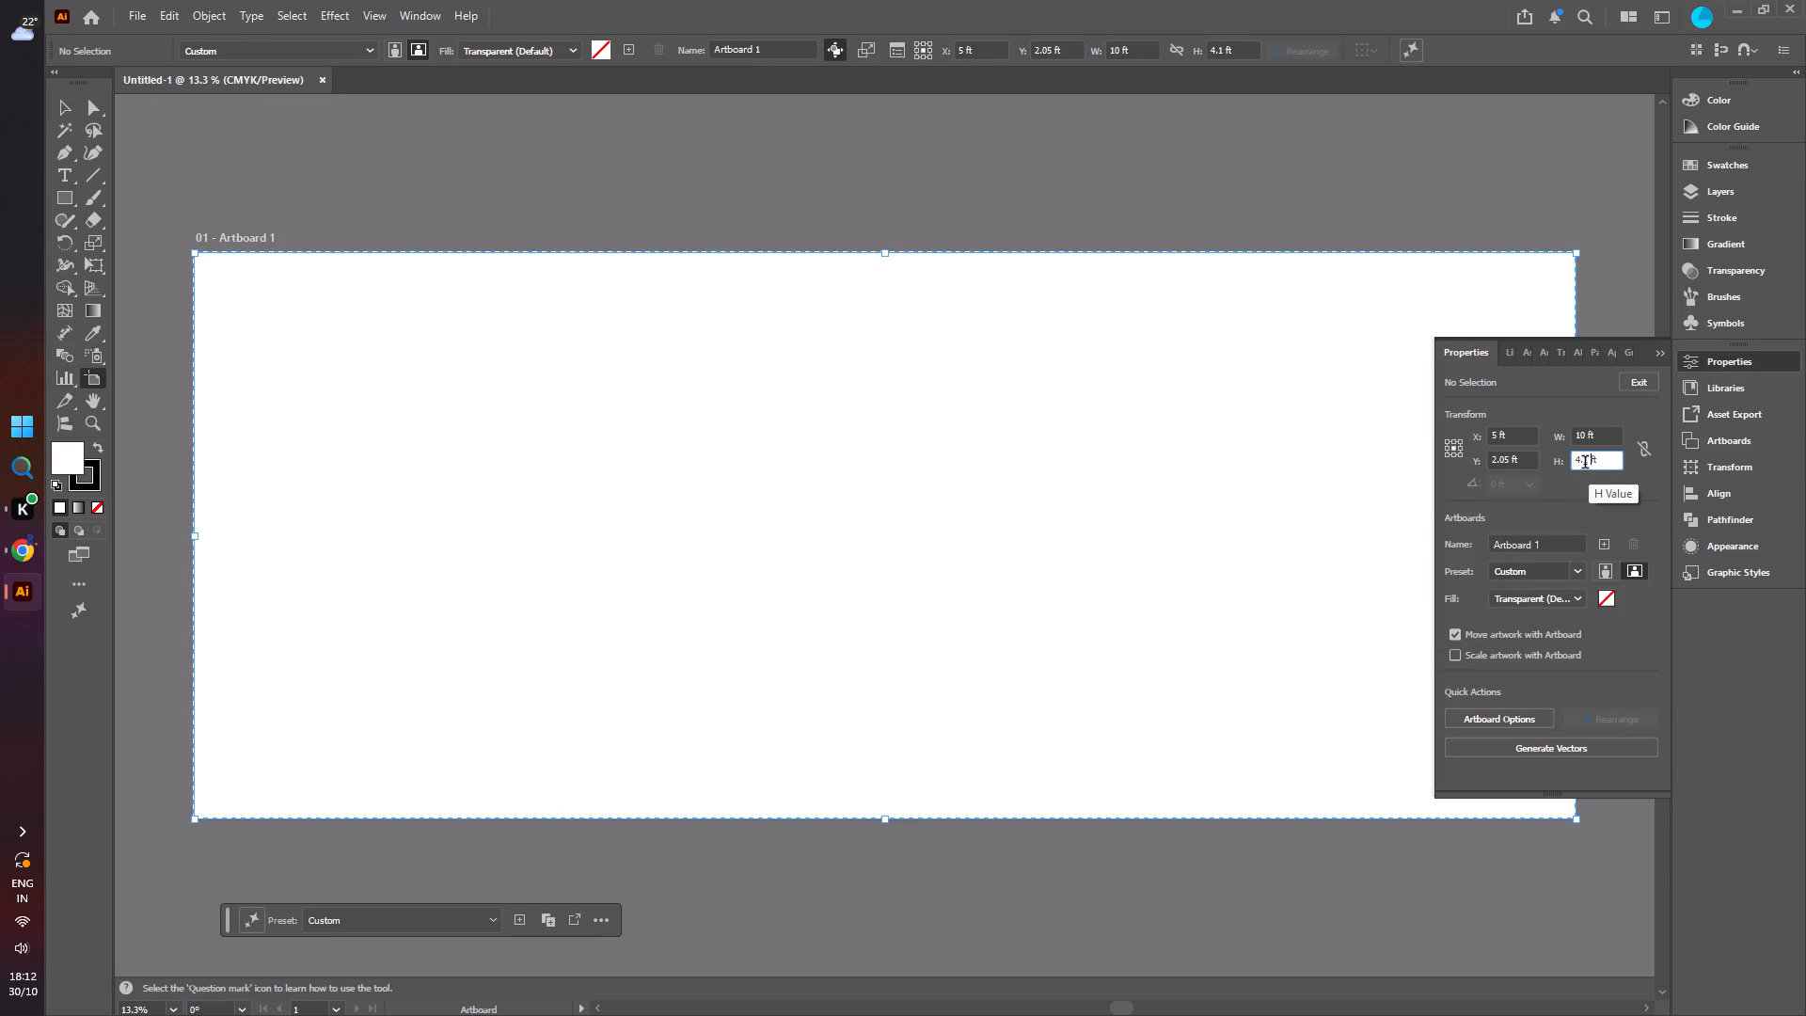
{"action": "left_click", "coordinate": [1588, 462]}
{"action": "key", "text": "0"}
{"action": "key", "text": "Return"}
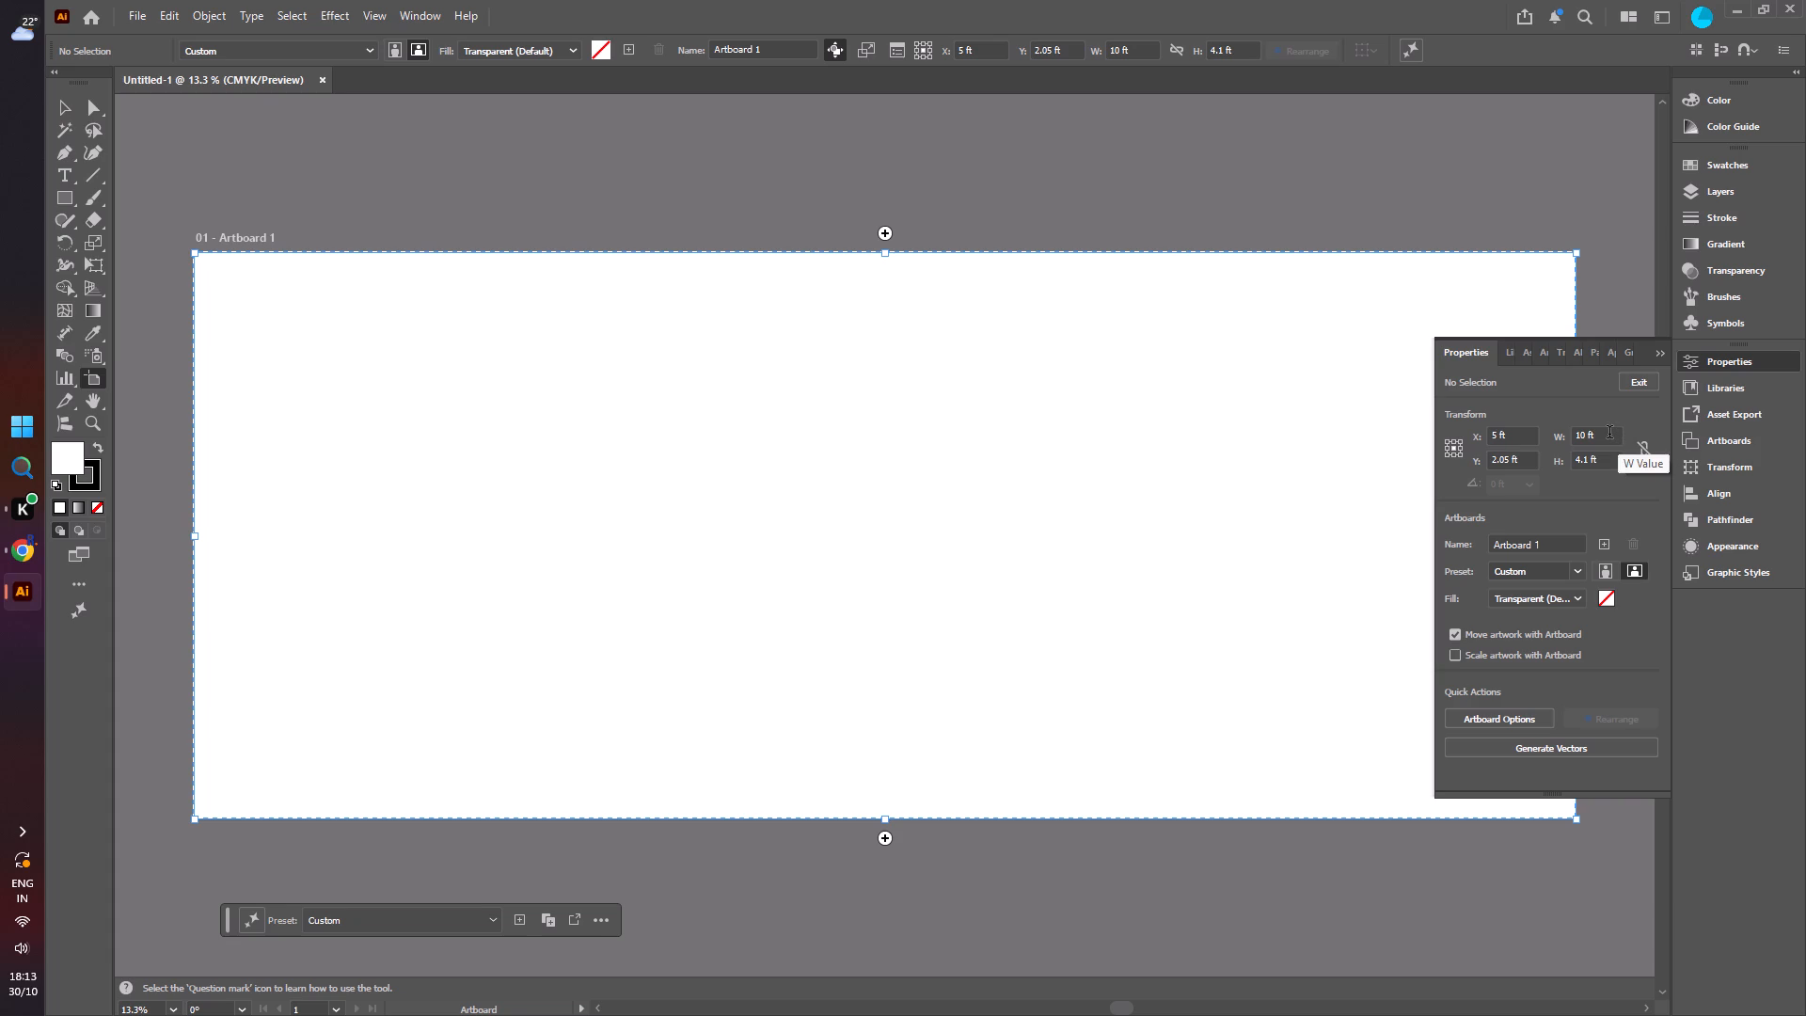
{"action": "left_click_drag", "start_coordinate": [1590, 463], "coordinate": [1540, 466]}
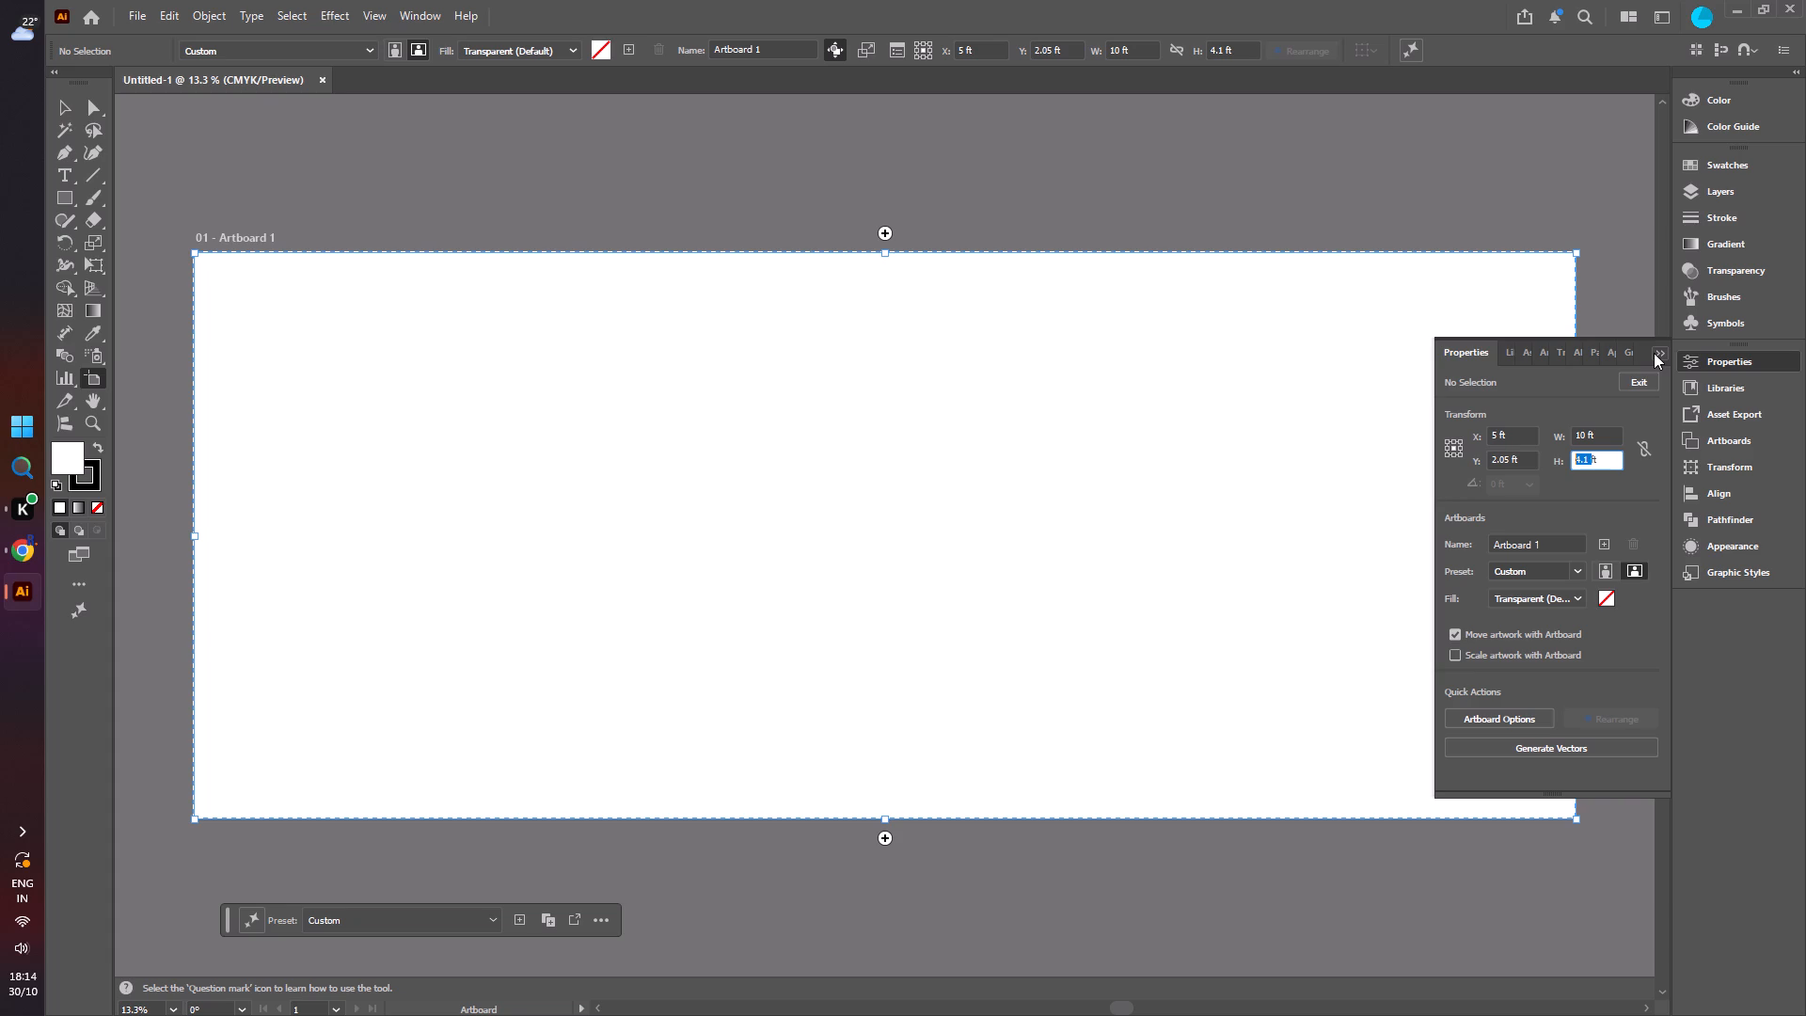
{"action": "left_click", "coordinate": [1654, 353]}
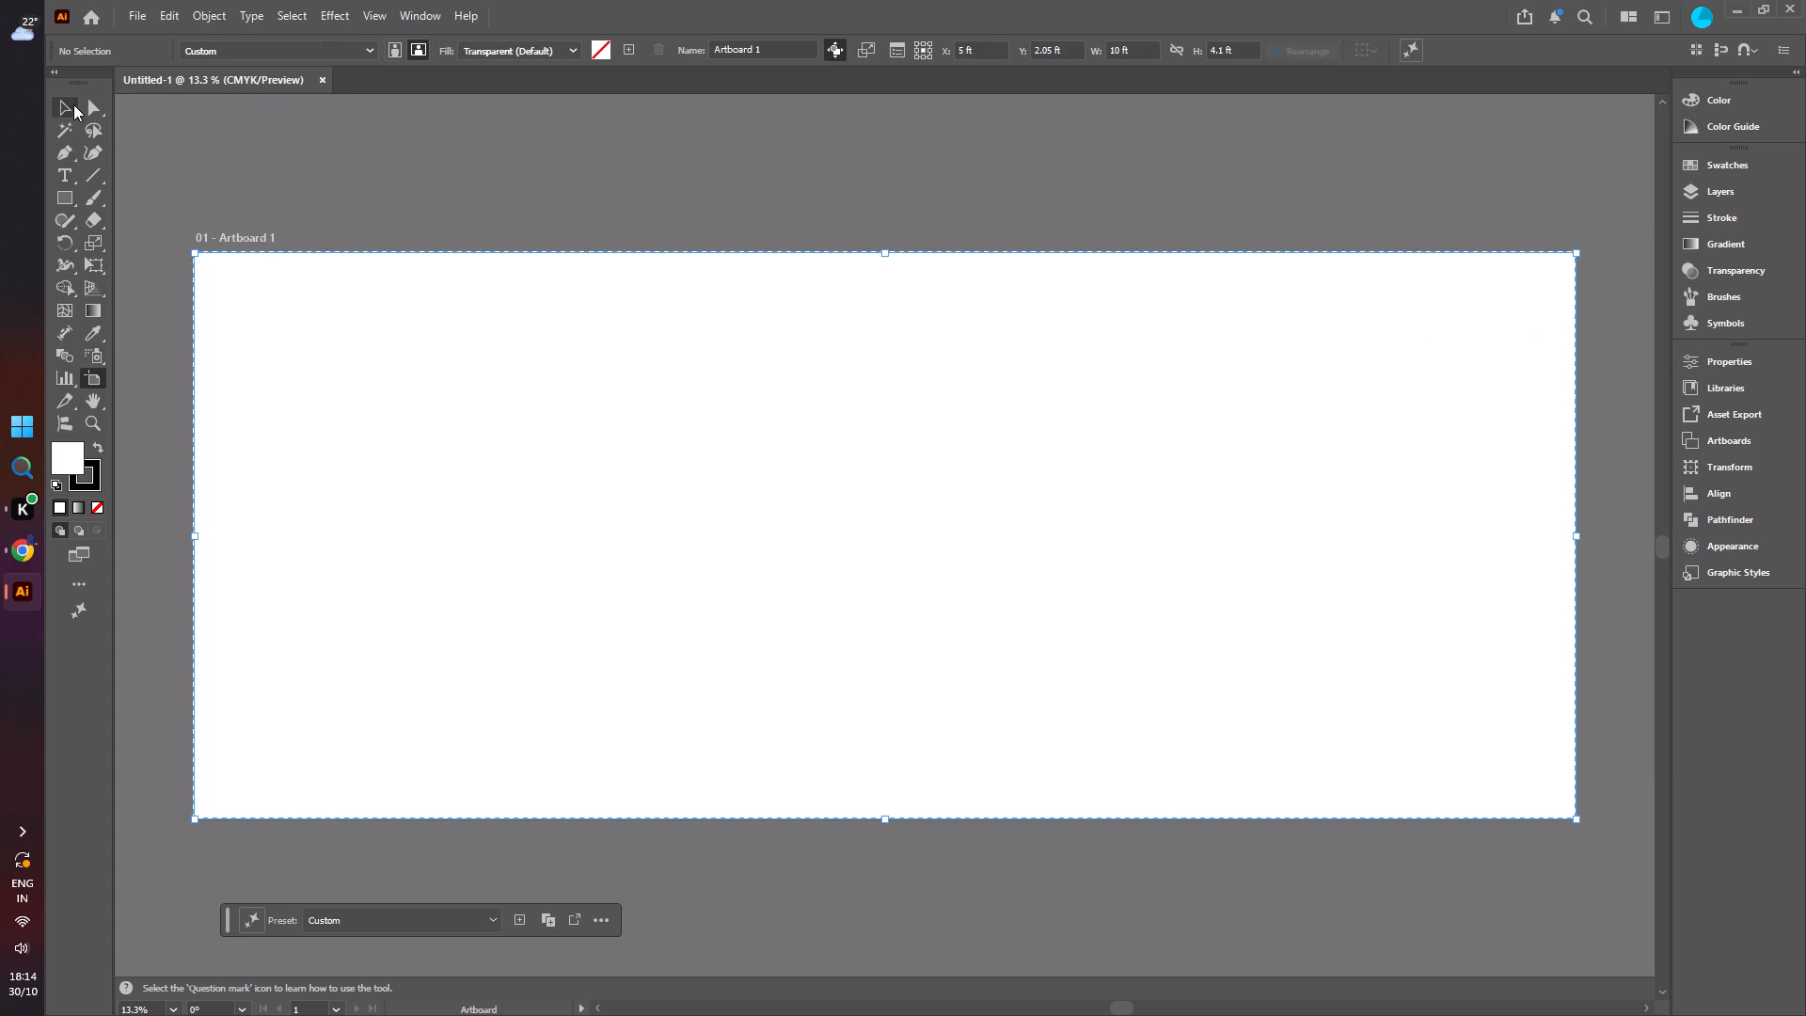
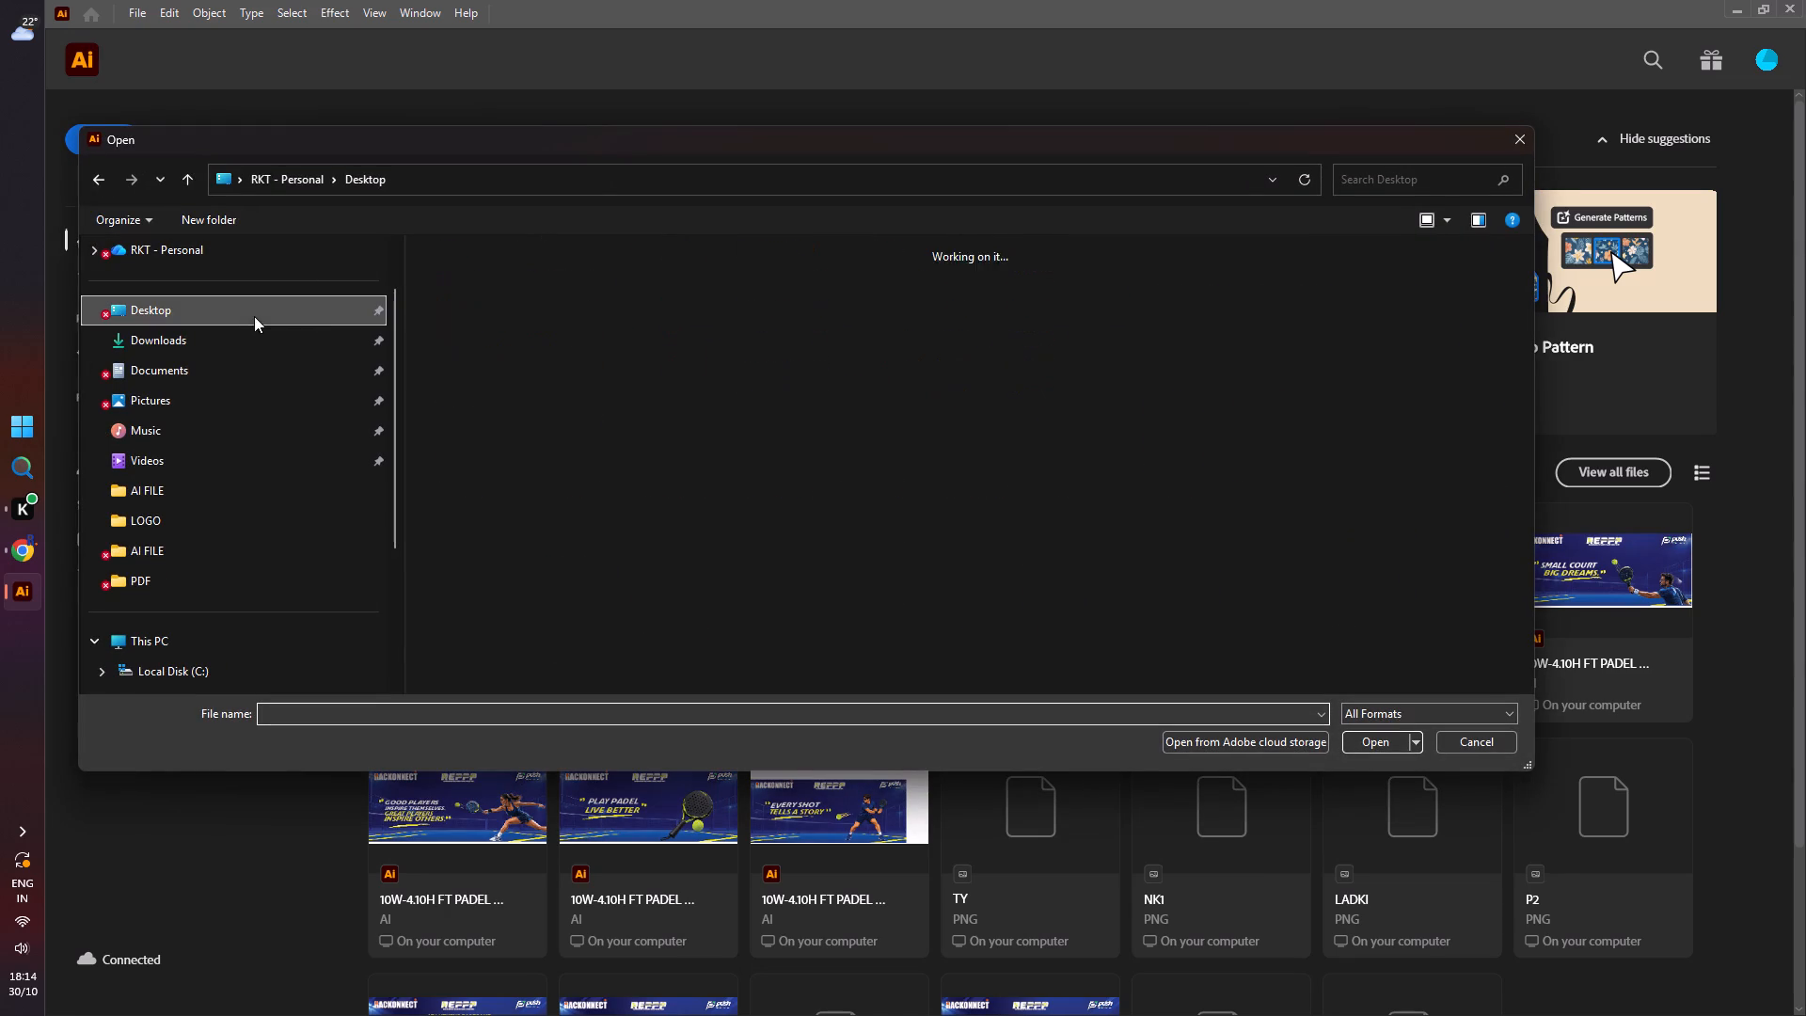
Open all five 10W-4.10H FT PADEL DESIGN files from the AI FILE folder inside PADEL DESIGN KHAN MARKET on the Desktop.
{"action": "double_click", "coordinate": [454, 303]}
{"action": "double_click", "coordinate": [483, 279]}
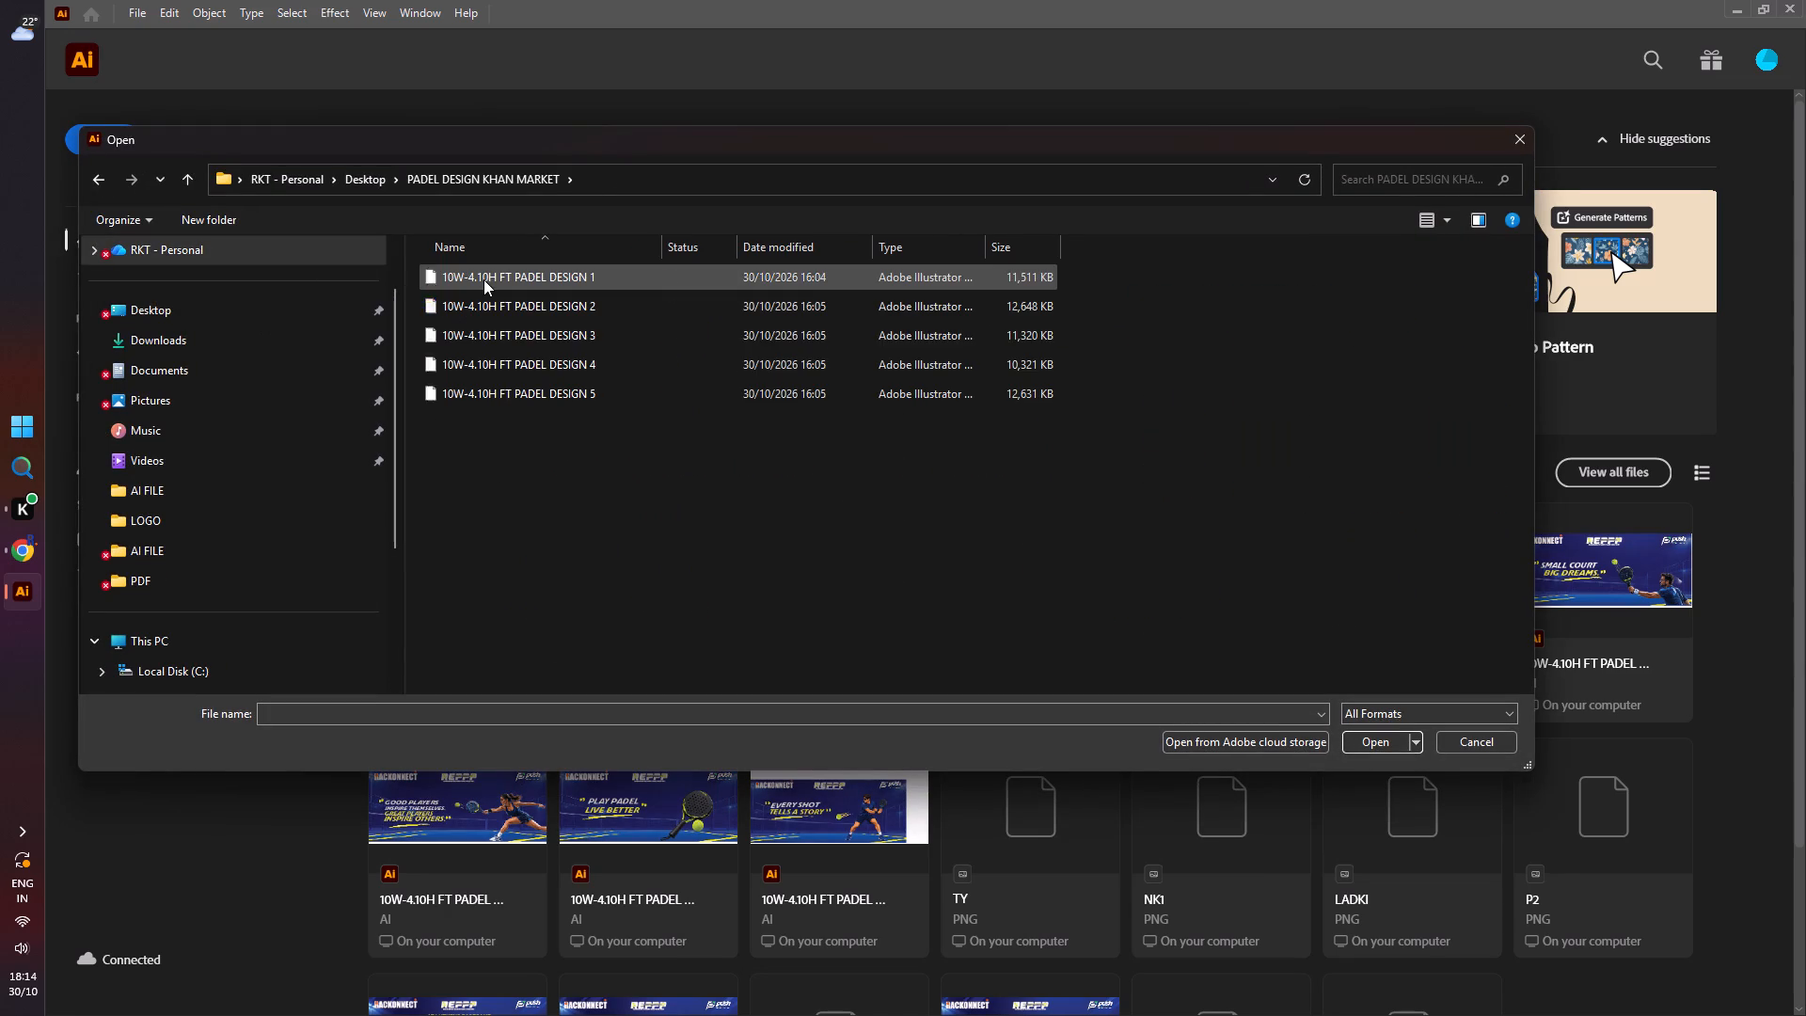
{"action": "key", "text": "ctrl+a"}
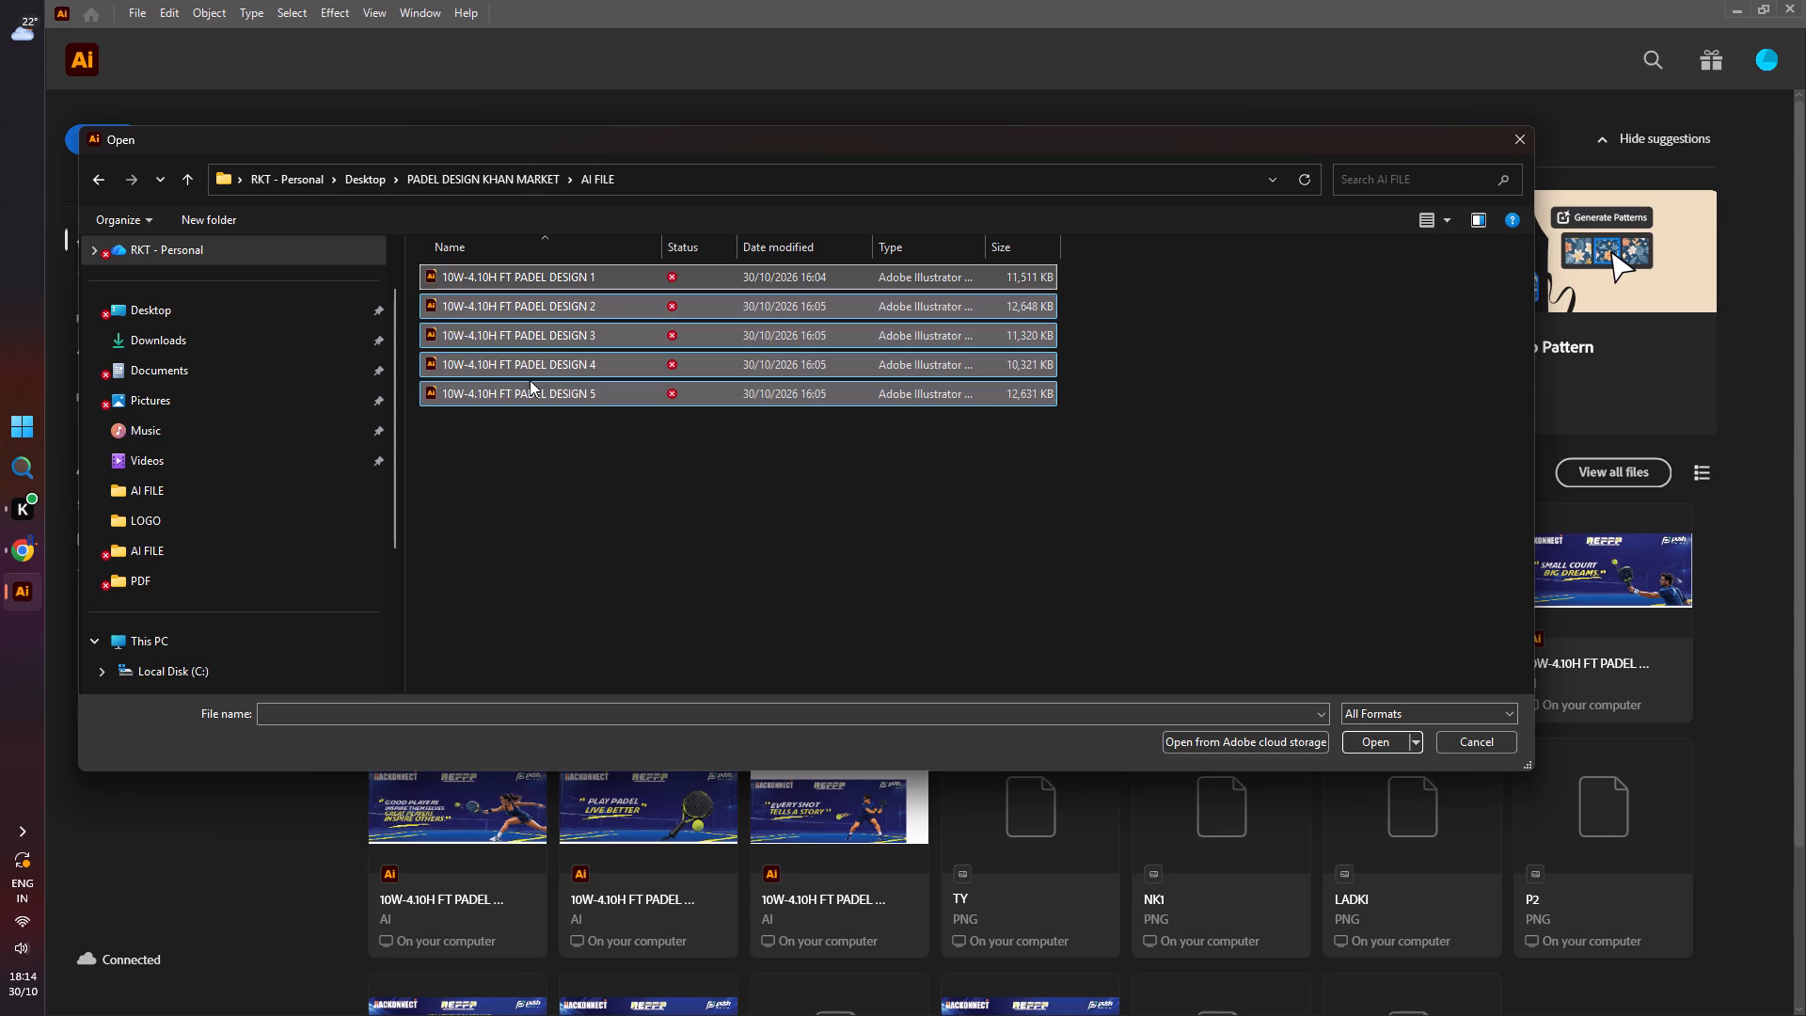
{"action": "left_click", "coordinate": [1388, 742]}
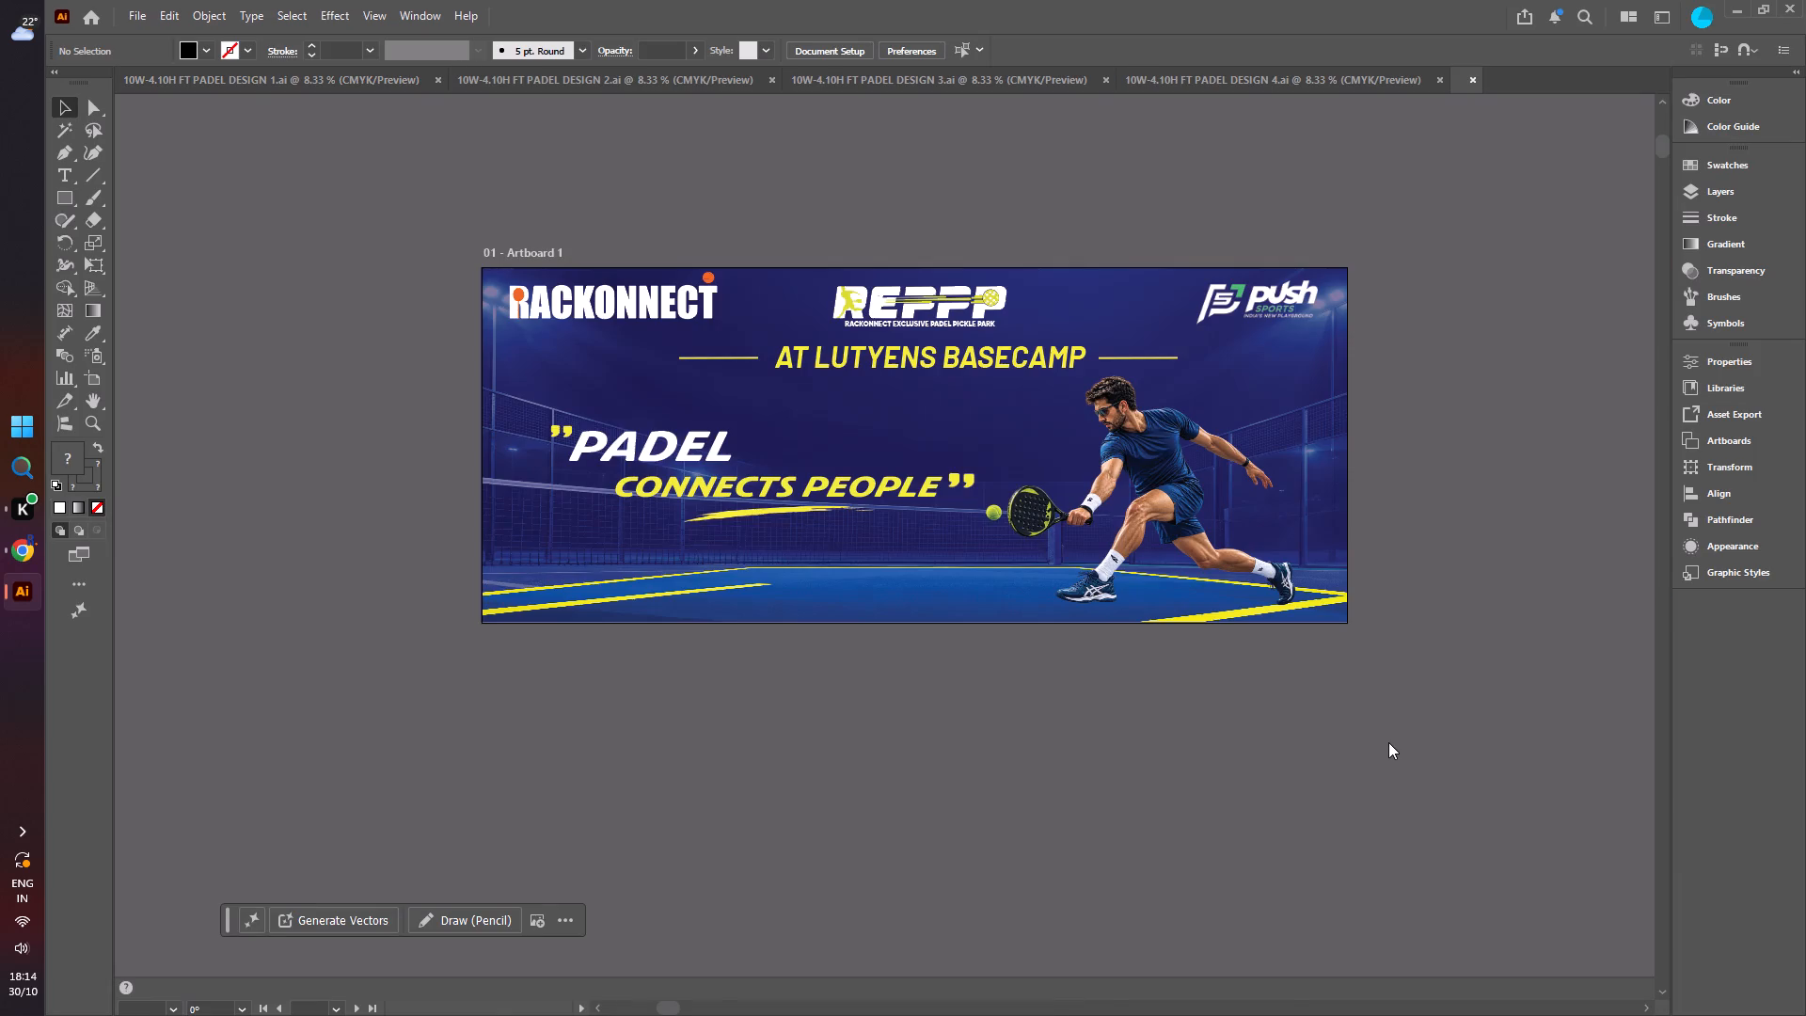
Switch to the 10W-4.10H FT PADEL DESIGN 1 document and clear the auto-backup alert.
{"action": "left_click", "coordinate": [202, 84]}
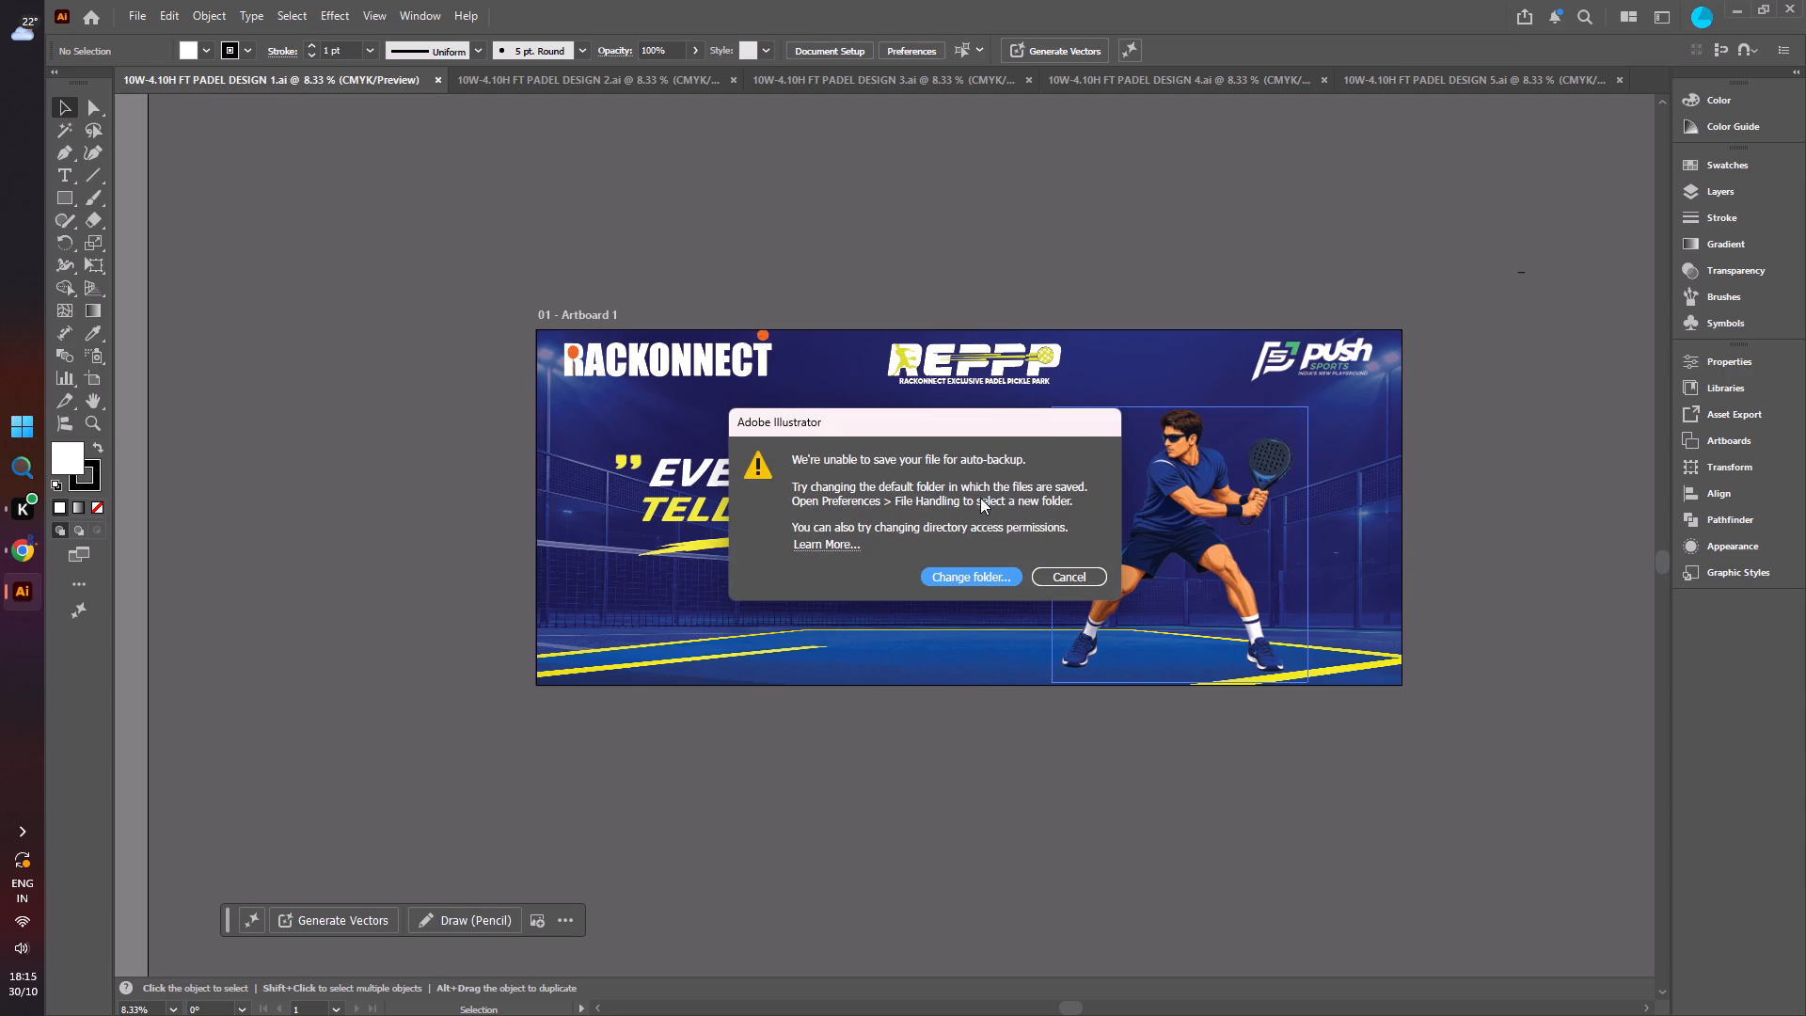
{"action": "left_click", "coordinate": [958, 571]}
{"action": "left_click", "coordinate": [1117, 817]}
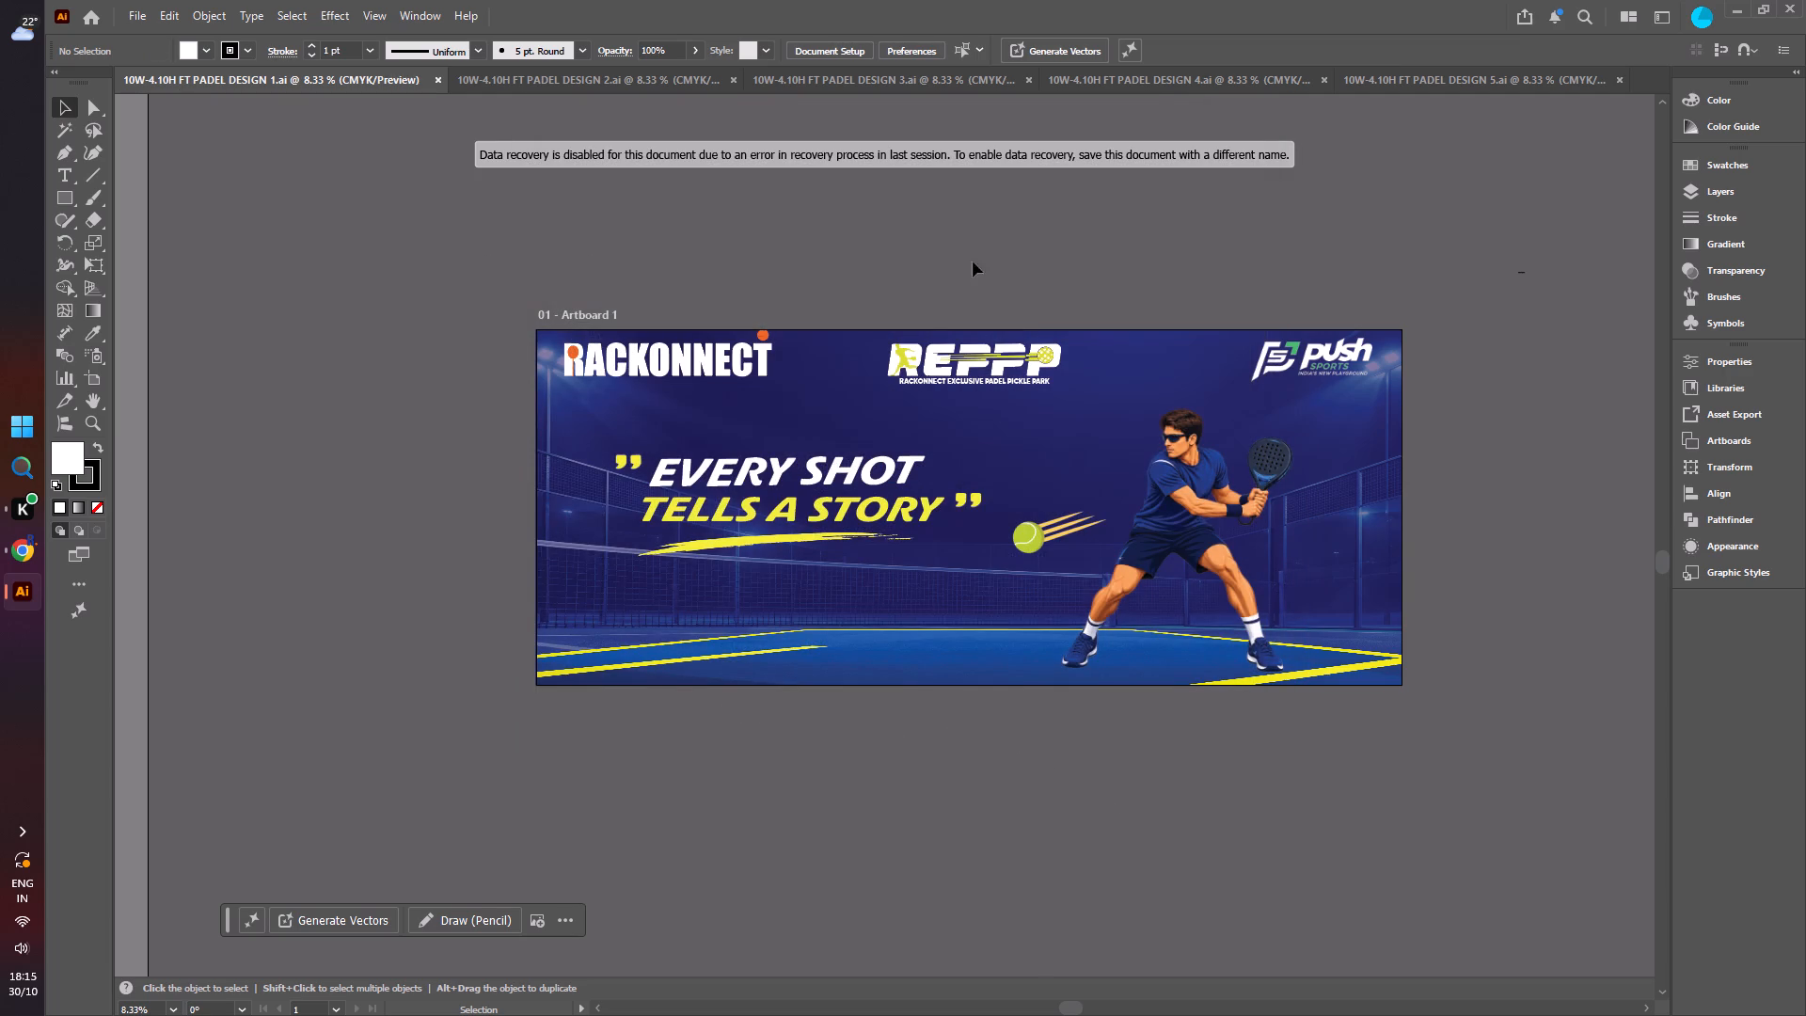
{"action": "left_click", "coordinate": [974, 207]}
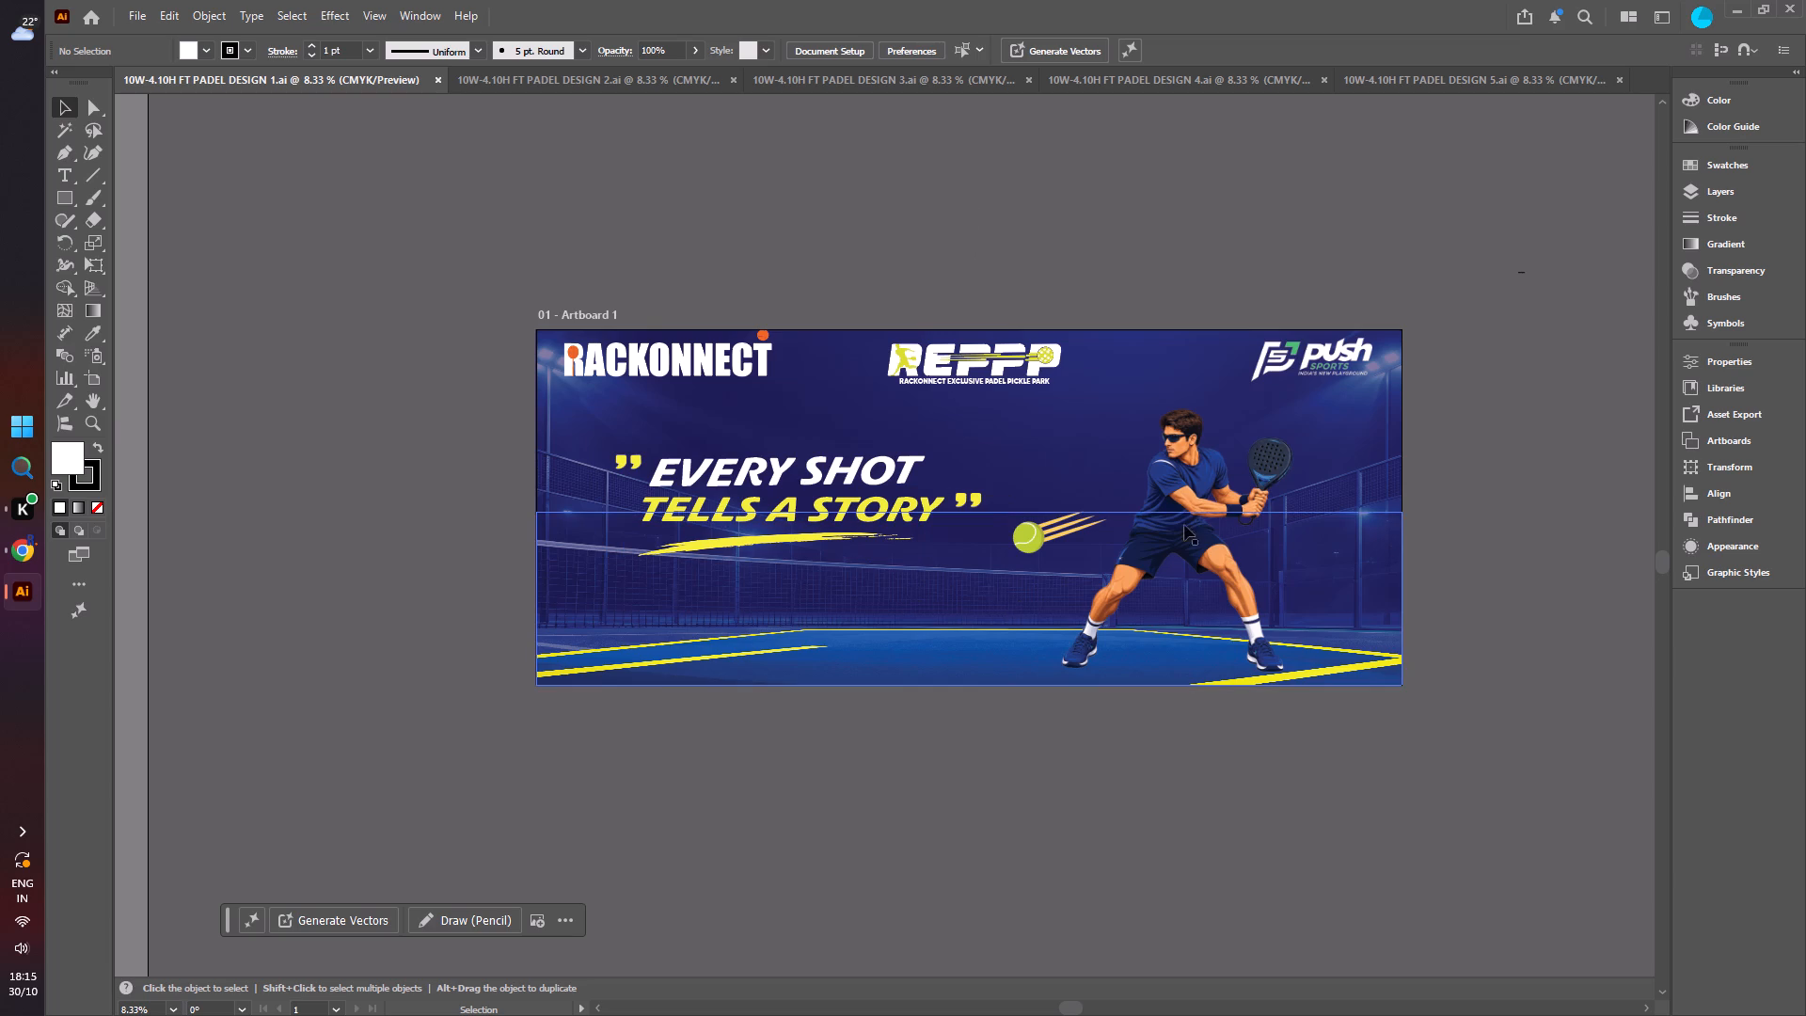
Set the PADDEL BACK.png background image's height to 5 ft with proportions kept, and deselect it.
{"action": "left_click", "coordinate": [1393, 362]}
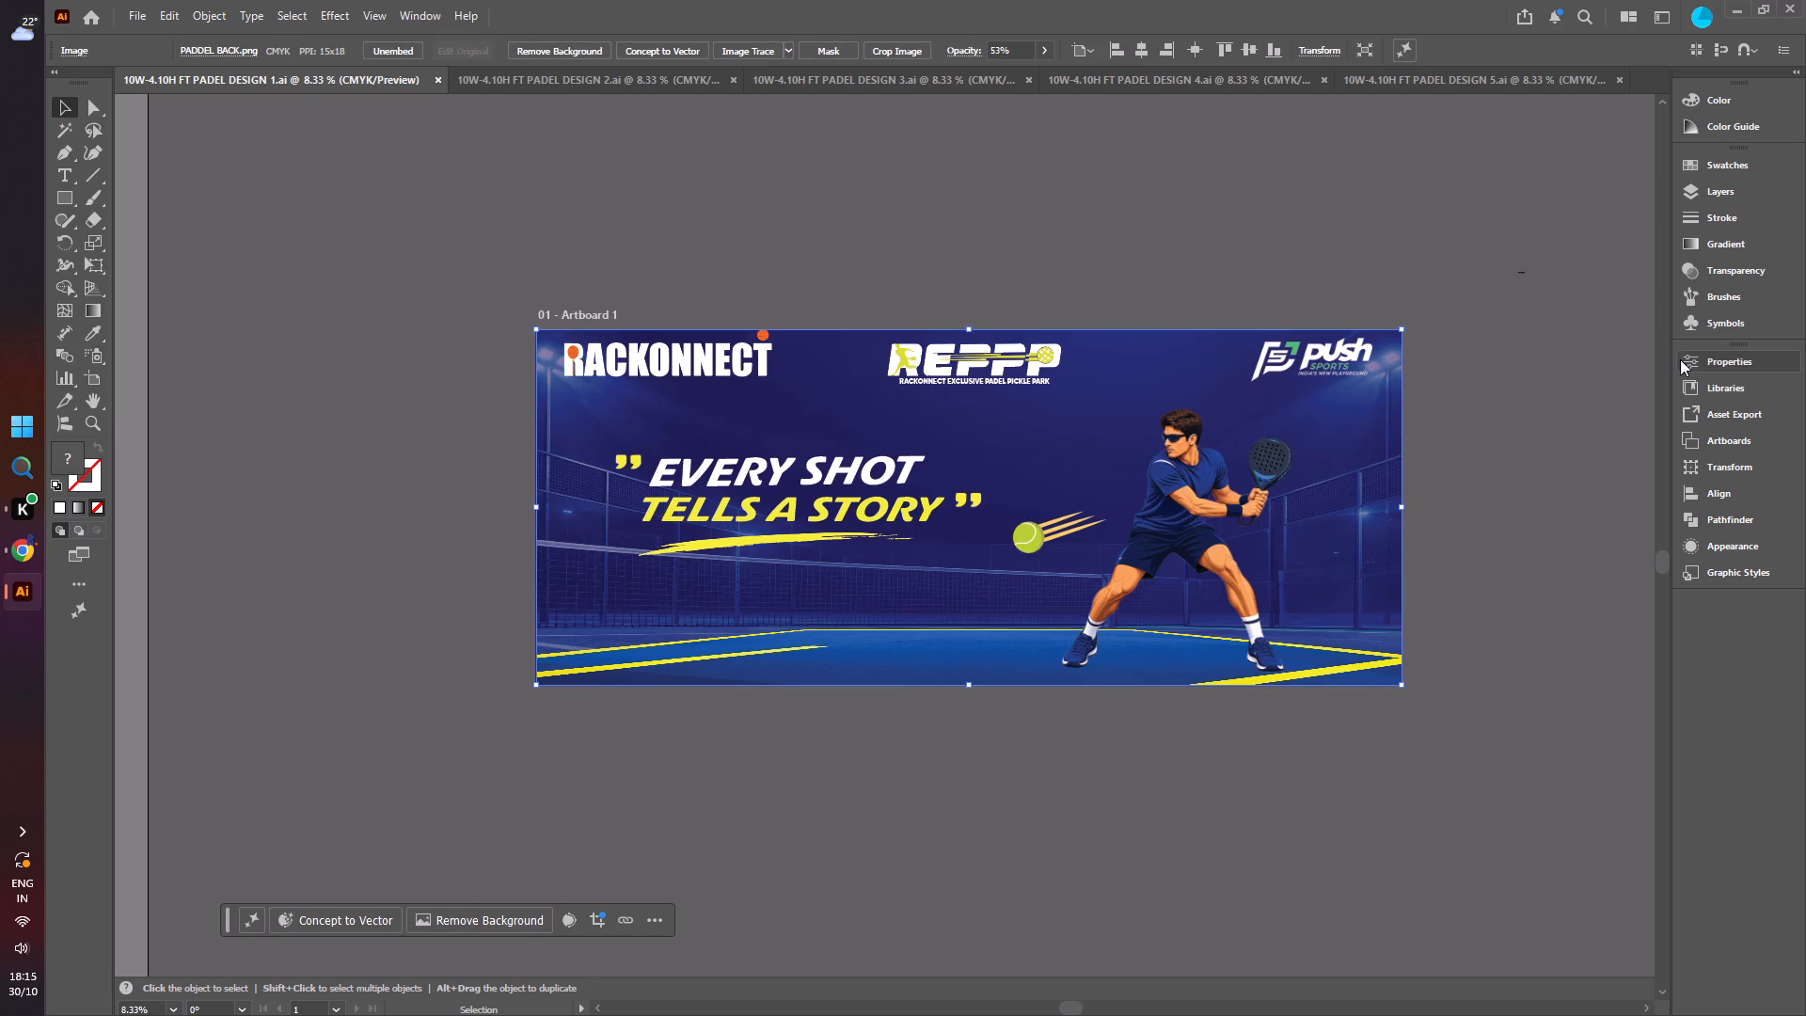
{"action": "left_click", "coordinate": [1687, 359]}
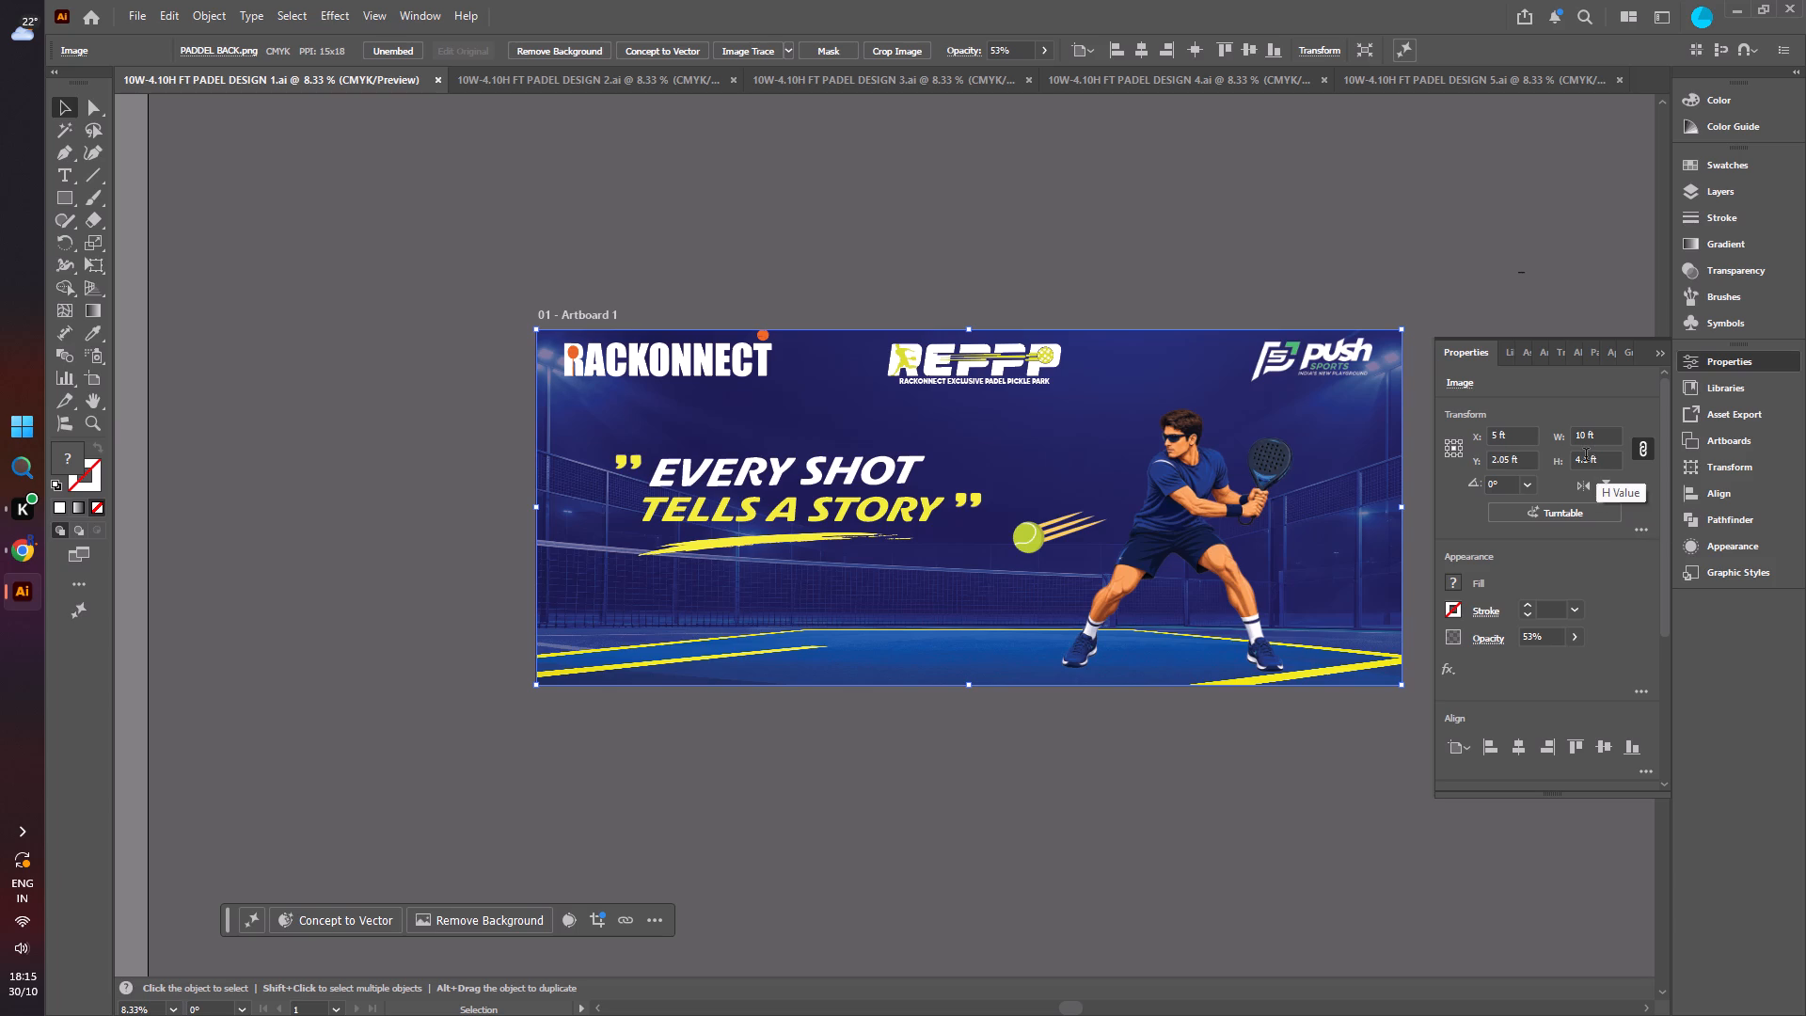
{"action": "left_click_drag", "start_coordinate": [1589, 463], "coordinate": [1570, 460]}
{"action": "left_click_drag", "start_coordinate": [1570, 460], "coordinate": [1569, 460]}
{"action": "key", "text": "5"}
{"action": "key", "text": "Return"}
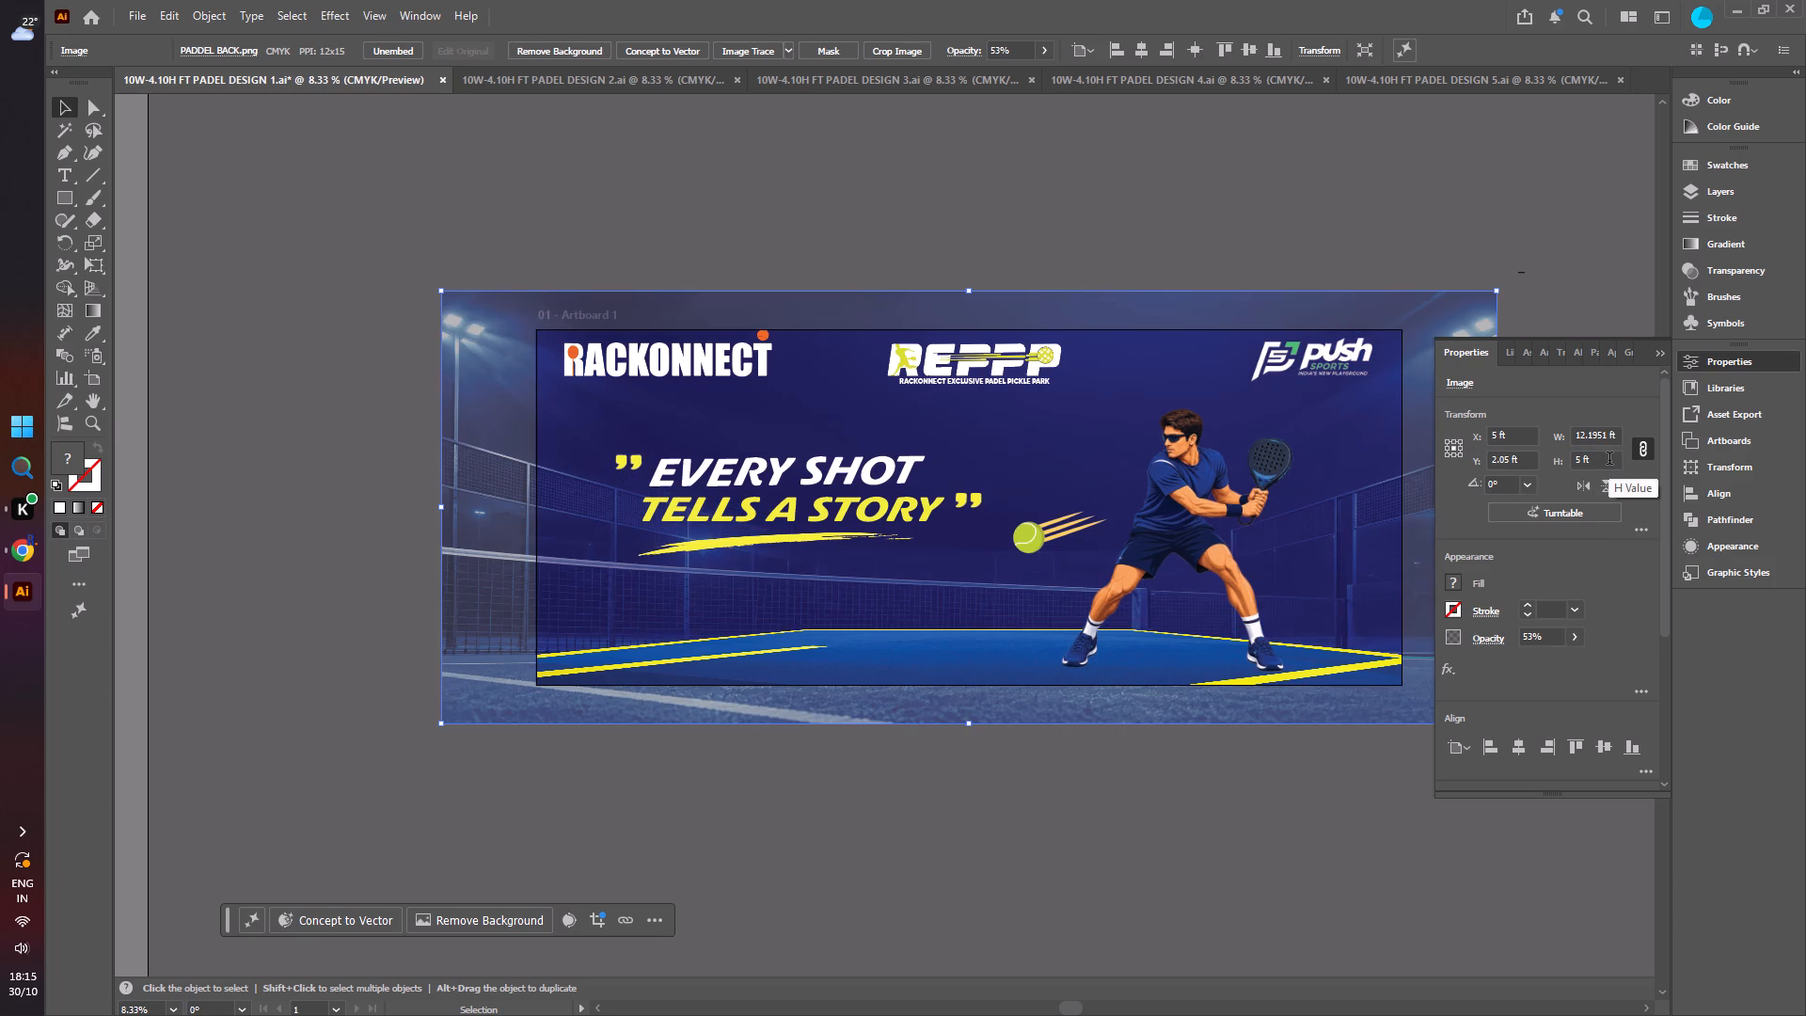
{"action": "left_click", "coordinate": [1545, 265]}
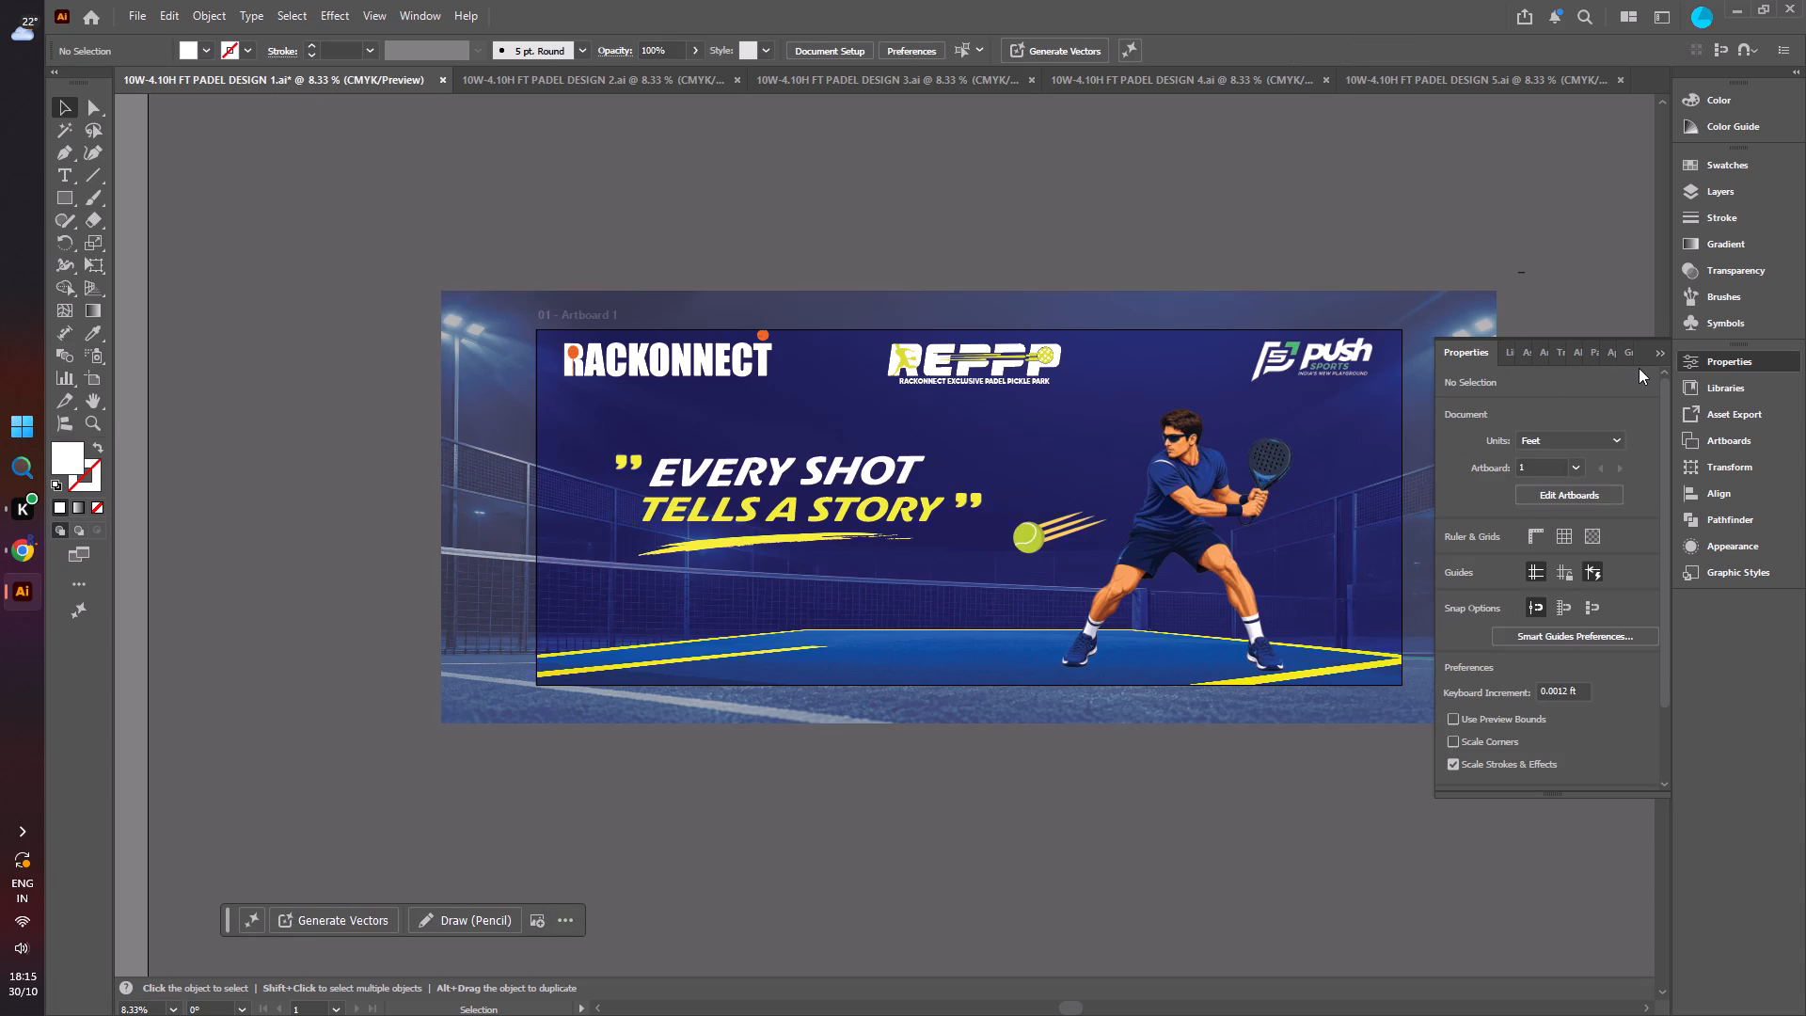
{"action": "left_click", "coordinate": [1659, 356]}
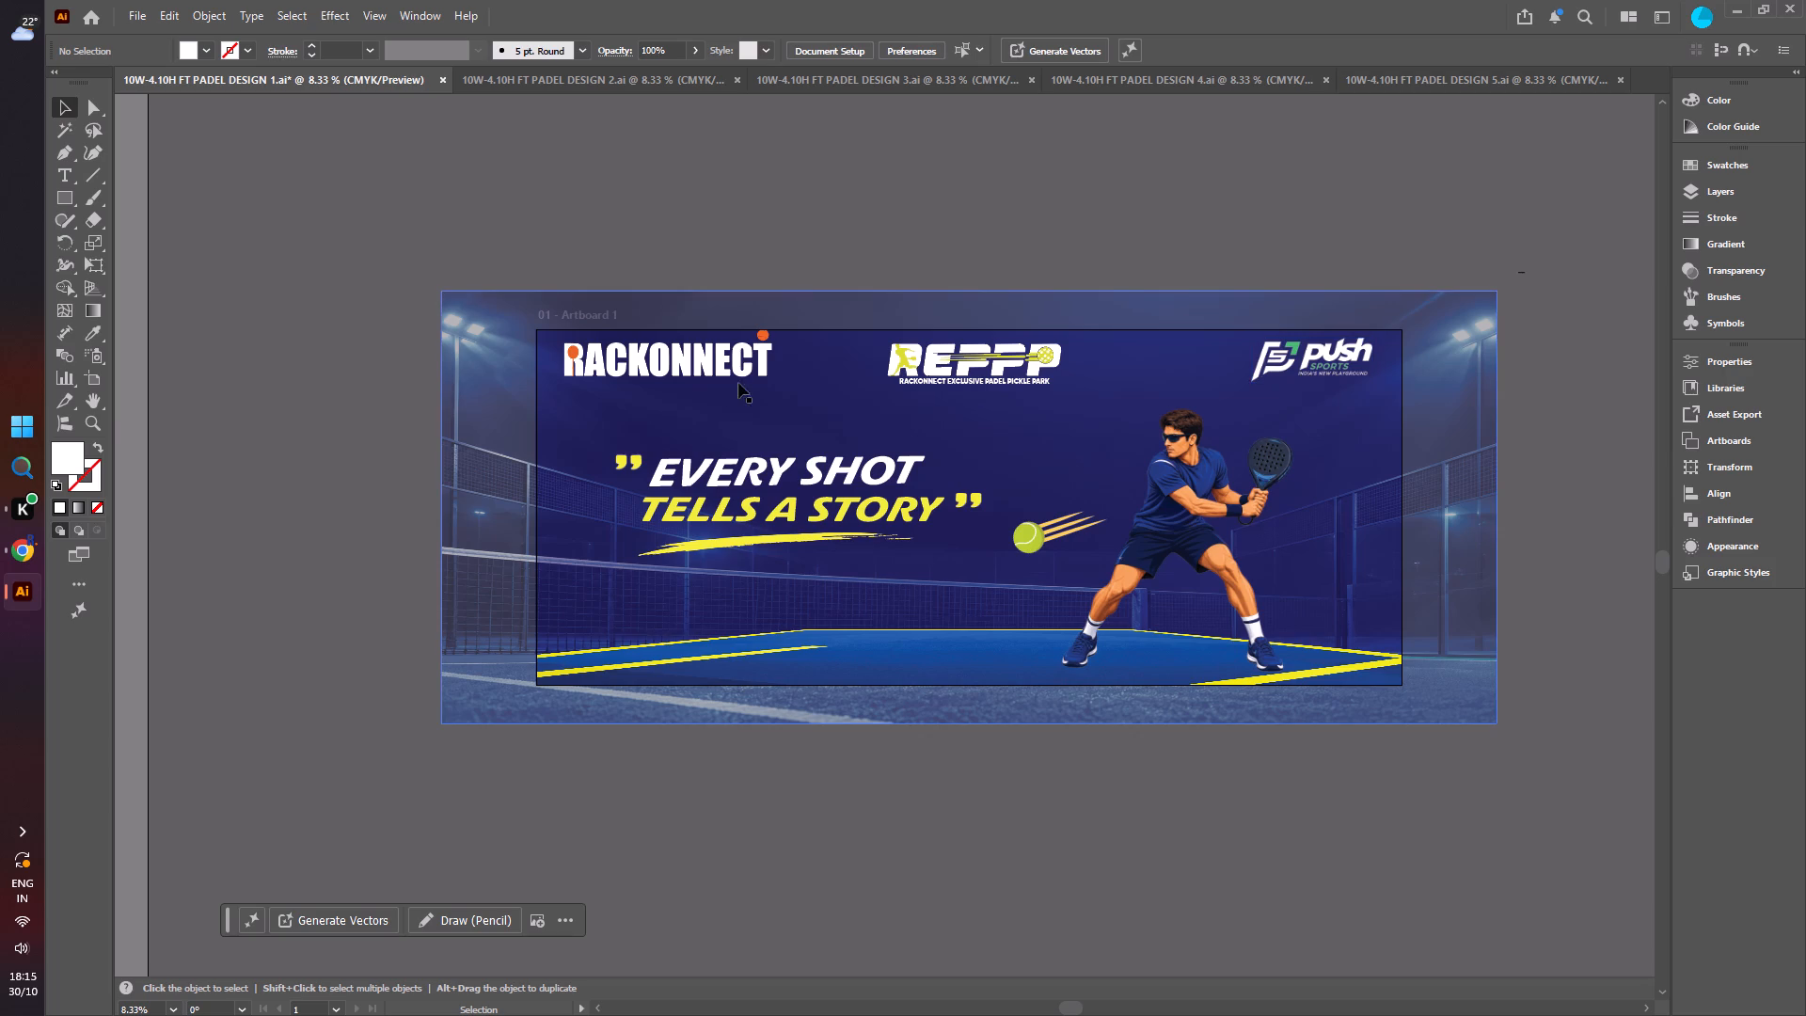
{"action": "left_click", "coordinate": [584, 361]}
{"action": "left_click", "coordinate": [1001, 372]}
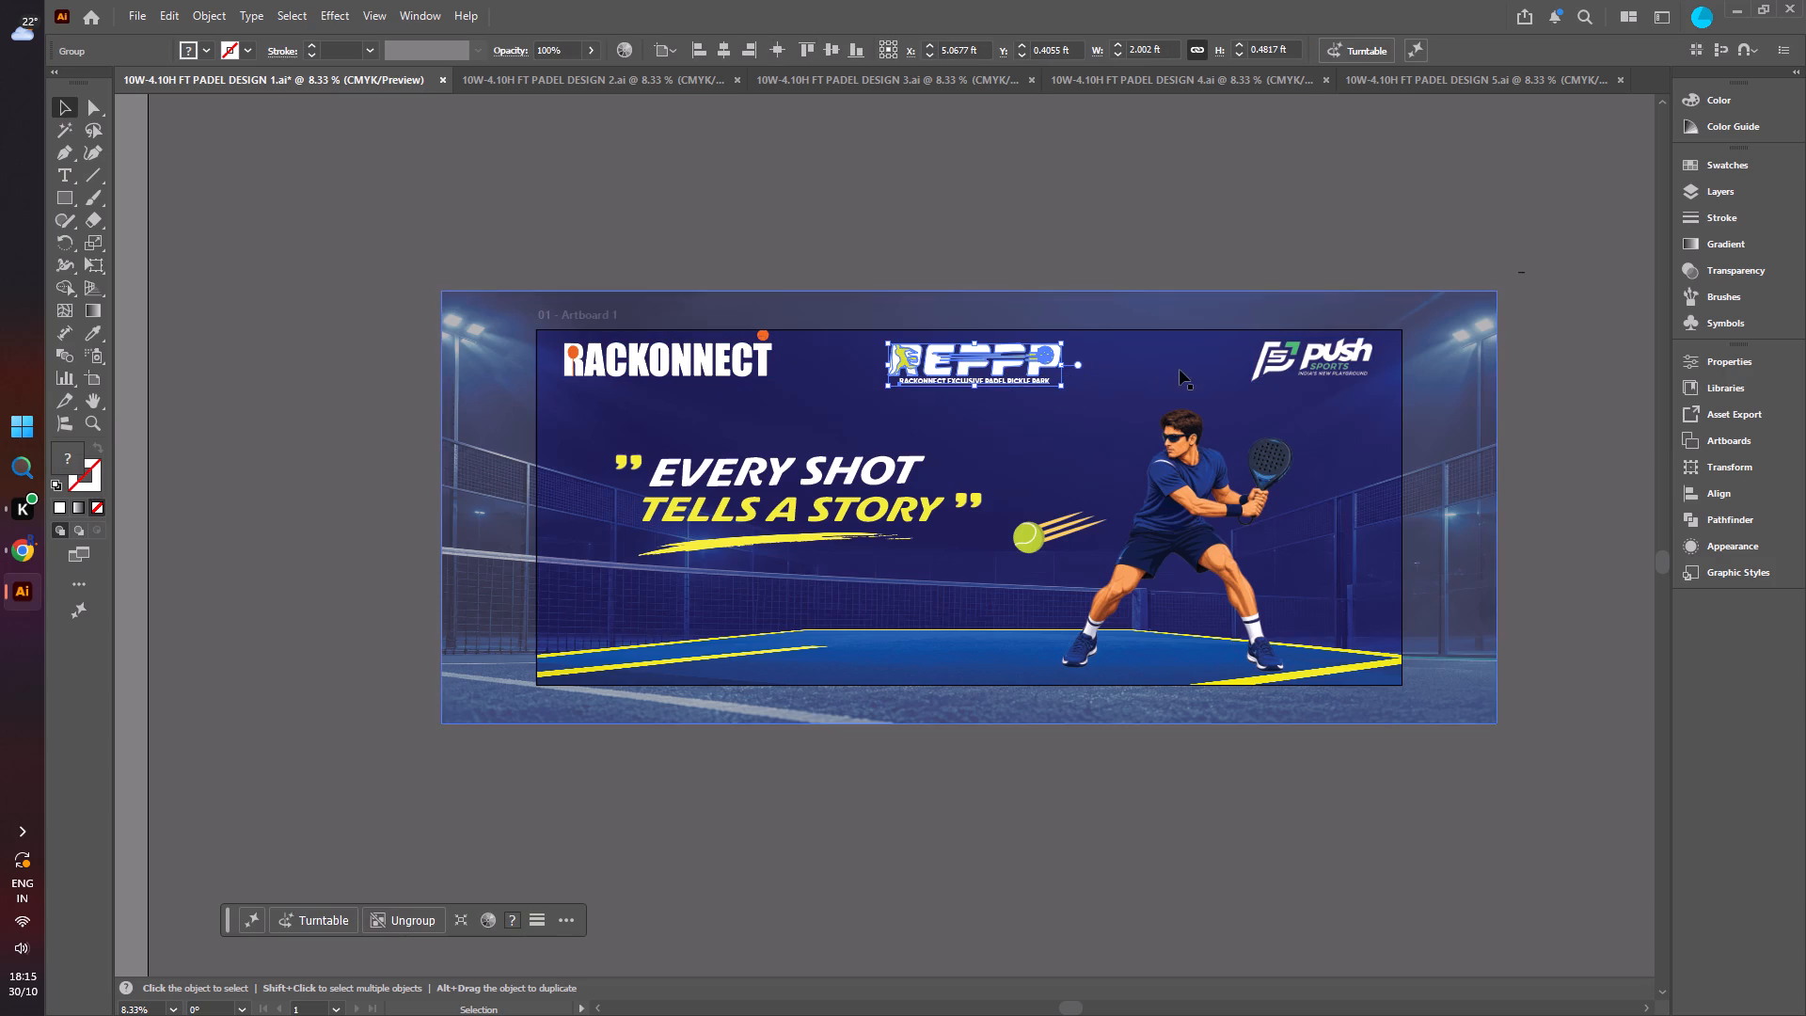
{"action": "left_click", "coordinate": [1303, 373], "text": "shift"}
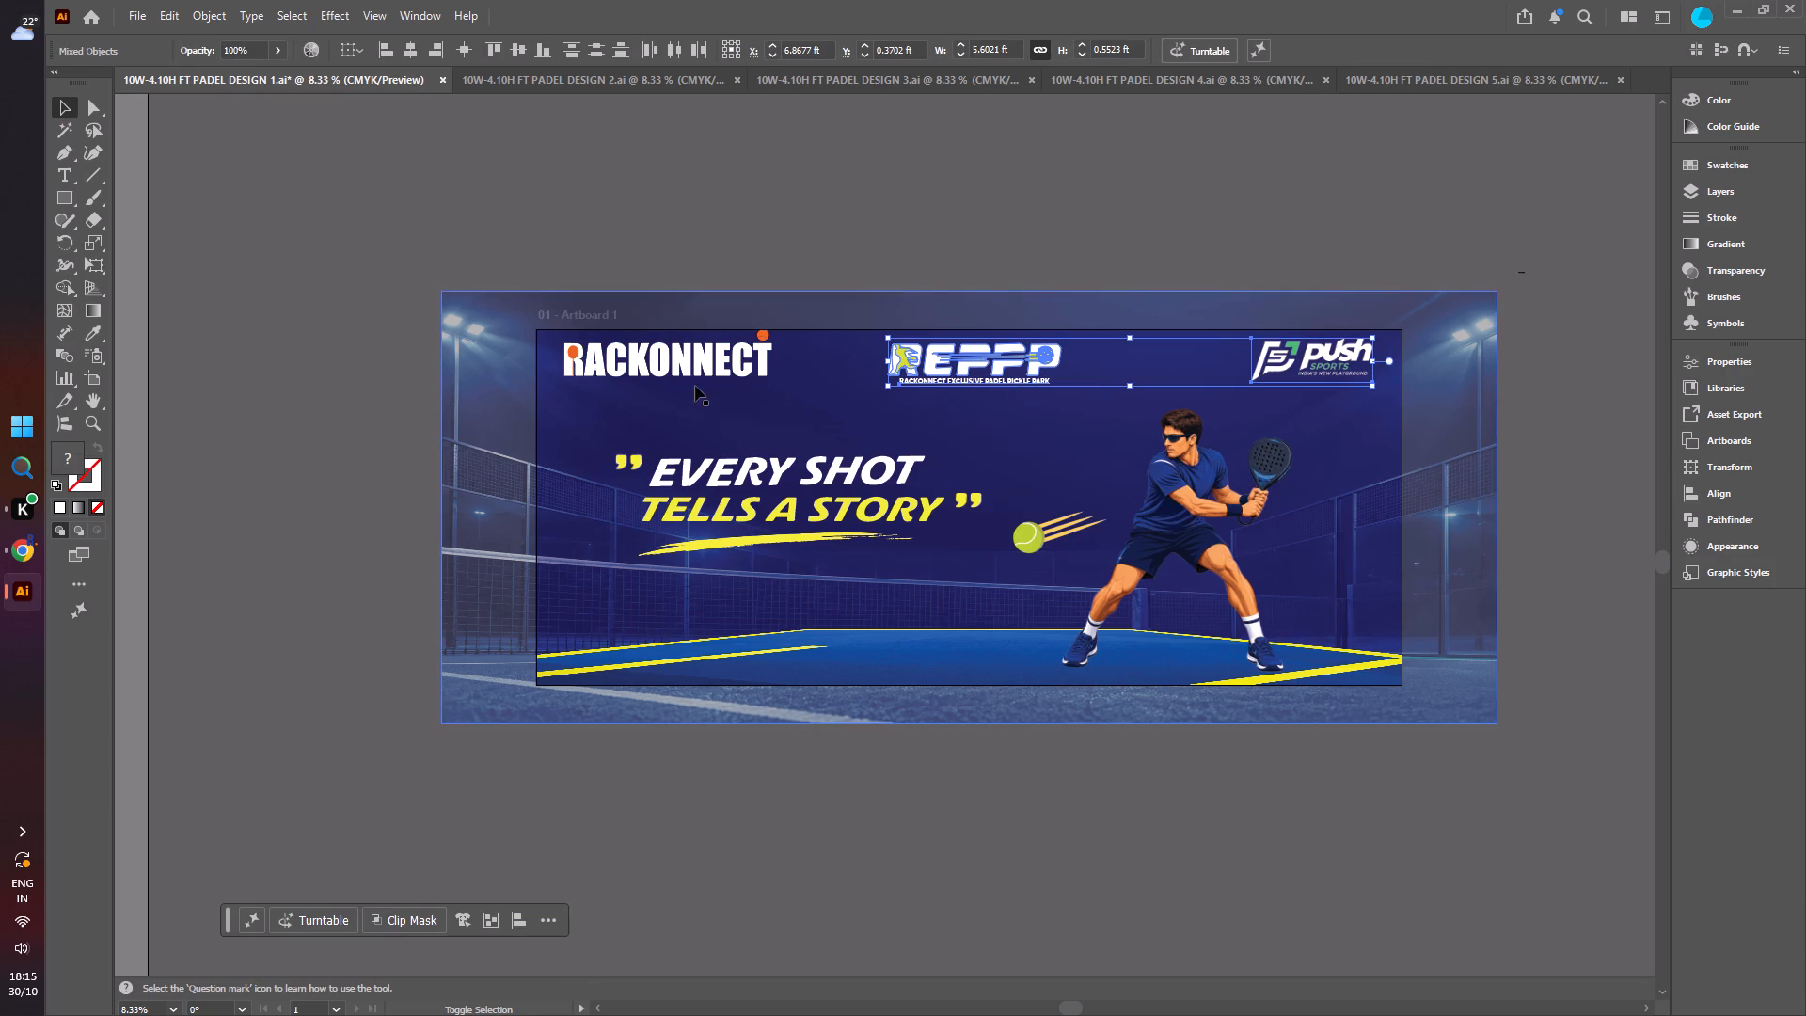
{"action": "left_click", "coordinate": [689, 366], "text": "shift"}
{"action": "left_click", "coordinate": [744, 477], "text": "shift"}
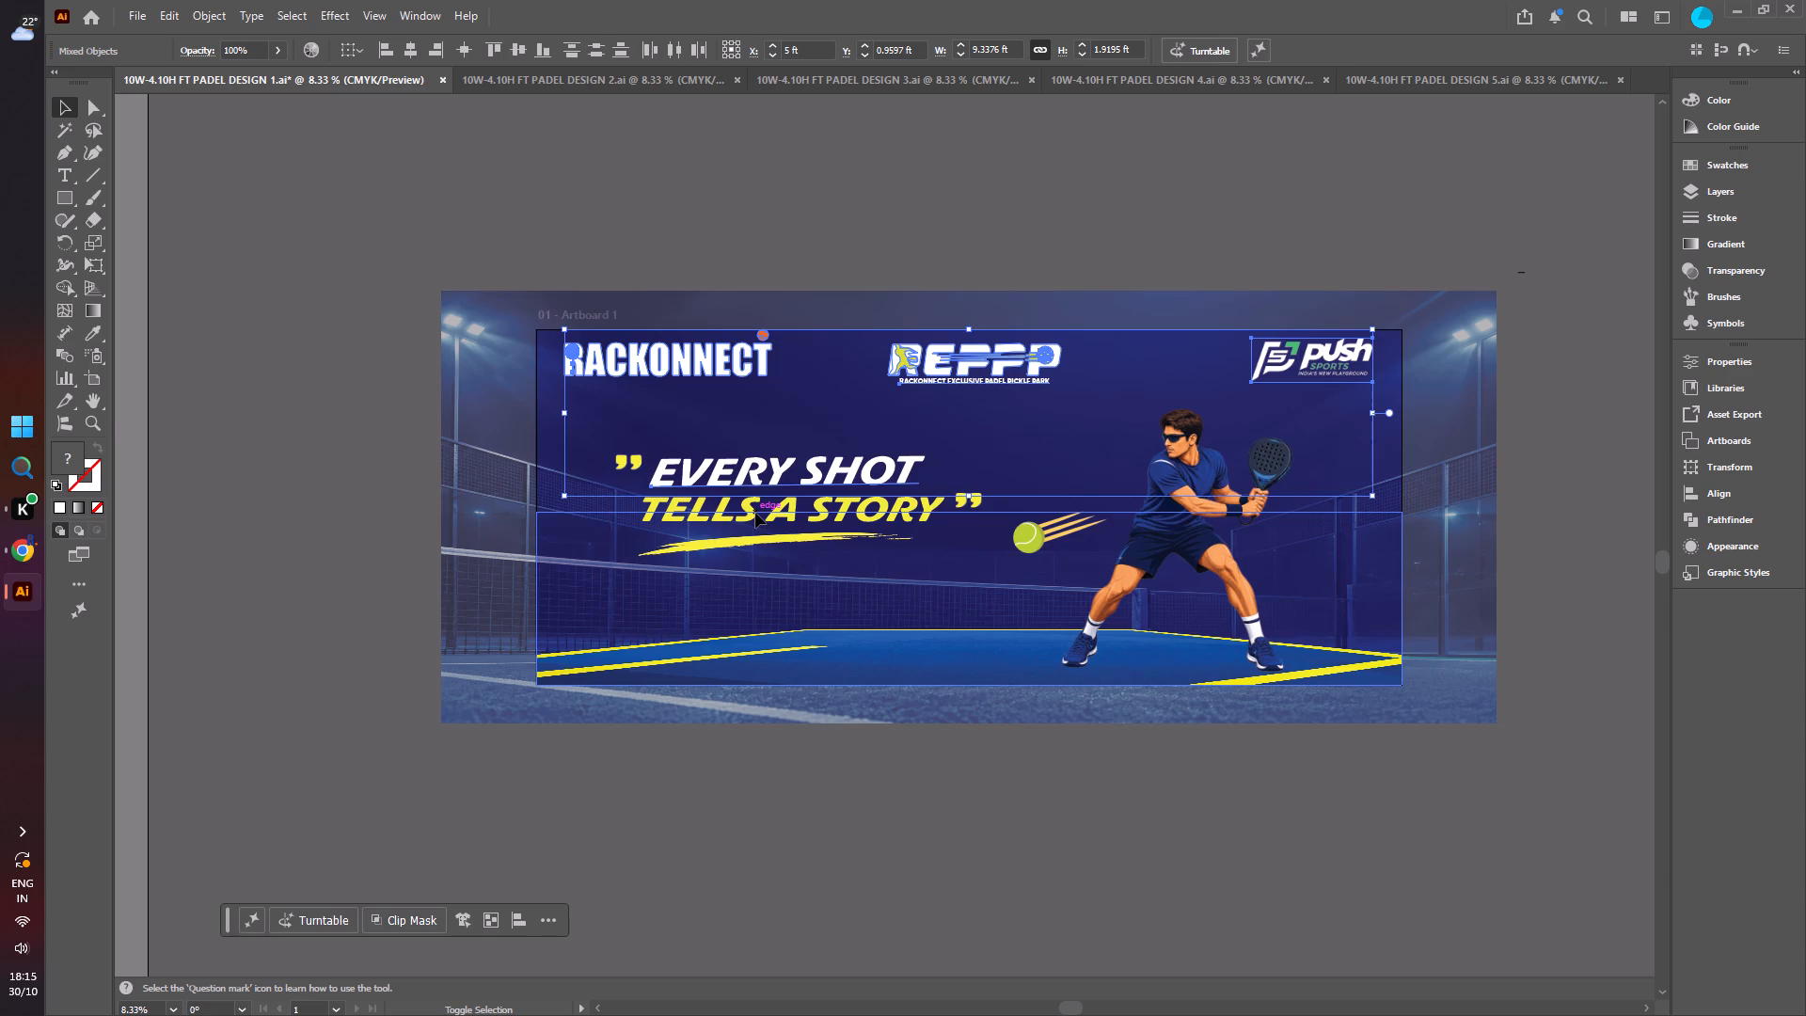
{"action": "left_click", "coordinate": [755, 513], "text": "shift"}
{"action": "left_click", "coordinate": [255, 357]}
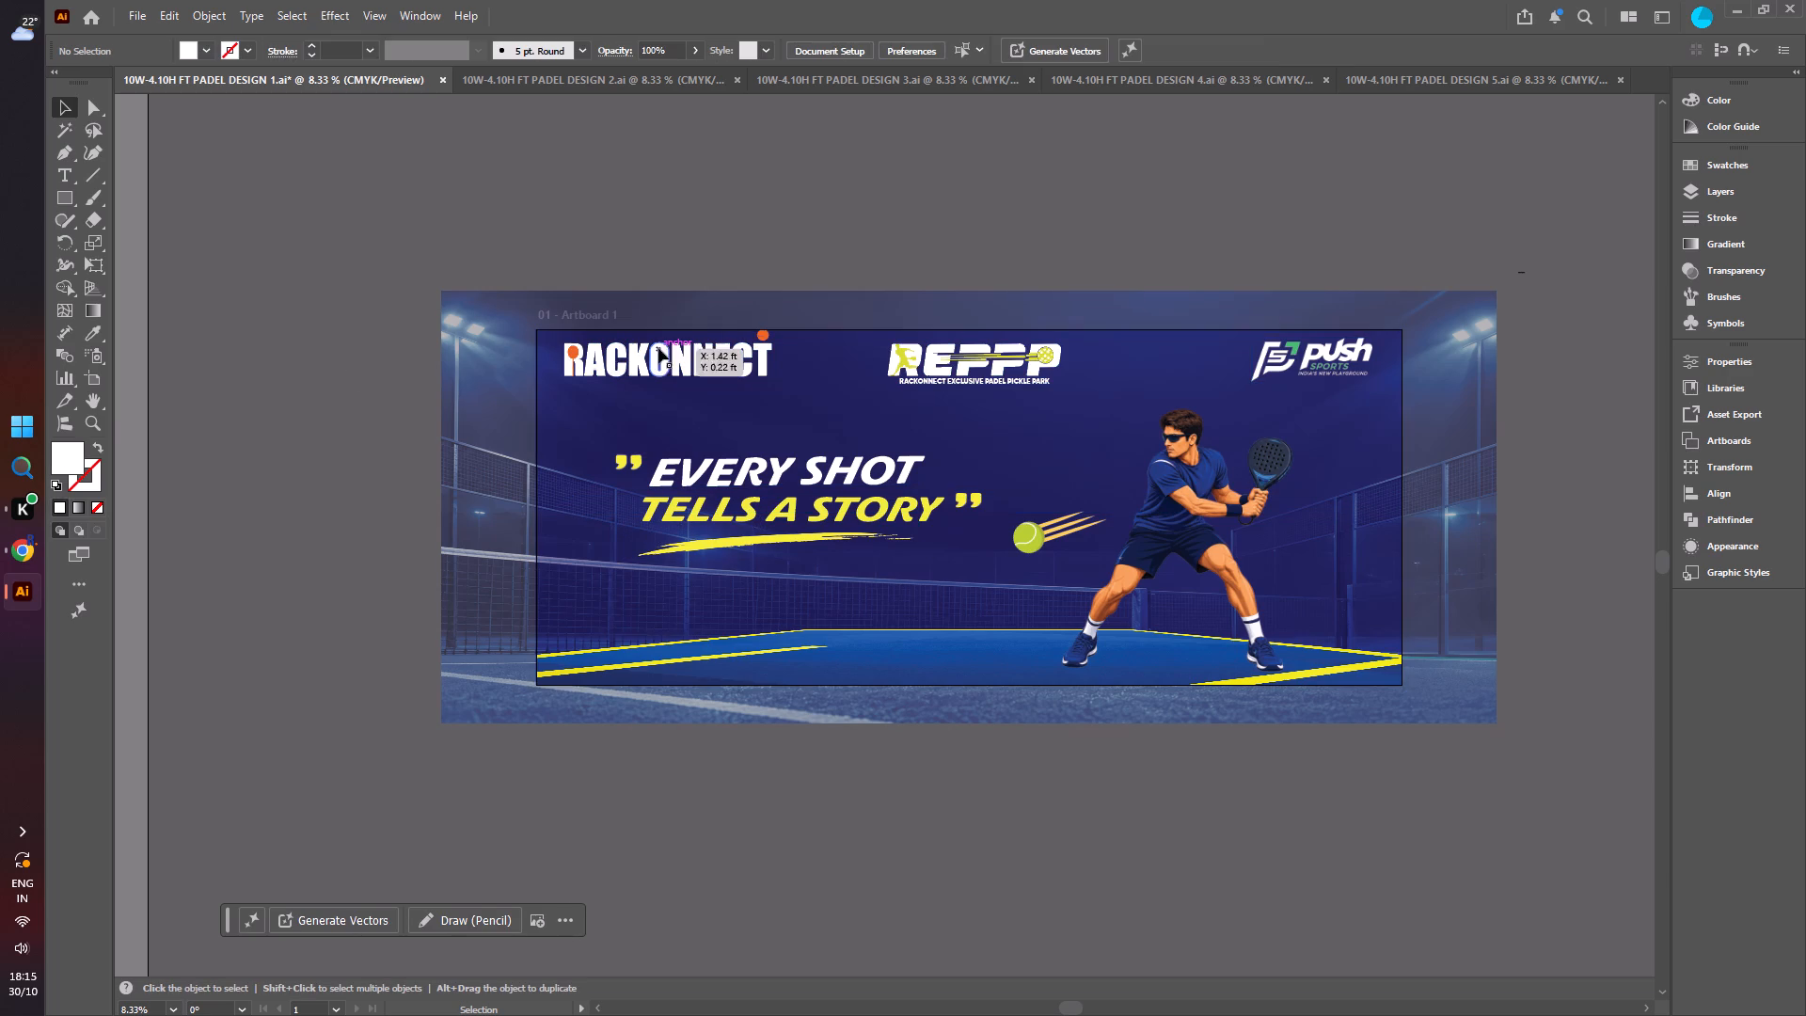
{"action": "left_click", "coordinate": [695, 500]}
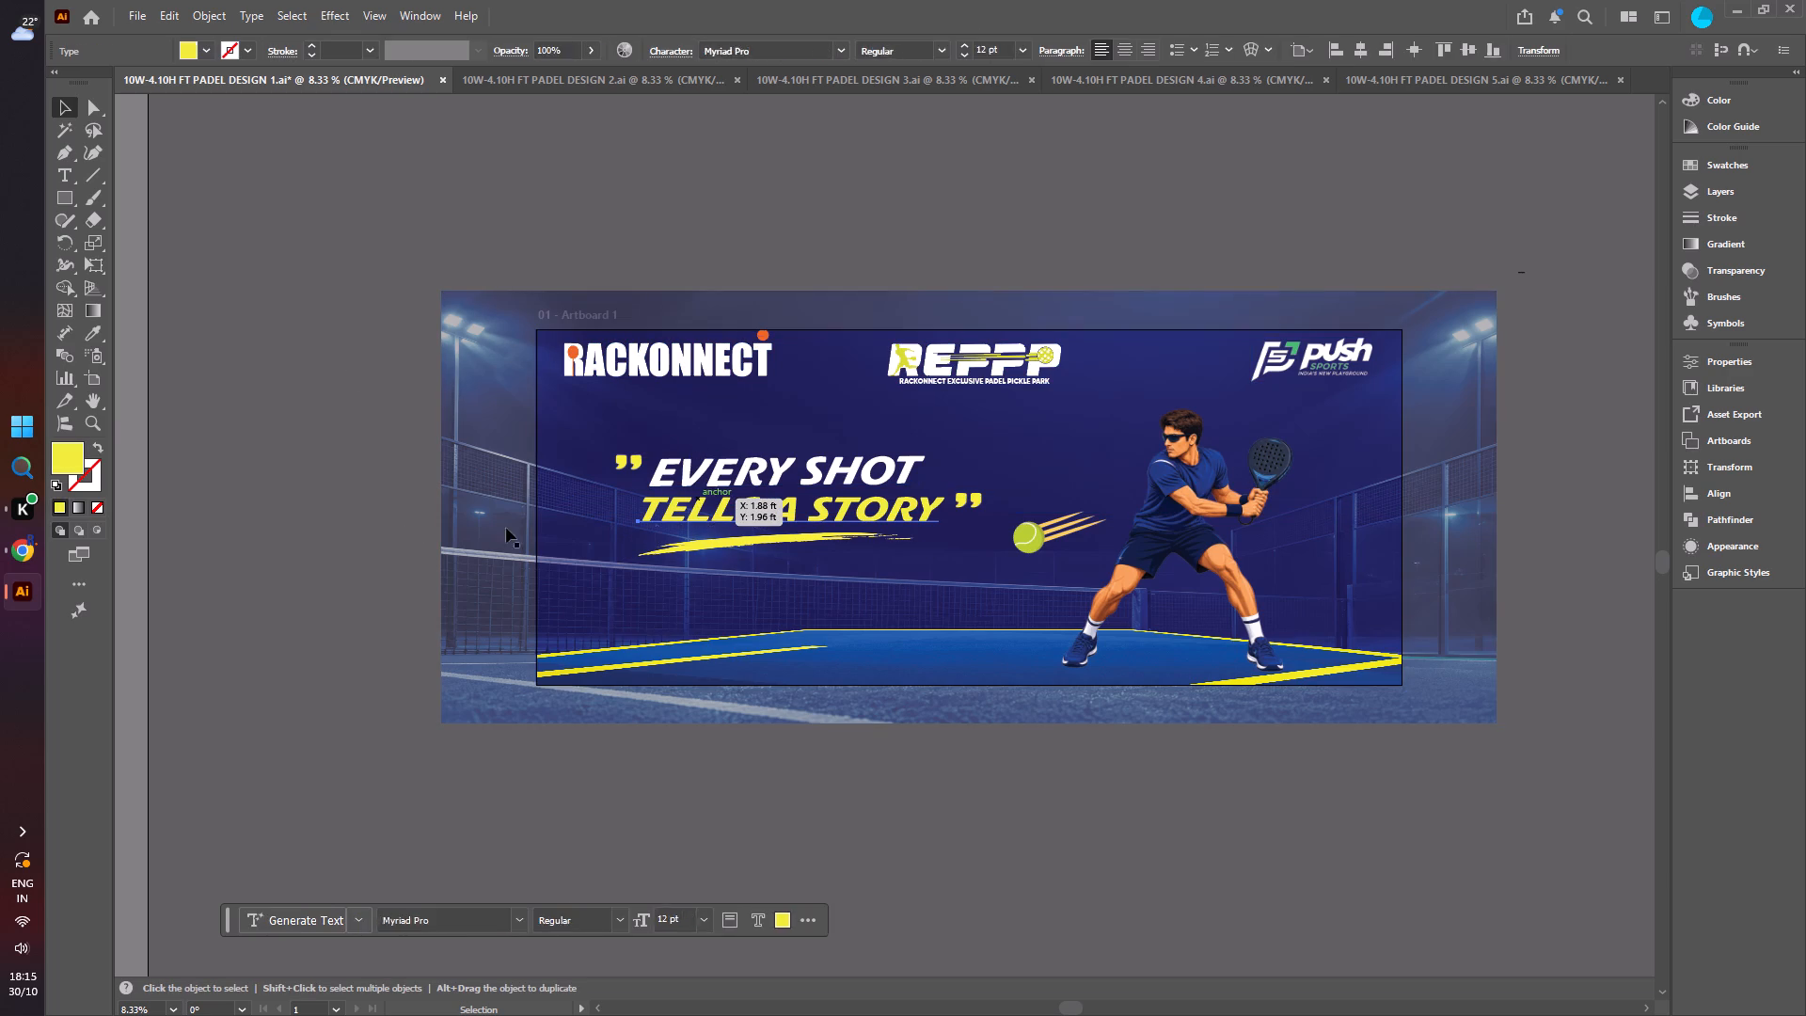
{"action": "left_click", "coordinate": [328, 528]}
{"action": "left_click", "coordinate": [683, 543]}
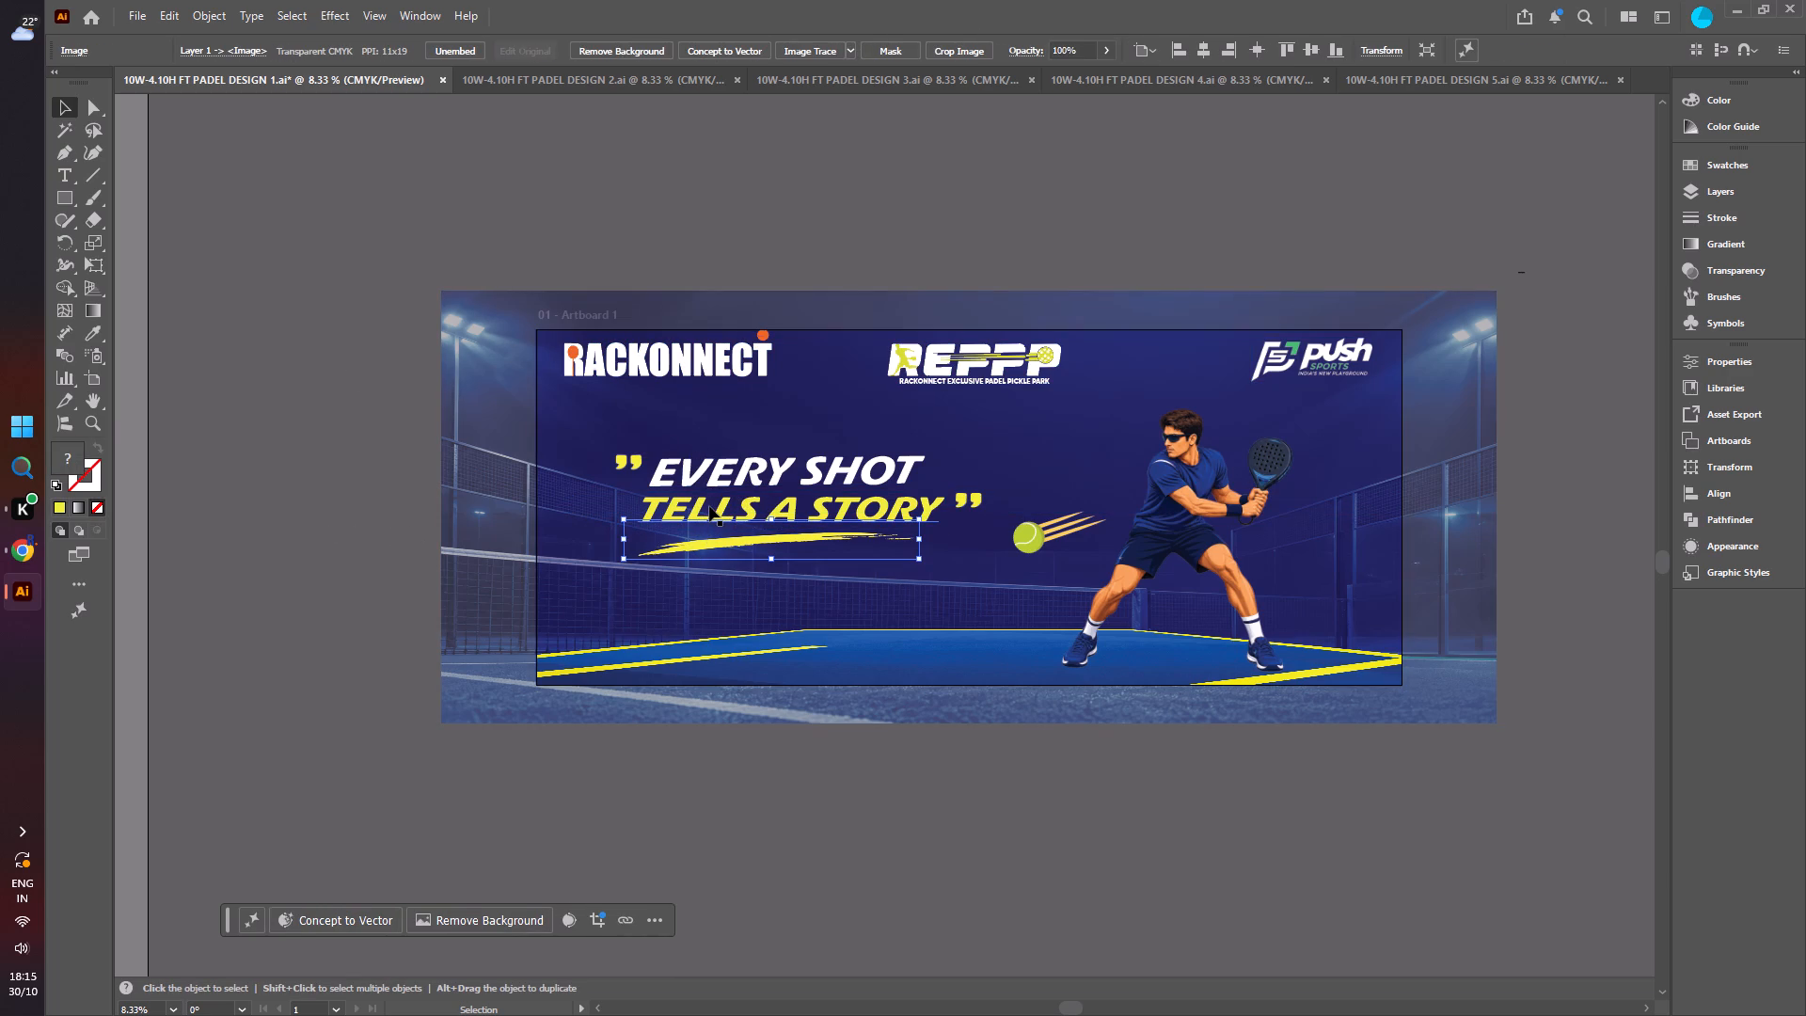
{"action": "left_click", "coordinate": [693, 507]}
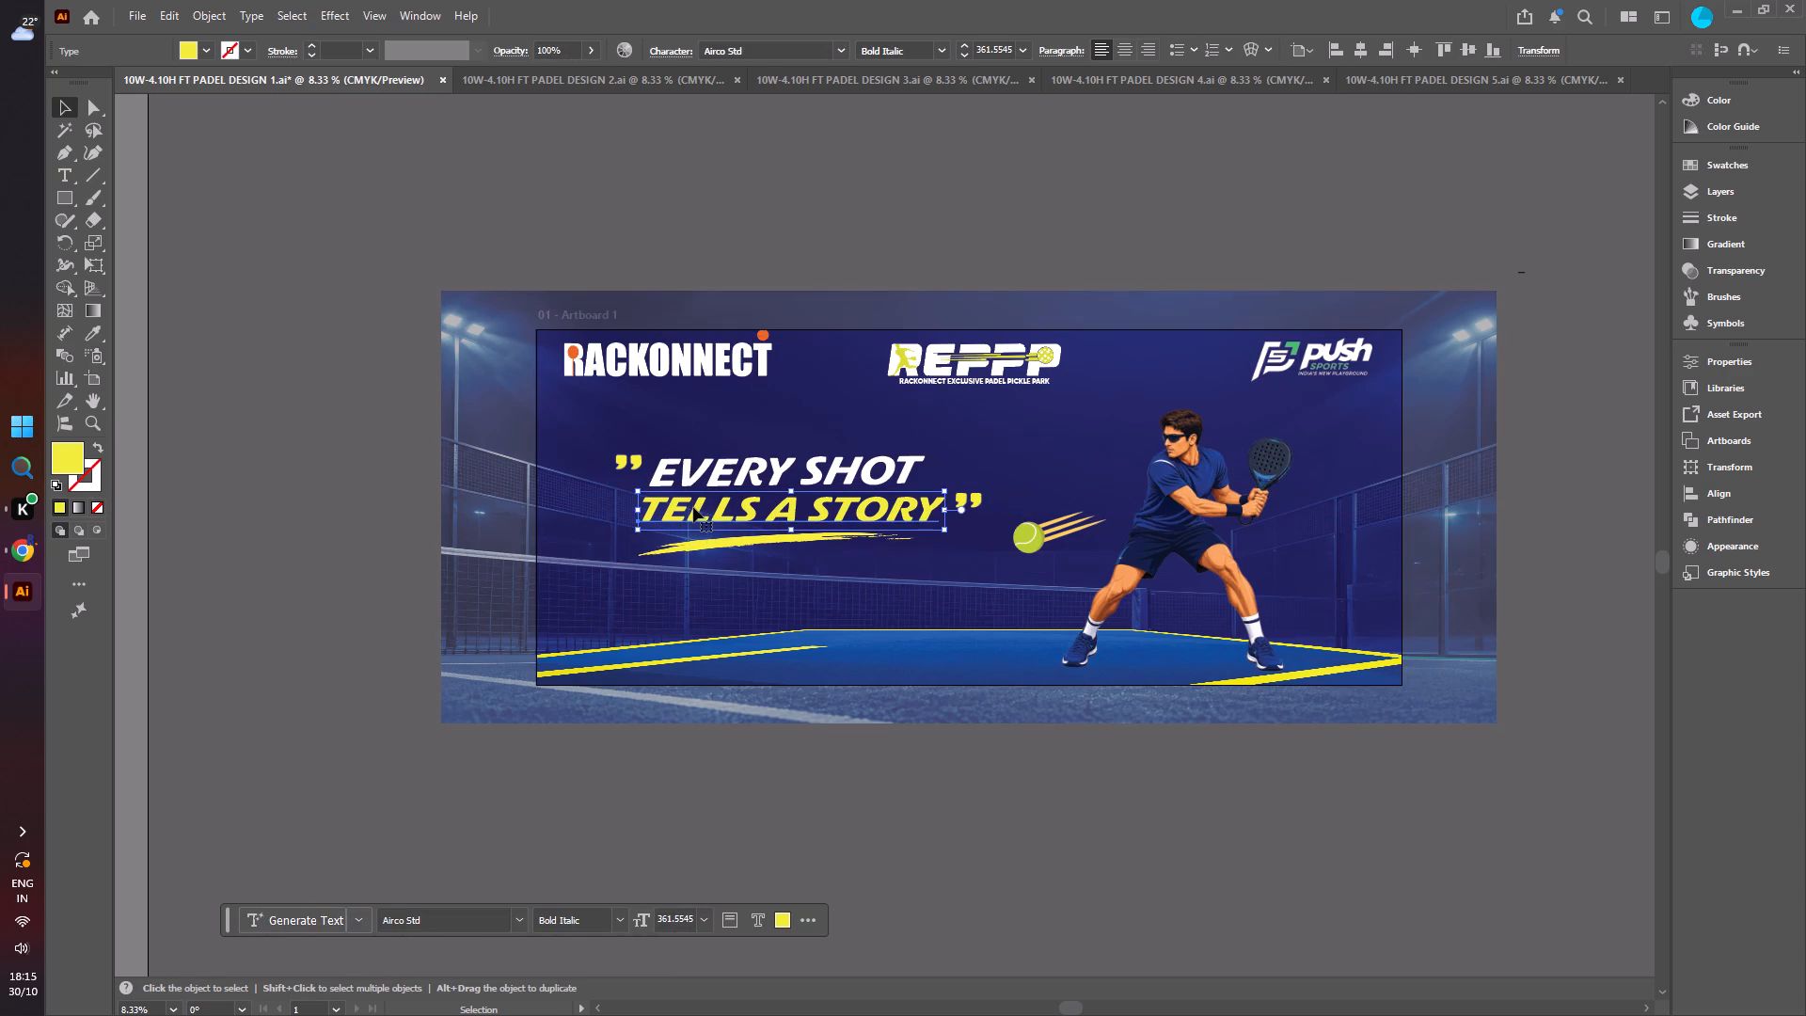
Select the logos, headline text, quote marks, underline, court, player and ball together, and scale them to about 12.2 ft by 5 ft, matching the background image.
{"action": "left_click", "coordinate": [721, 548]}
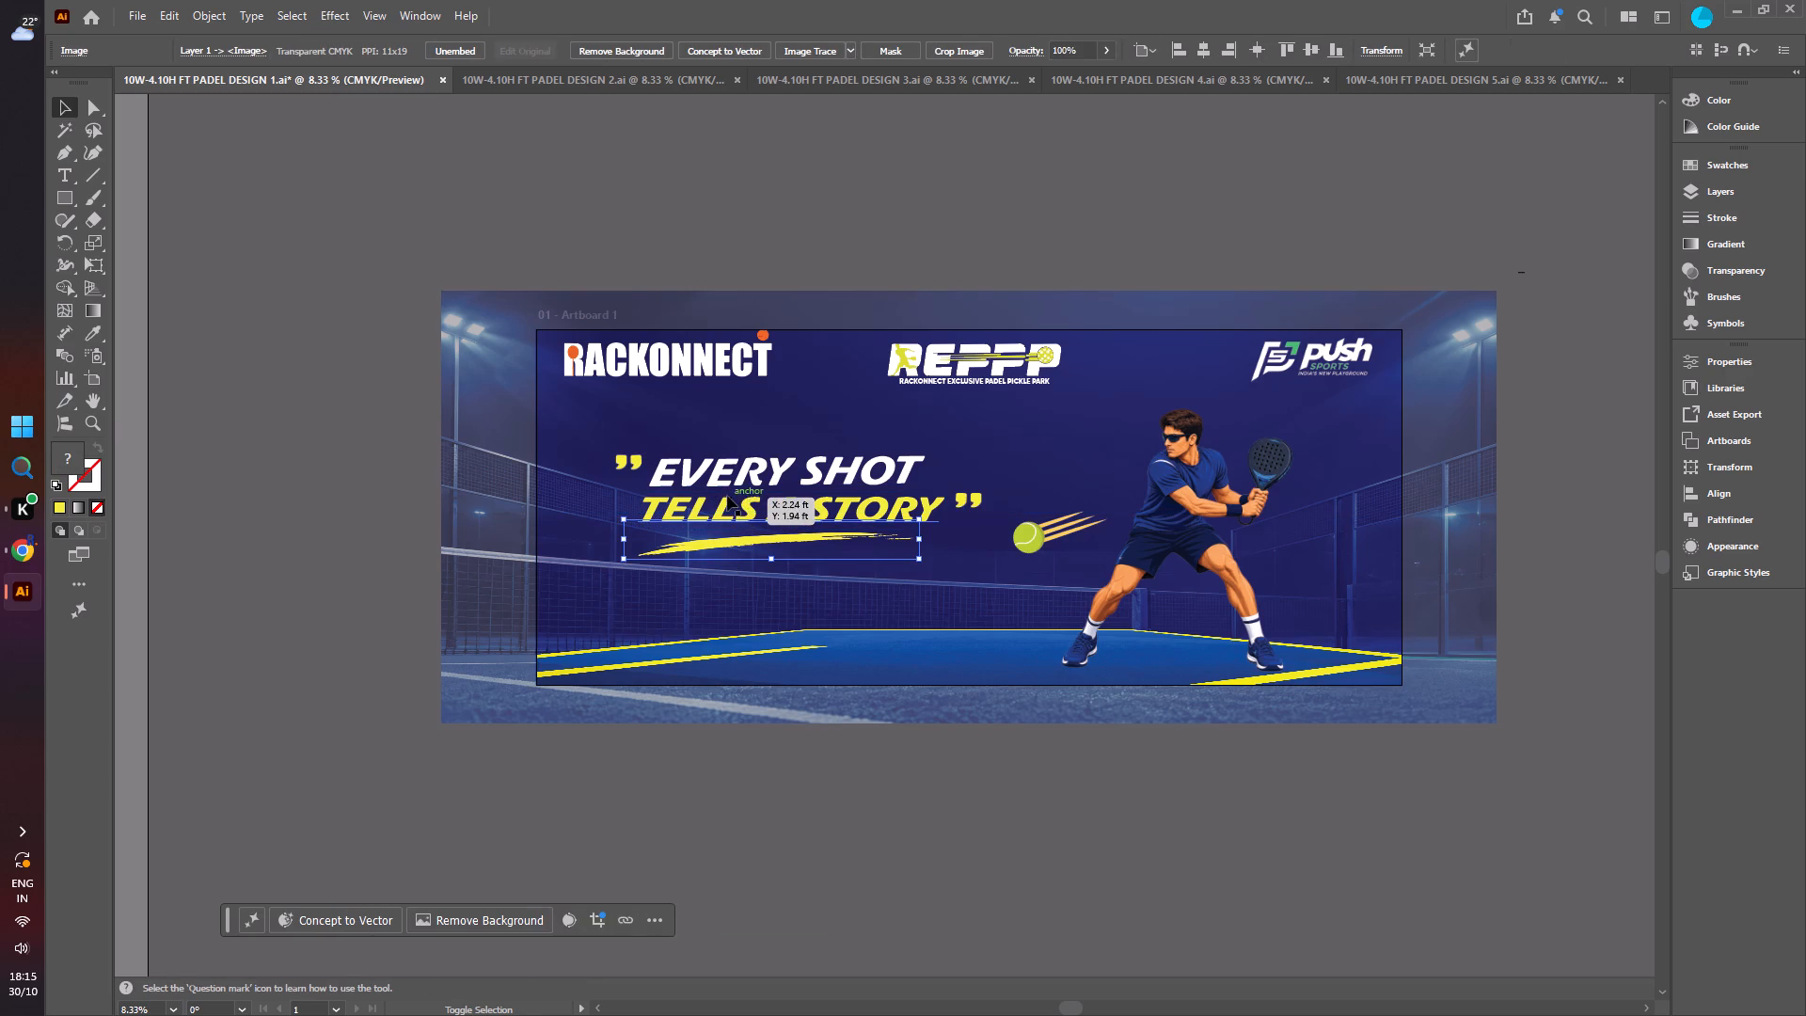
{"action": "left_click", "coordinate": [751, 500], "text": "shift"}
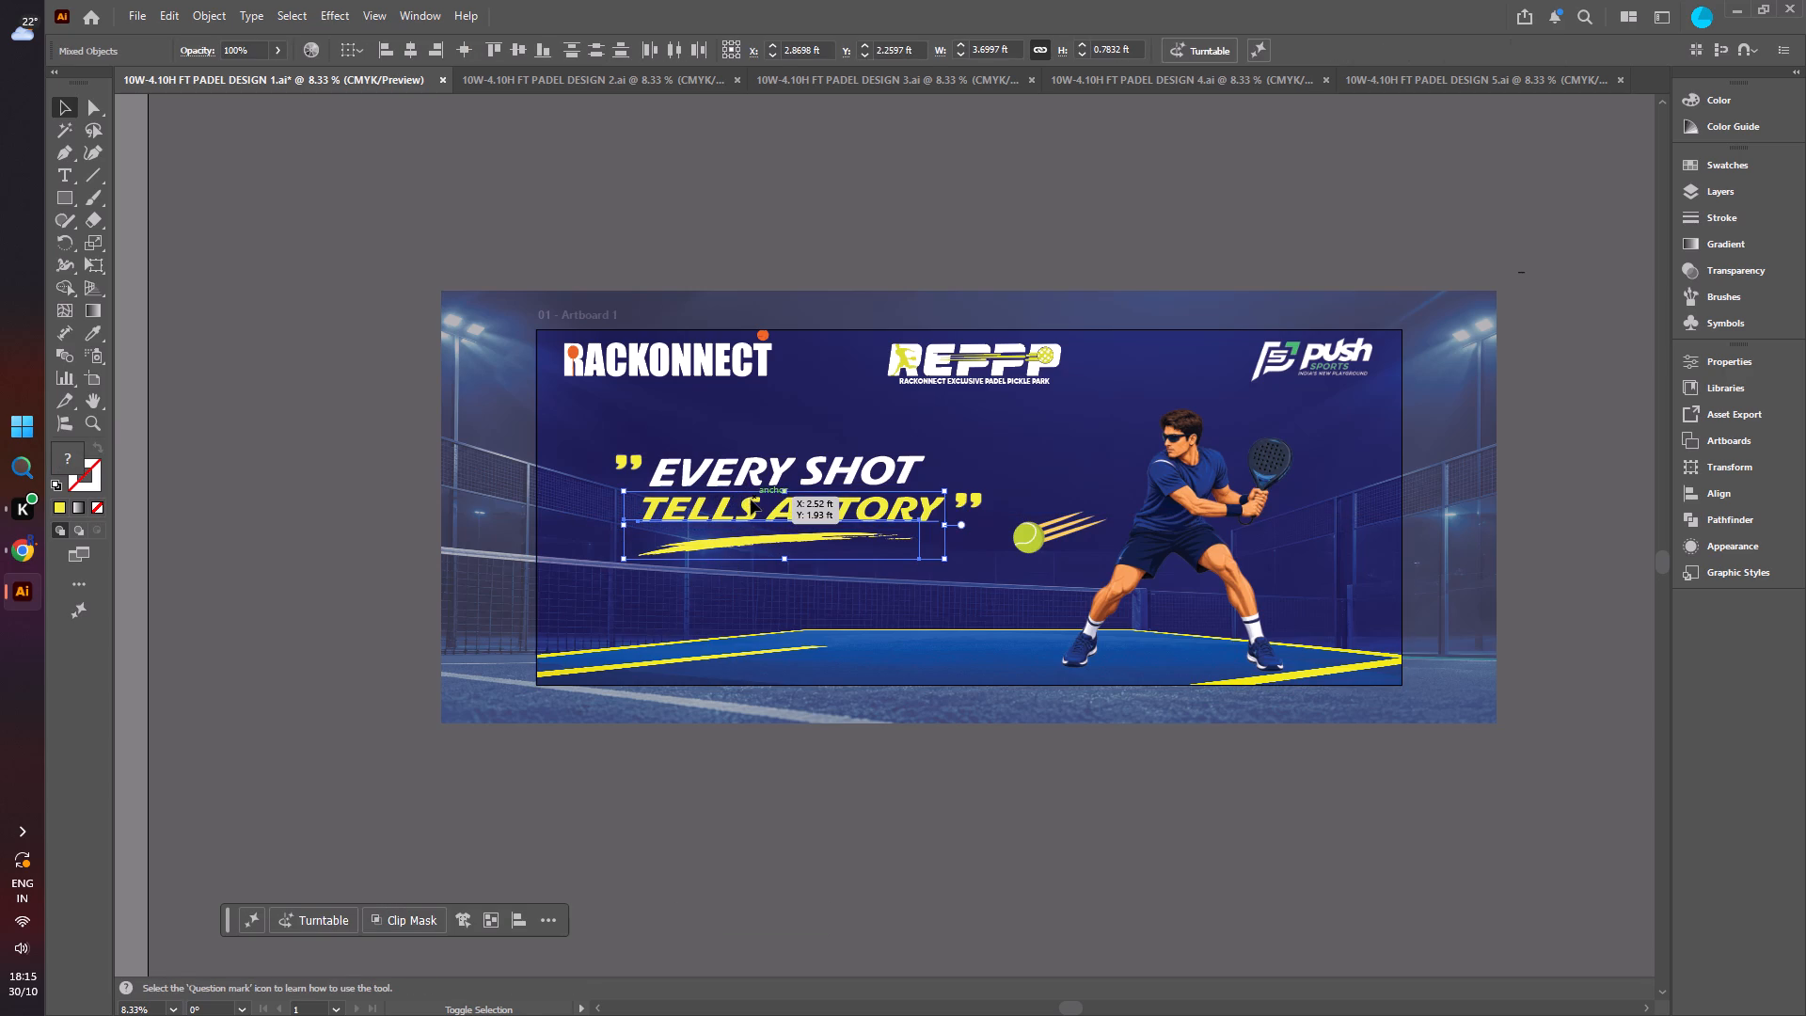
{"action": "left_click", "coordinate": [755, 468], "text": "shift"}
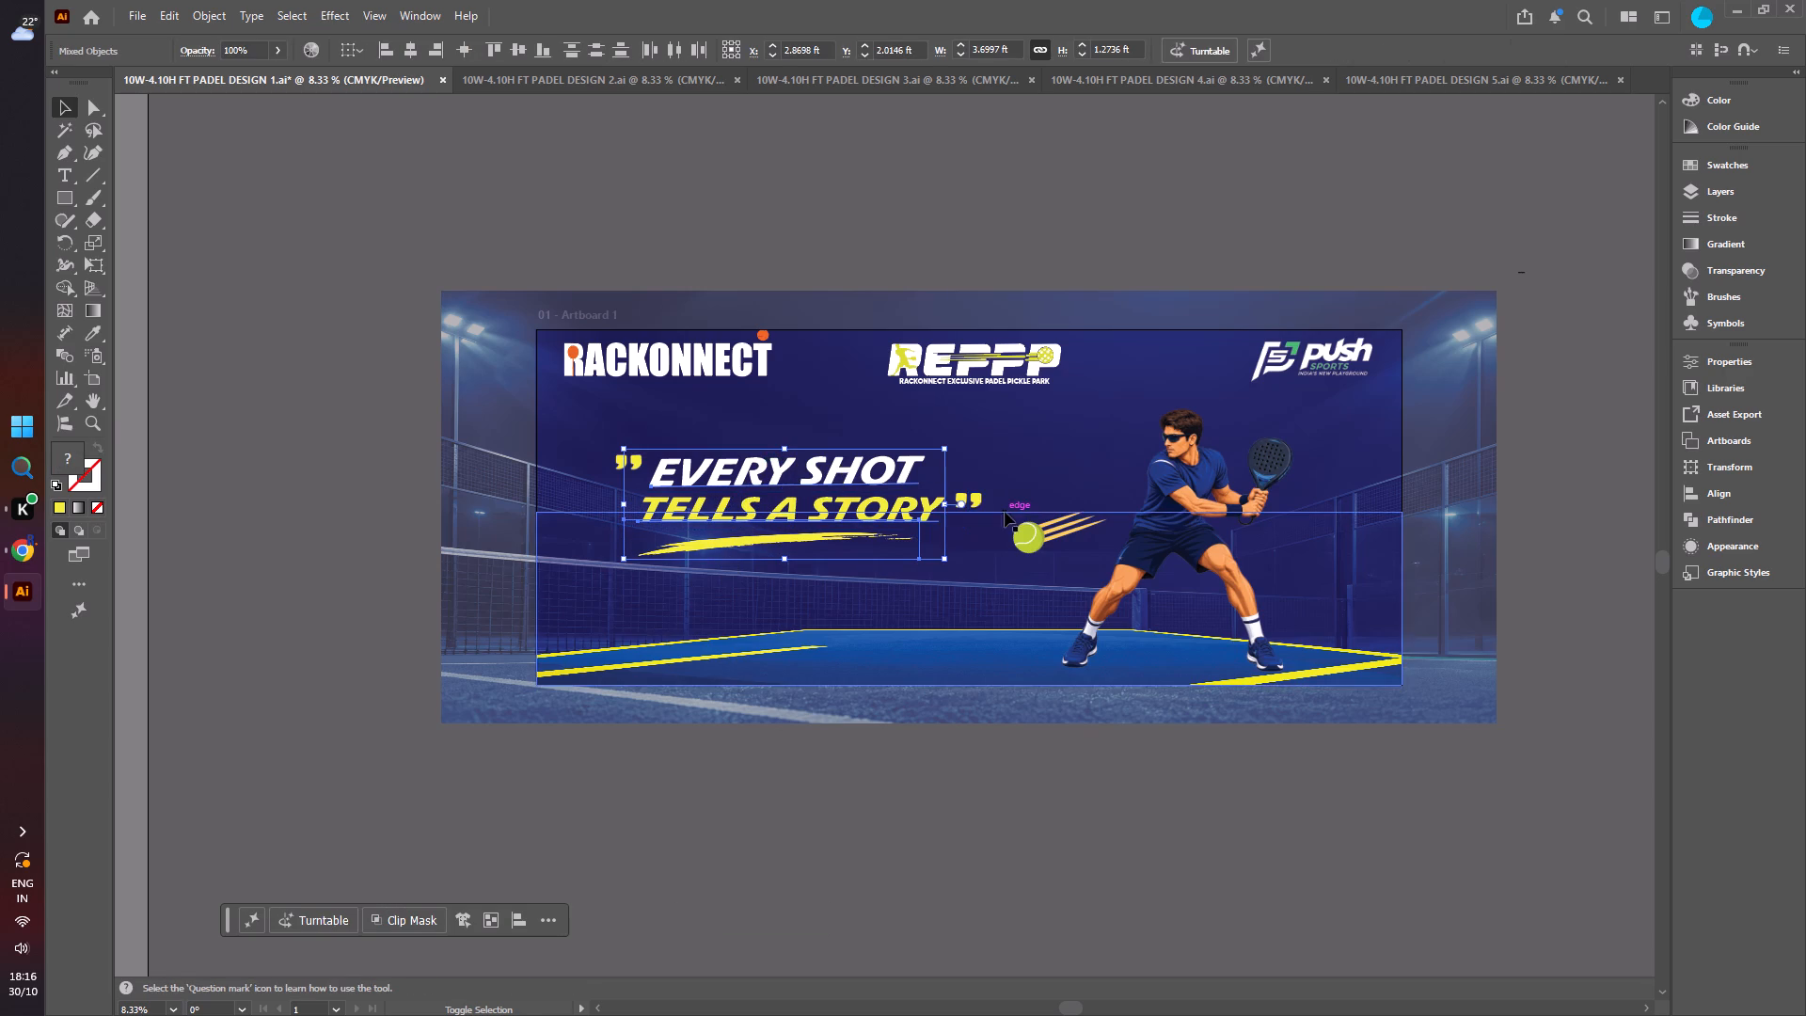
{"action": "left_click", "coordinate": [971, 503], "text": "shift"}
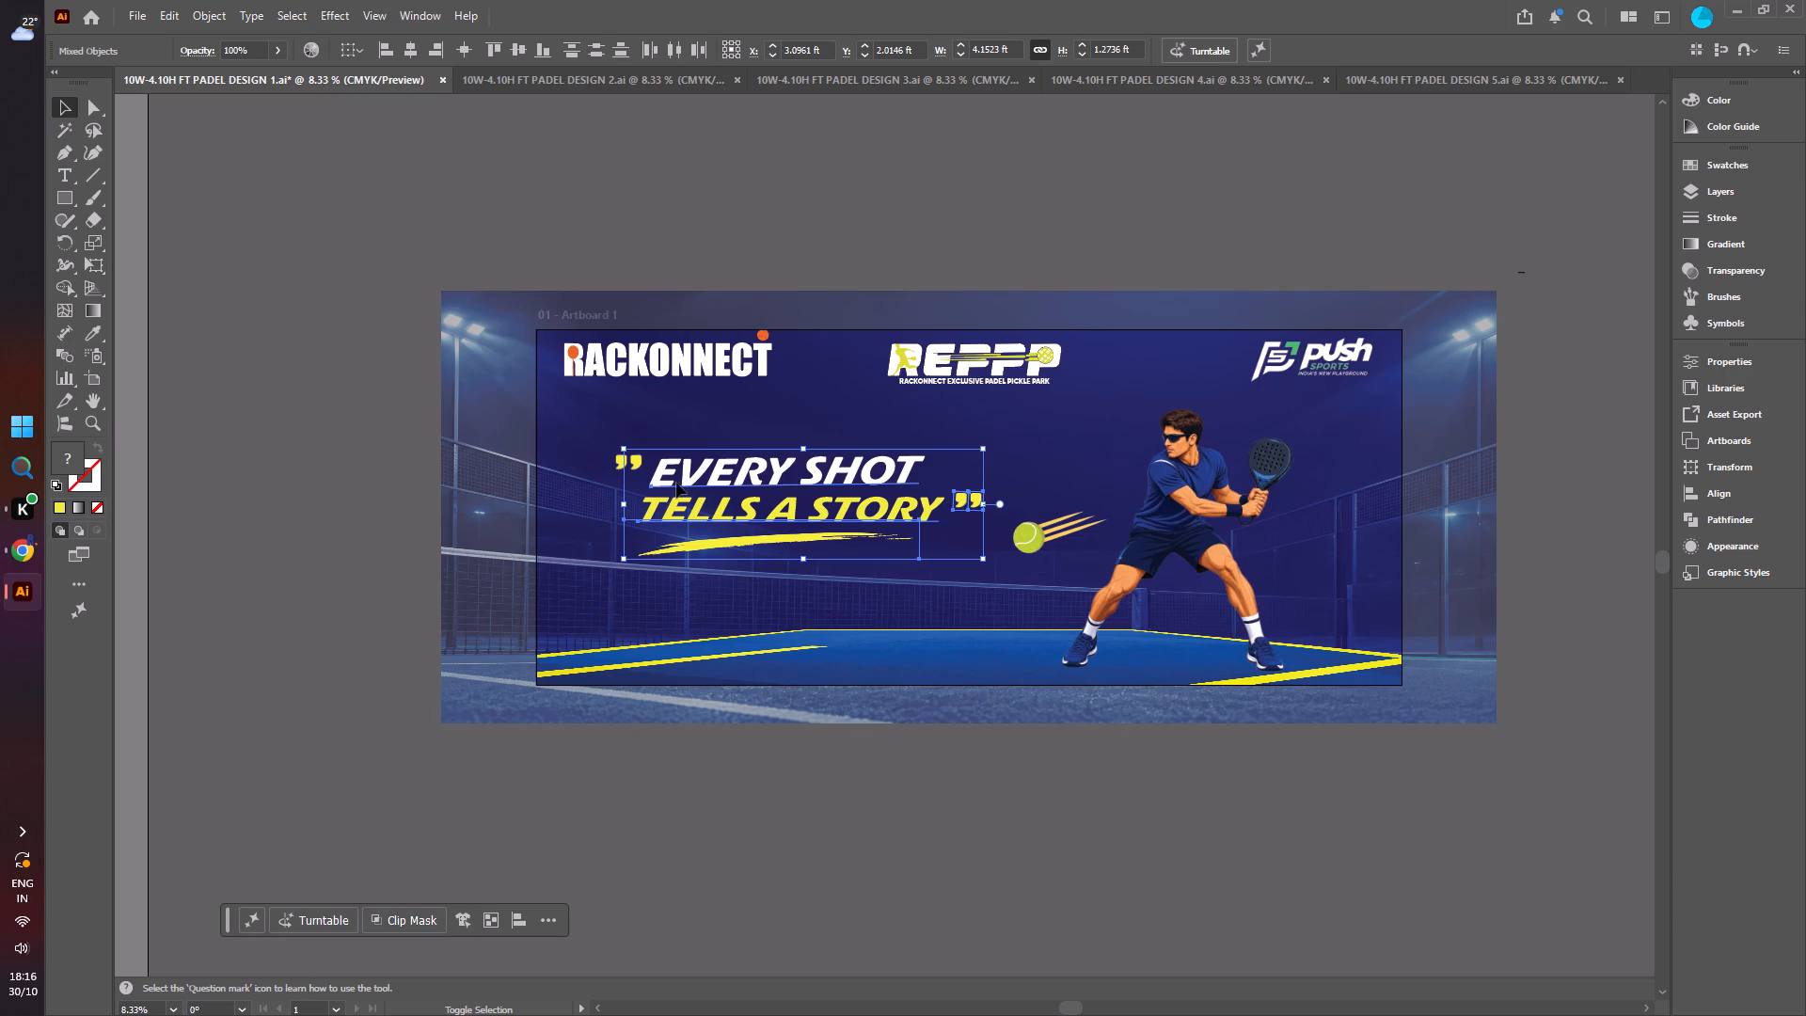
{"action": "left_click", "coordinate": [619, 465], "text": "shift"}
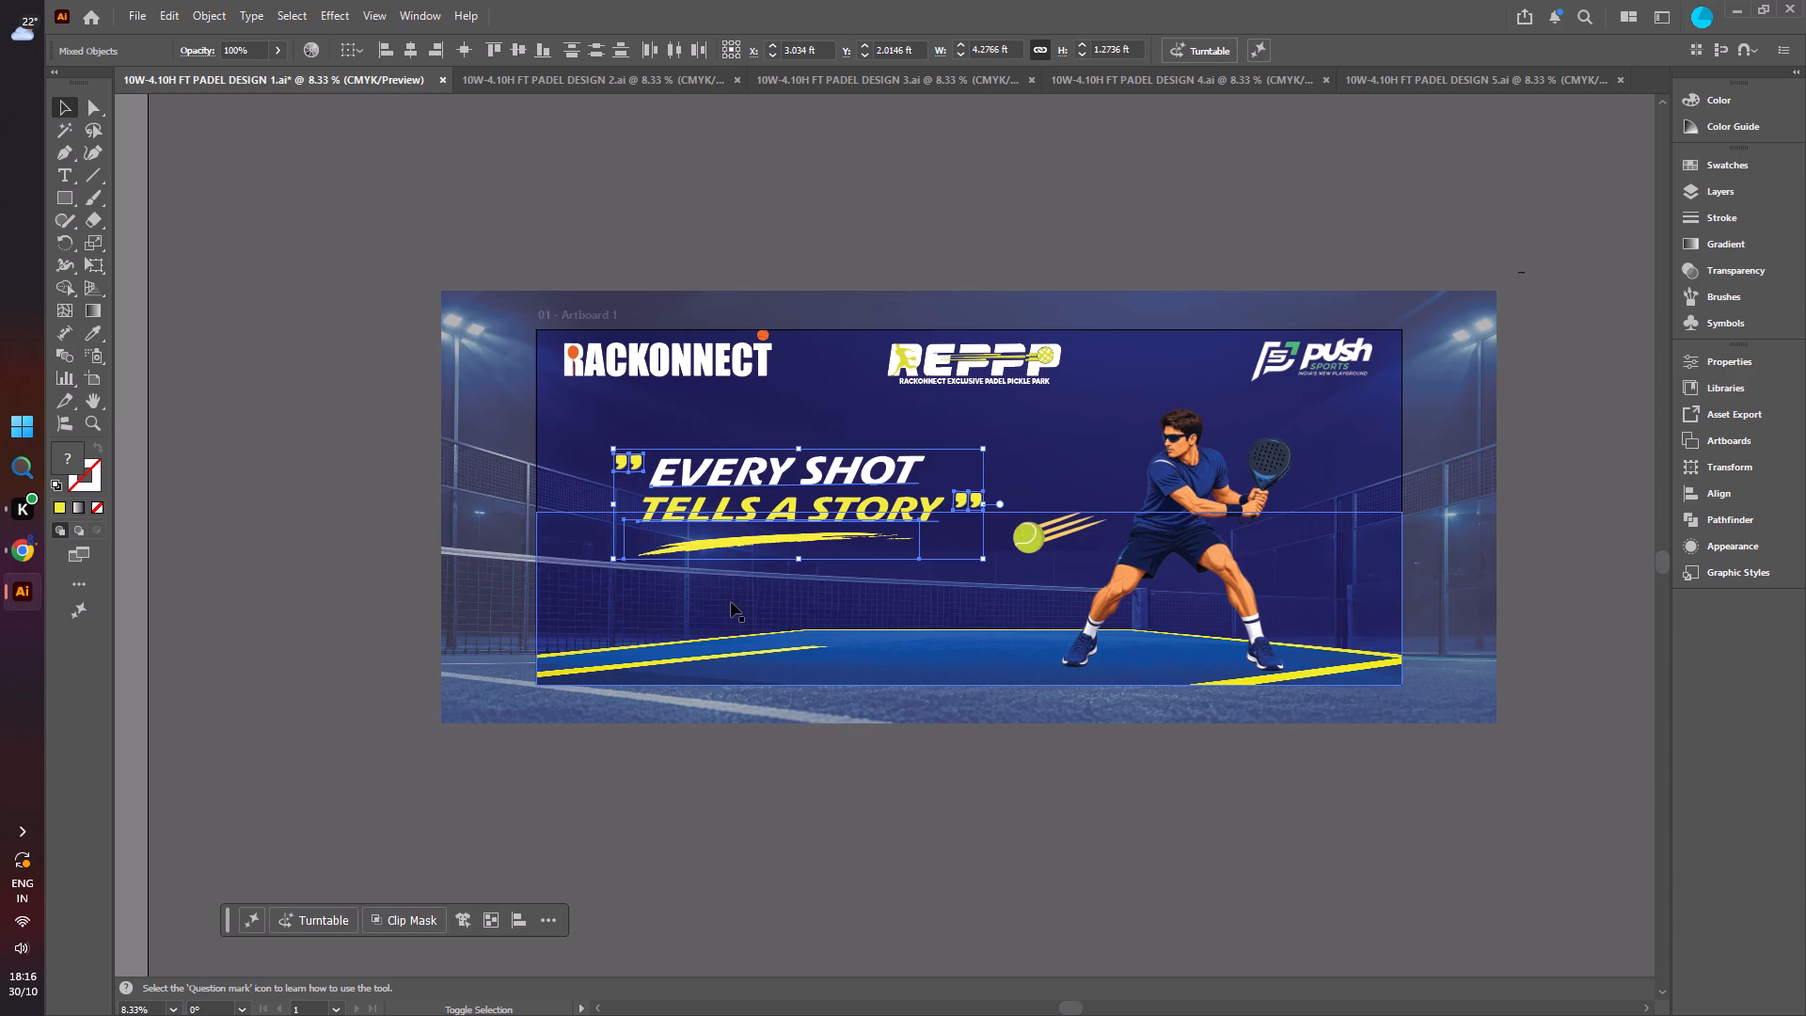
{"action": "left_click", "coordinate": [731, 602], "text": "shift"}
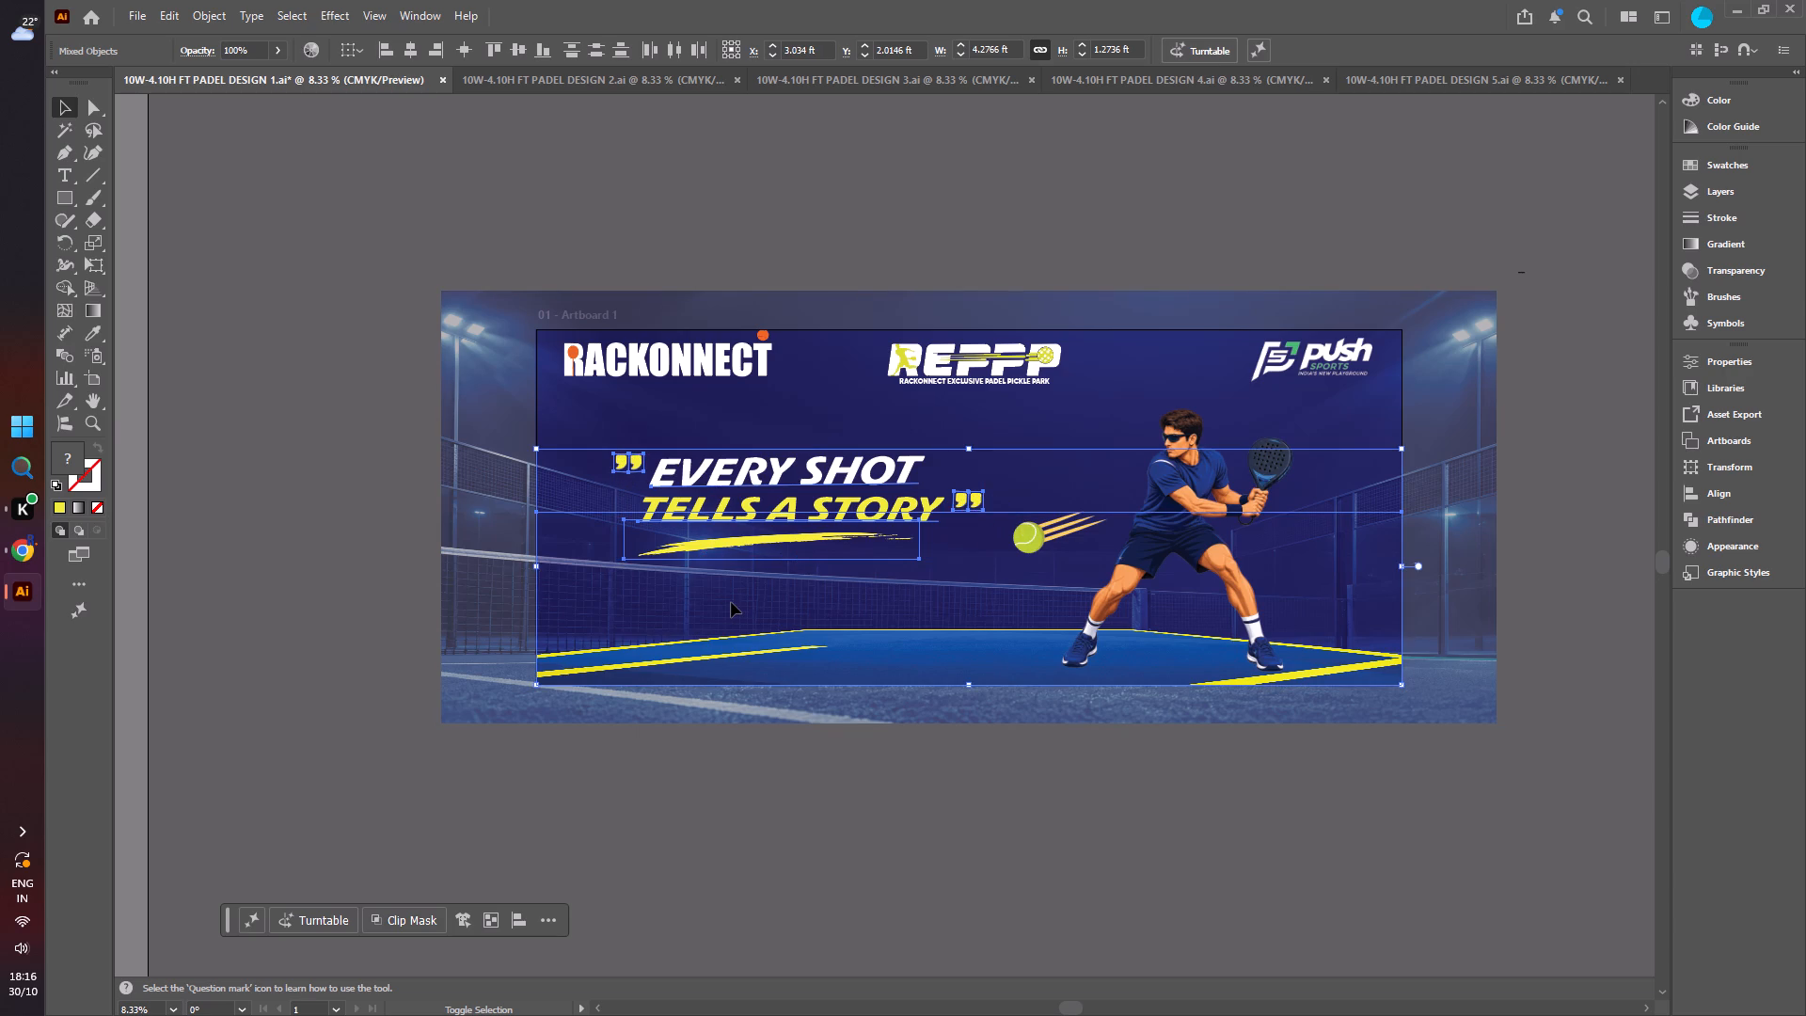
{"action": "left_click", "coordinate": [680, 376], "text": "shift"}
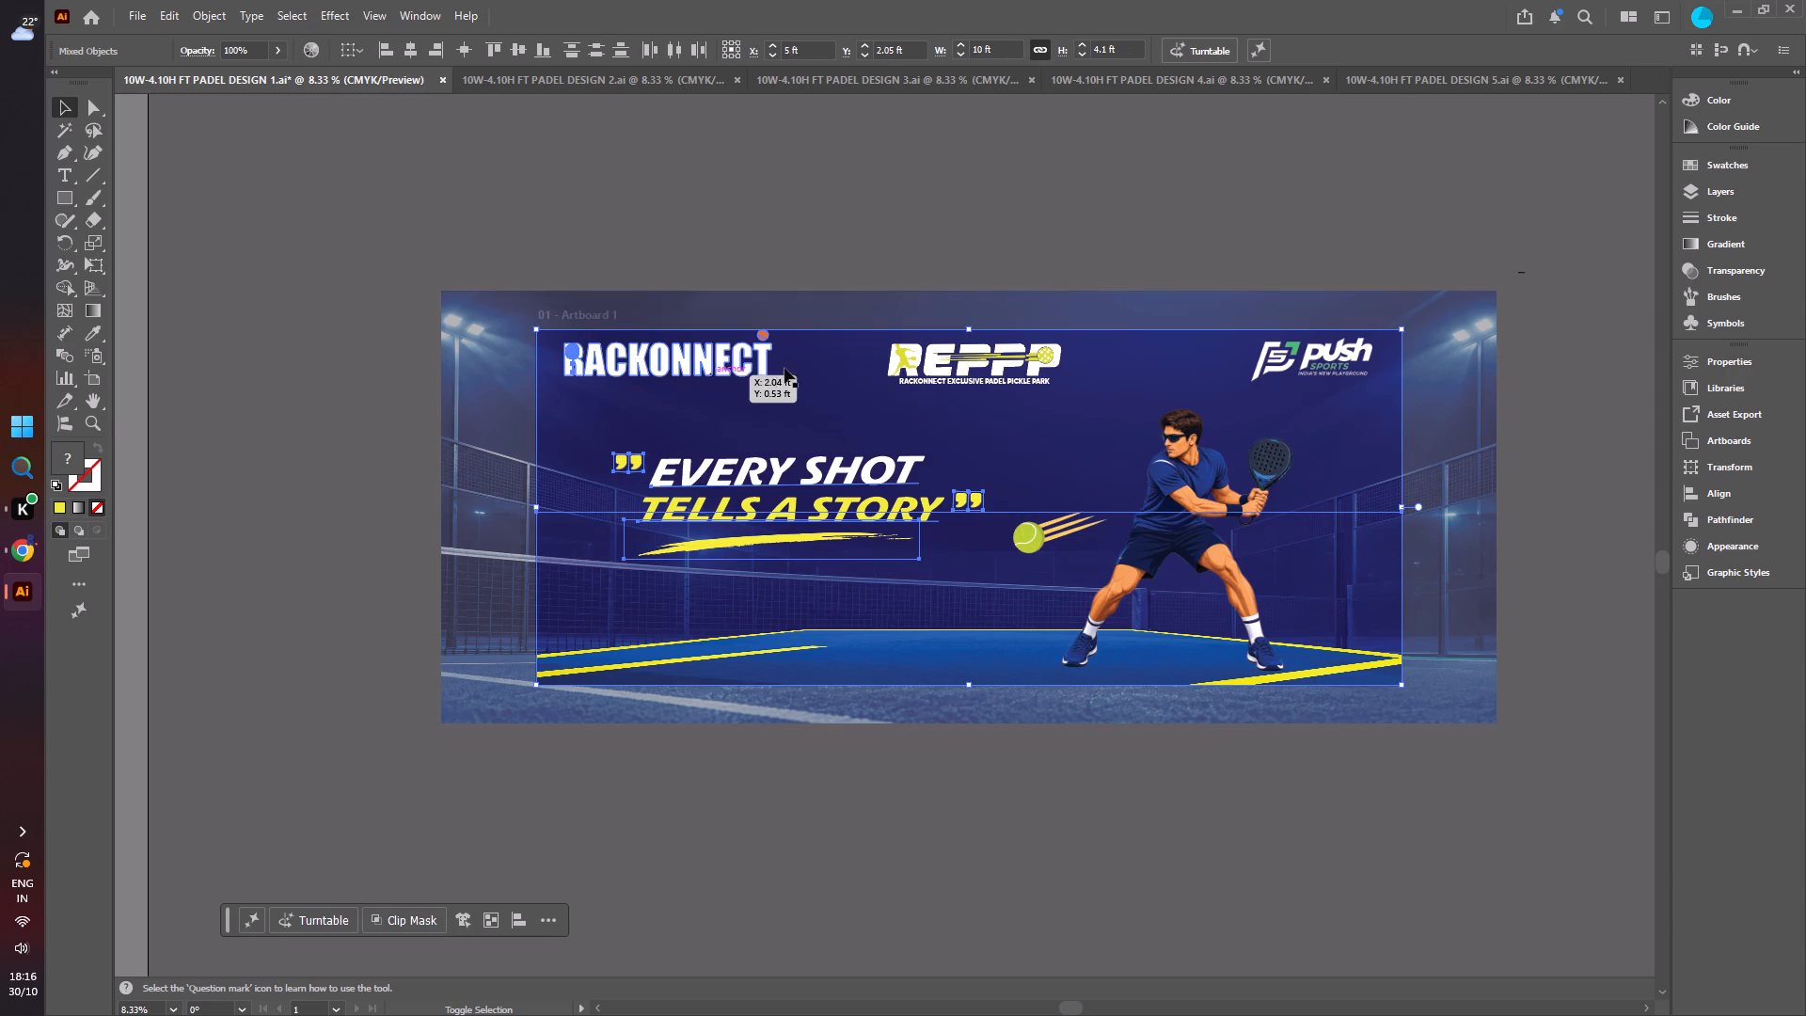
{"action": "left_click", "coordinate": [938, 370], "text": "shift"}
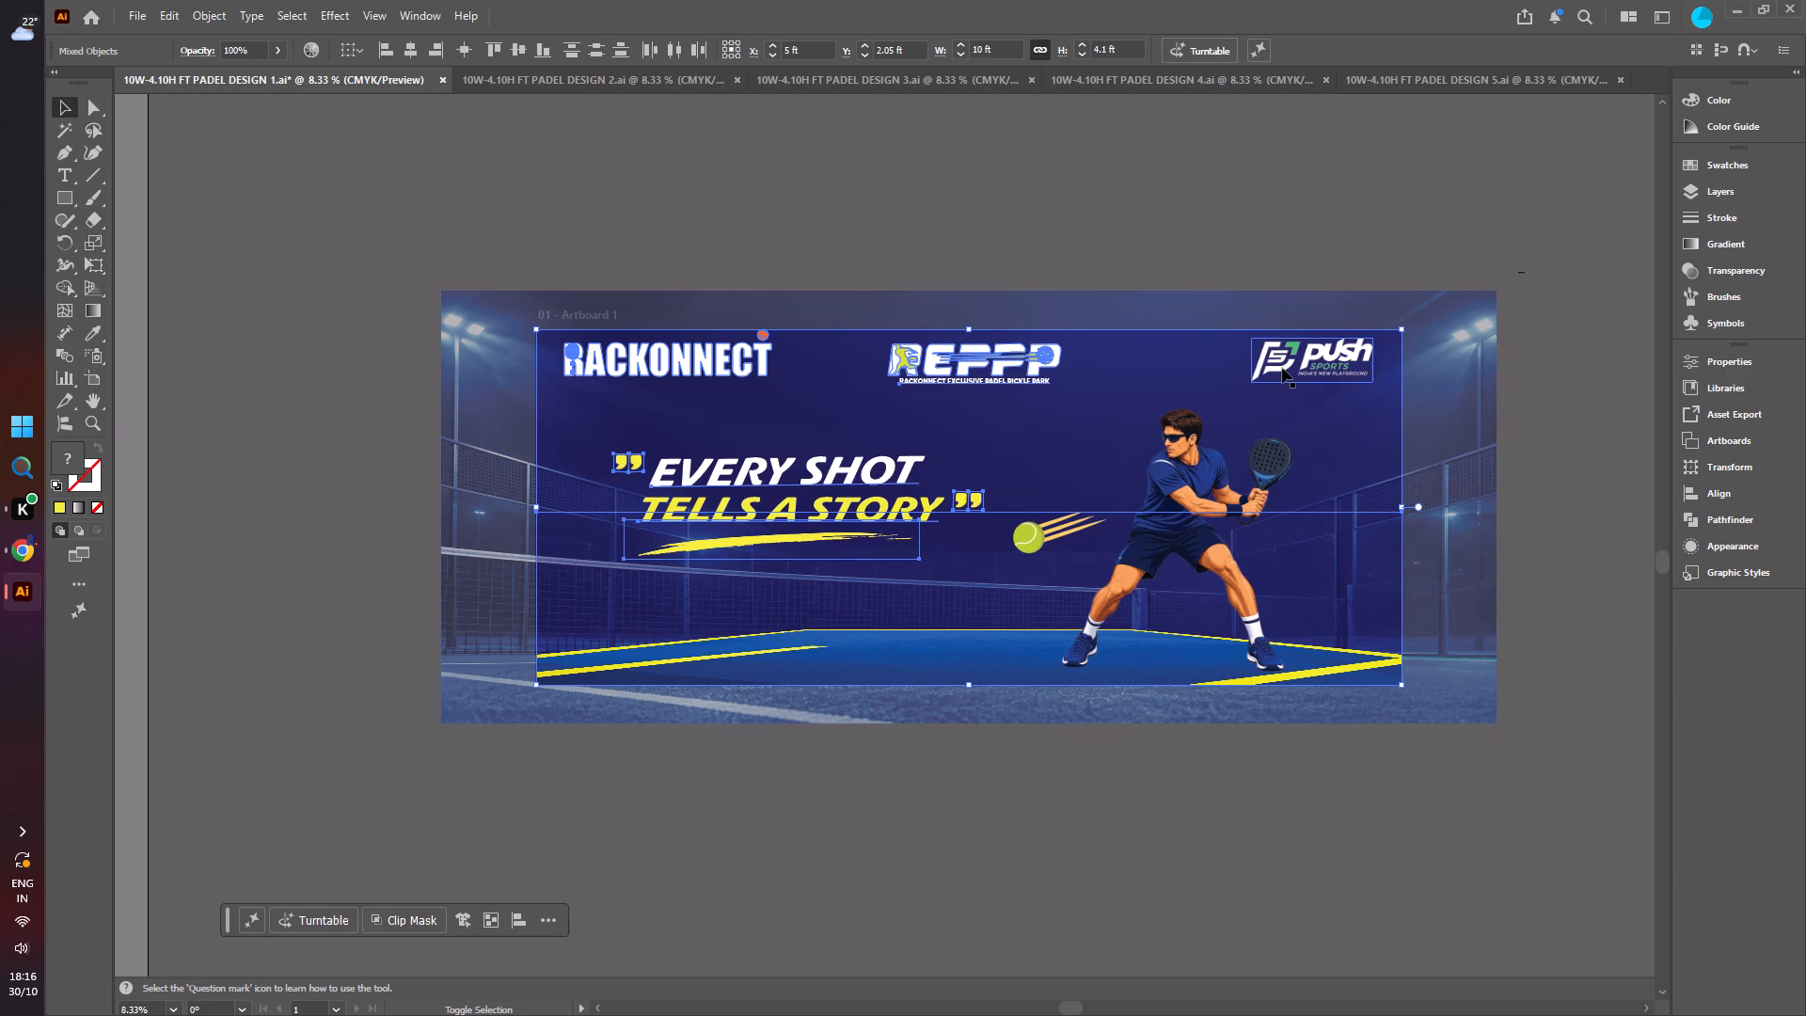
{"action": "left_click", "coordinate": [1282, 368], "text": "shift"}
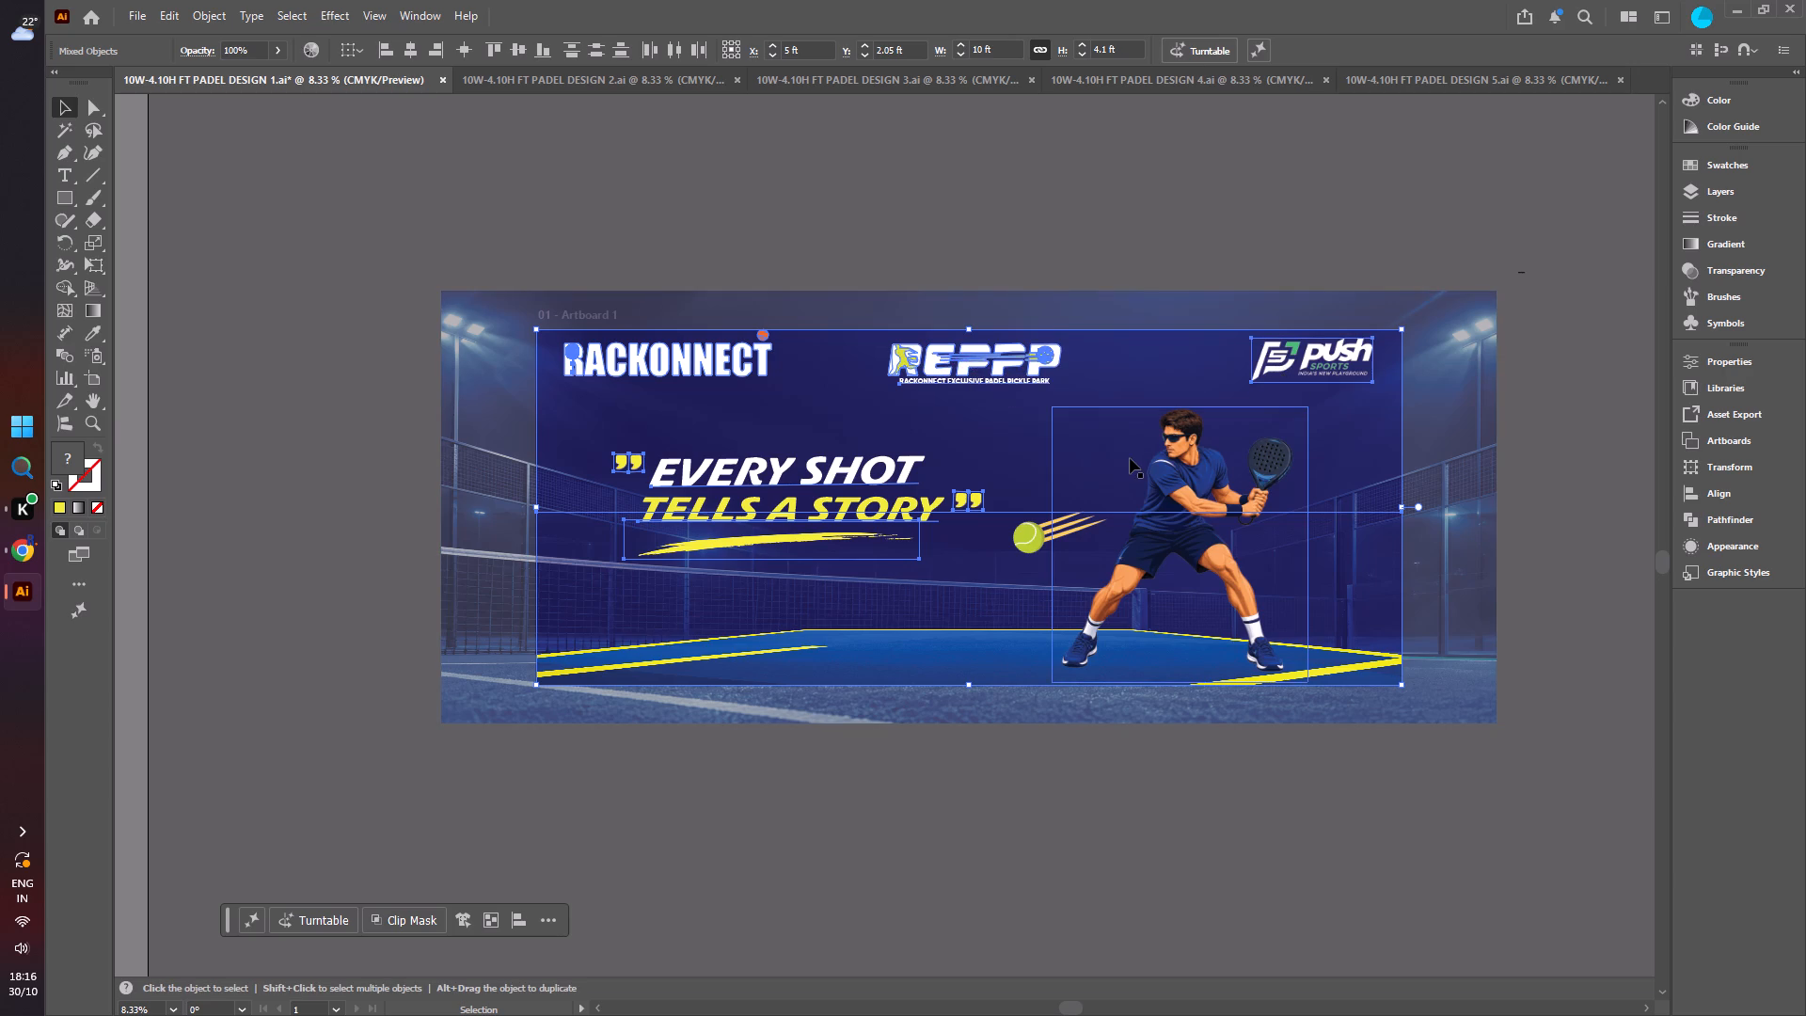
{"action": "left_click", "coordinate": [1199, 483], "text": "shift"}
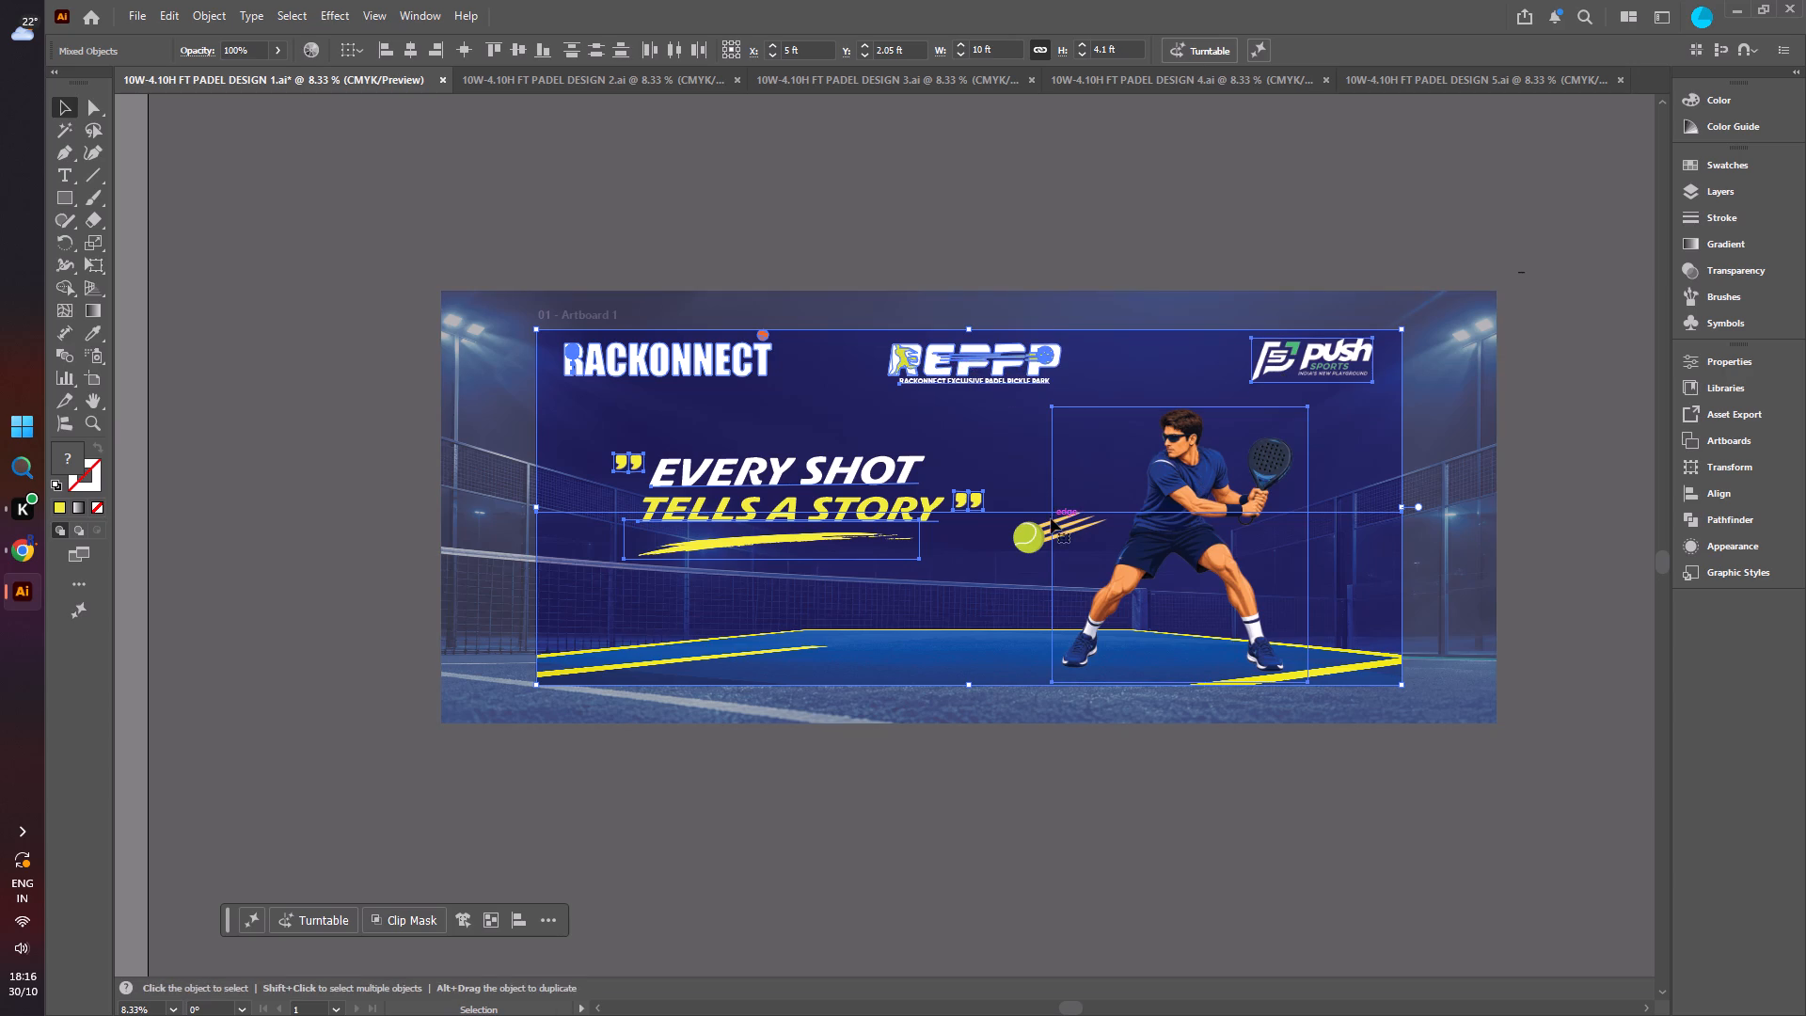
{"action": "left_click", "coordinate": [1039, 536], "text": "shift"}
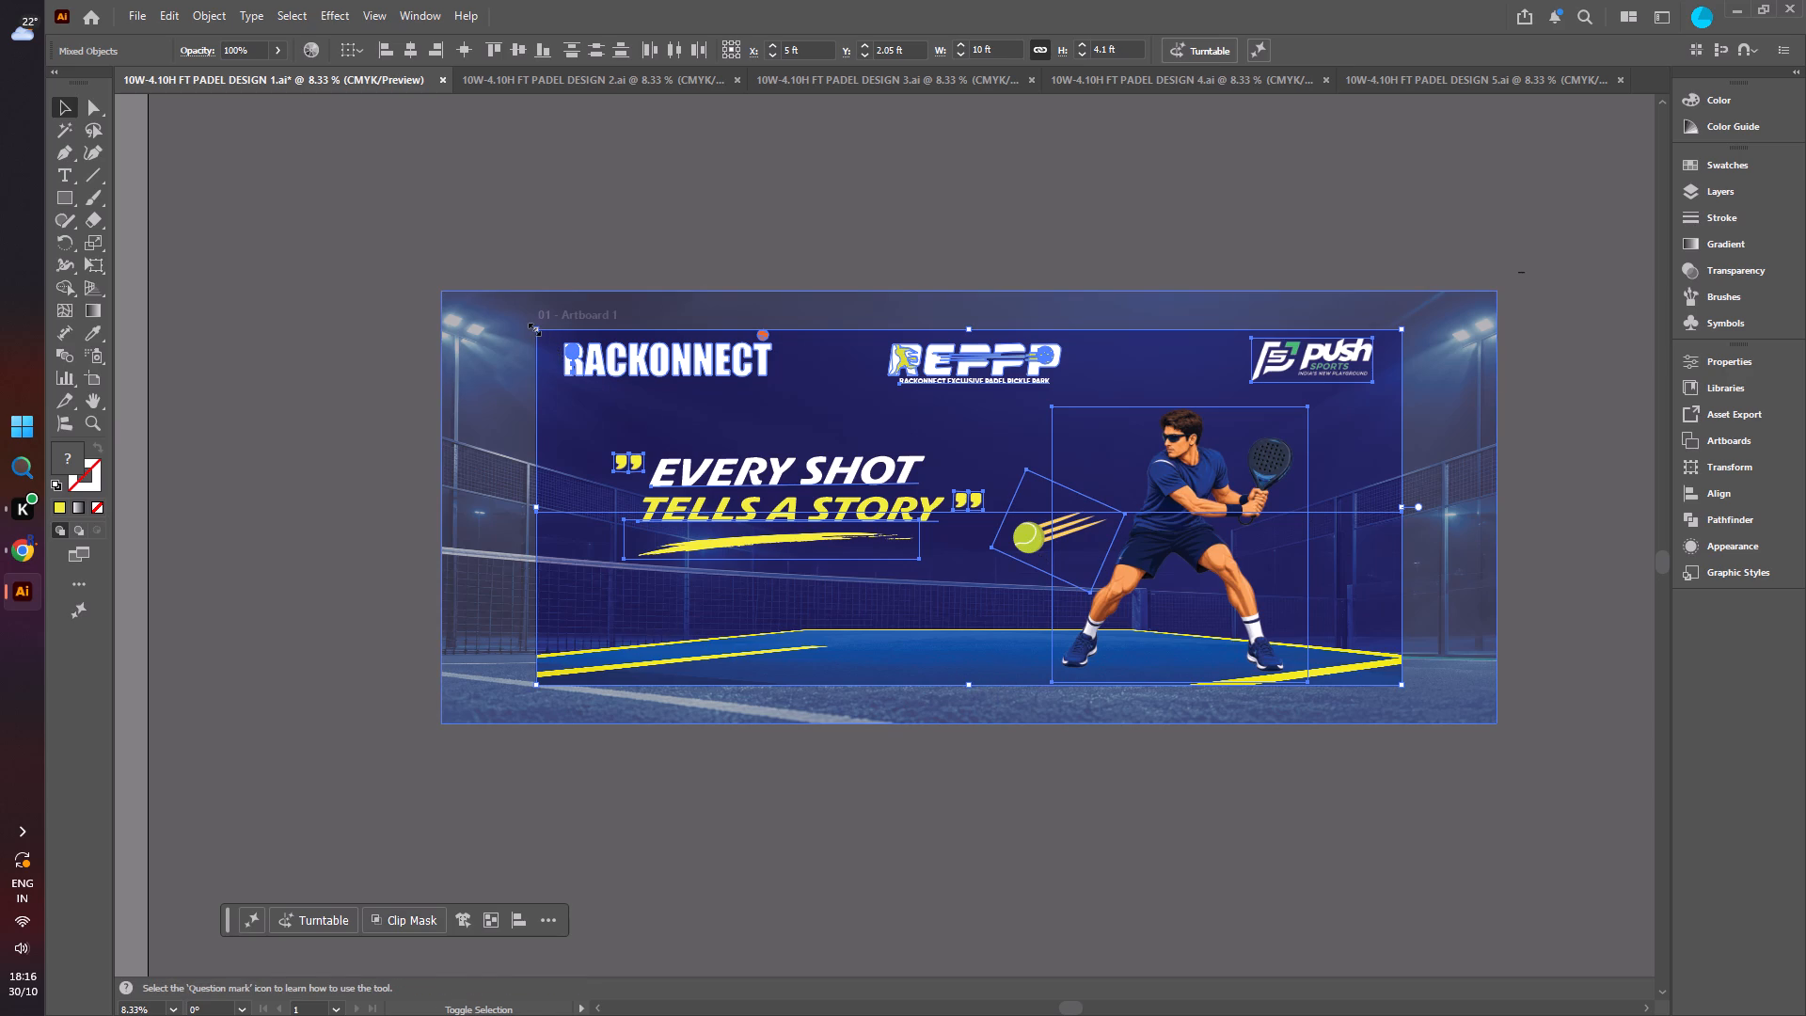
{"action": "left_click_drag", "start_coordinate": [532, 327], "coordinate": [446, 289], "text": "shift"}
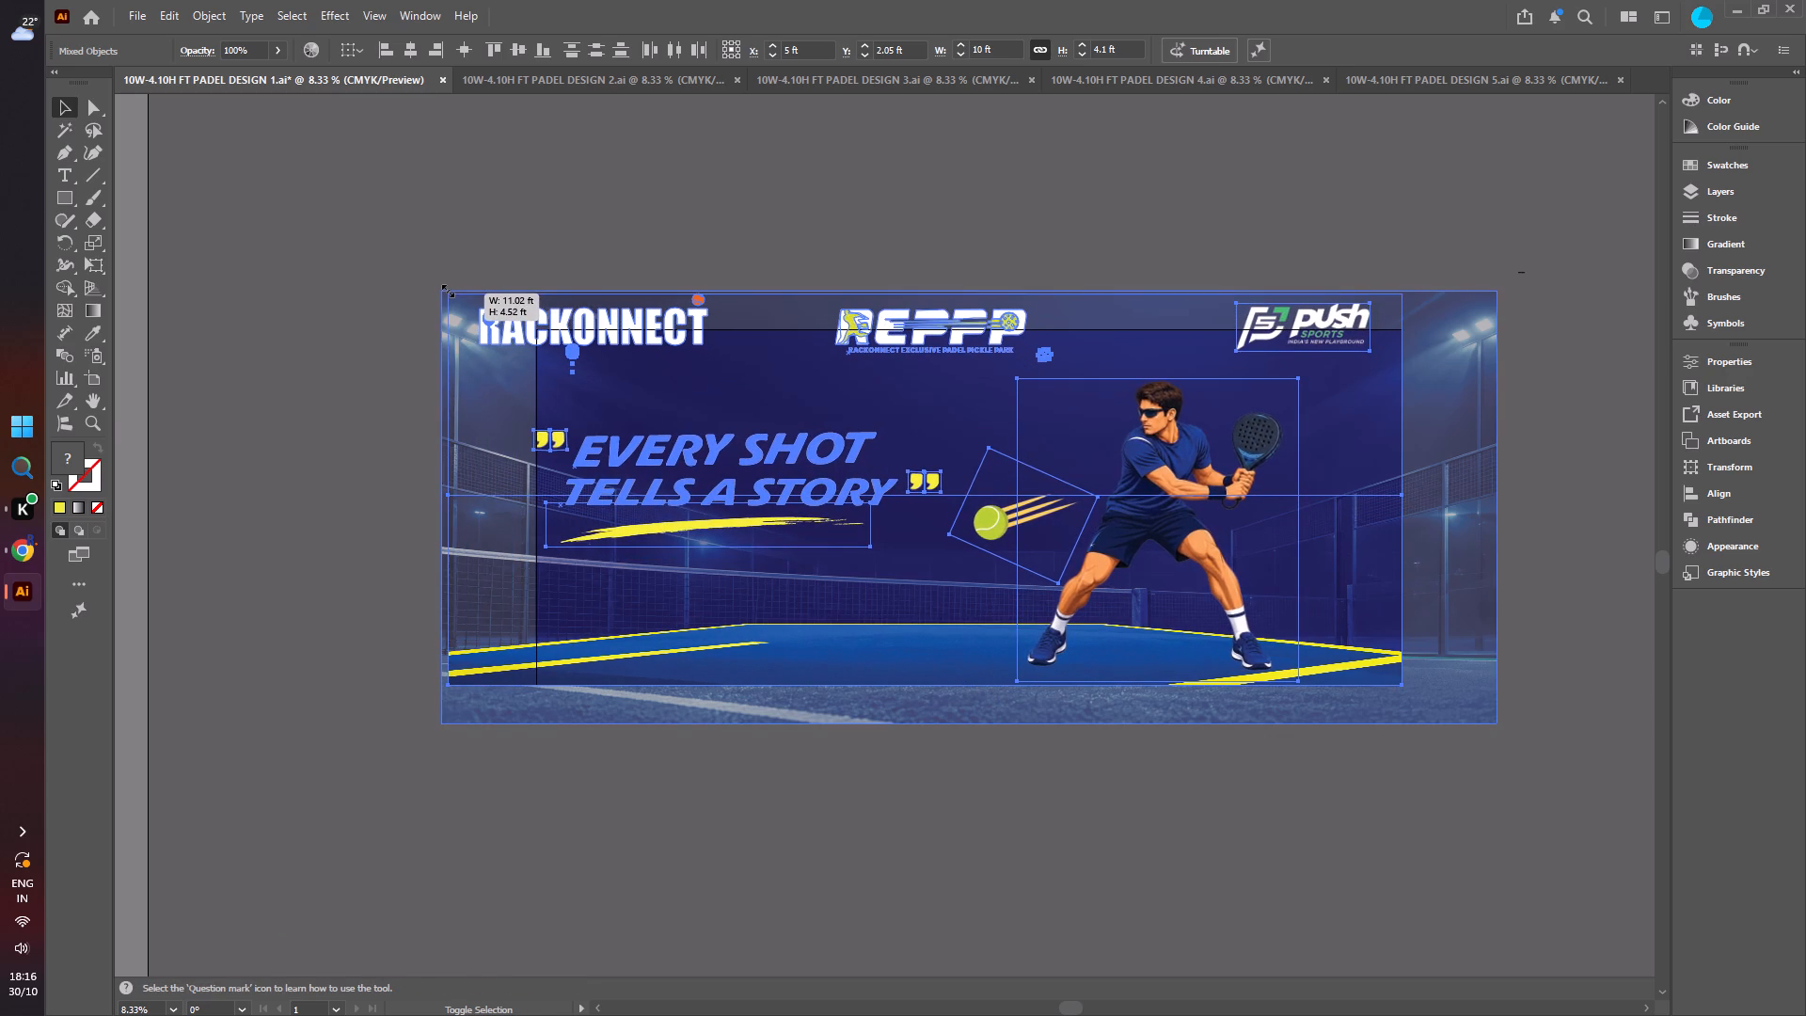
{"action": "left_click_drag", "start_coordinate": [446, 289], "coordinate": [443, 288], "text": "shift"}
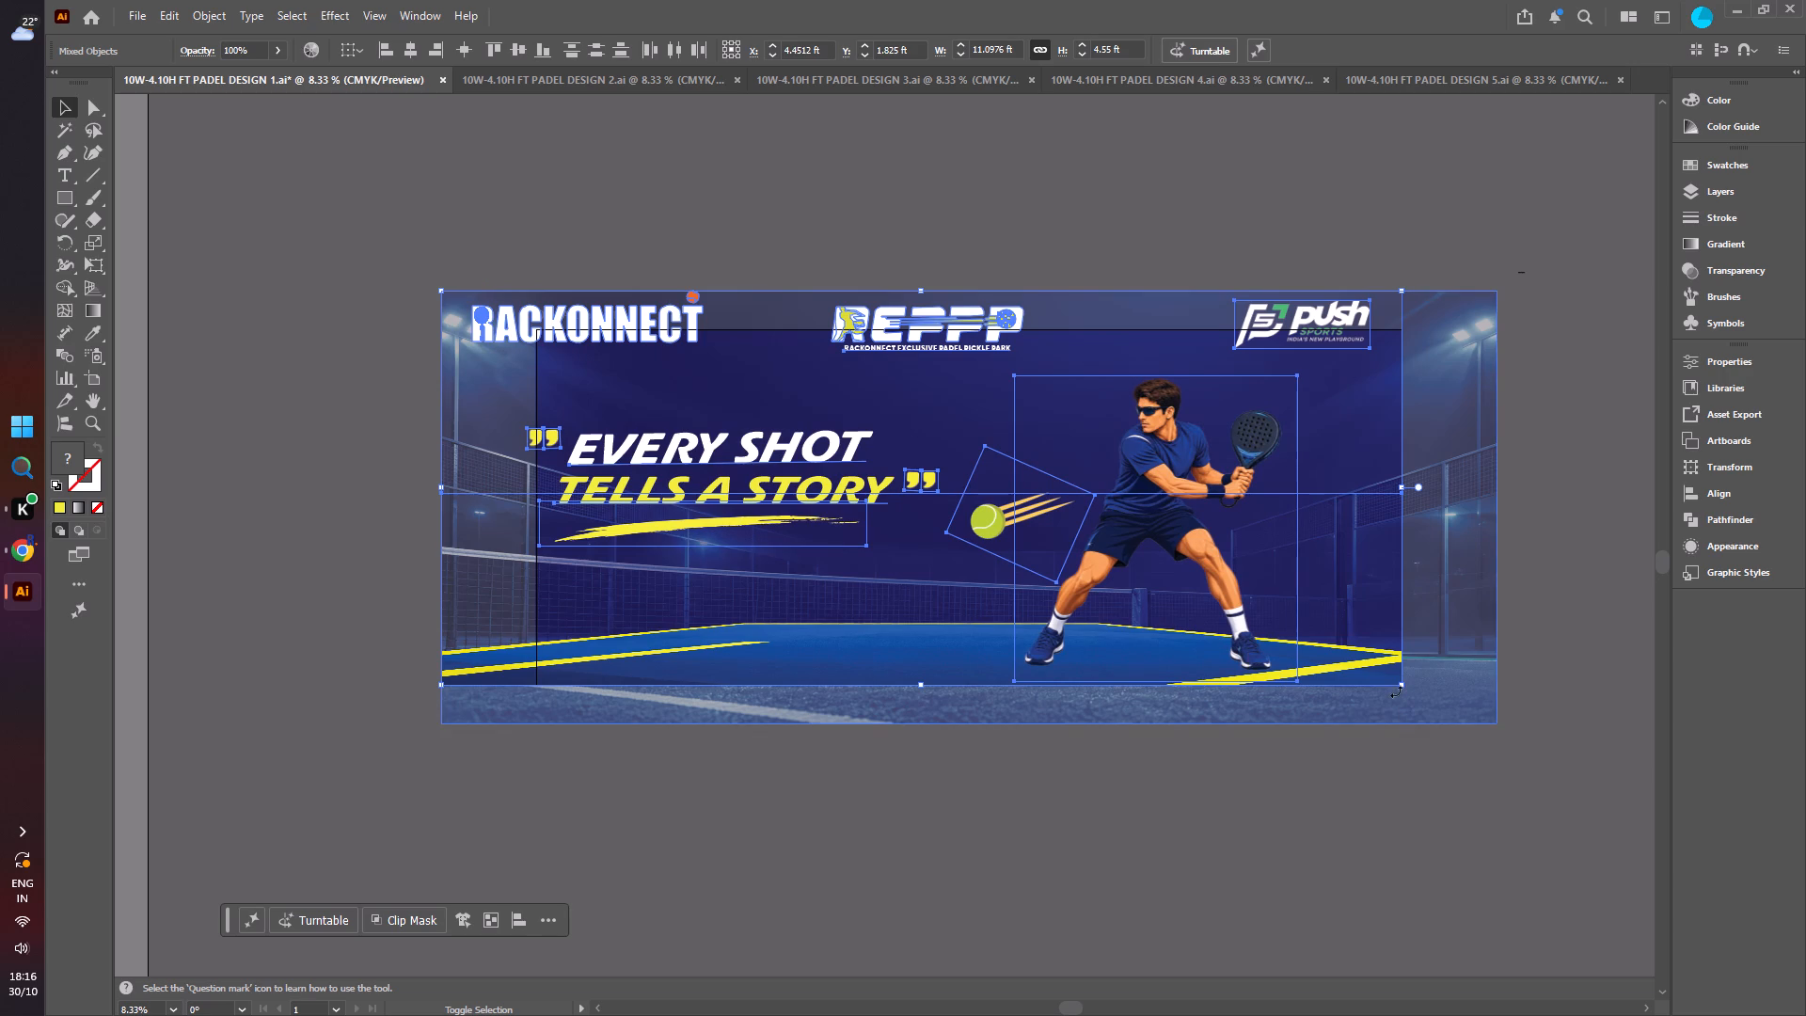
{"action": "left_click_drag", "start_coordinate": [1396, 686], "coordinate": [1485, 745], "text": "shift"}
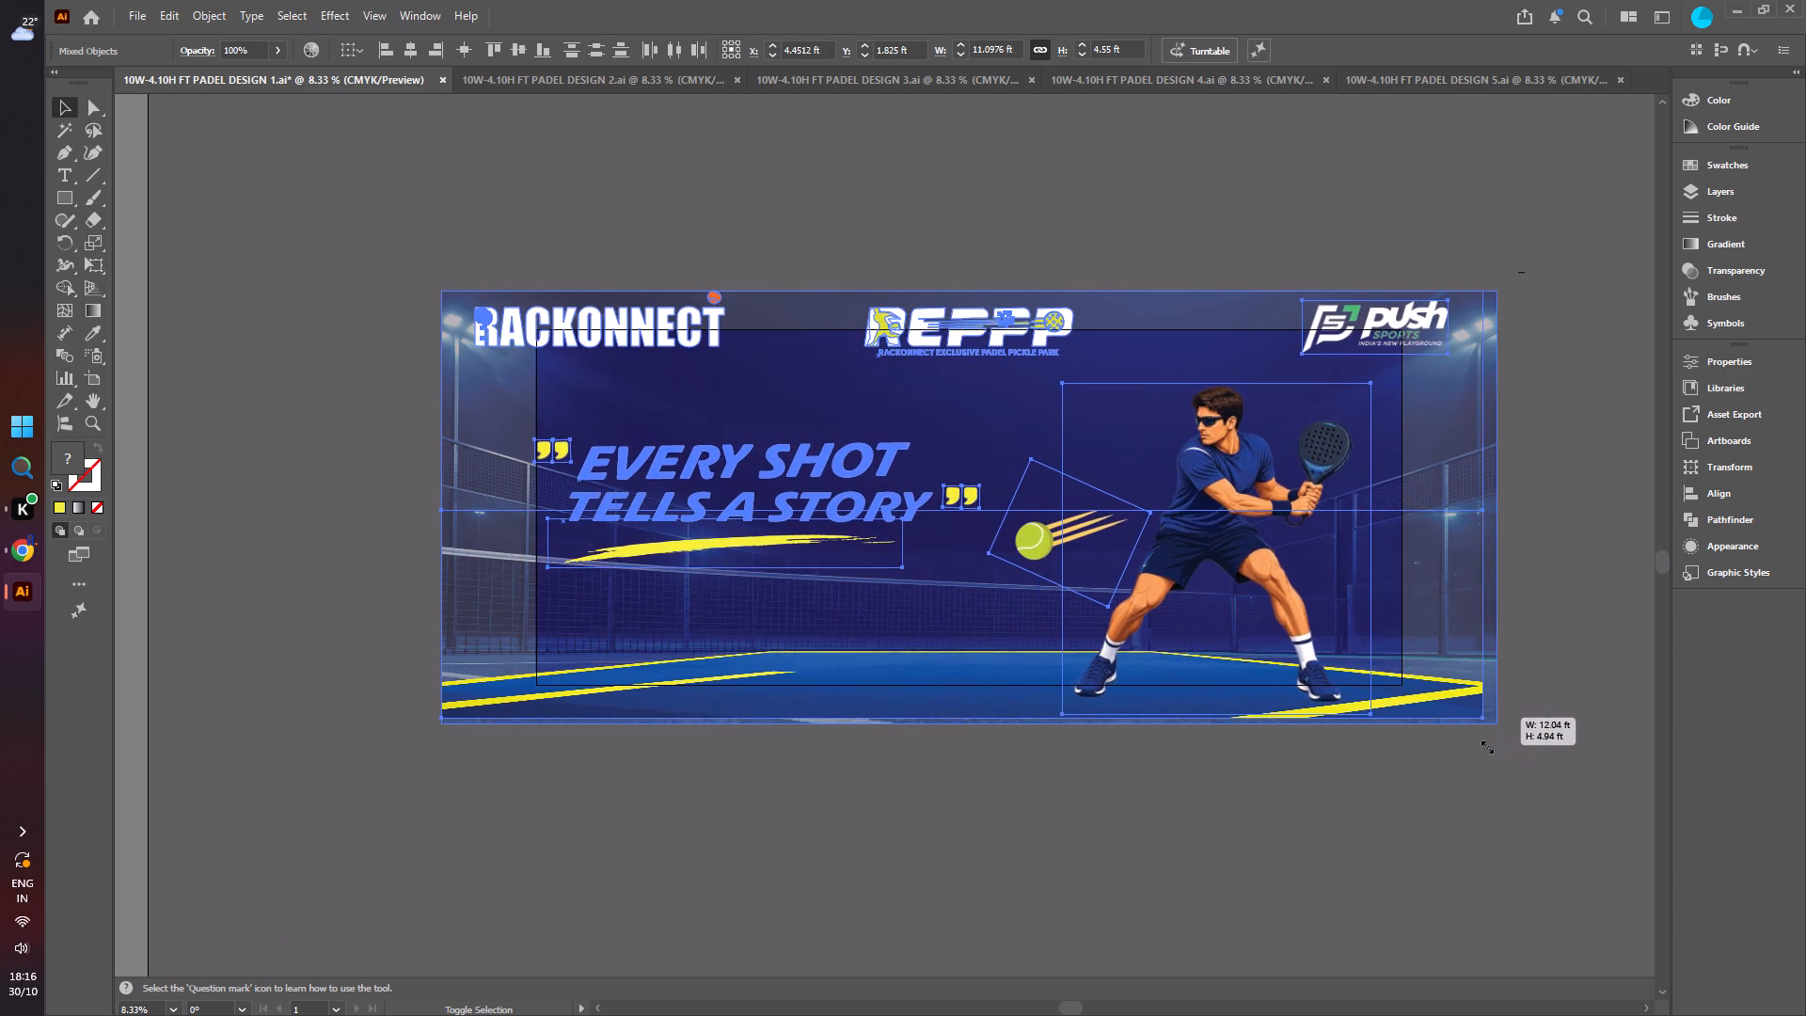
{"action": "left_click_drag", "start_coordinate": [1485, 745], "coordinate": [1495, 749], "text": "shift"}
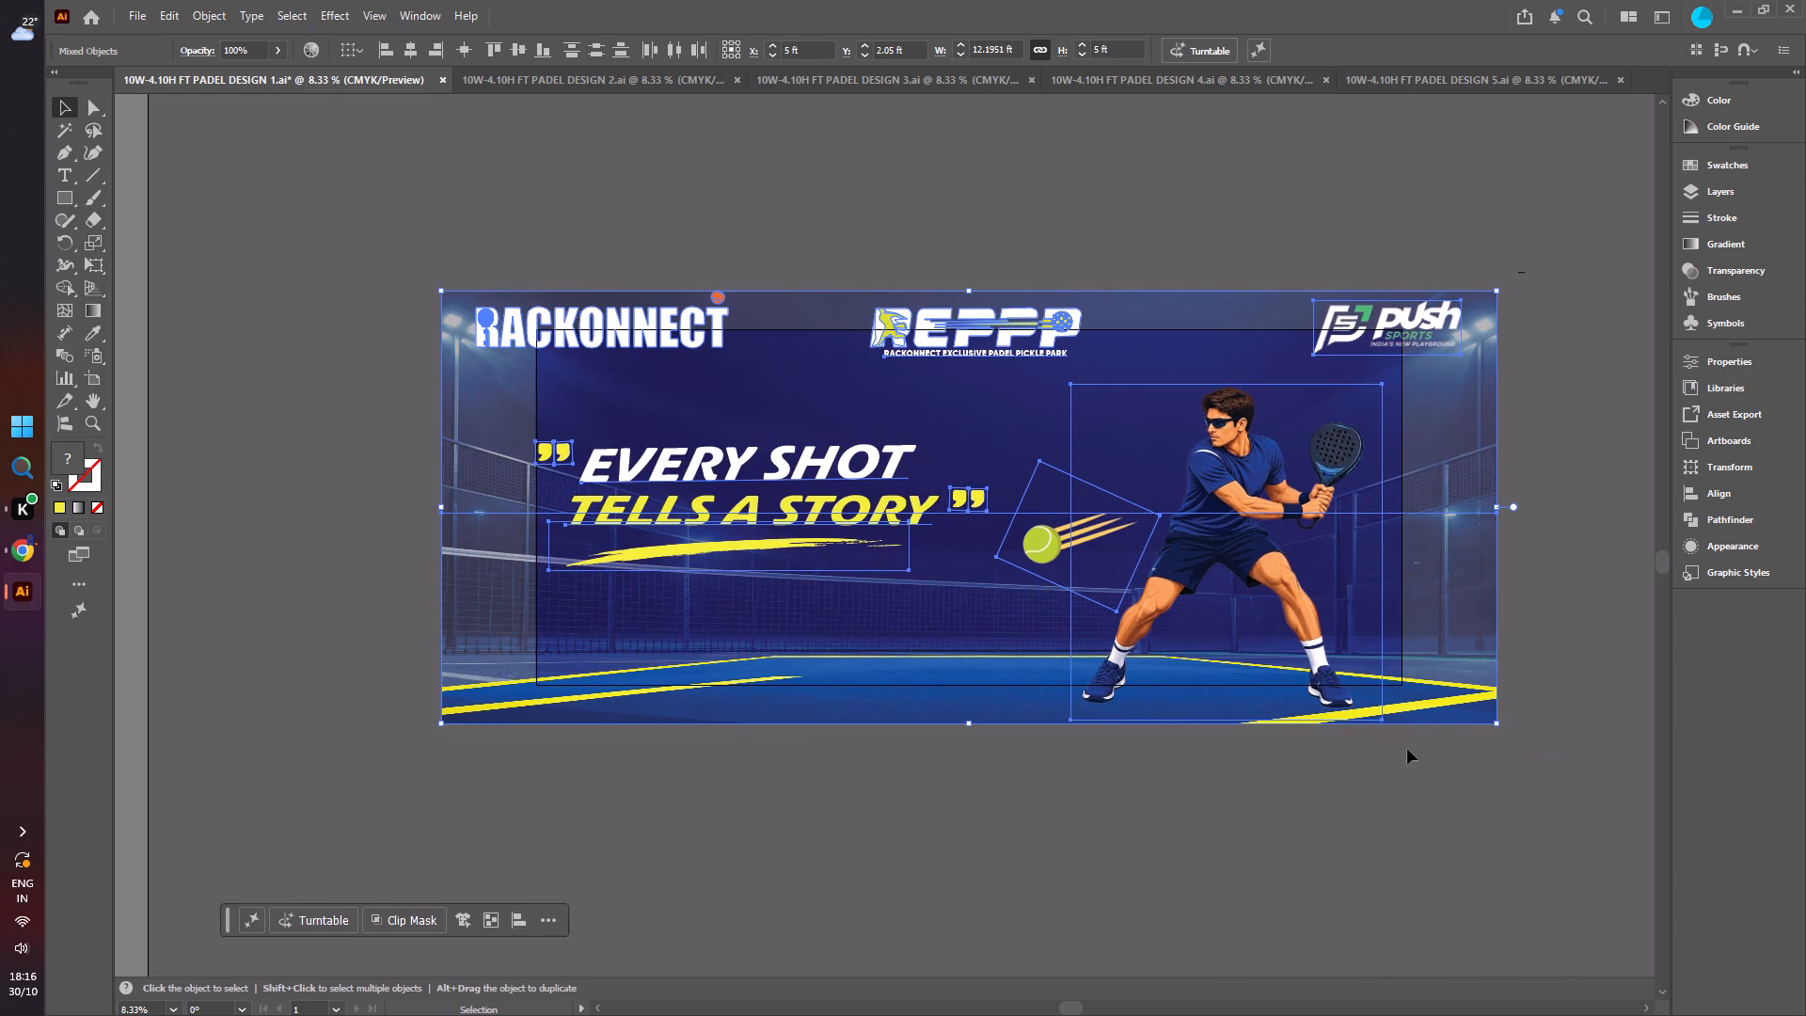
Undo the artwork scaling and the background image's height change, and clear the selection.
{"action": "left_click", "coordinate": [1364, 761]}
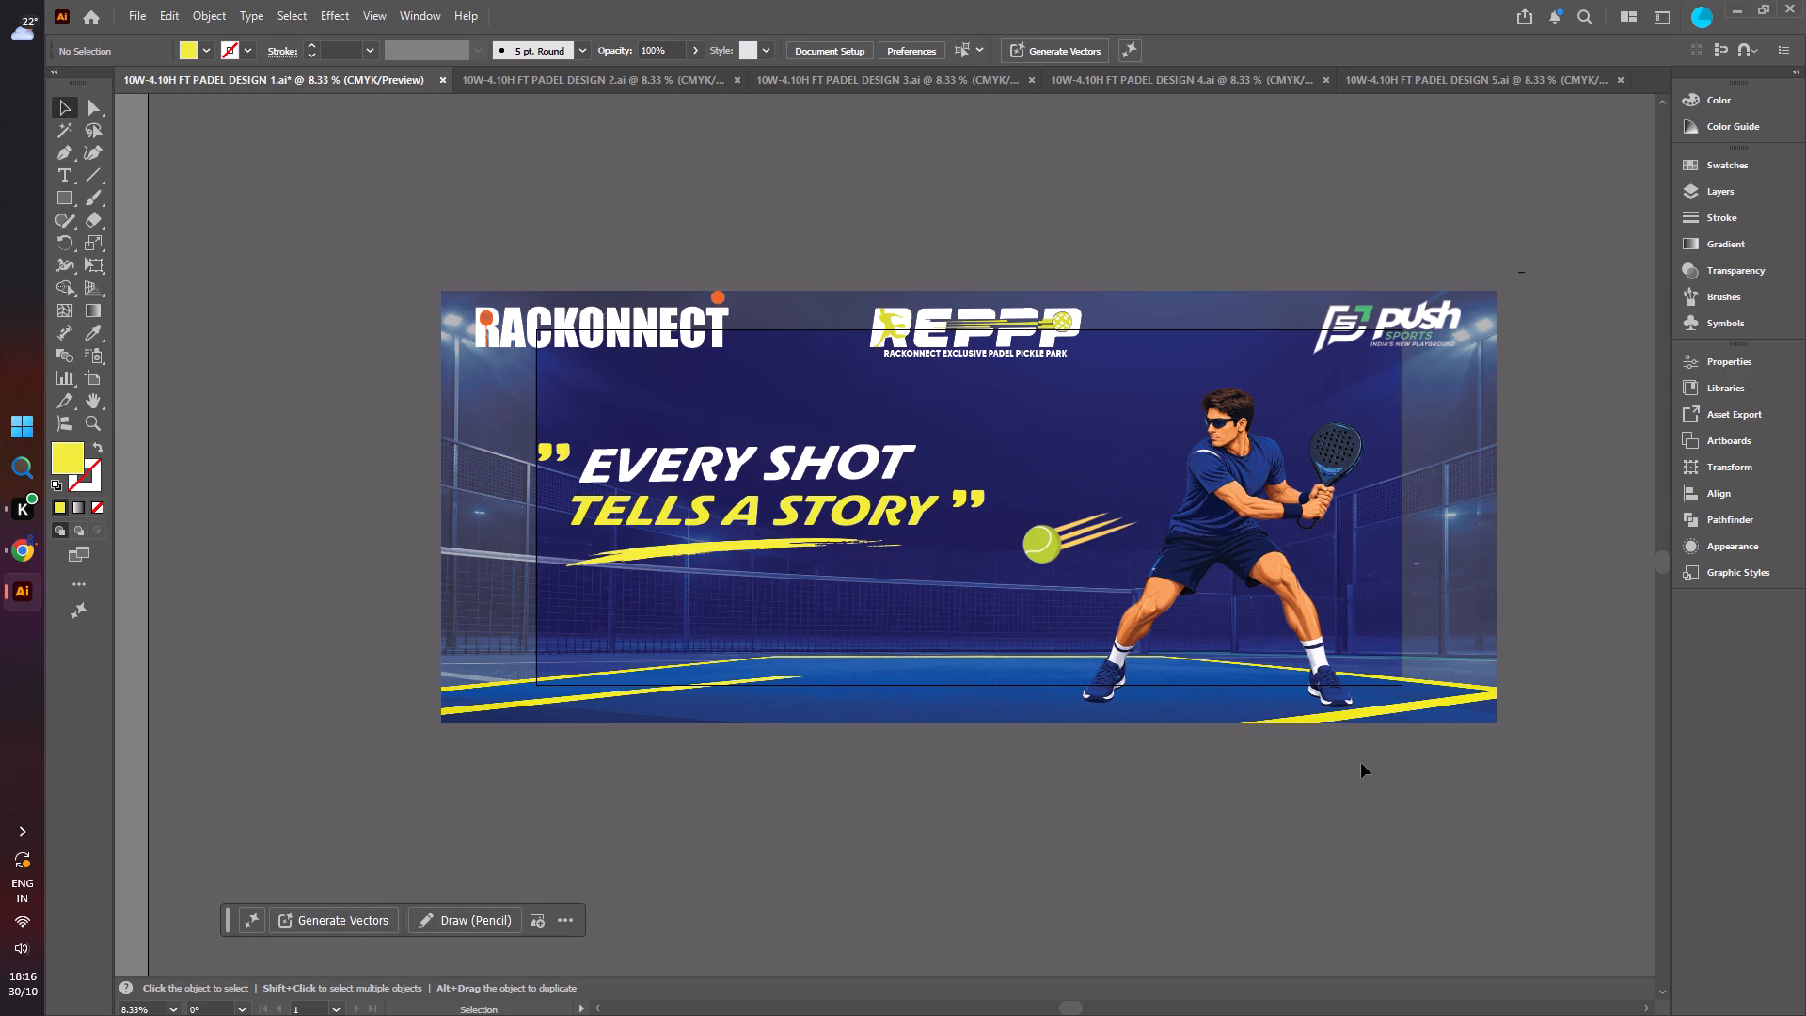
{"action": "key", "text": "ctrl+z"}
{"action": "key", "text": "ctrl+z"}
{"action": "key", "text": "ctrl+z"}
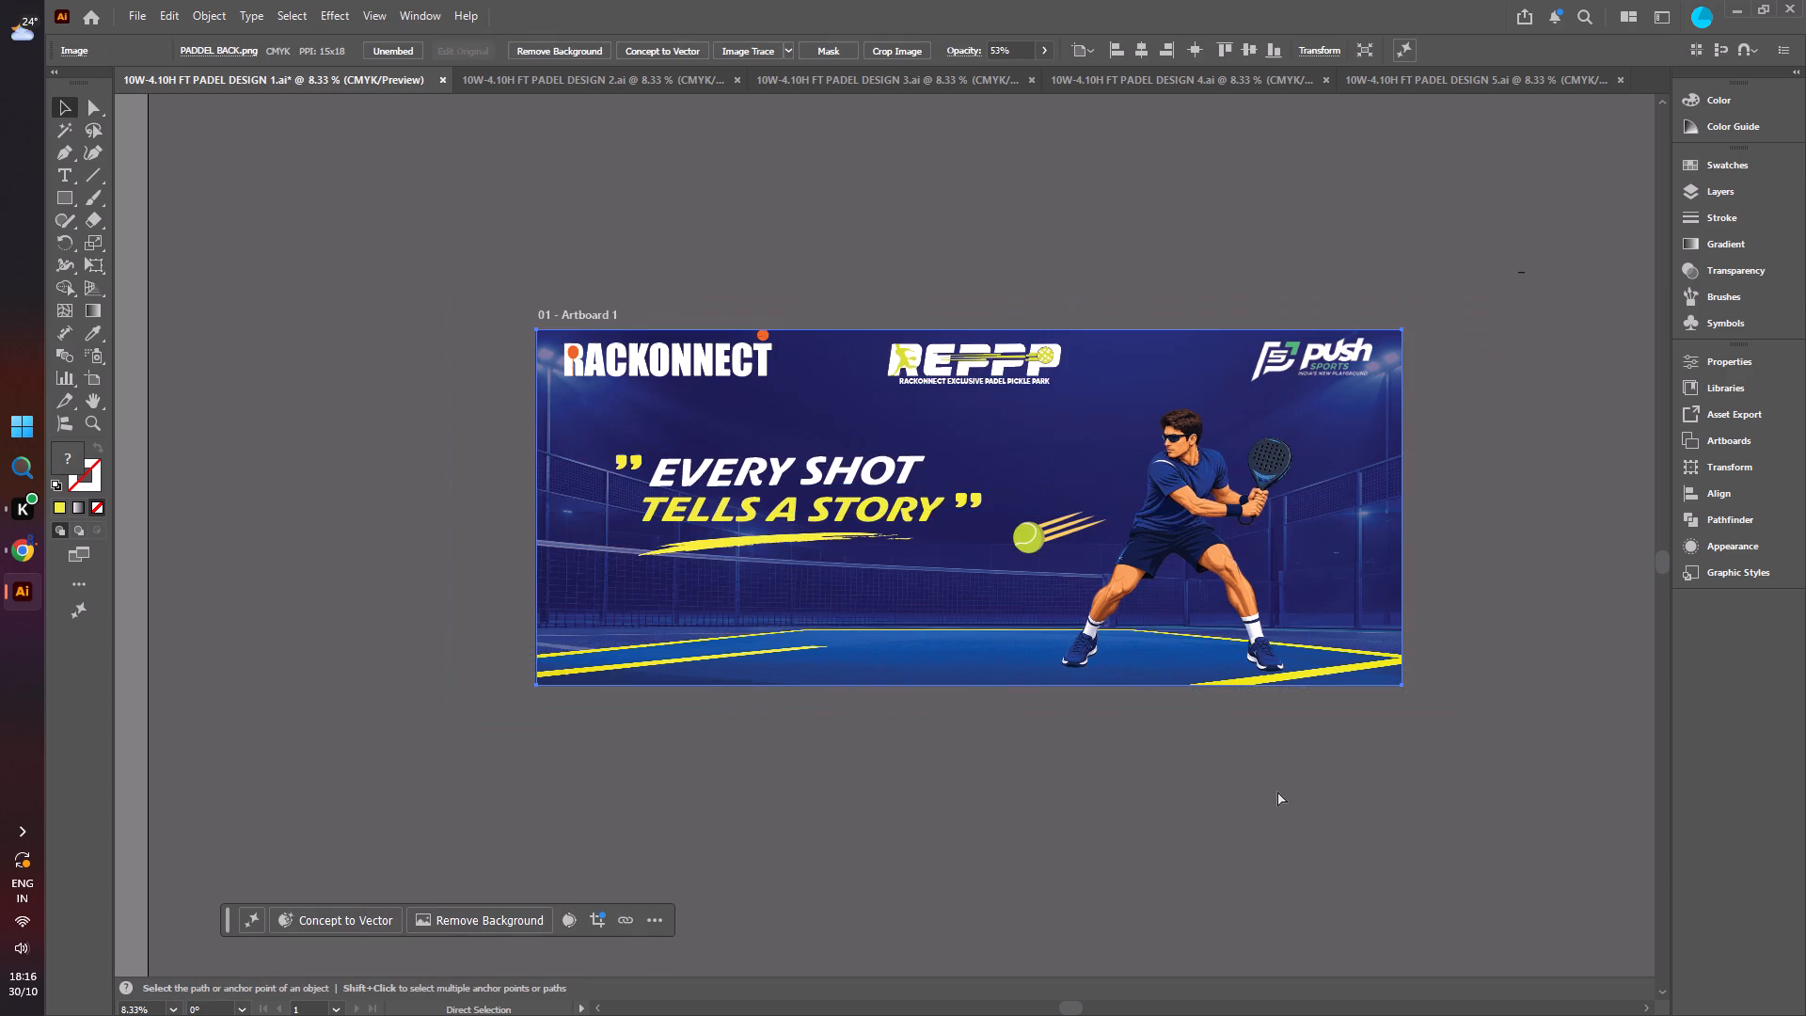
{"action": "left_click", "coordinate": [1037, 727]}
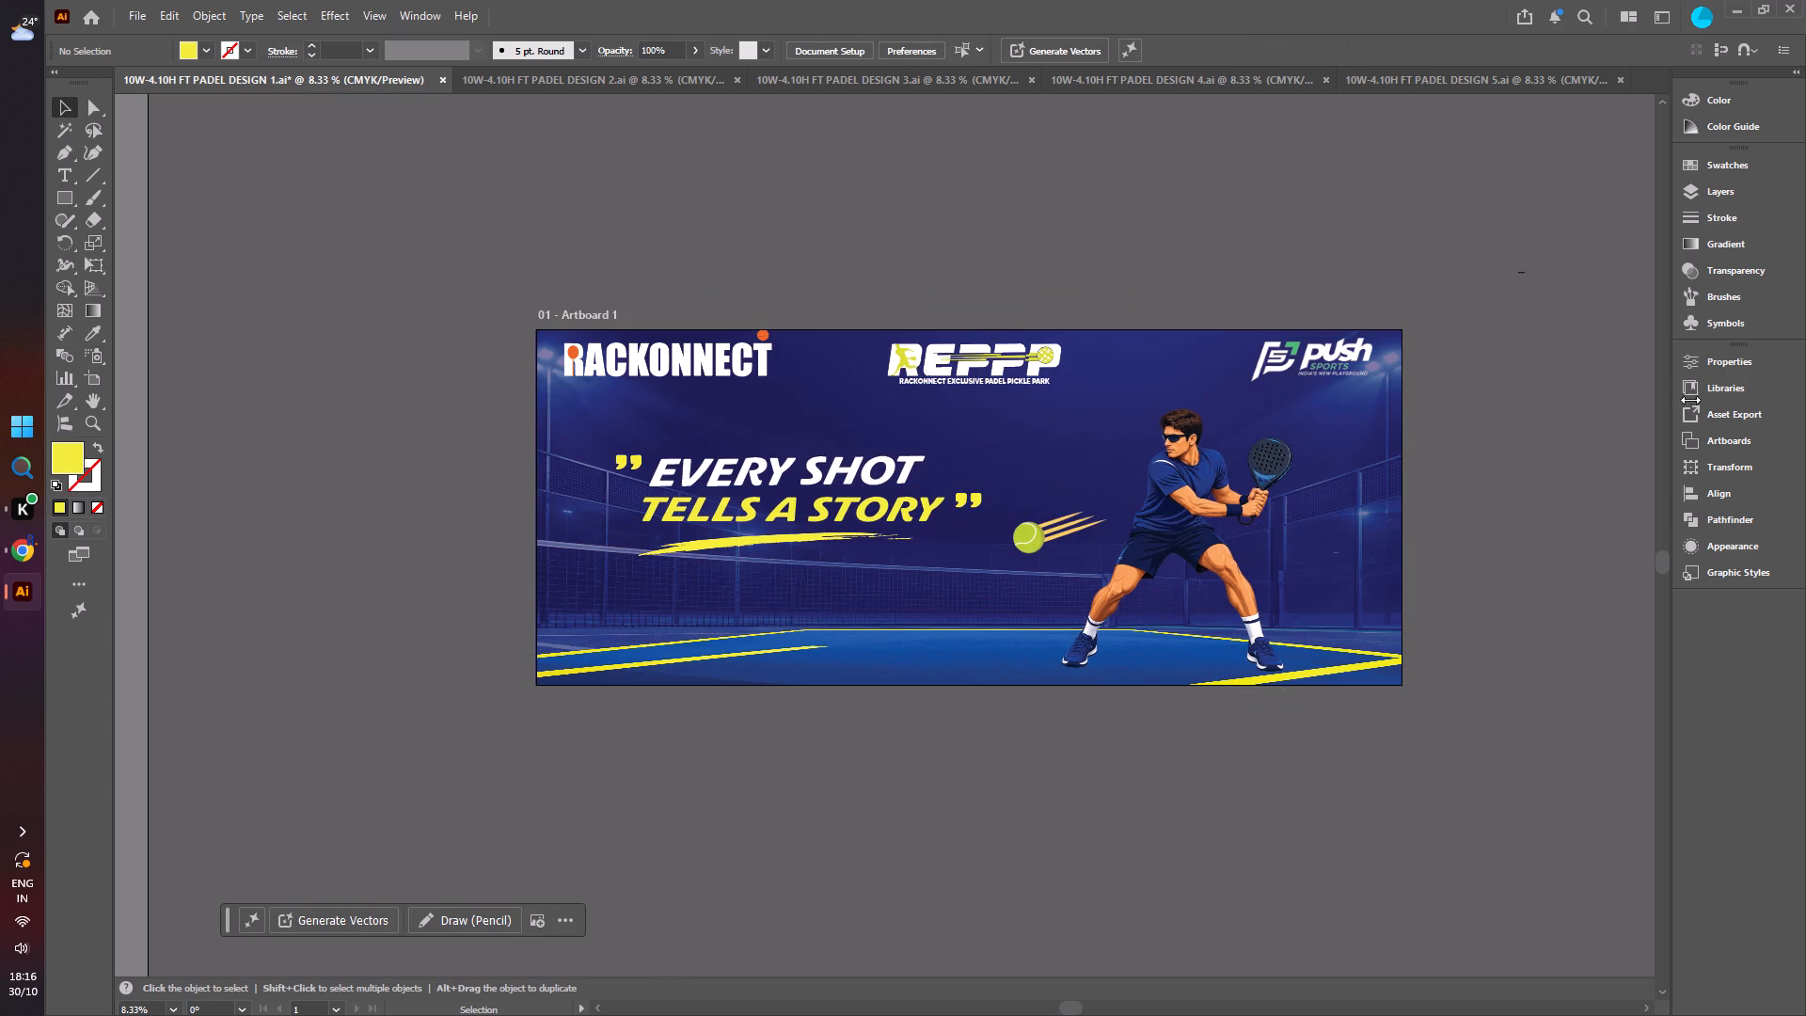
Set the artboard's height to 5 ft, keeping its 10 ft width, and leave artboard editing with nothing selected.
{"action": "left_click", "coordinate": [502, 193]}
{"action": "left_click", "coordinate": [1690, 365]}
{"action": "left_click", "coordinate": [1582, 497]}
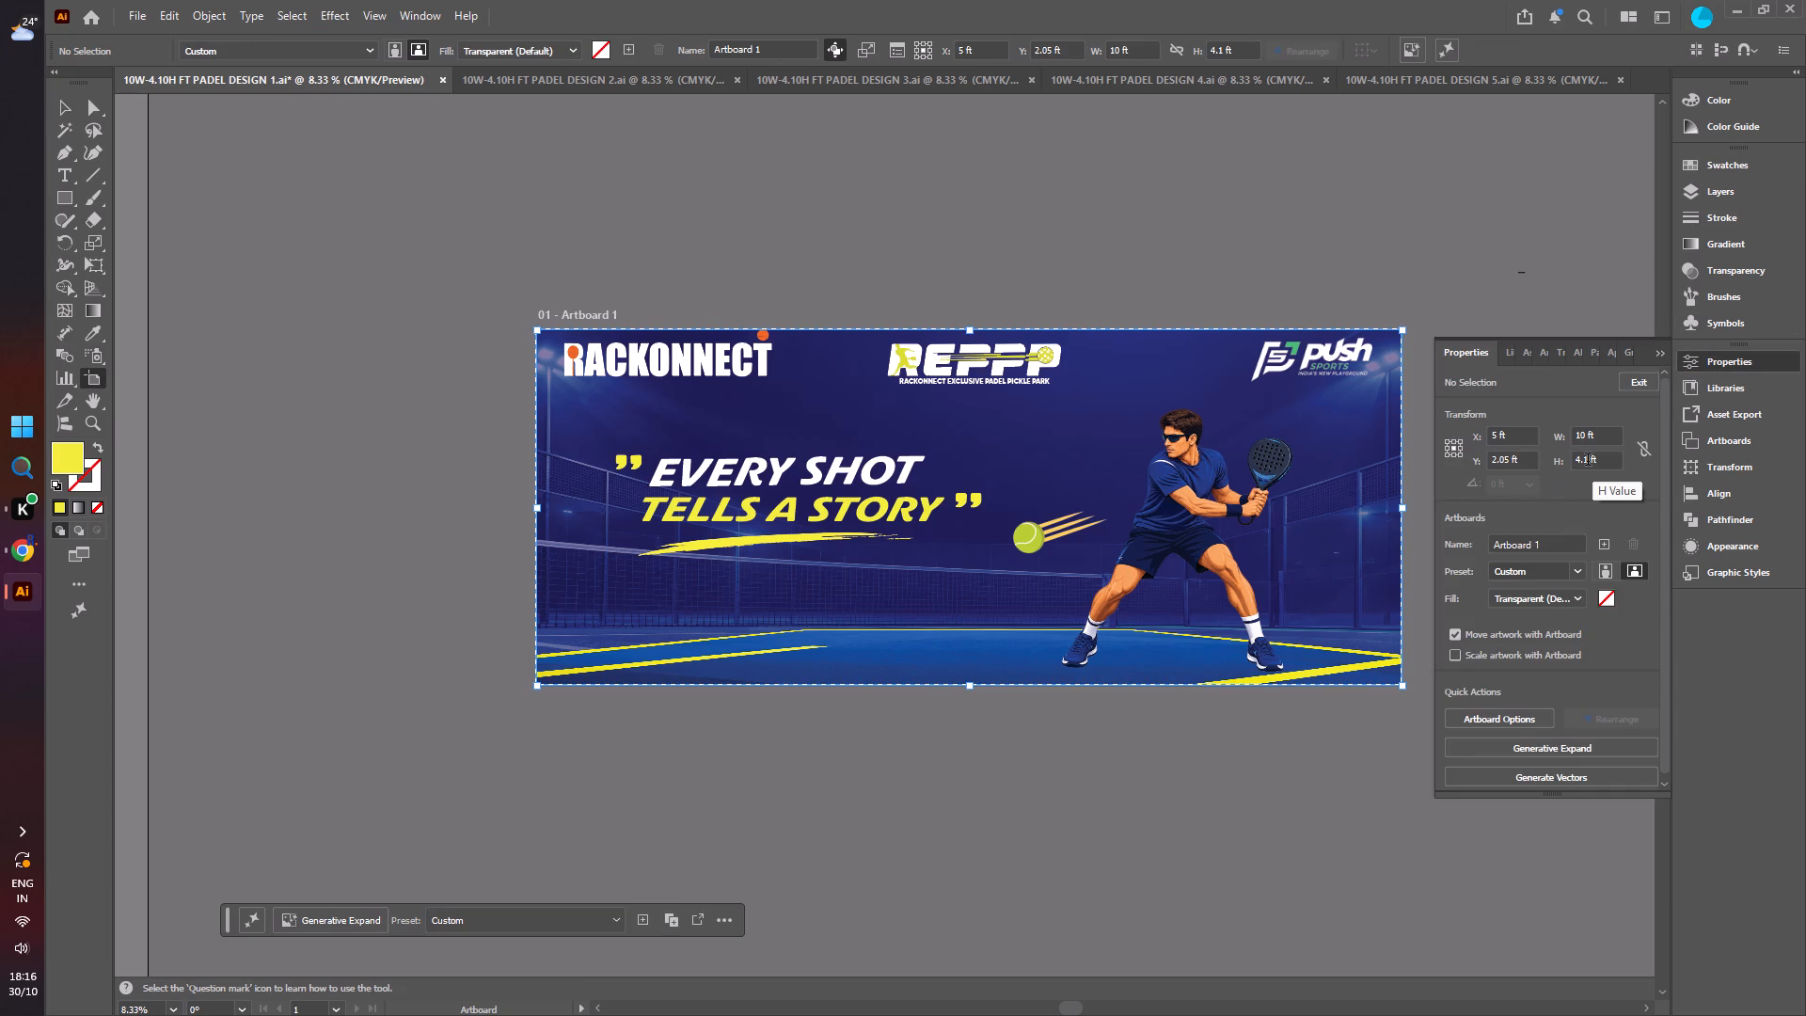
{"action": "left_click_drag", "start_coordinate": [1588, 461], "coordinate": [1567, 464]}
{"action": "key", "text": "5"}
{"action": "key", "text": "Return"}
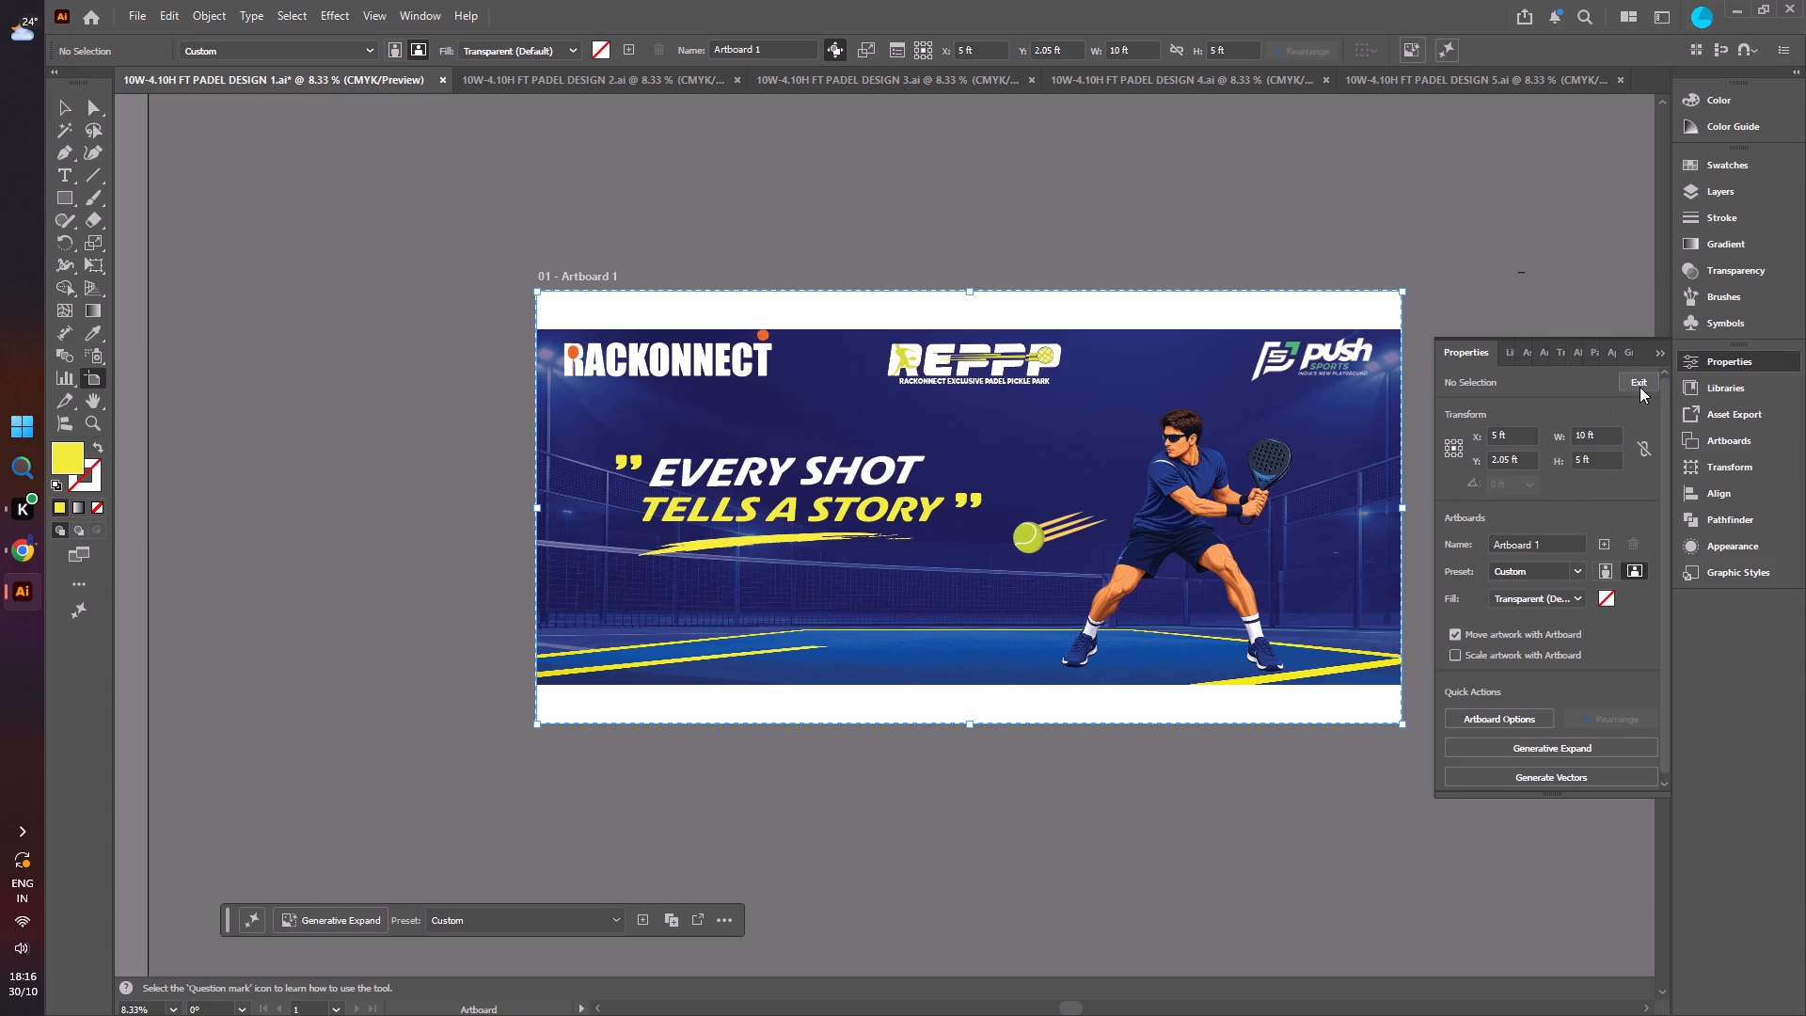
{"action": "left_click", "coordinate": [1663, 354]}
{"action": "left_click", "coordinate": [1545, 251]}
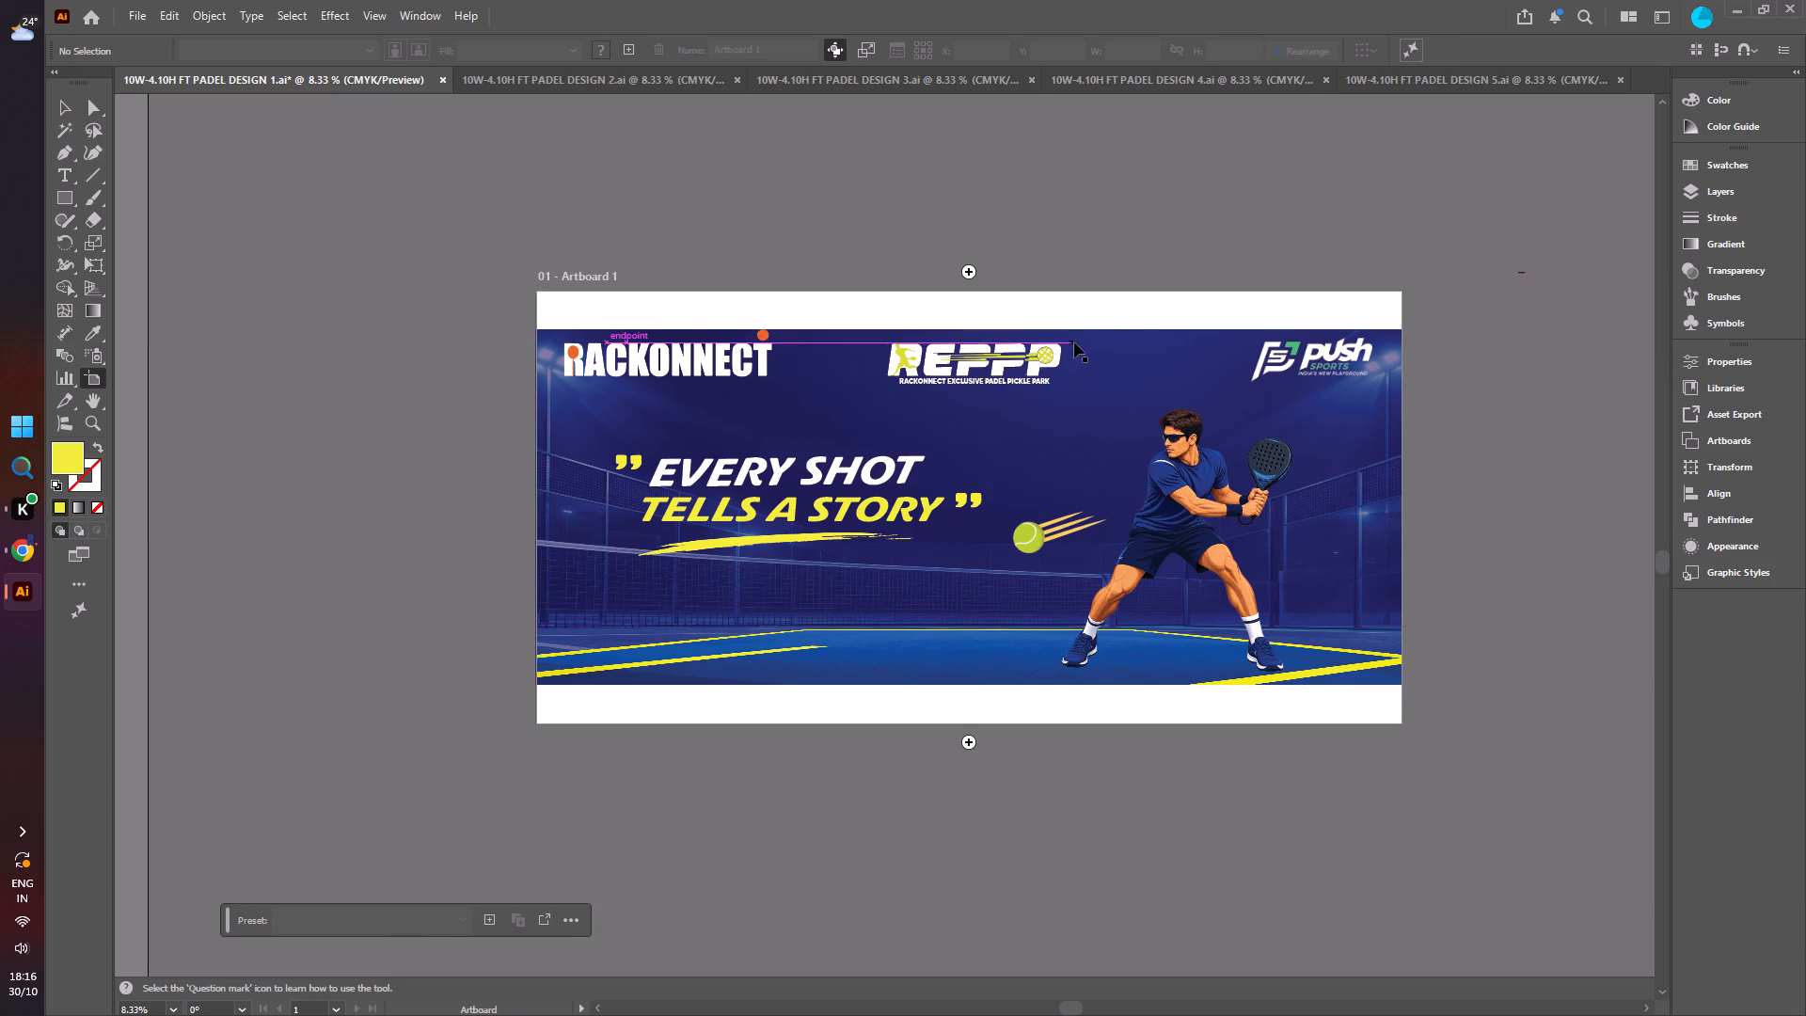
{"action": "left_click", "coordinate": [1119, 337]}
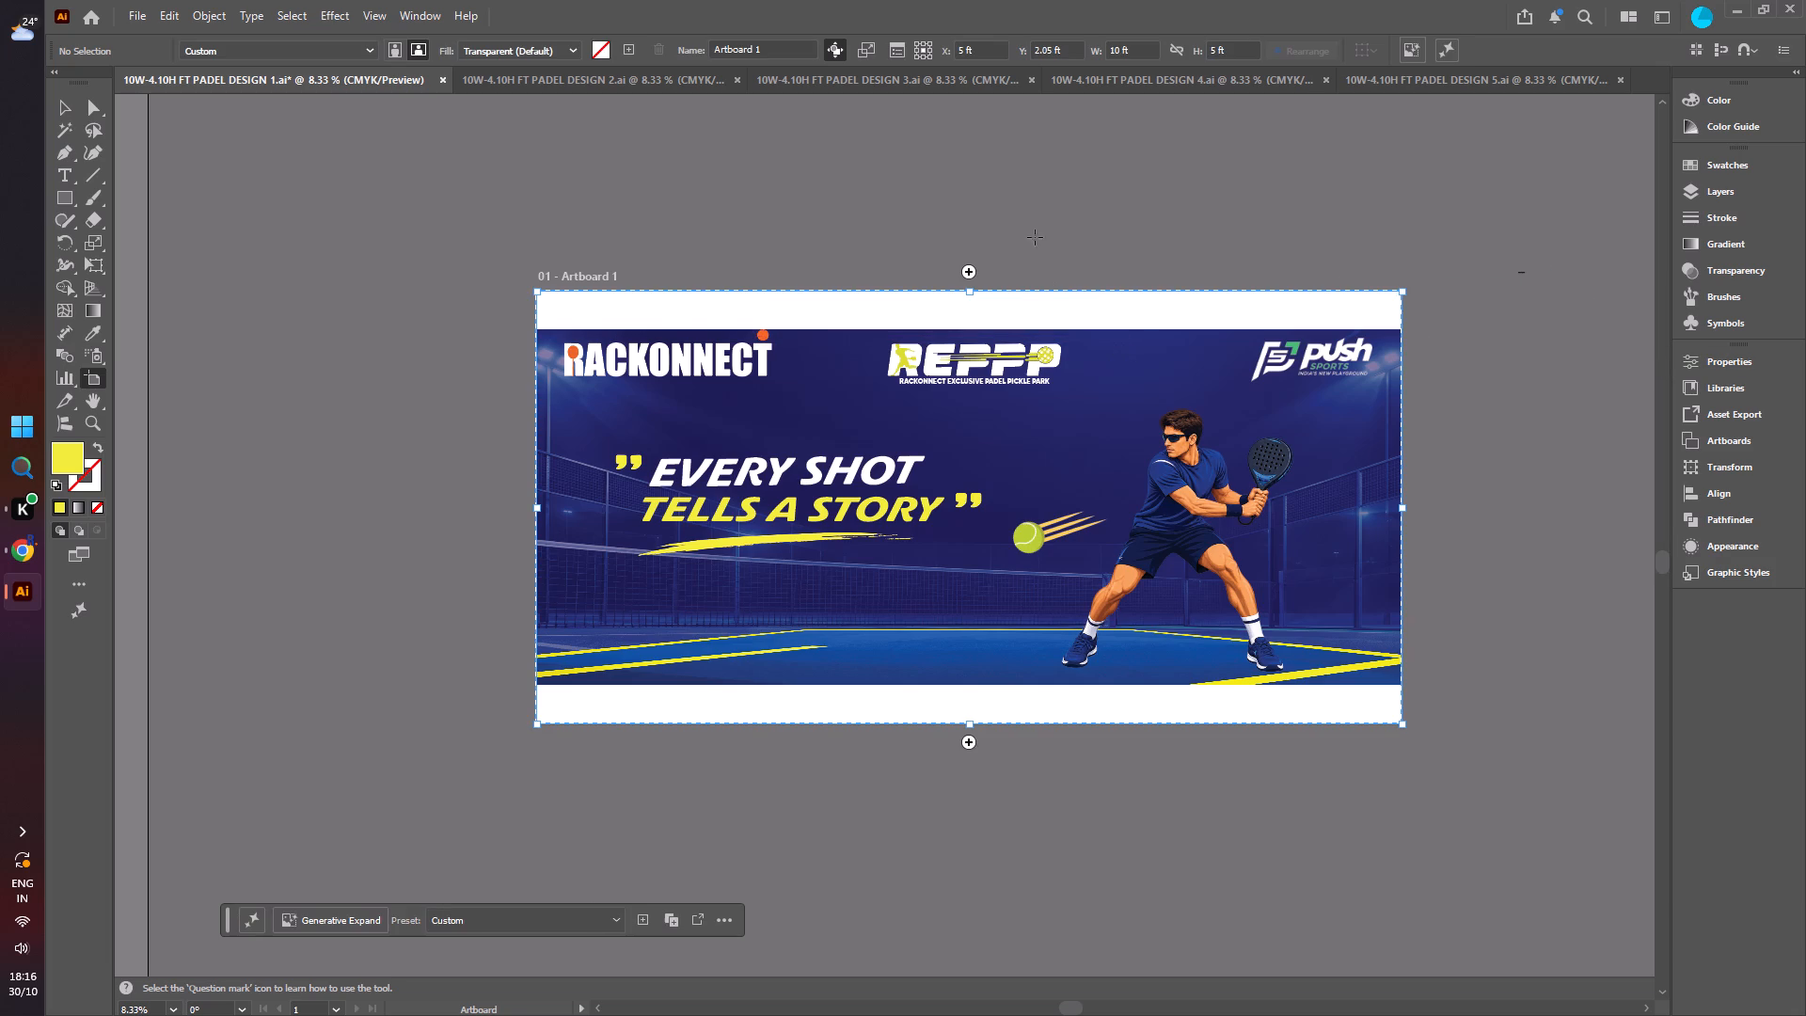
{"action": "left_click", "coordinate": [66, 100]}
{"action": "left_click", "coordinate": [277, 204]}
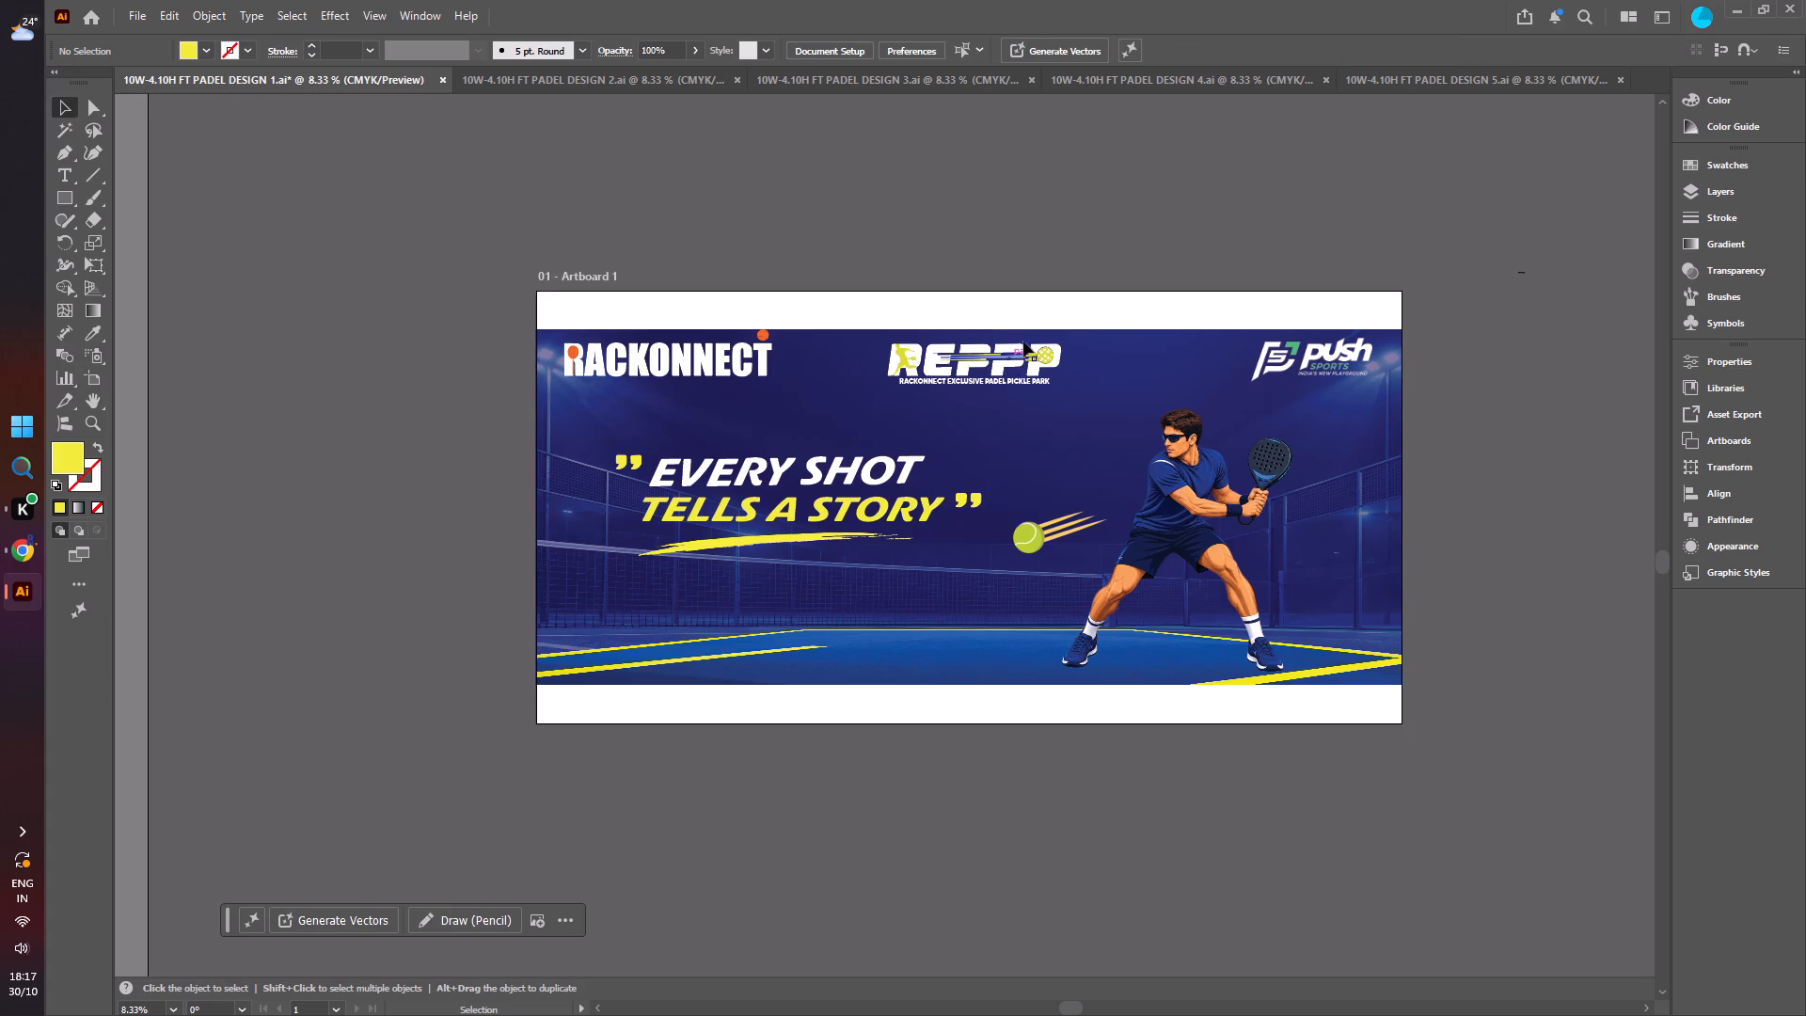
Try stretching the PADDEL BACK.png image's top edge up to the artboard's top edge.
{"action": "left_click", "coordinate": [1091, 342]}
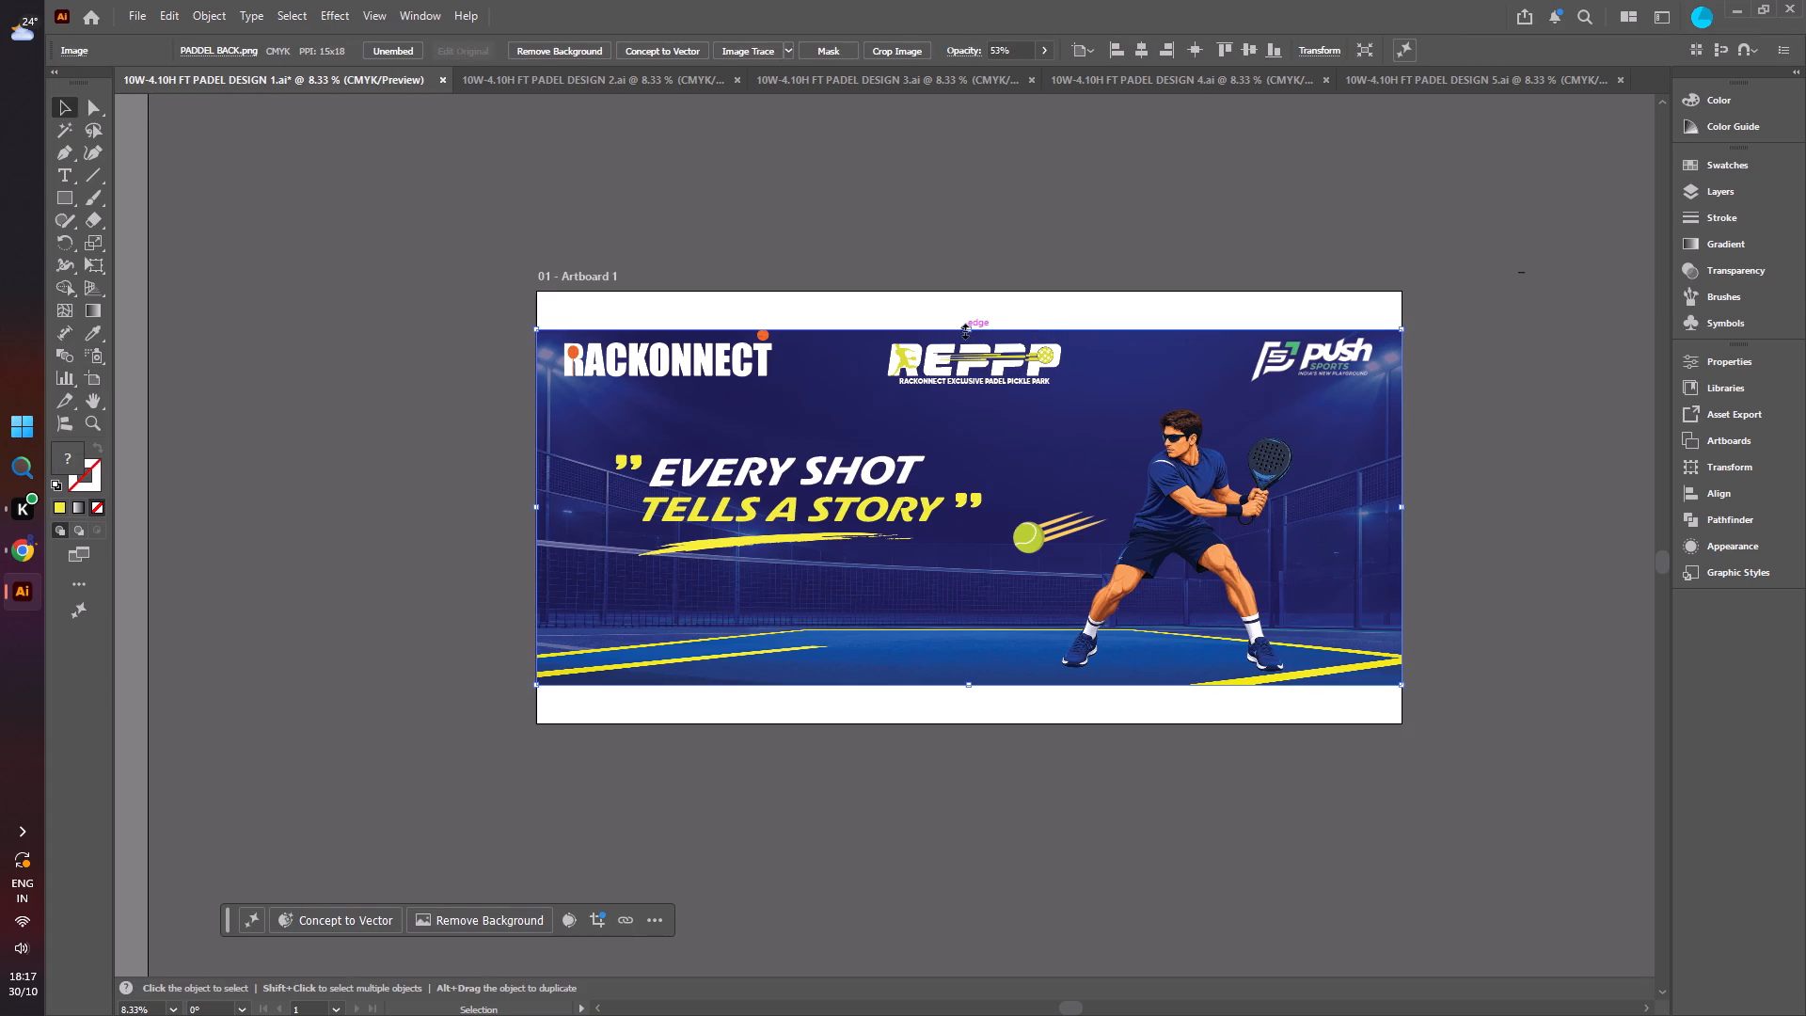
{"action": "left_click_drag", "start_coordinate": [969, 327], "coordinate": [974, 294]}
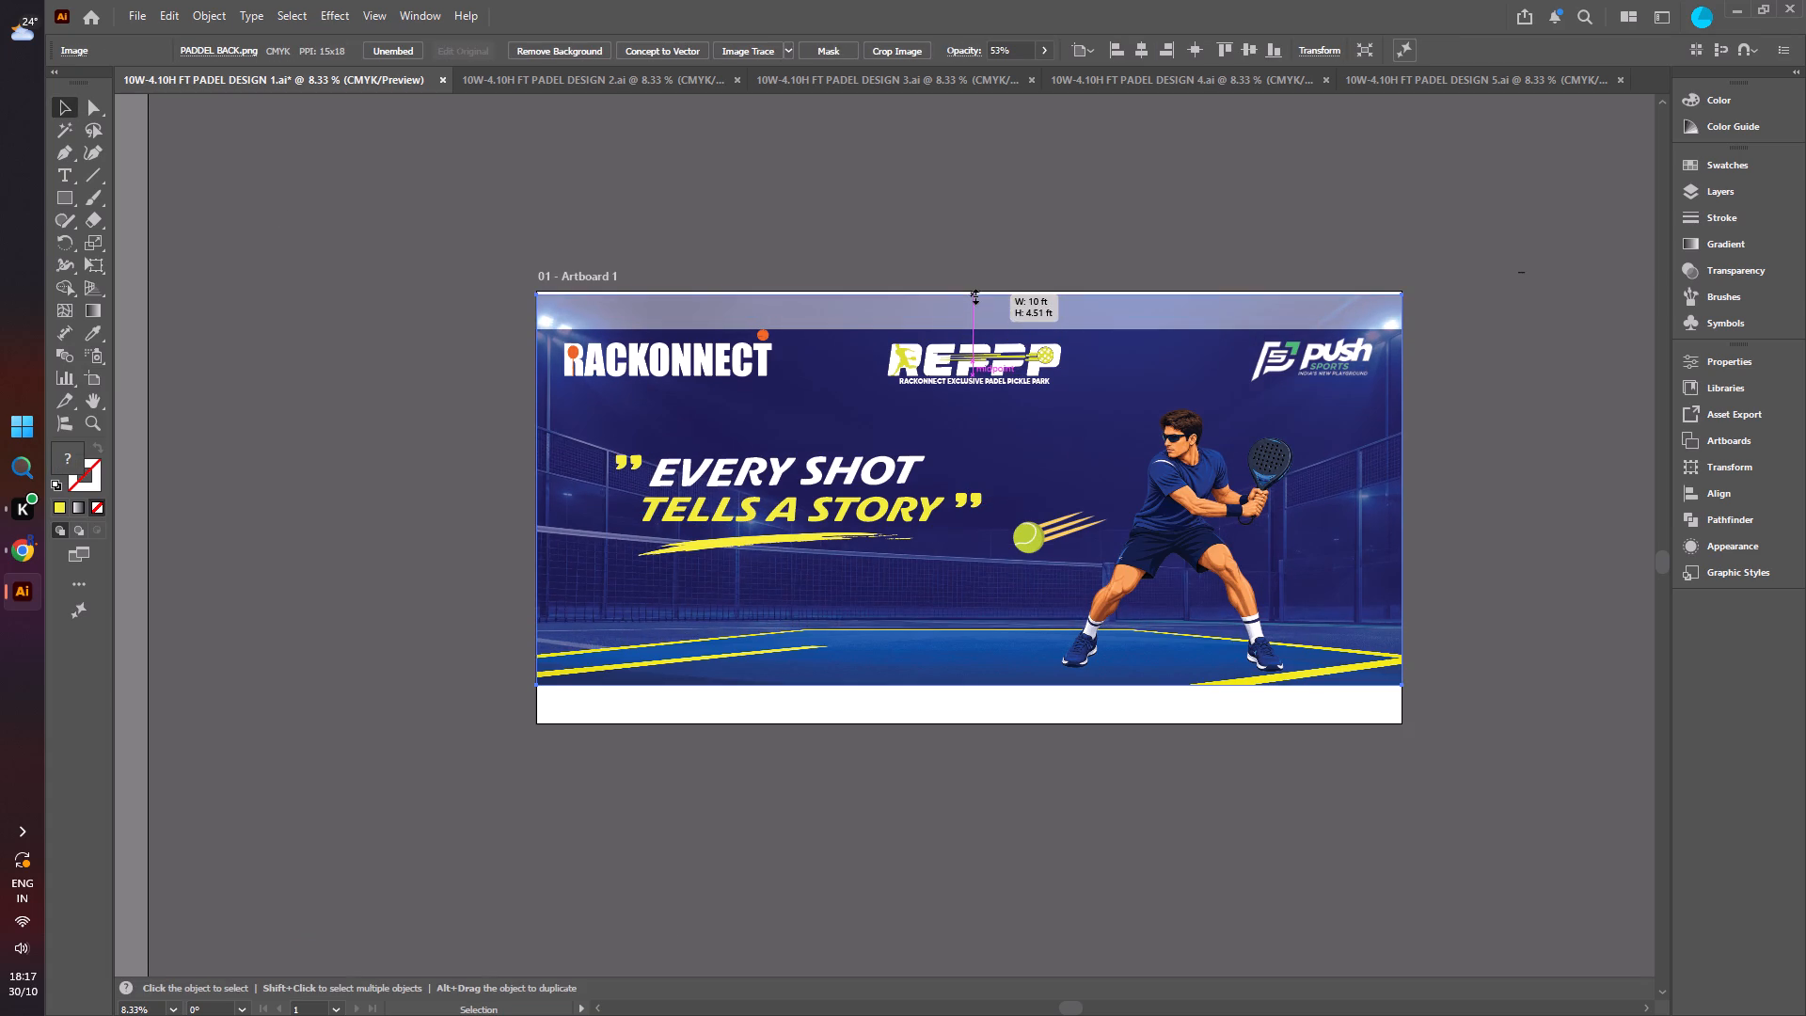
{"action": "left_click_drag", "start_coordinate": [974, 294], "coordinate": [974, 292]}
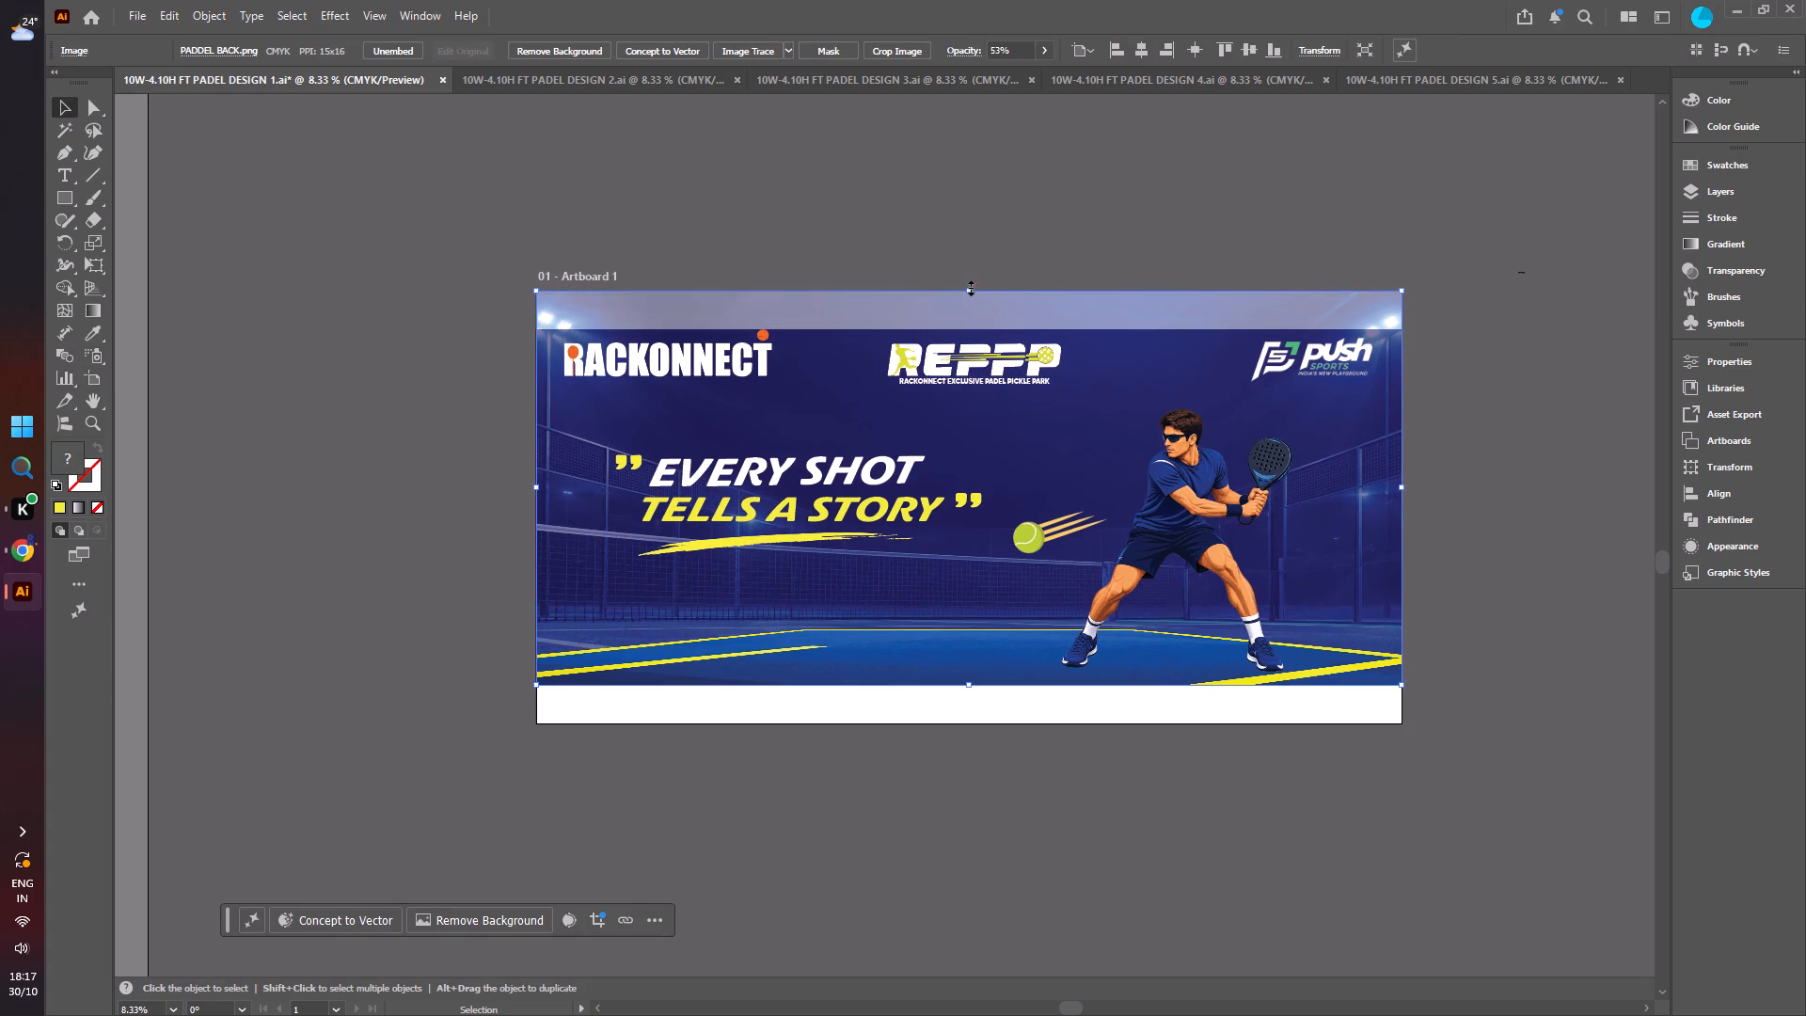
Lower the background image's top edge to expose the dark blue backing rectangle, and stretch the rectangle up to the artboard's top, about 4.55 ft high.
{"action": "left_click_drag", "start_coordinate": [969, 286], "coordinate": [965, 342]}
{"action": "left_click", "coordinate": [986, 333]}
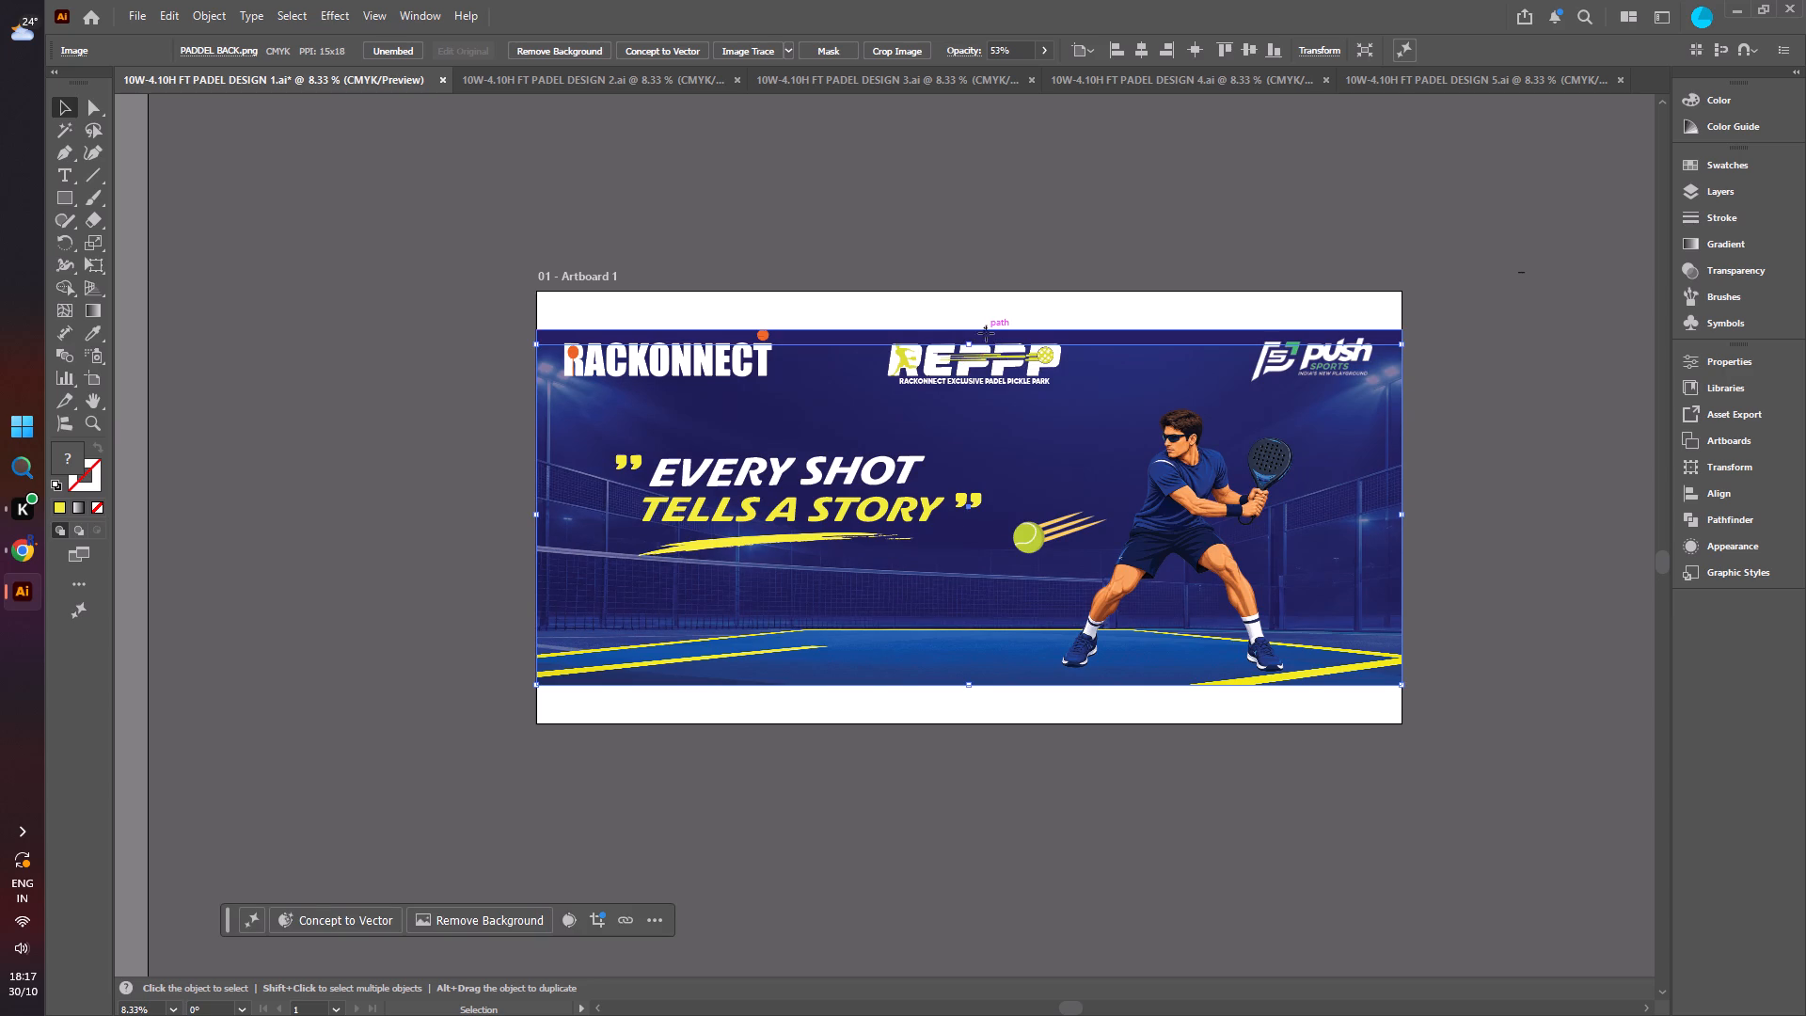
{"action": "left_click_drag", "start_coordinate": [969, 327], "coordinate": [965, 293]}
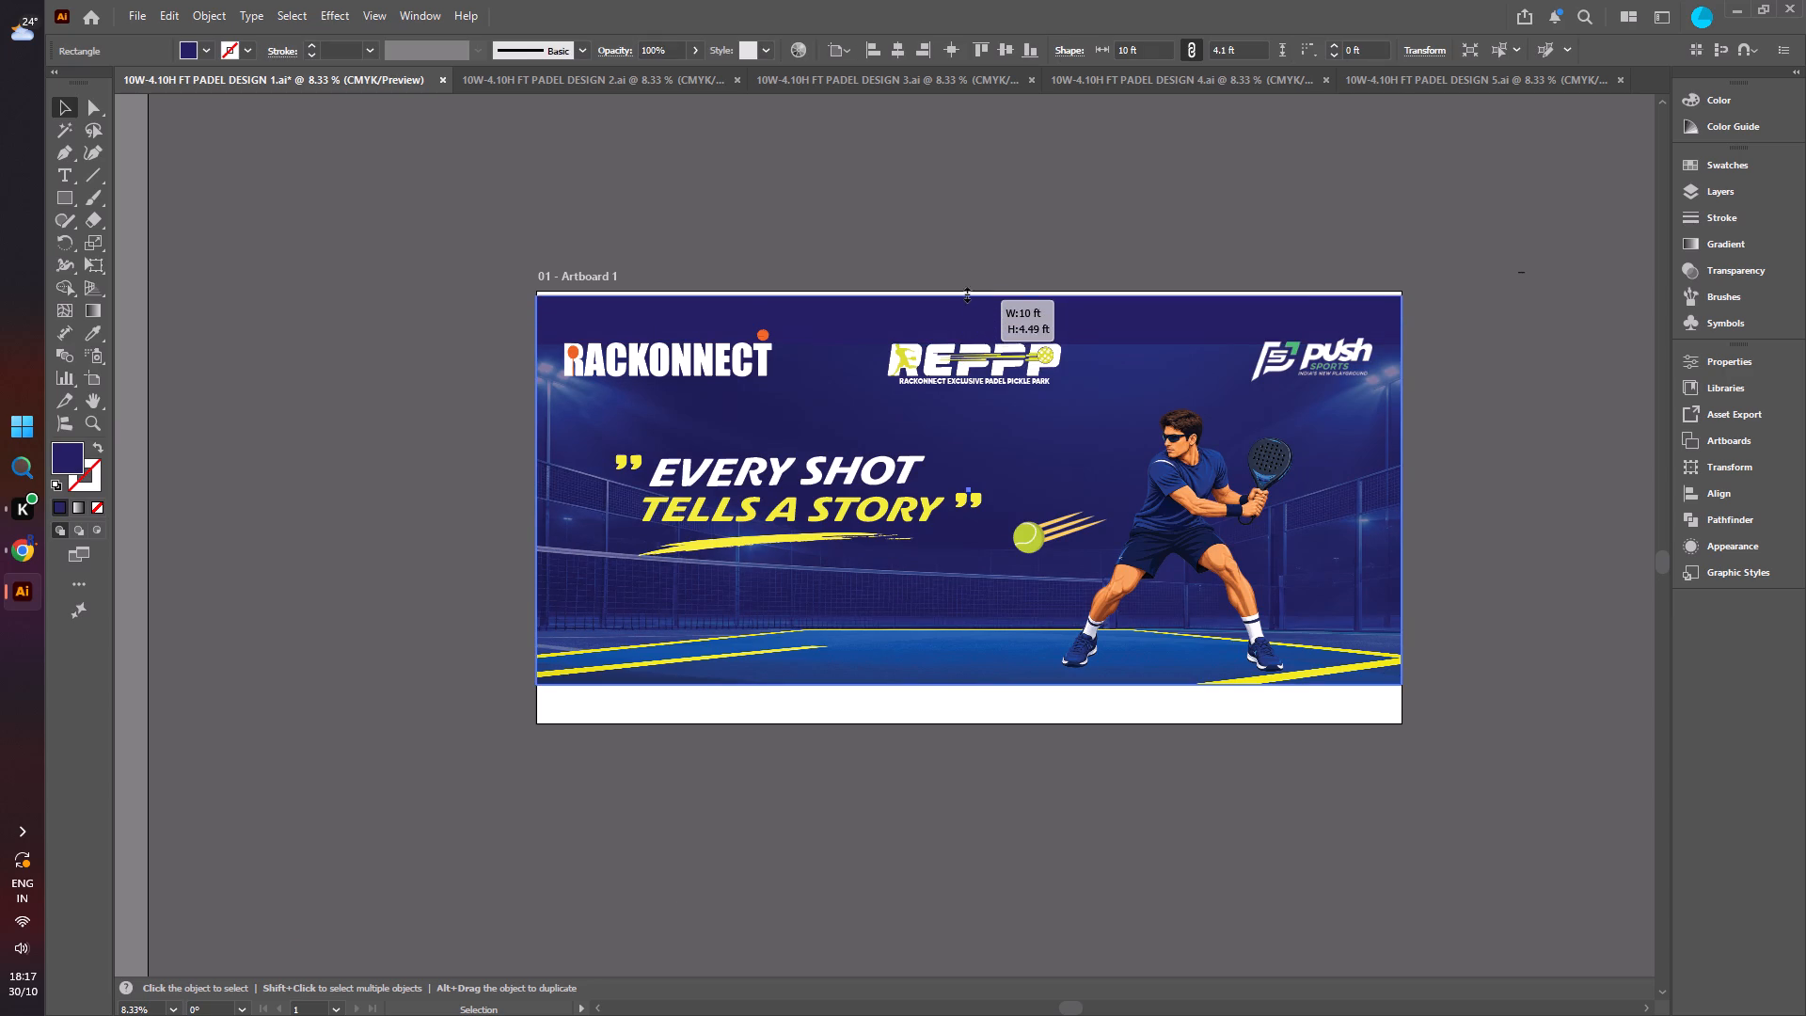
{"action": "left_click_drag", "start_coordinate": [965, 293], "coordinate": [966, 290]}
{"action": "scroll", "coordinate": [966, 290], "scroll_direction": "up", "scroll_amount": 4, "text": "alt"}
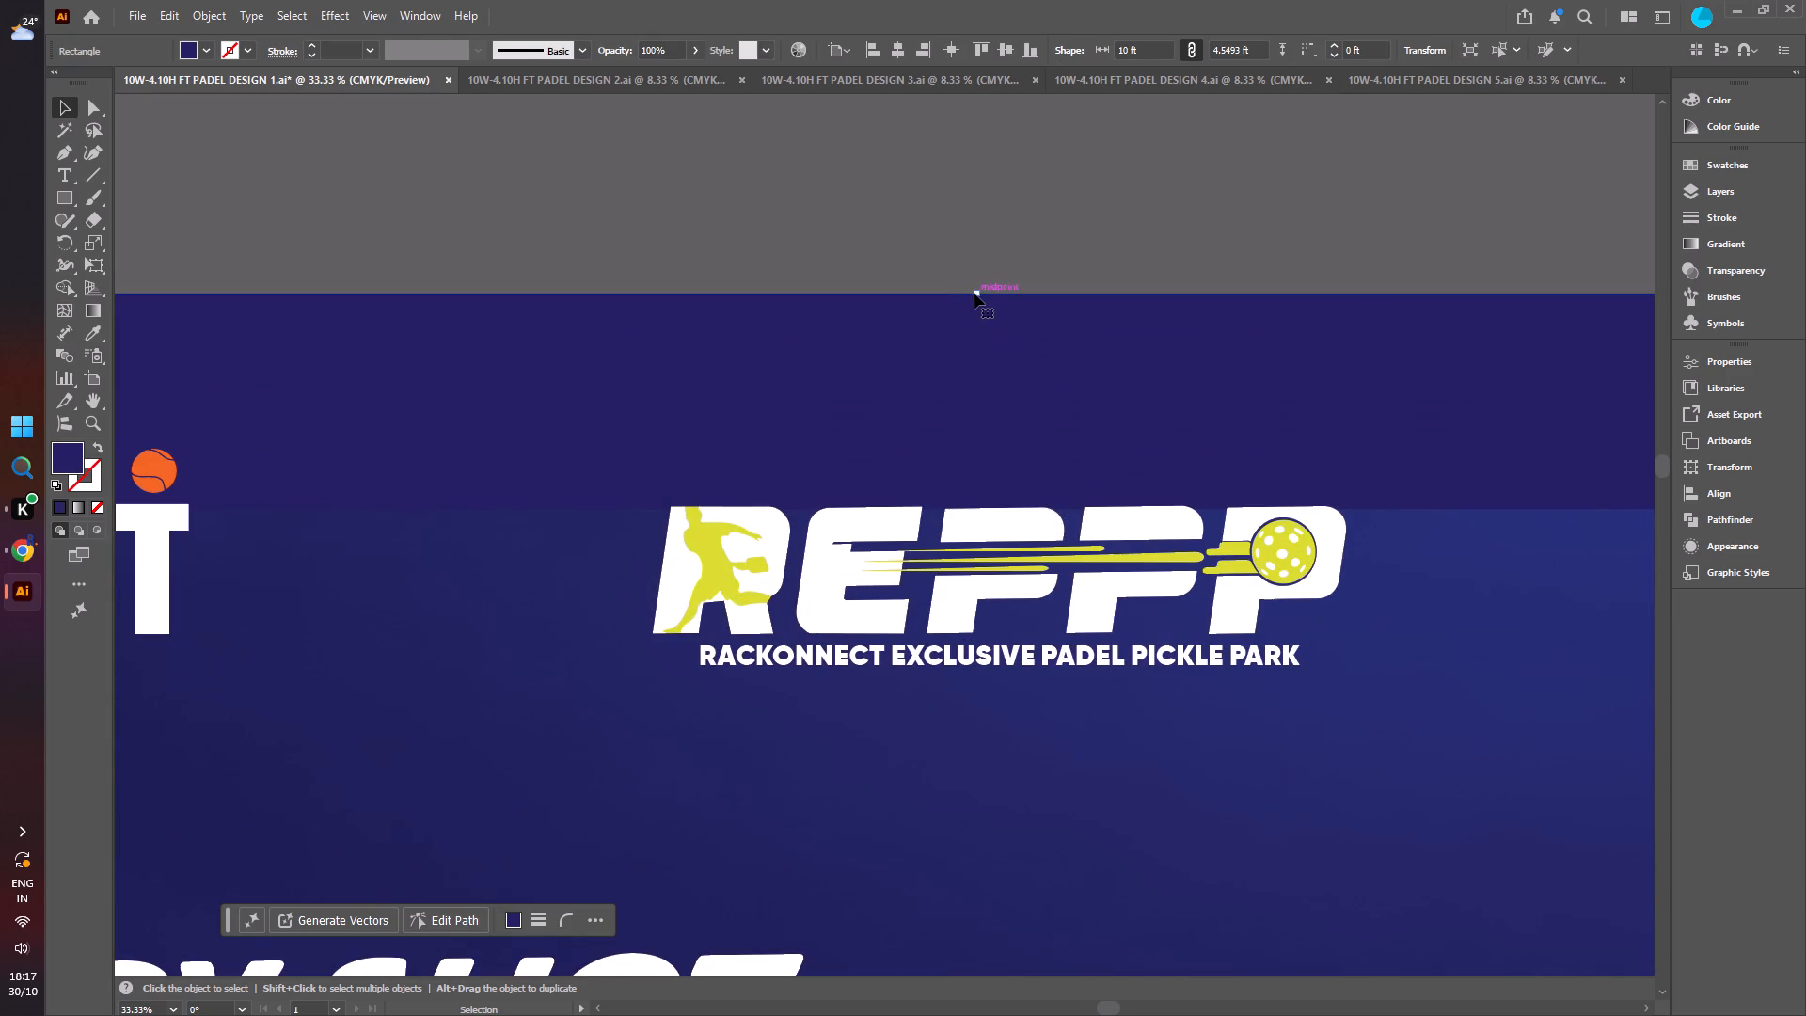
{"action": "left_click", "coordinate": [973, 292]}
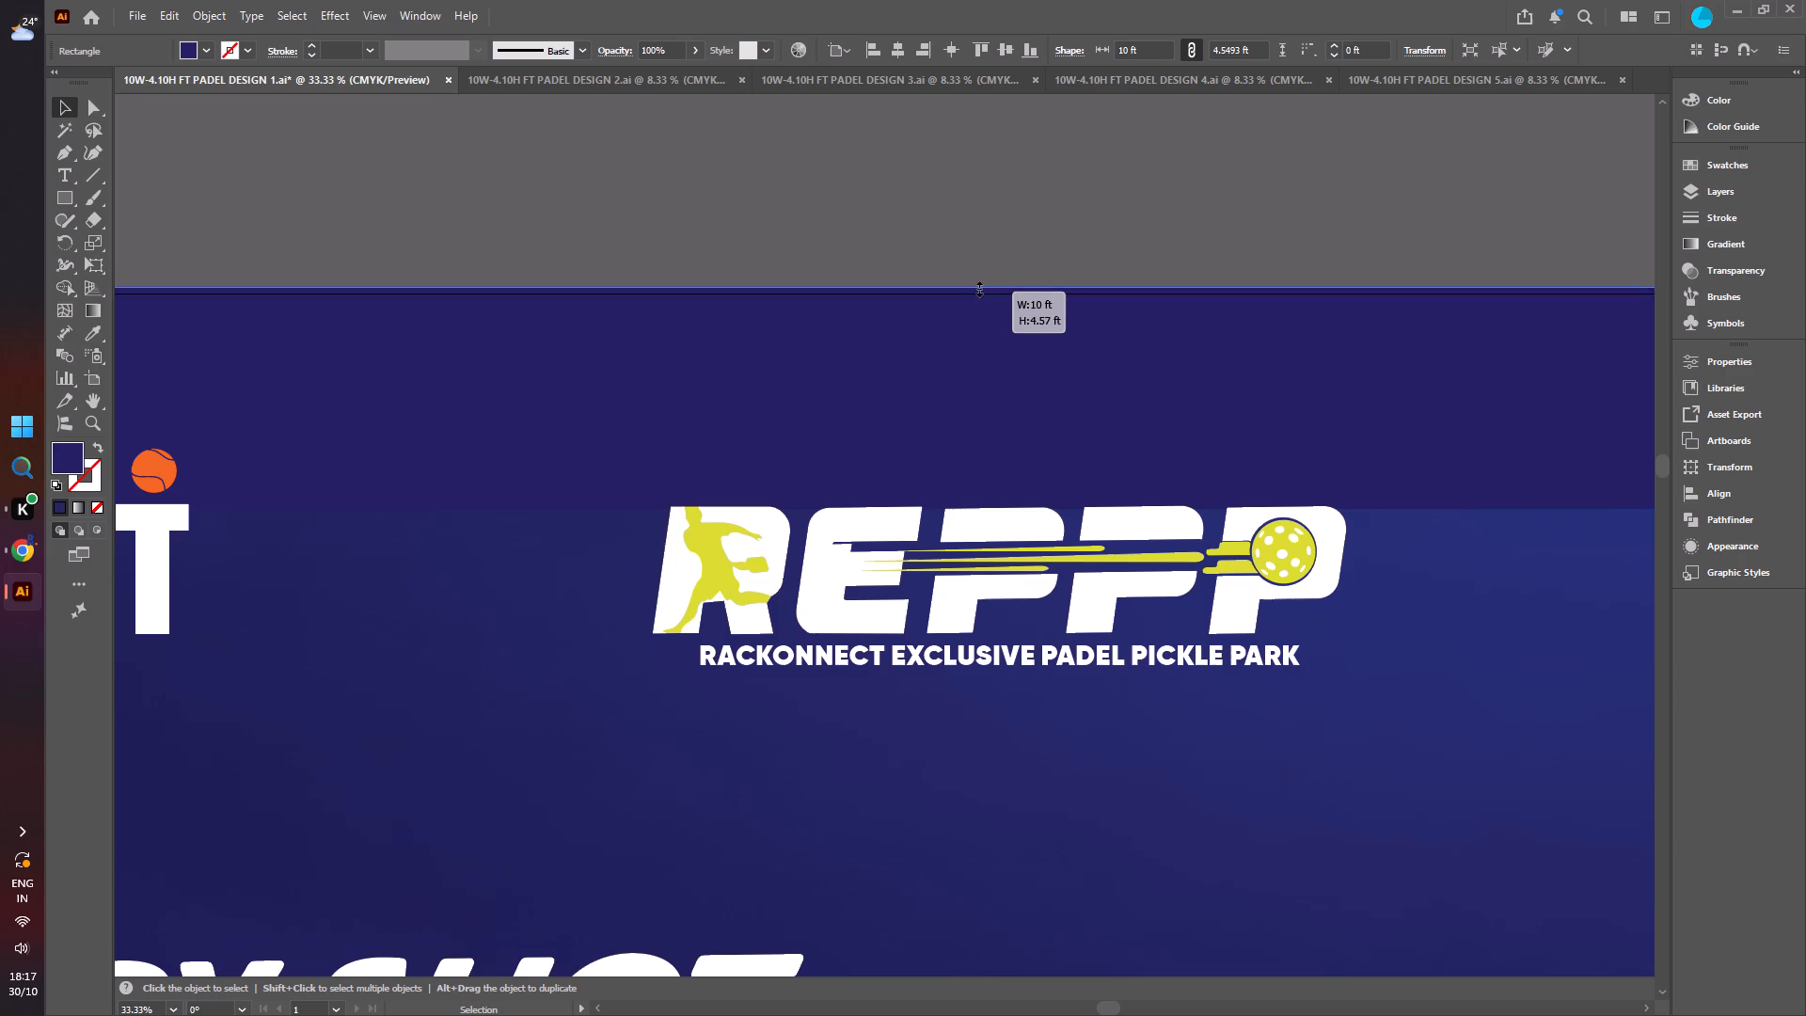
{"action": "scroll", "coordinate": [958, 342], "scroll_direction": "down", "scroll_amount": 5, "text": "alt"}
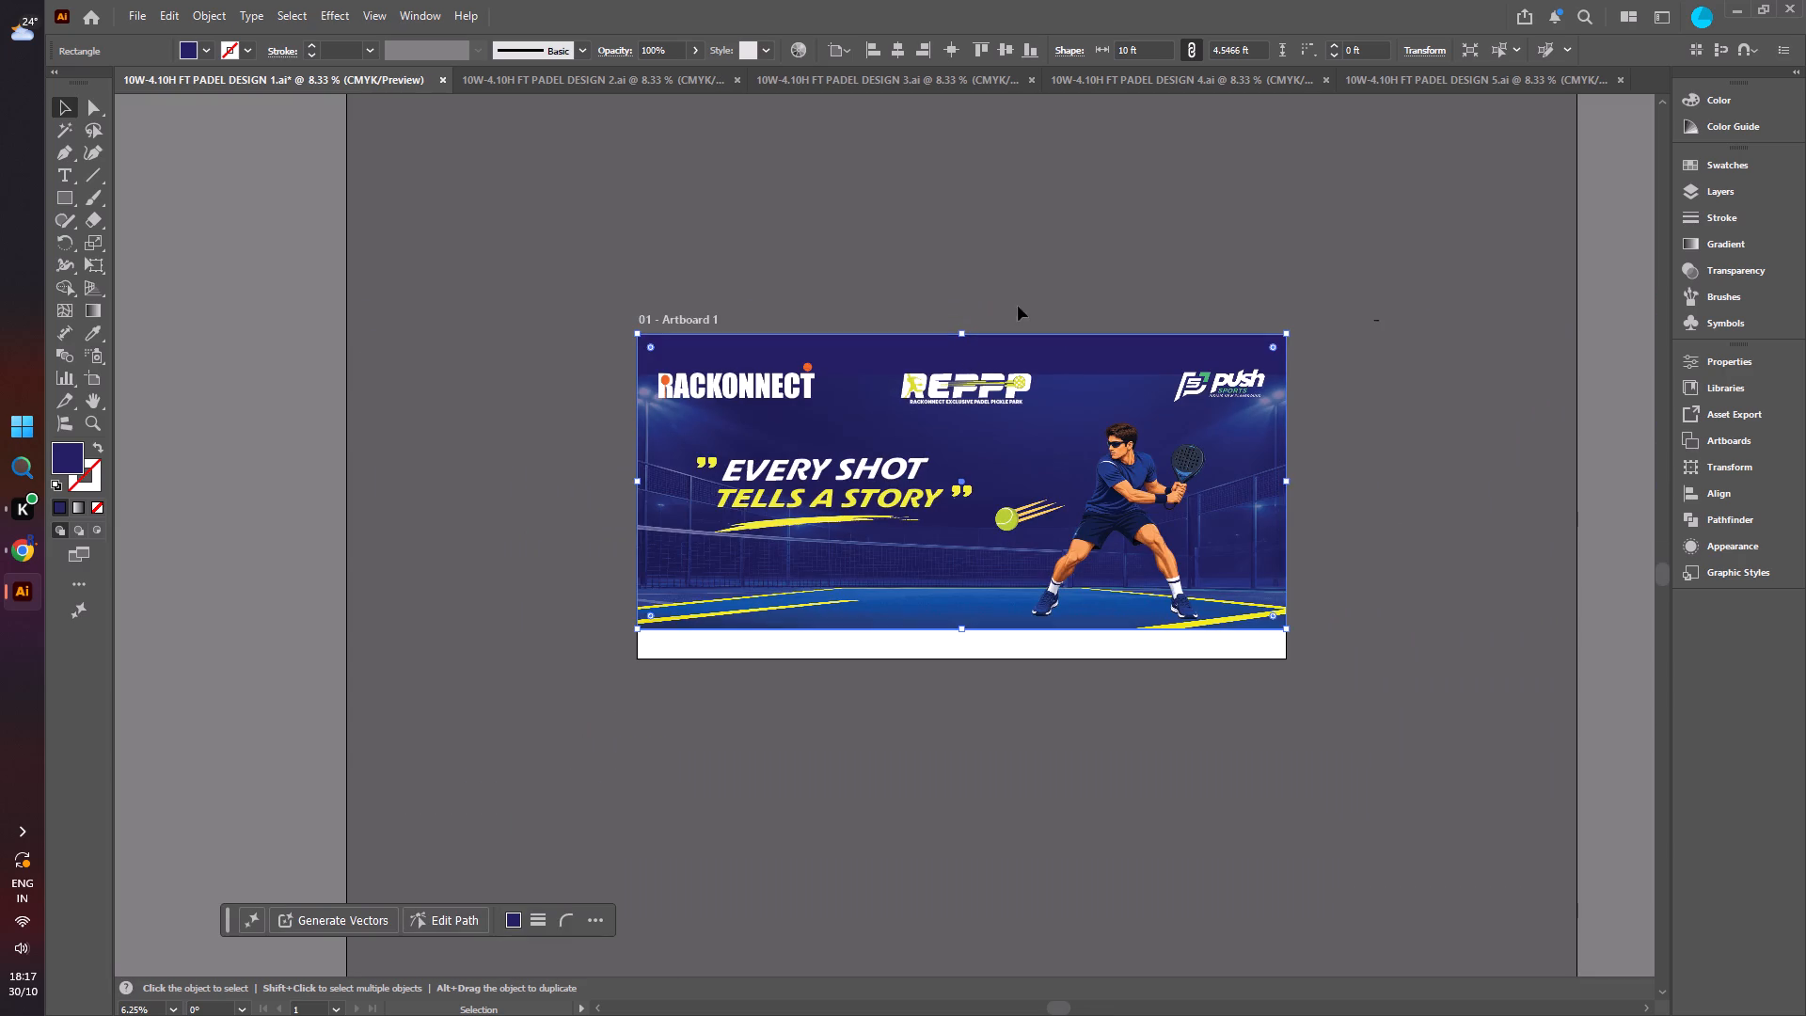
{"action": "left_click", "coordinate": [1027, 264]}
{"action": "scroll", "coordinate": [933, 670], "scroll_direction": "up", "scroll_amount": 2, "text": "alt"}
{"action": "scroll", "coordinate": [933, 670], "scroll_direction": "down", "scroll_amount": 1, "text": "alt"}
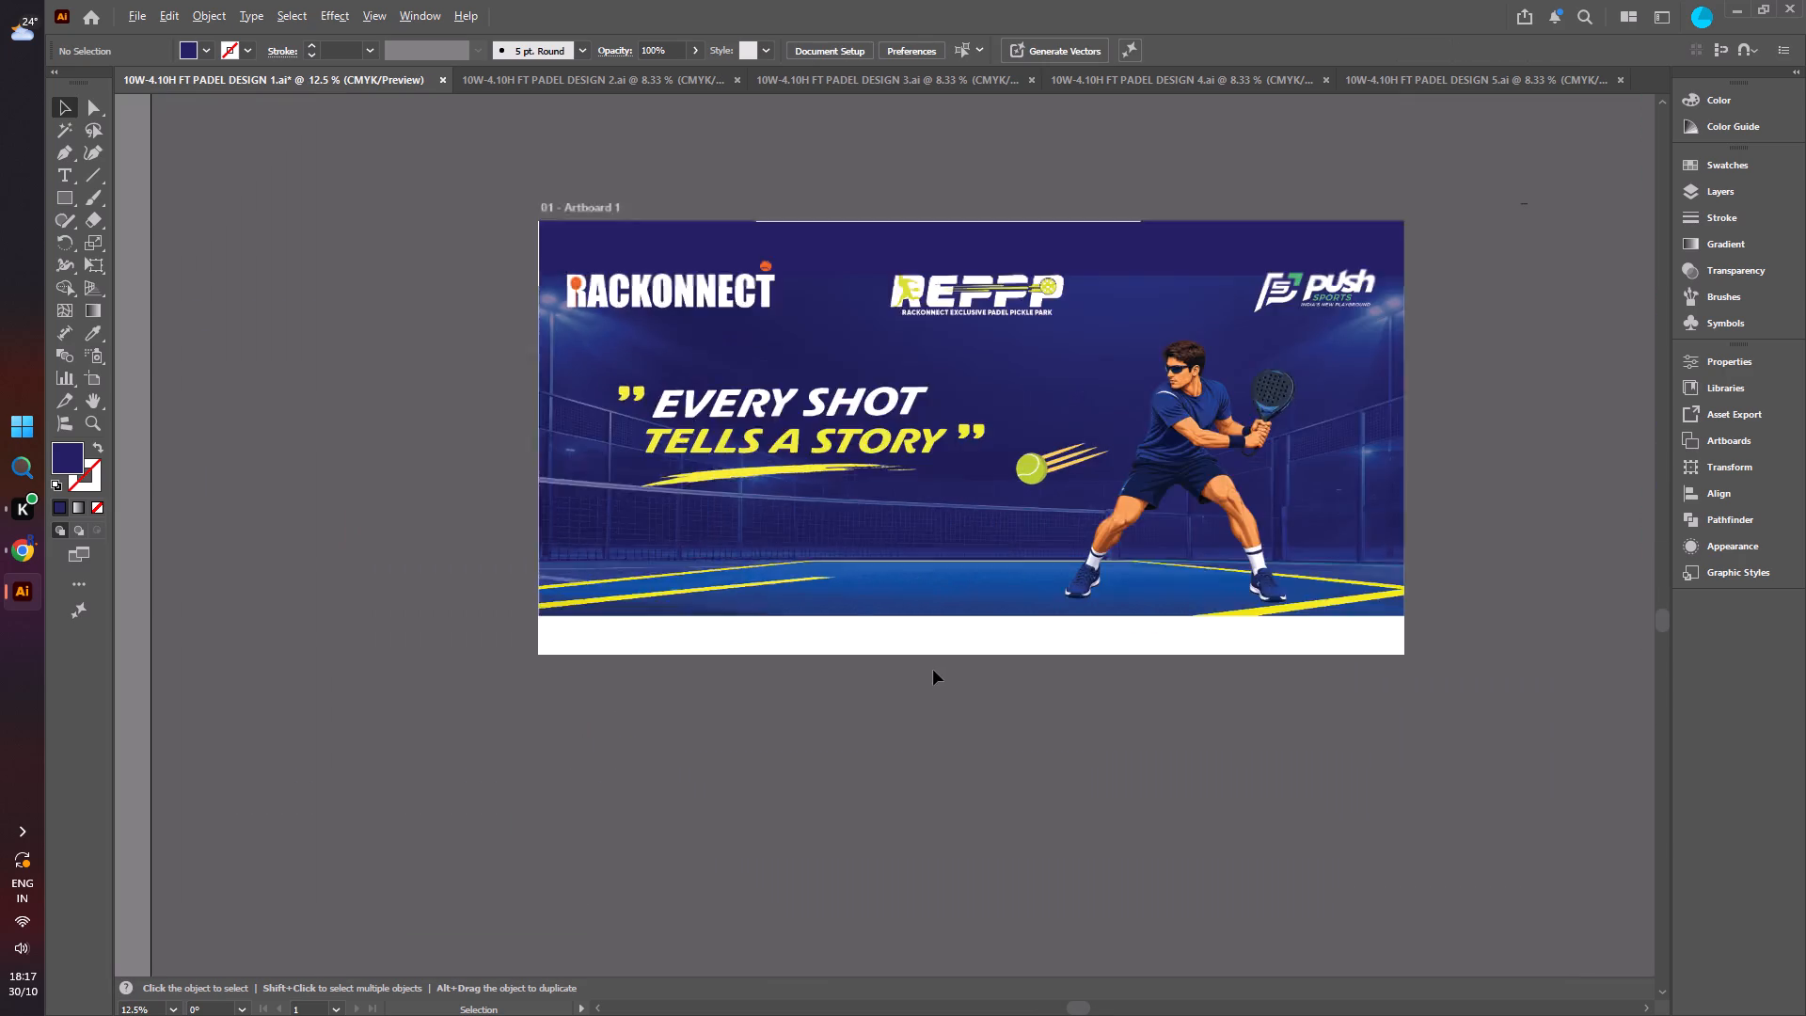
{"action": "scroll", "coordinate": [933, 670], "scroll_direction": "down", "scroll_amount": 1, "text": "alt"}
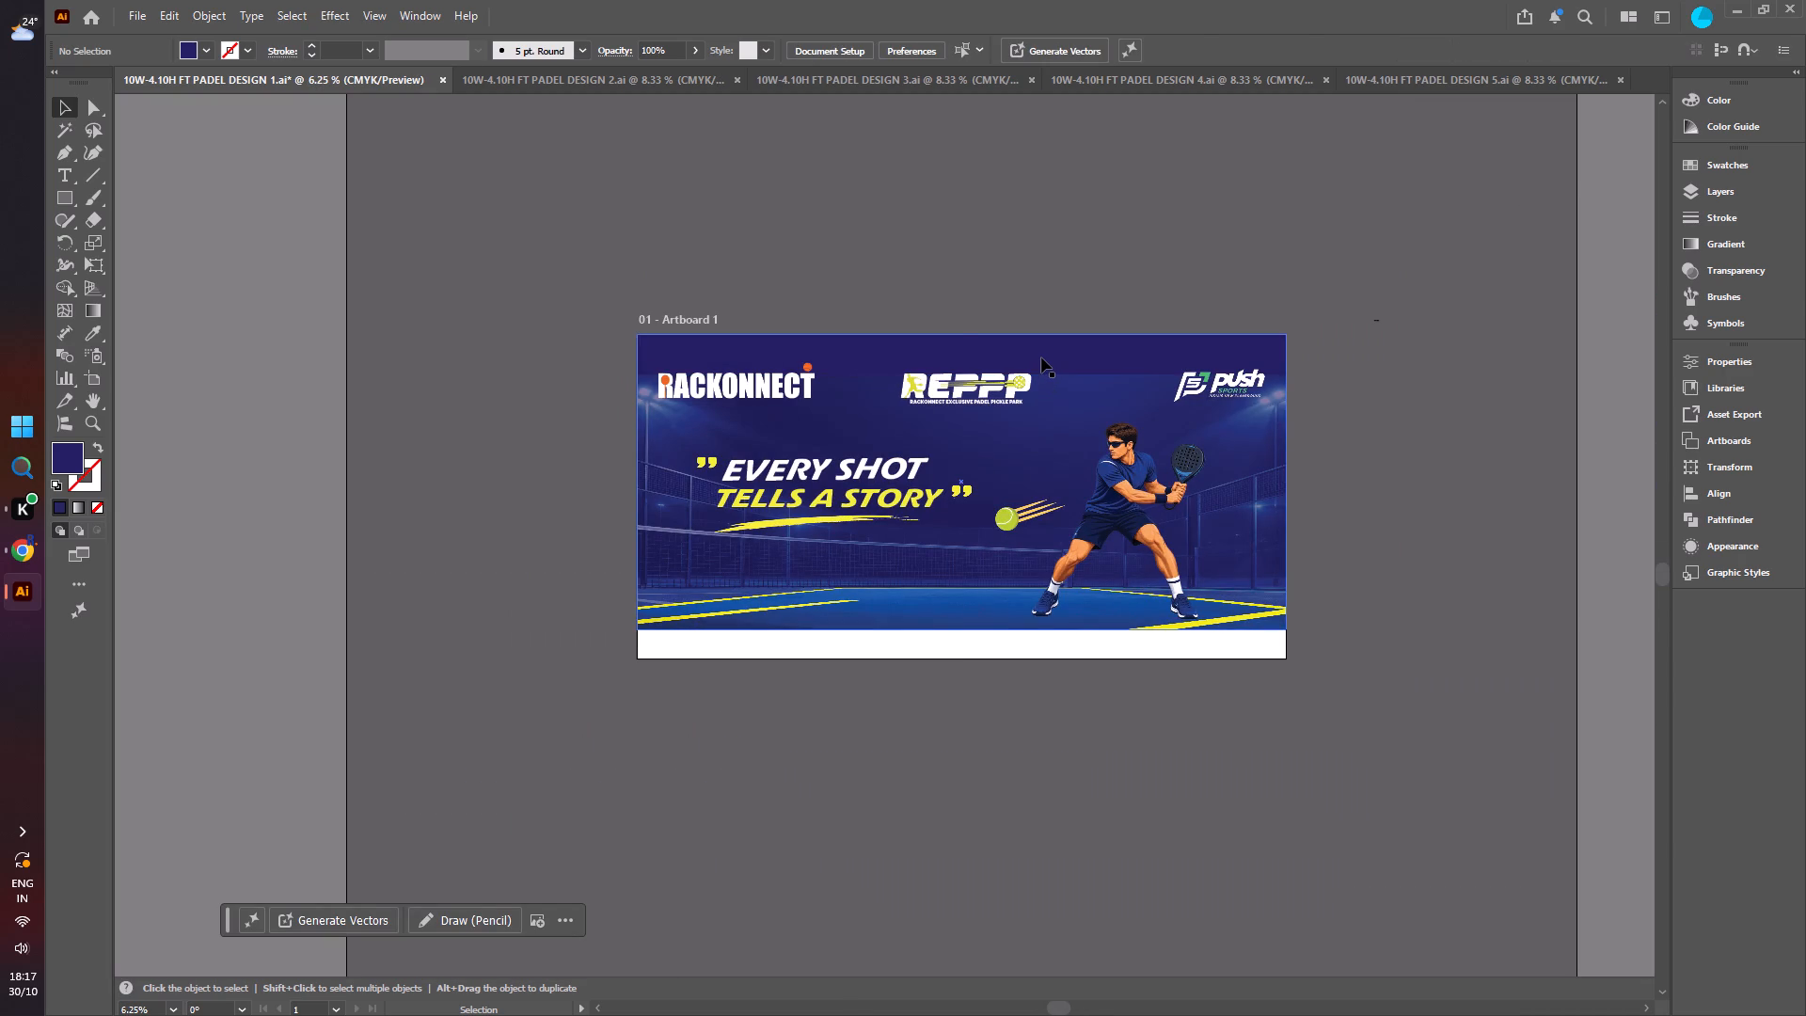
Stretch the PADDEL BACK.png image's top edge up to the artboard's top edge.
{"action": "left_click", "coordinate": [1041, 357]}
{"action": "left_click", "coordinate": [1065, 394]}
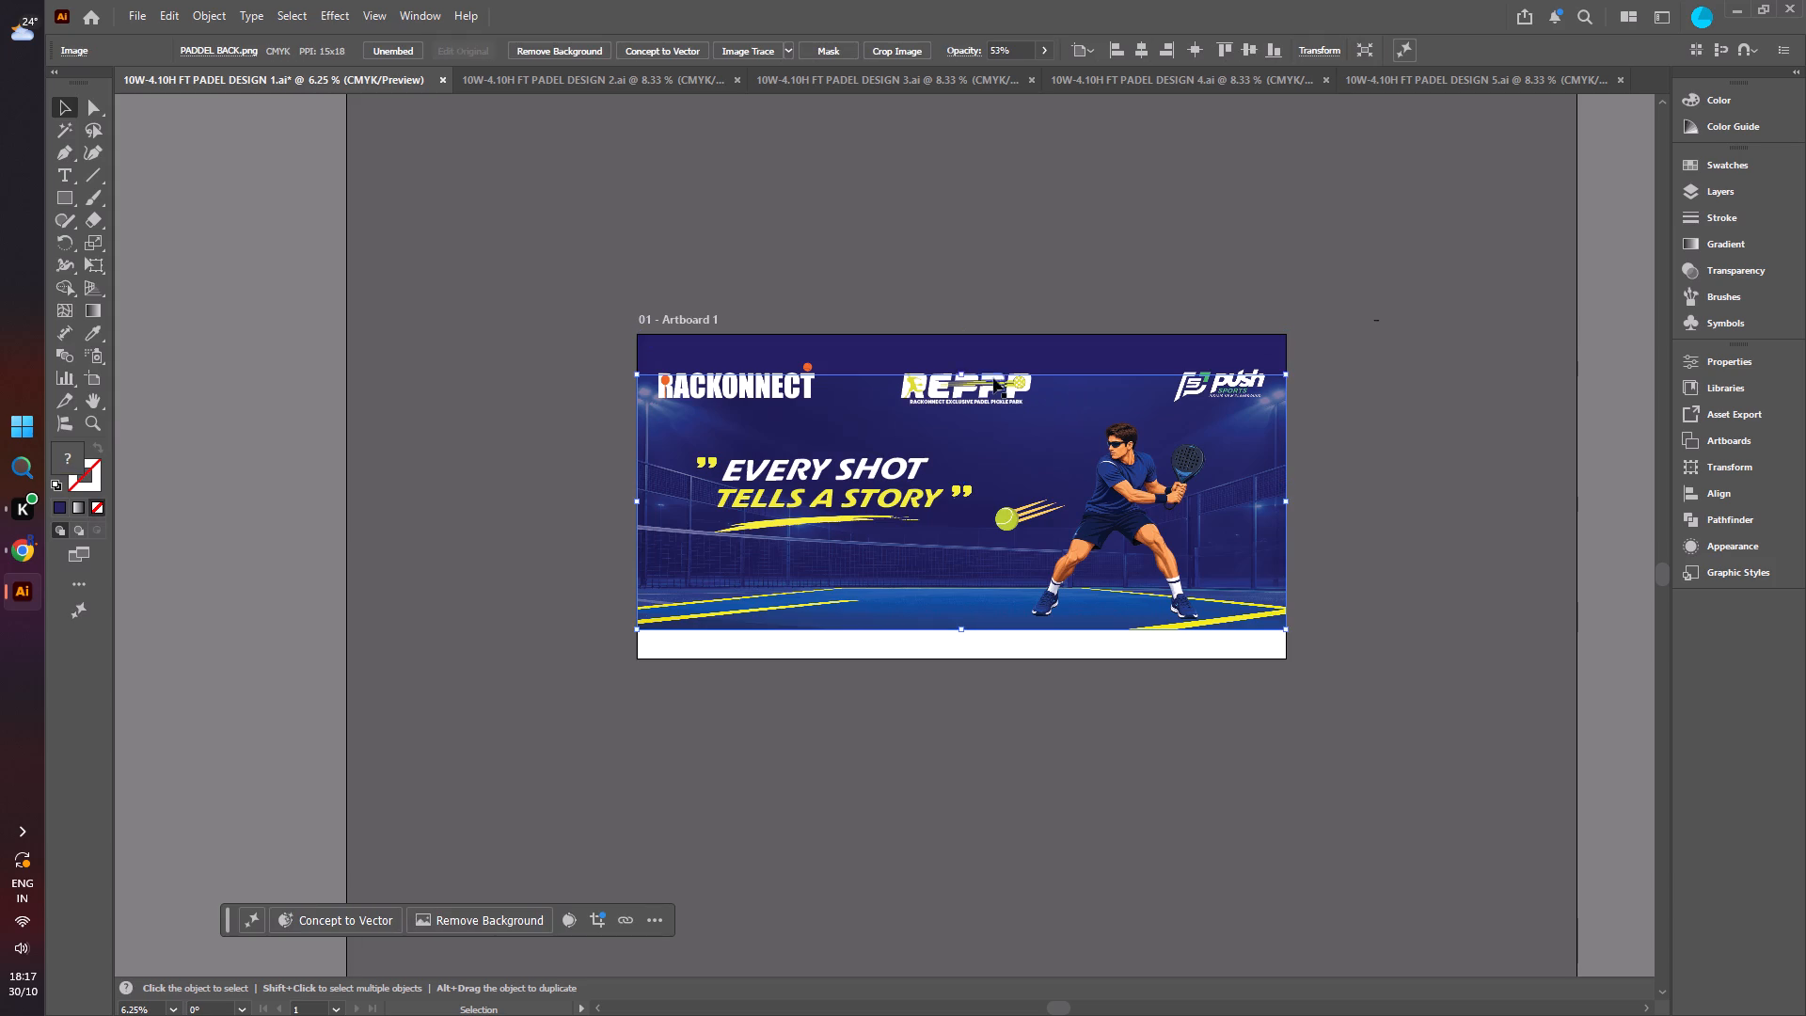
{"action": "left_click_drag", "start_coordinate": [959, 373], "coordinate": [963, 335]}
Raise the background image's bottom edge and the court image, and stretch the exposed dark blue backing rectangle down to the artboard's bottom edge.
{"action": "left_click_drag", "start_coordinate": [960, 630], "coordinate": [969, 598]}
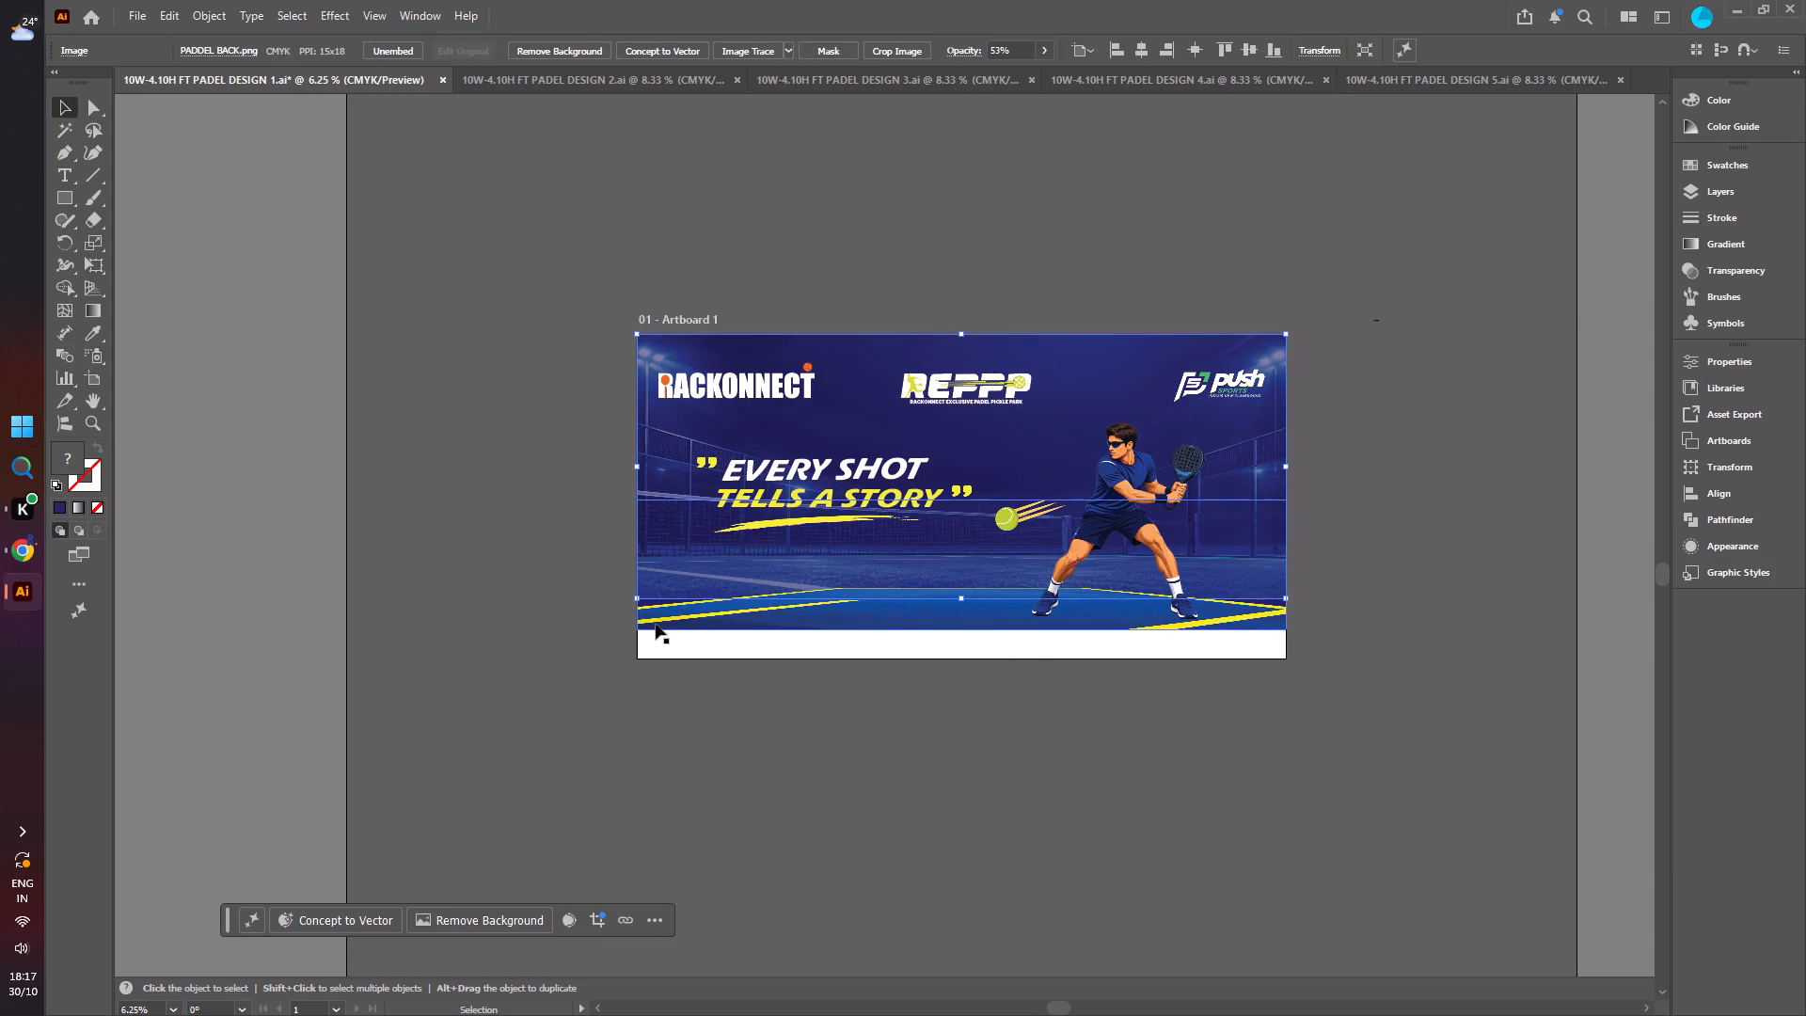
{"action": "left_click_drag", "start_coordinate": [873, 609], "coordinate": [875, 586]}
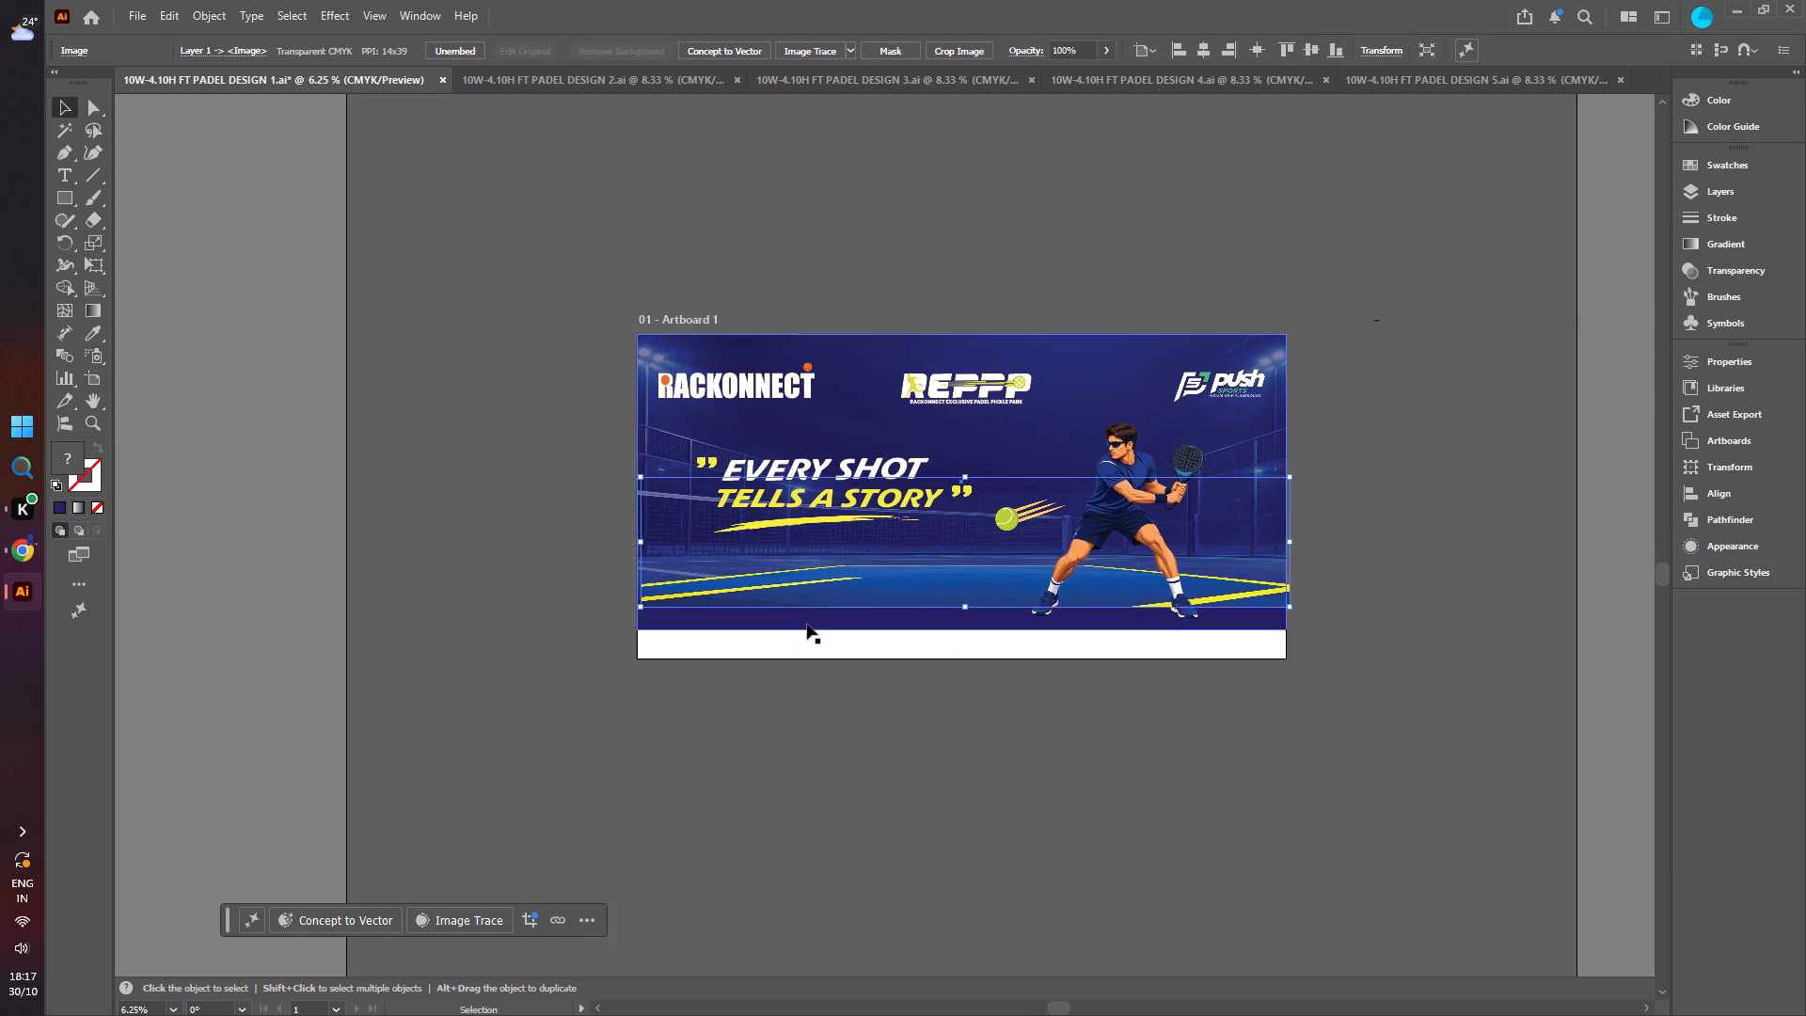
{"action": "left_click", "coordinate": [804, 624]}
{"action": "left_click_drag", "start_coordinate": [963, 631], "coordinate": [959, 649]}
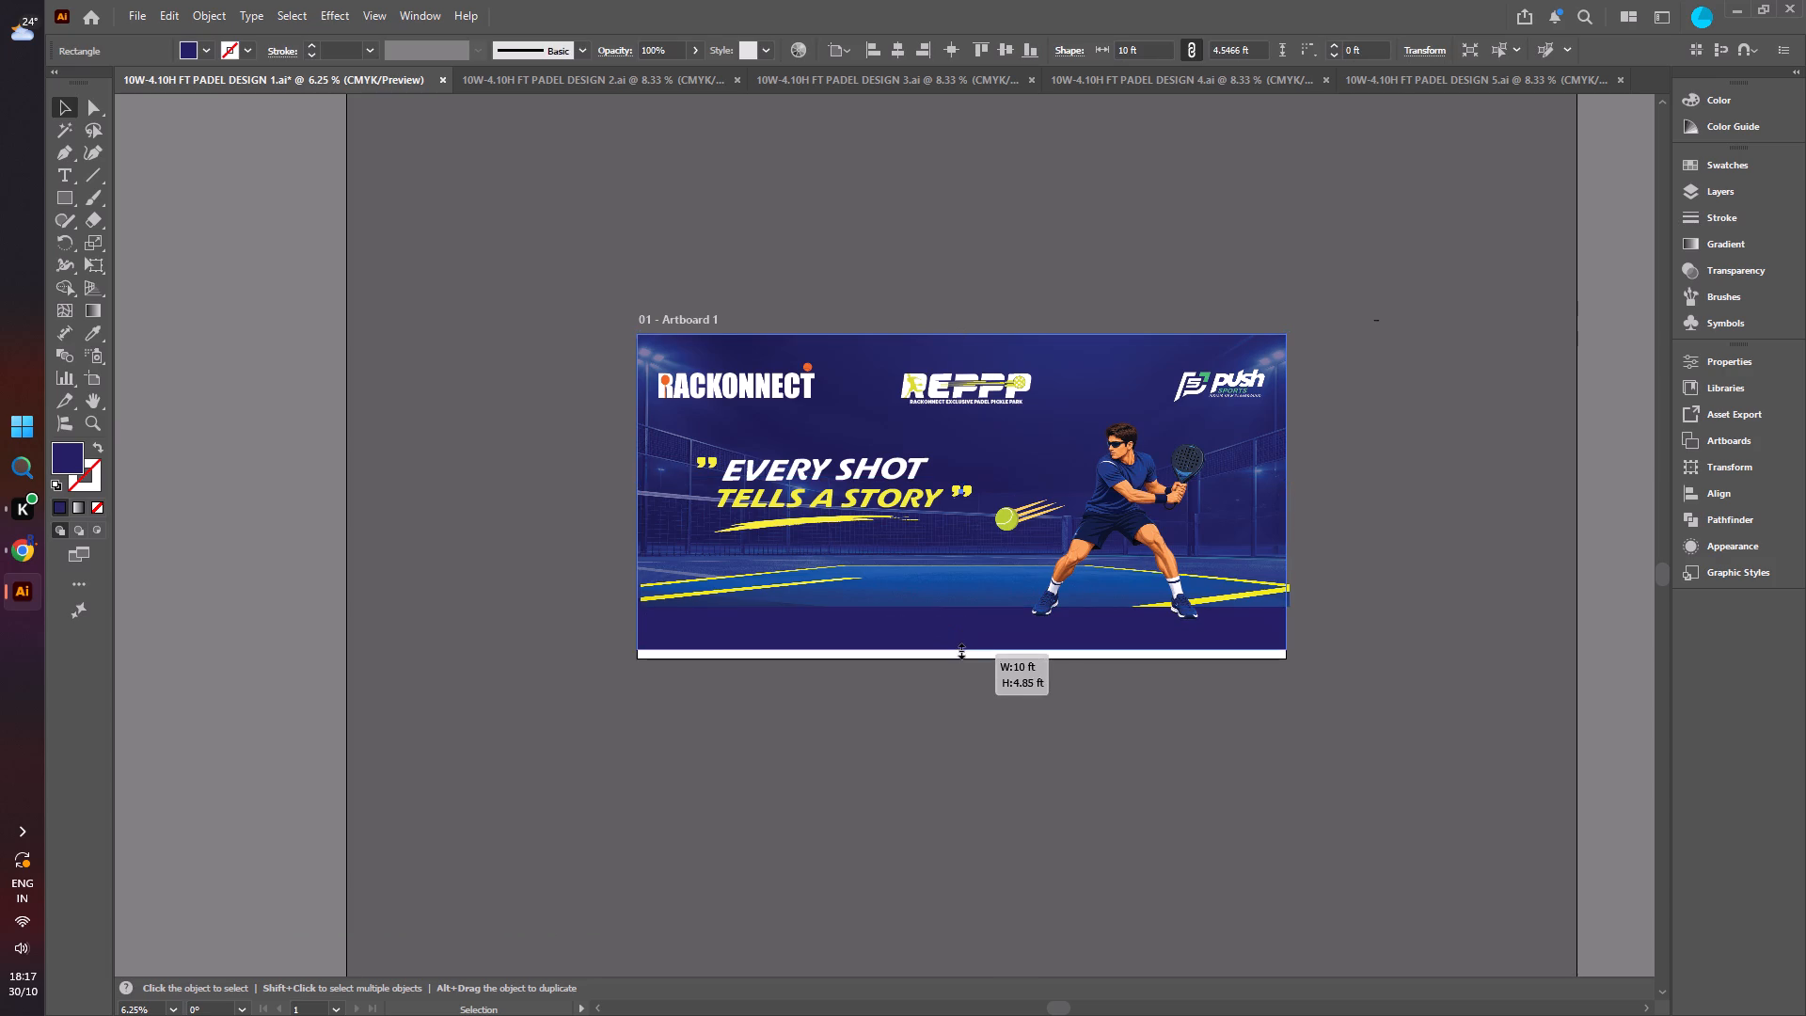
{"action": "left_click_drag", "start_coordinate": [959, 649], "coordinate": [957, 659]}
{"action": "left_click", "coordinate": [914, 688]}
{"action": "scroll", "coordinate": [955, 663], "scroll_direction": "up", "scroll_amount": 4, "text": "alt"}
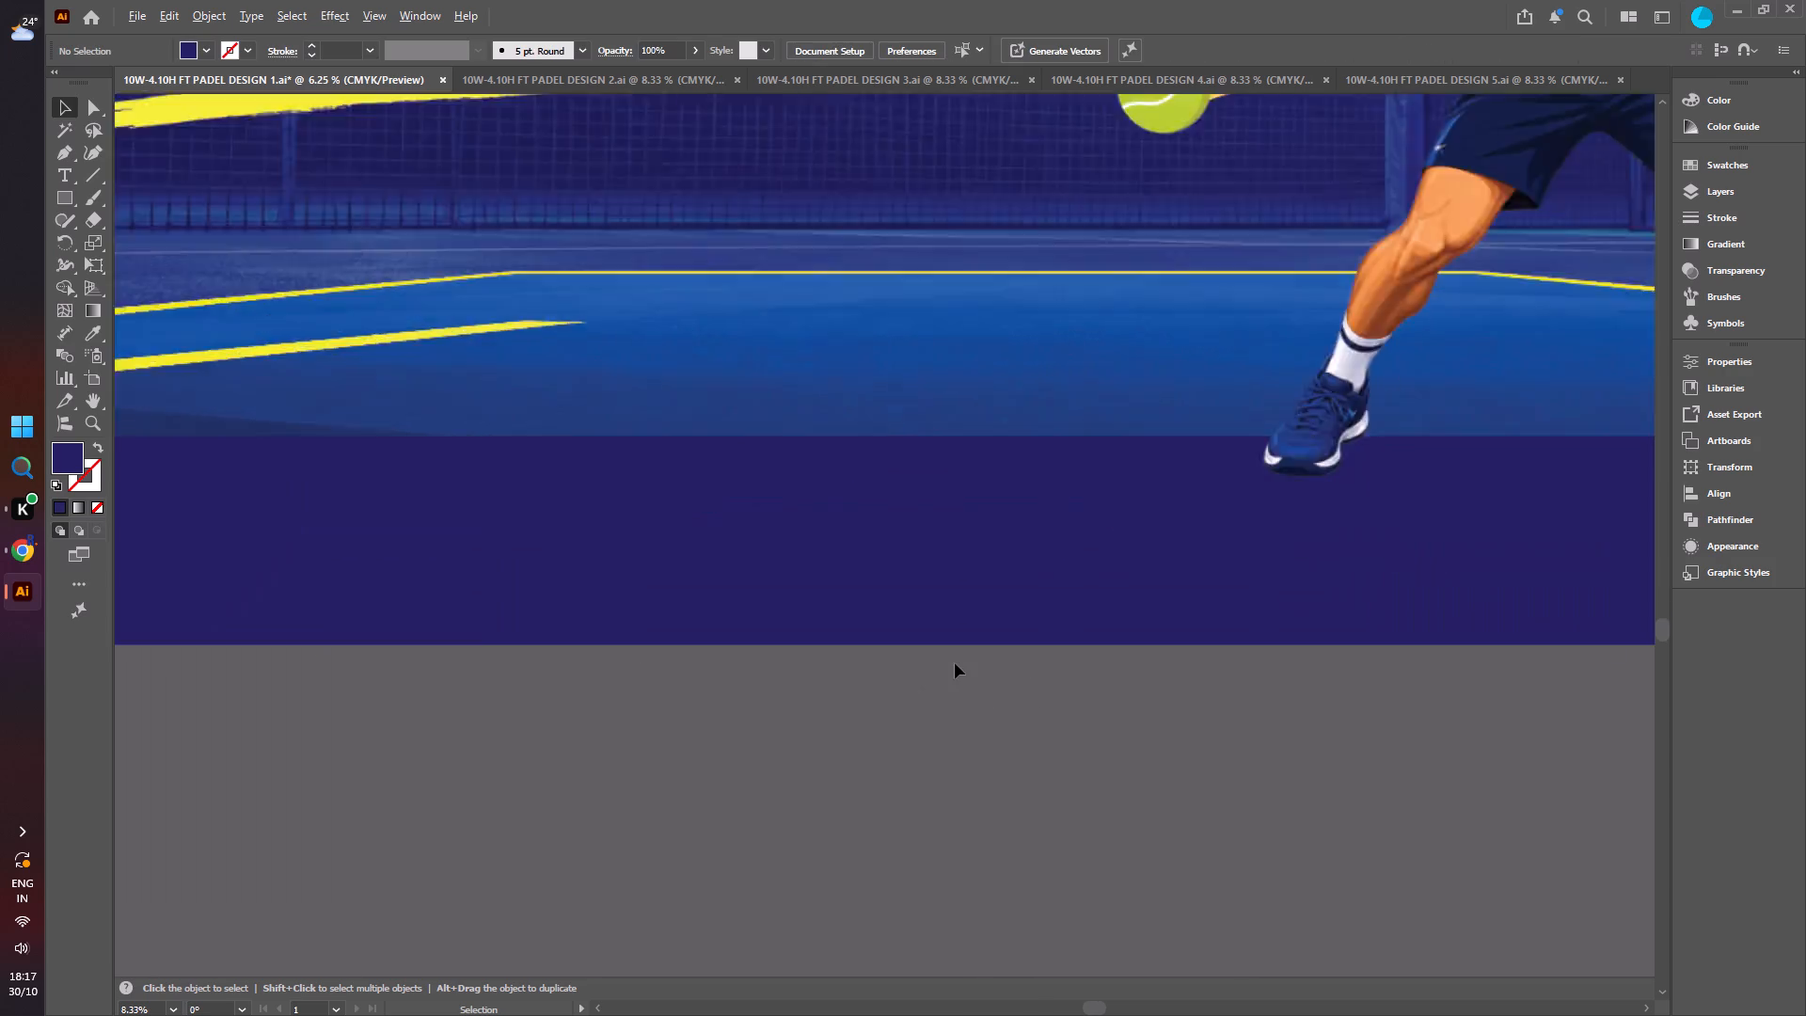
{"action": "scroll", "coordinate": [955, 663], "scroll_direction": "up", "scroll_amount": 3, "text": "alt"}
{"action": "scroll", "coordinate": [1003, 606], "scroll_direction": "down", "scroll_amount": 4, "text": "alt"}
{"action": "left_click", "coordinate": [1049, 584]}
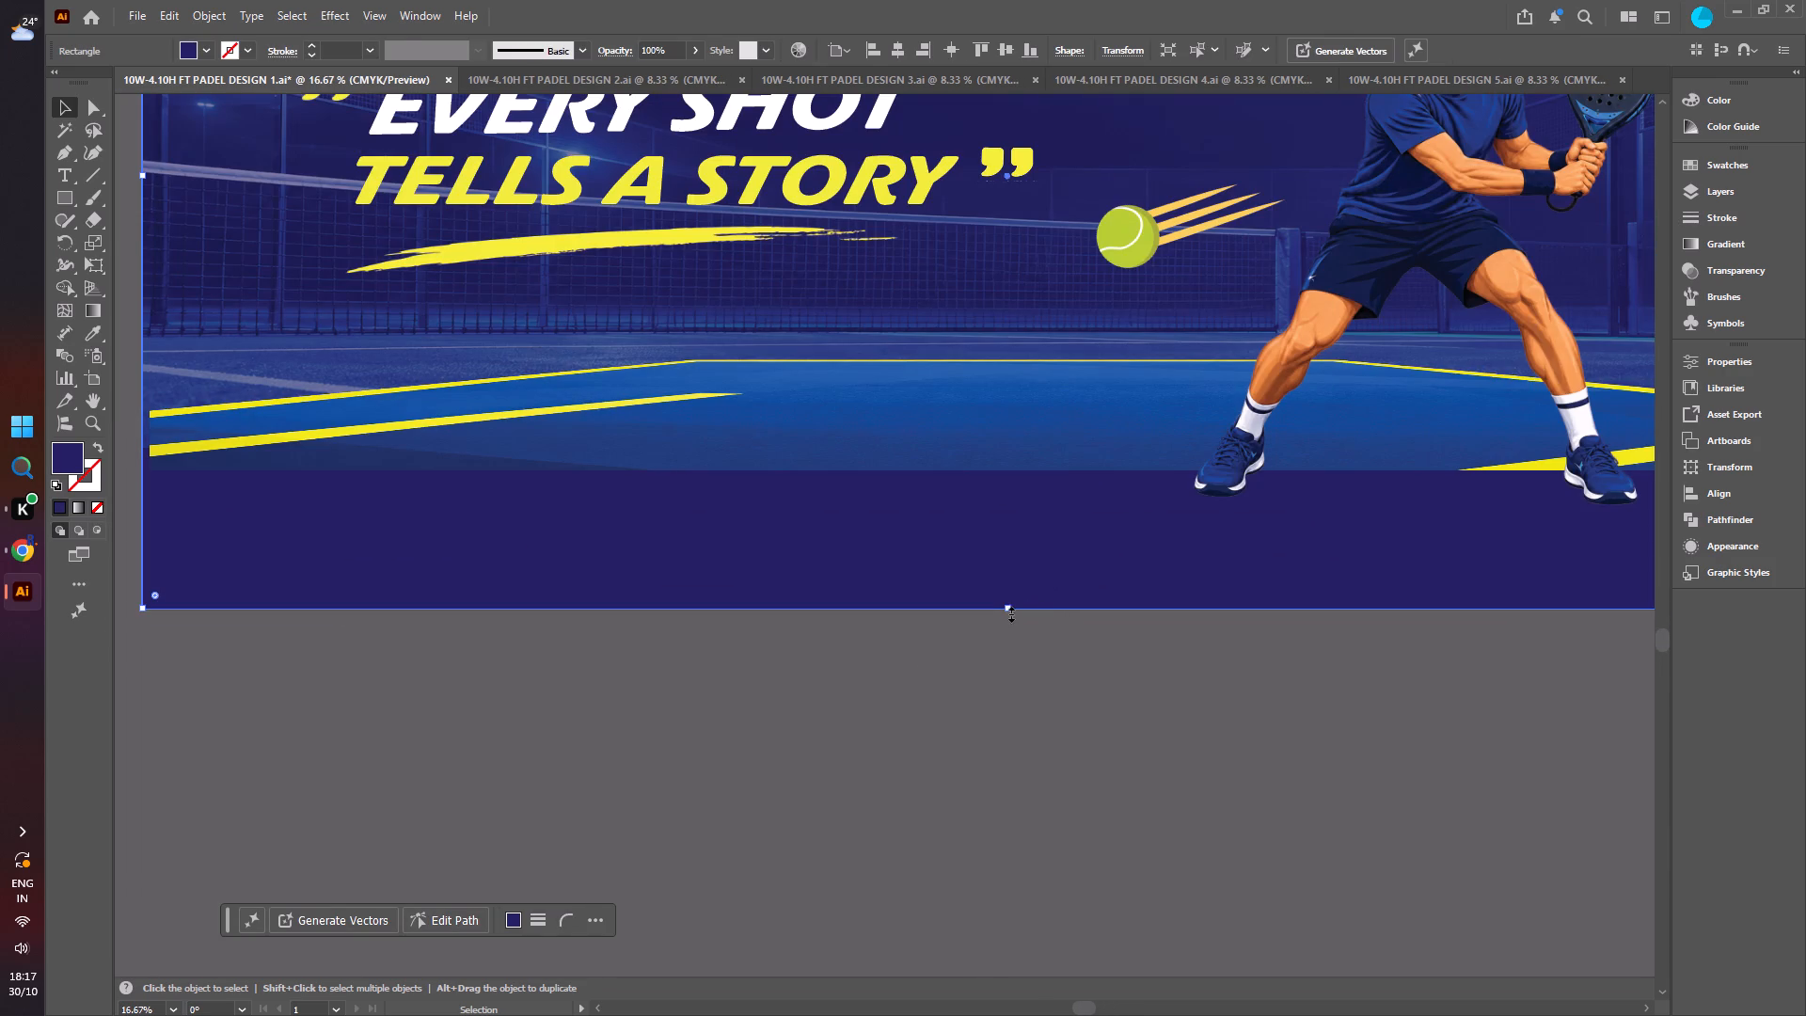
{"action": "left_click", "coordinate": [1005, 613]}
{"action": "left_click", "coordinate": [969, 657]}
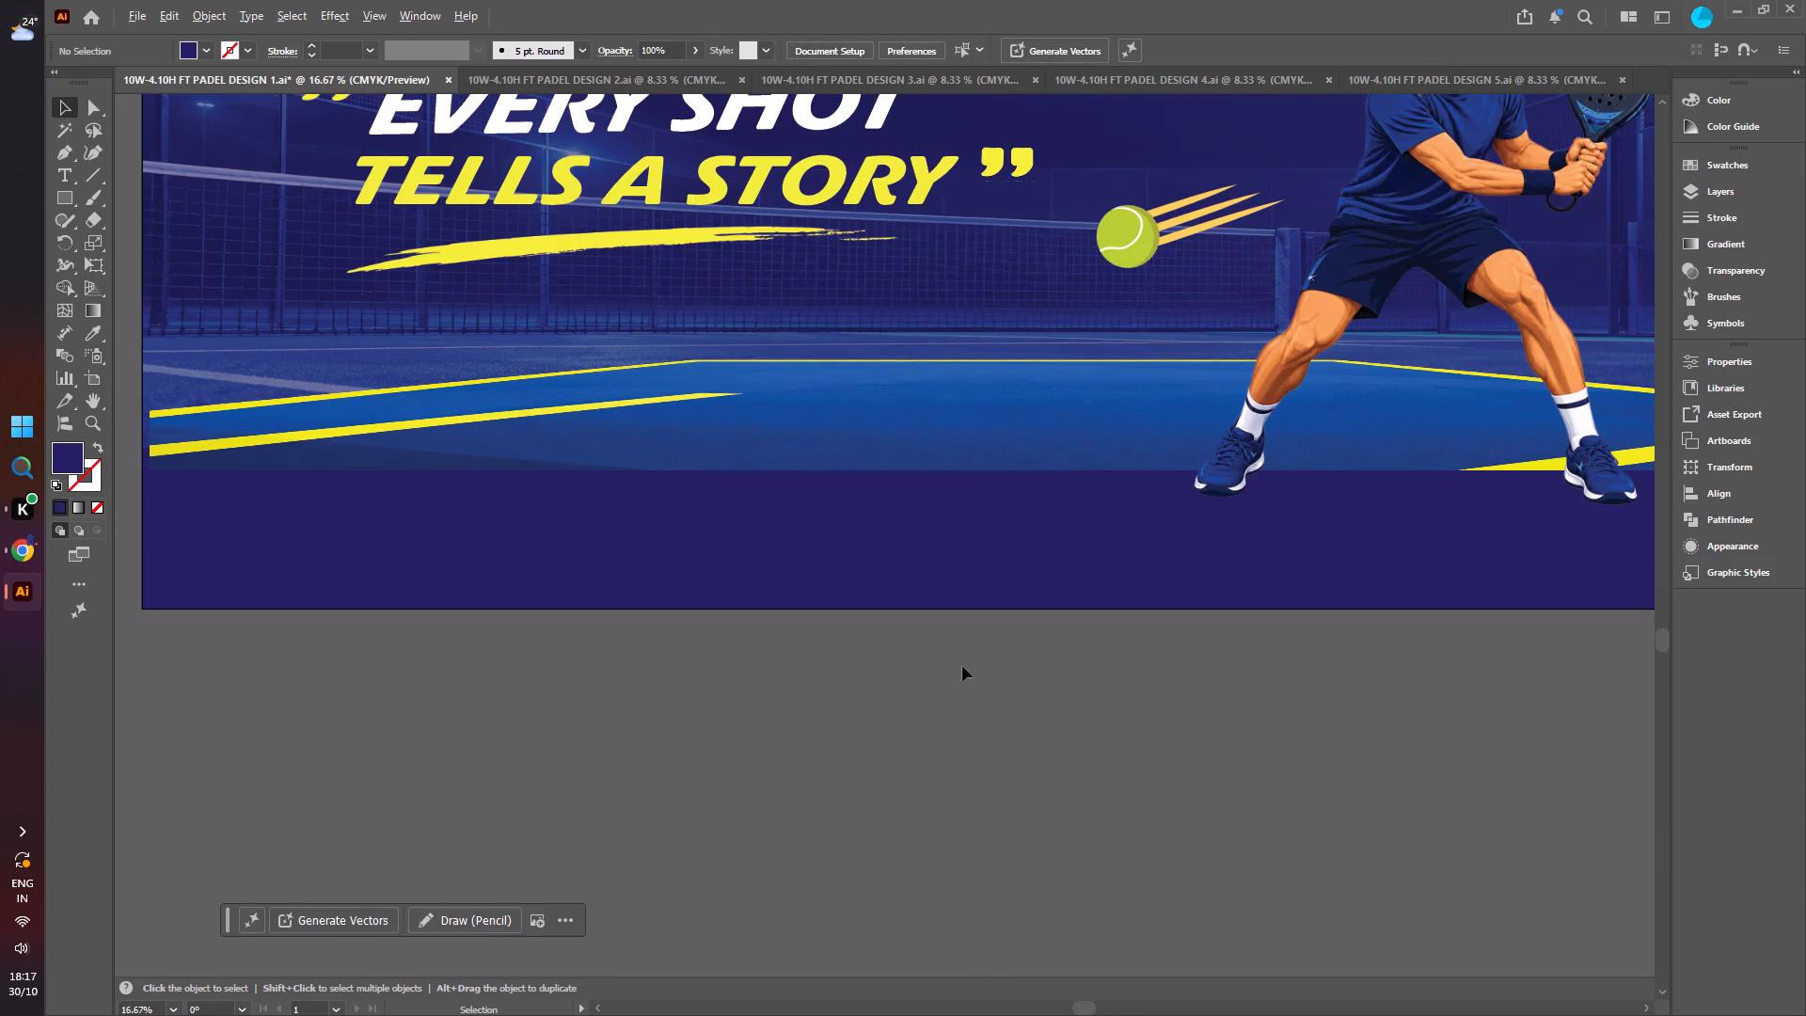
Move the blue court image with yellow lines down to the artboard's bottom edge, centred across the width, and deselect it.
{"action": "scroll", "coordinate": [961, 667], "scroll_direction": "down", "scroll_amount": 3, "text": "alt"}
{"action": "left_click", "coordinate": [996, 569]}
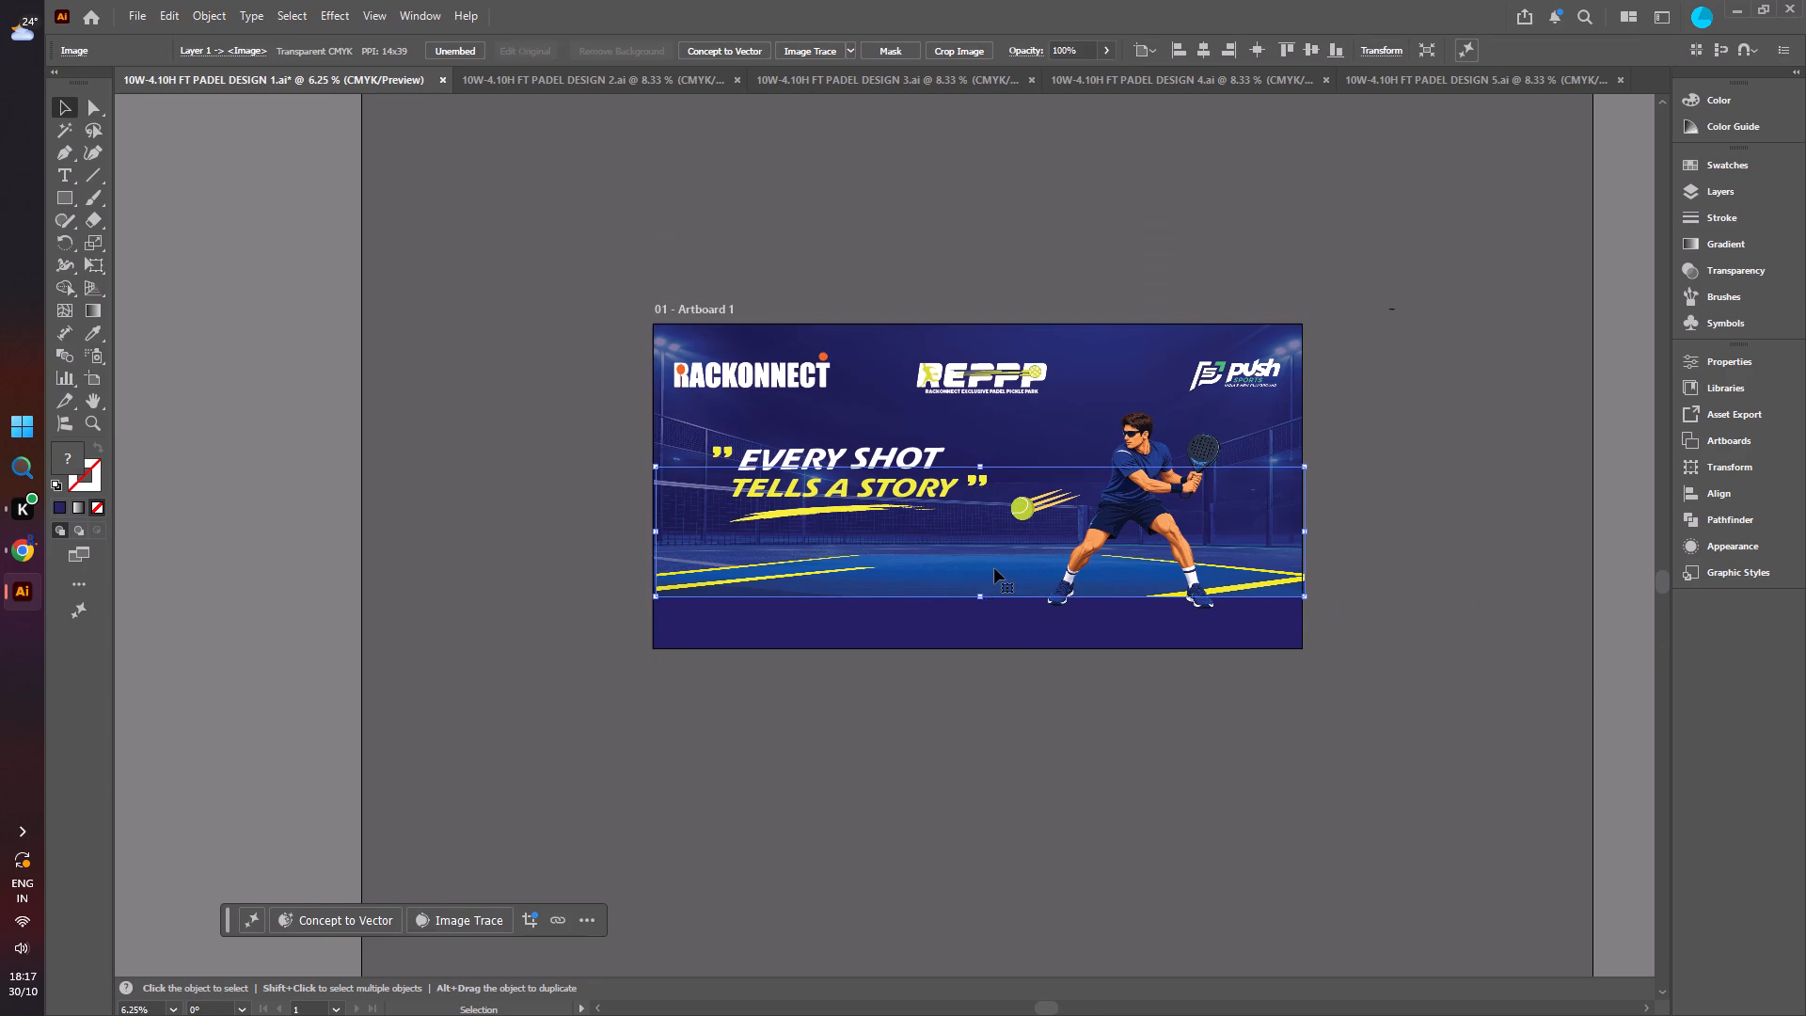
{"action": "left_click_drag", "start_coordinate": [995, 568], "coordinate": [992, 616]}
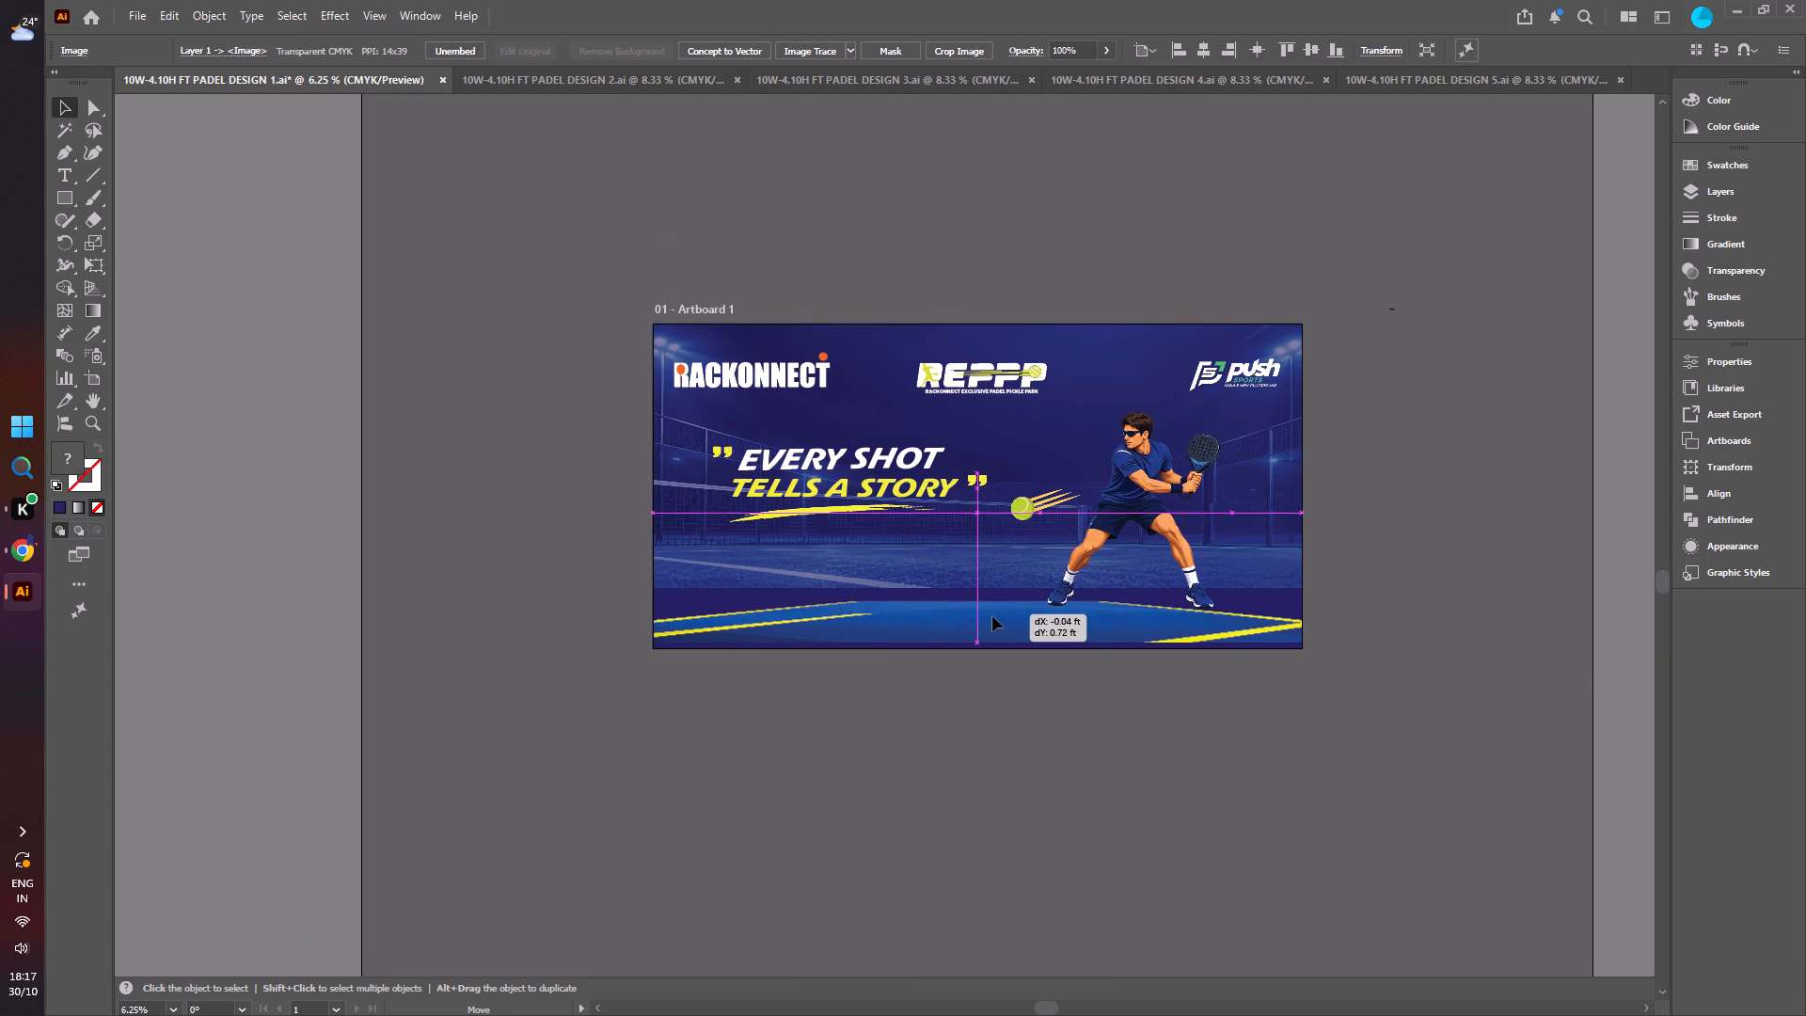
{"action": "left_click_drag", "start_coordinate": [992, 616], "coordinate": [993, 621]}
{"action": "left_click", "coordinate": [889, 724]}
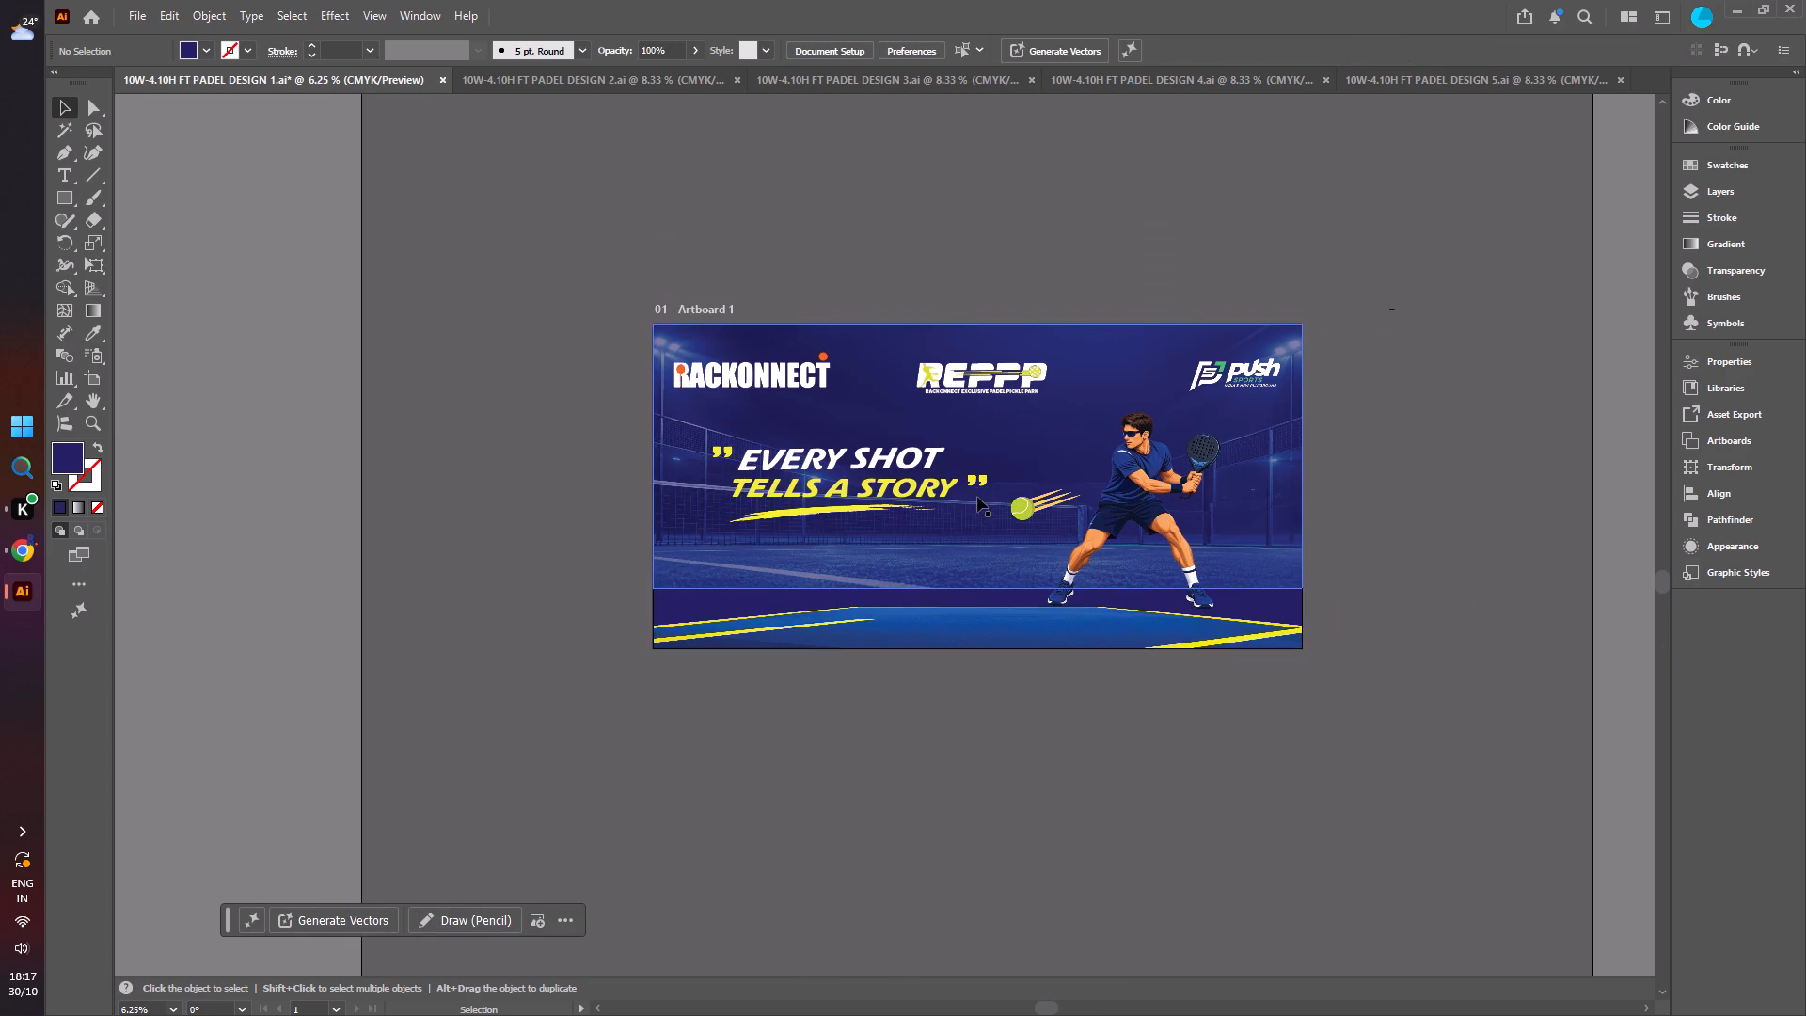
Stretch the PADDEL BACK.png image's bottom edge down to the artboard's bottom edge so it fills the artboard, and deselect it.
{"action": "left_click", "coordinate": [977, 497]}
{"action": "left_click_drag", "start_coordinate": [976, 586], "coordinate": [972, 611]}
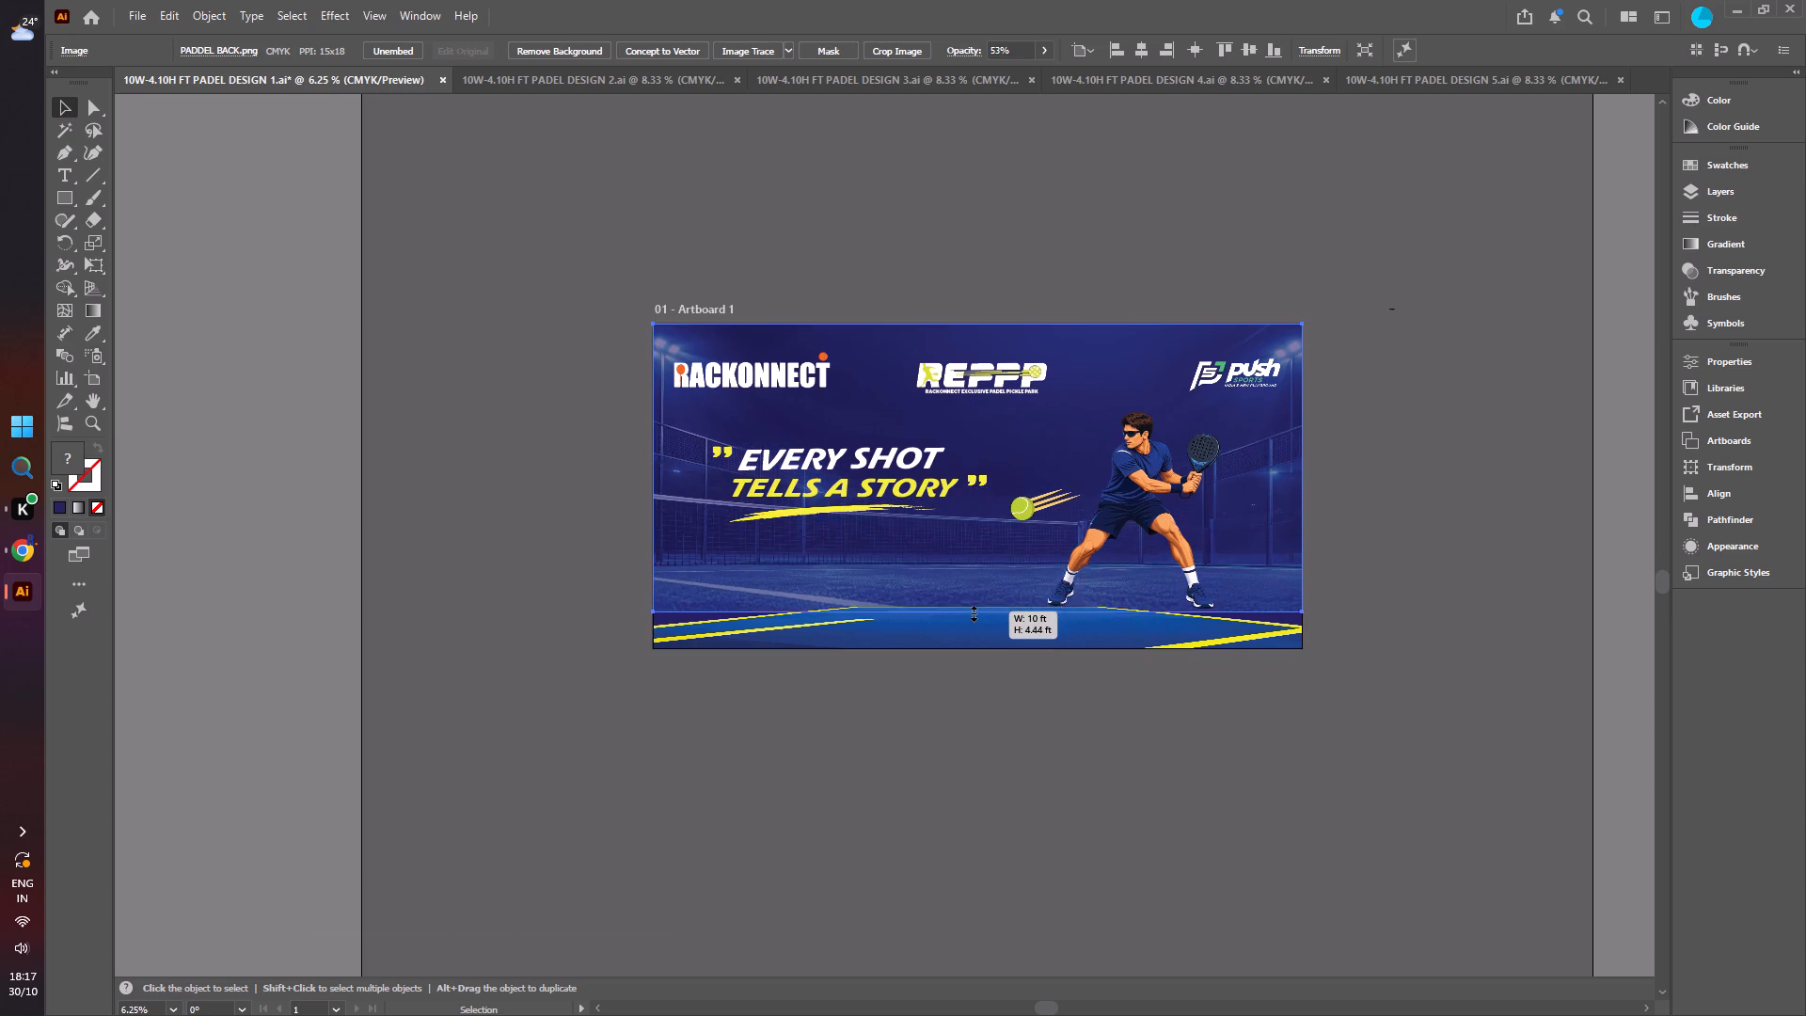
{"action": "left_click_drag", "start_coordinate": [972, 611], "coordinate": [970, 644]}
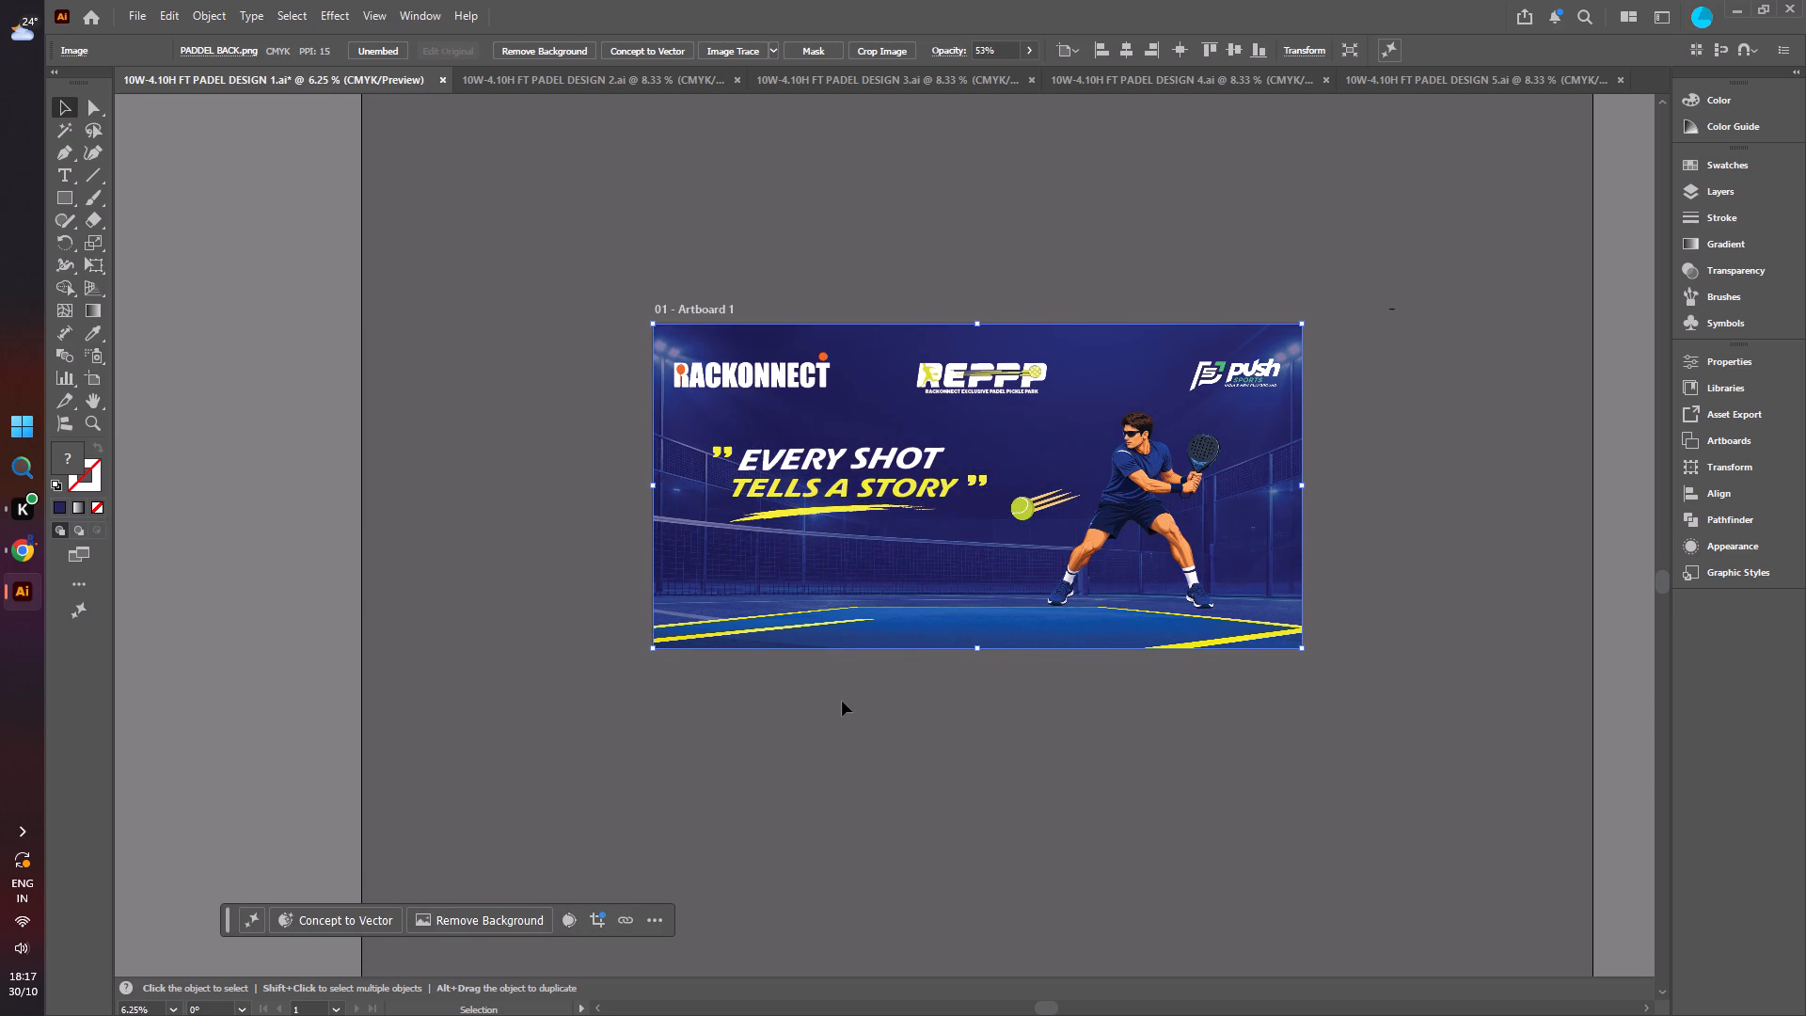
{"action": "left_click", "coordinate": [842, 701]}
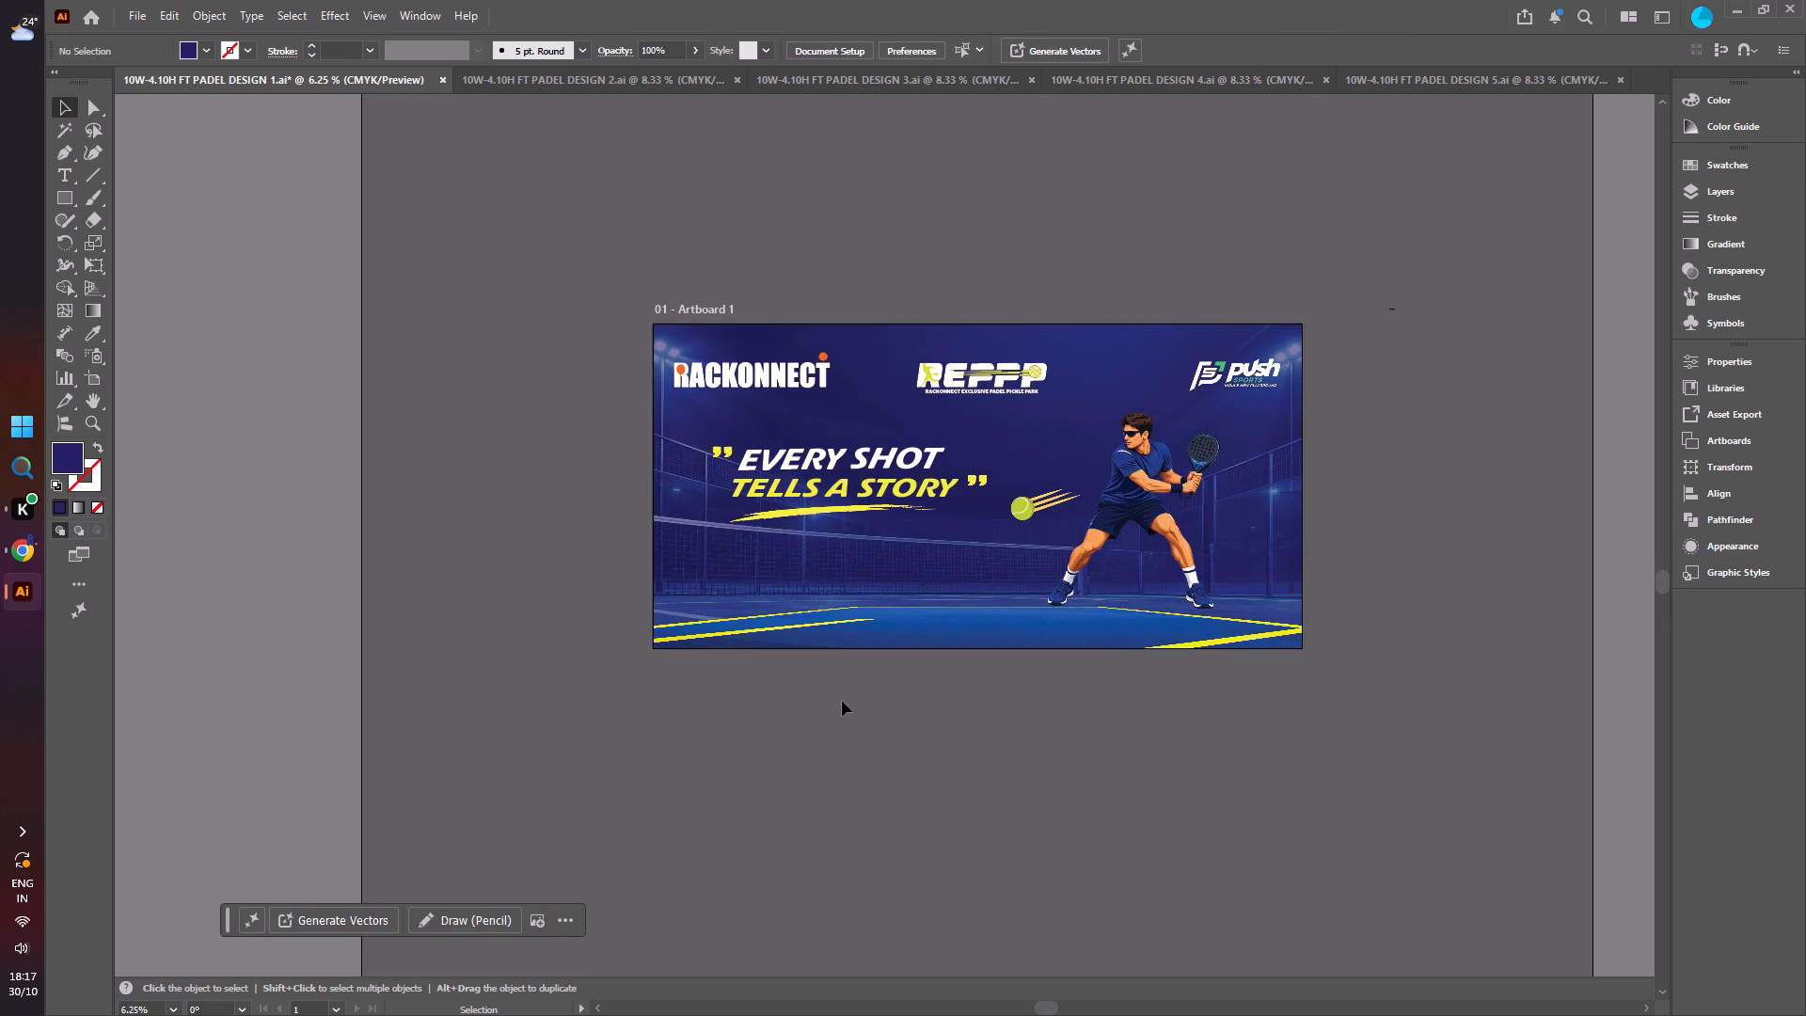
Nudge the RACKONNECT, REPPP and Push Sports logos up together to a Y position of about 0.18 ft, and deselect them.
{"action": "scroll", "coordinate": [842, 701], "scroll_direction": "up", "scroll_amount": 1, "text": "alt"}
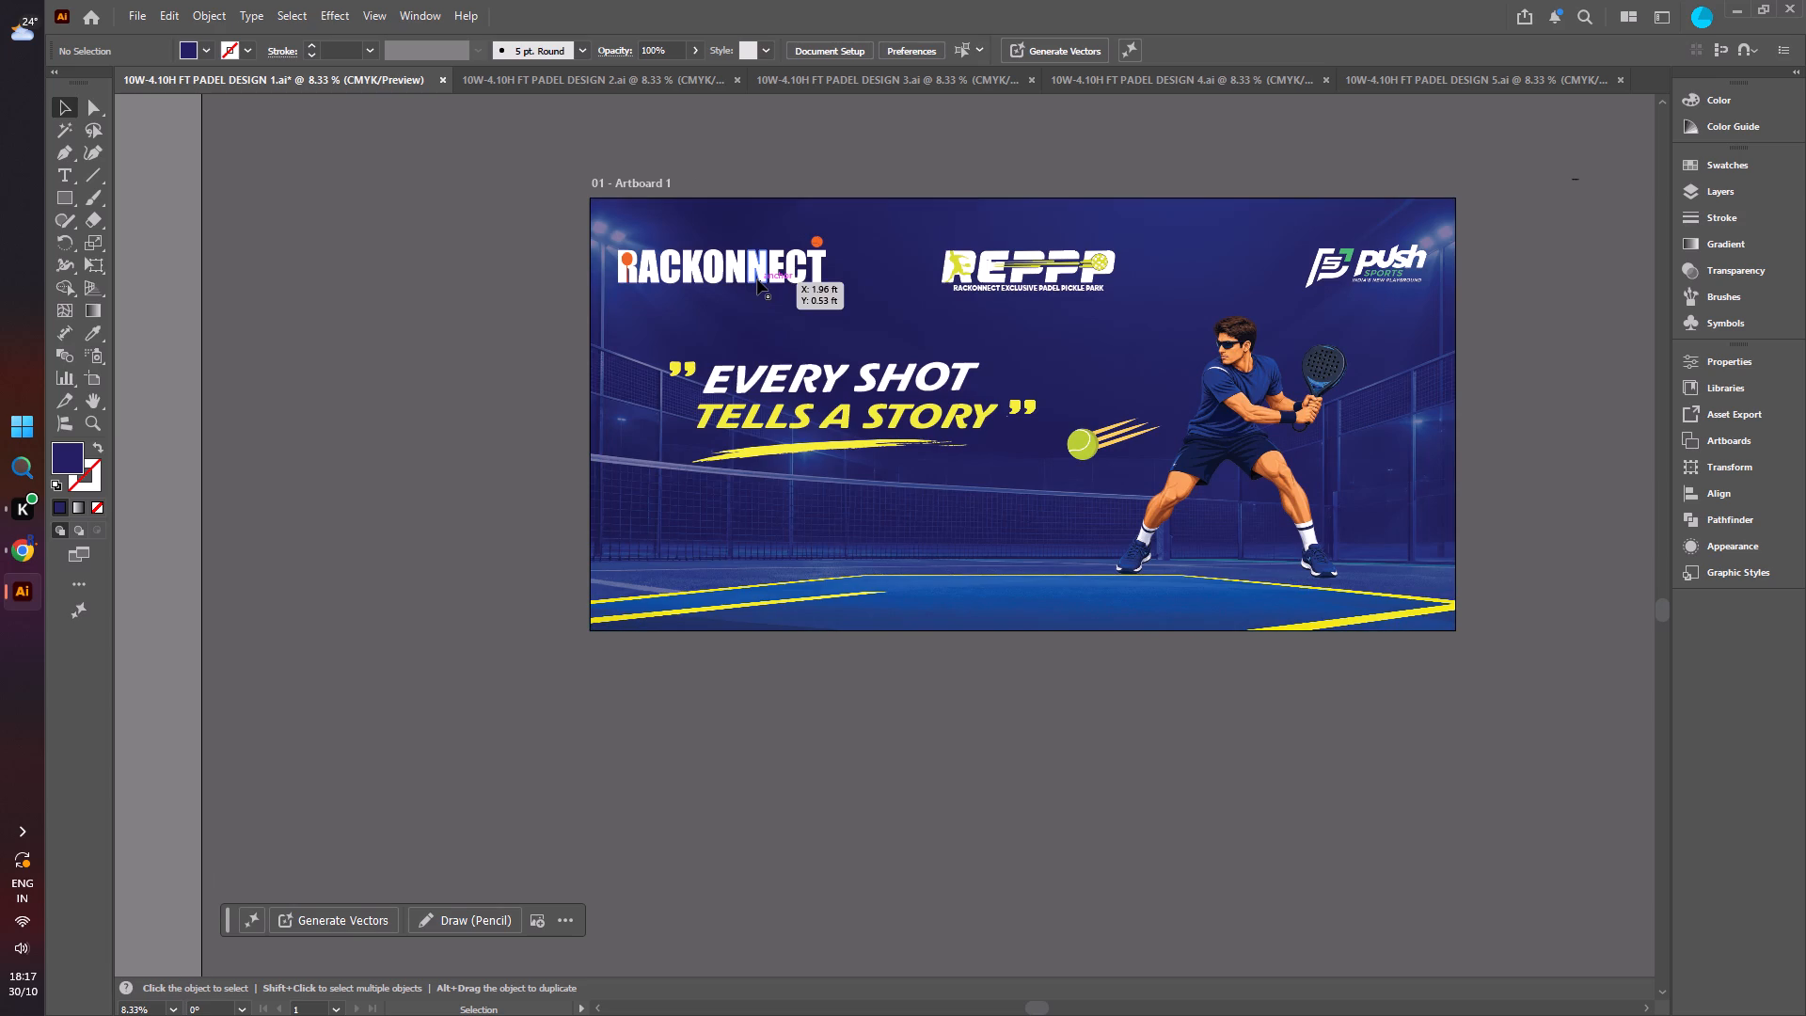
{"action": "left_click", "coordinate": [756, 279]}
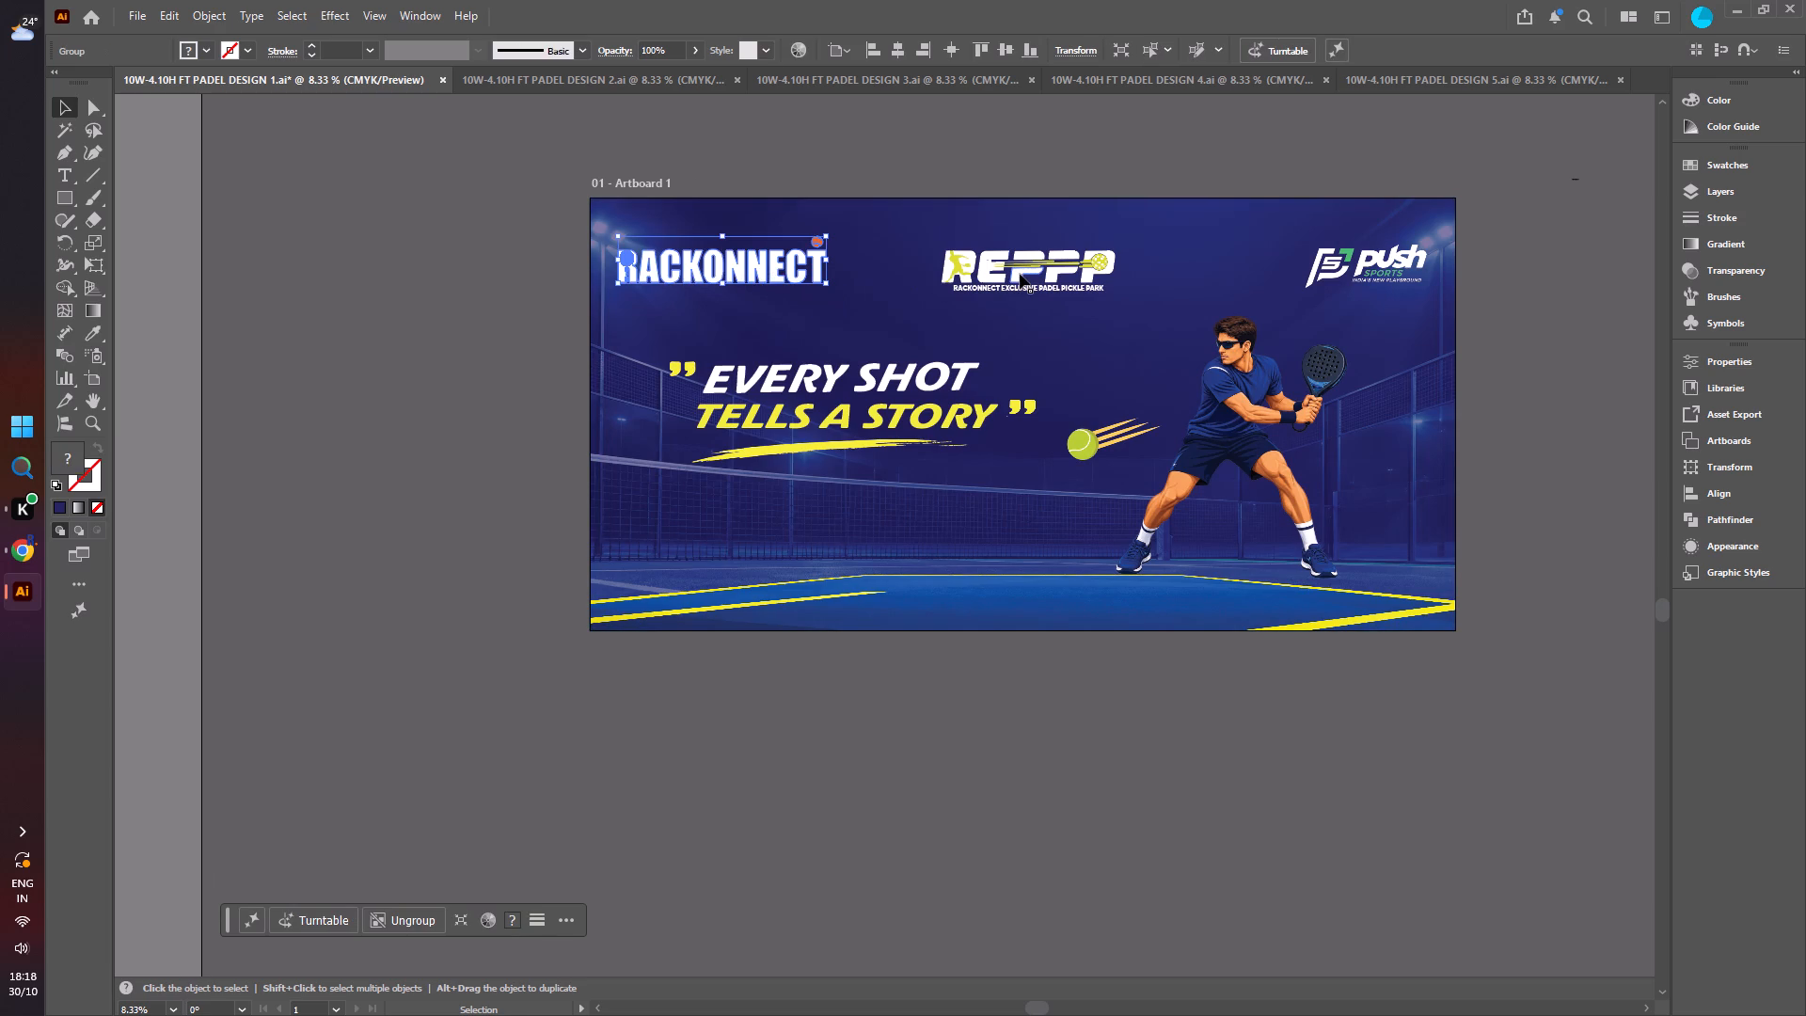
{"action": "left_click", "coordinate": [1020, 274], "text": "shift"}
{"action": "left_click", "coordinate": [1339, 265], "text": "shift"}
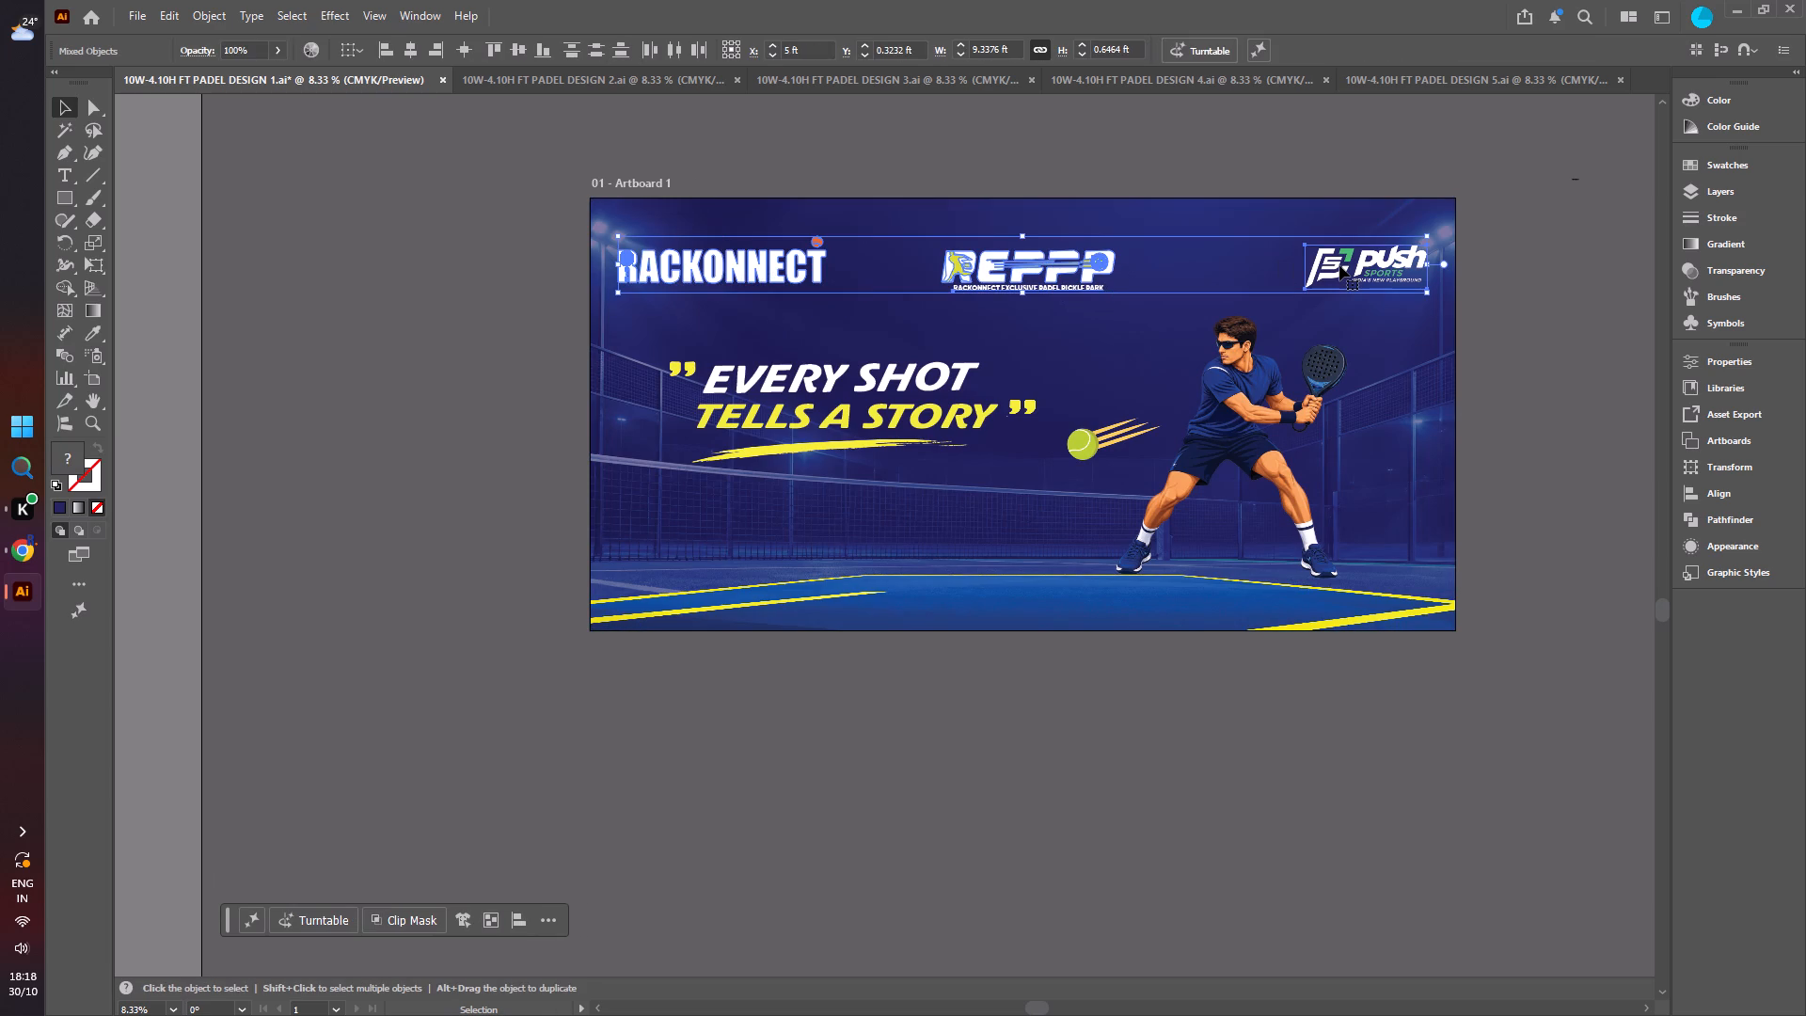
{"action": "key", "text": "Up"}
{"action": "key", "text": "Up"}
{"action": "key", "text": "Up"}
{"action": "key", "text": "Up"}
{"action": "key", "text": "Up"}
{"action": "key", "text": "Up"}
{"action": "key", "text": "Up"}
{"action": "key", "text": "Up"}
{"action": "key", "text": "Up"}
{"action": "key", "text": "Up"}
{"action": "key", "text": "Up"}
{"action": "key", "text": "Up"}
{"action": "key", "text": "Up"}
{"action": "key", "text": "Up"}
{"action": "key", "text": "Up"}
{"action": "key", "text": "Up"}
{"action": "key", "text": "Up"}
{"action": "key", "text": "Up"}
{"action": "key", "text": "Up"}
{"action": "key", "text": "Up"}
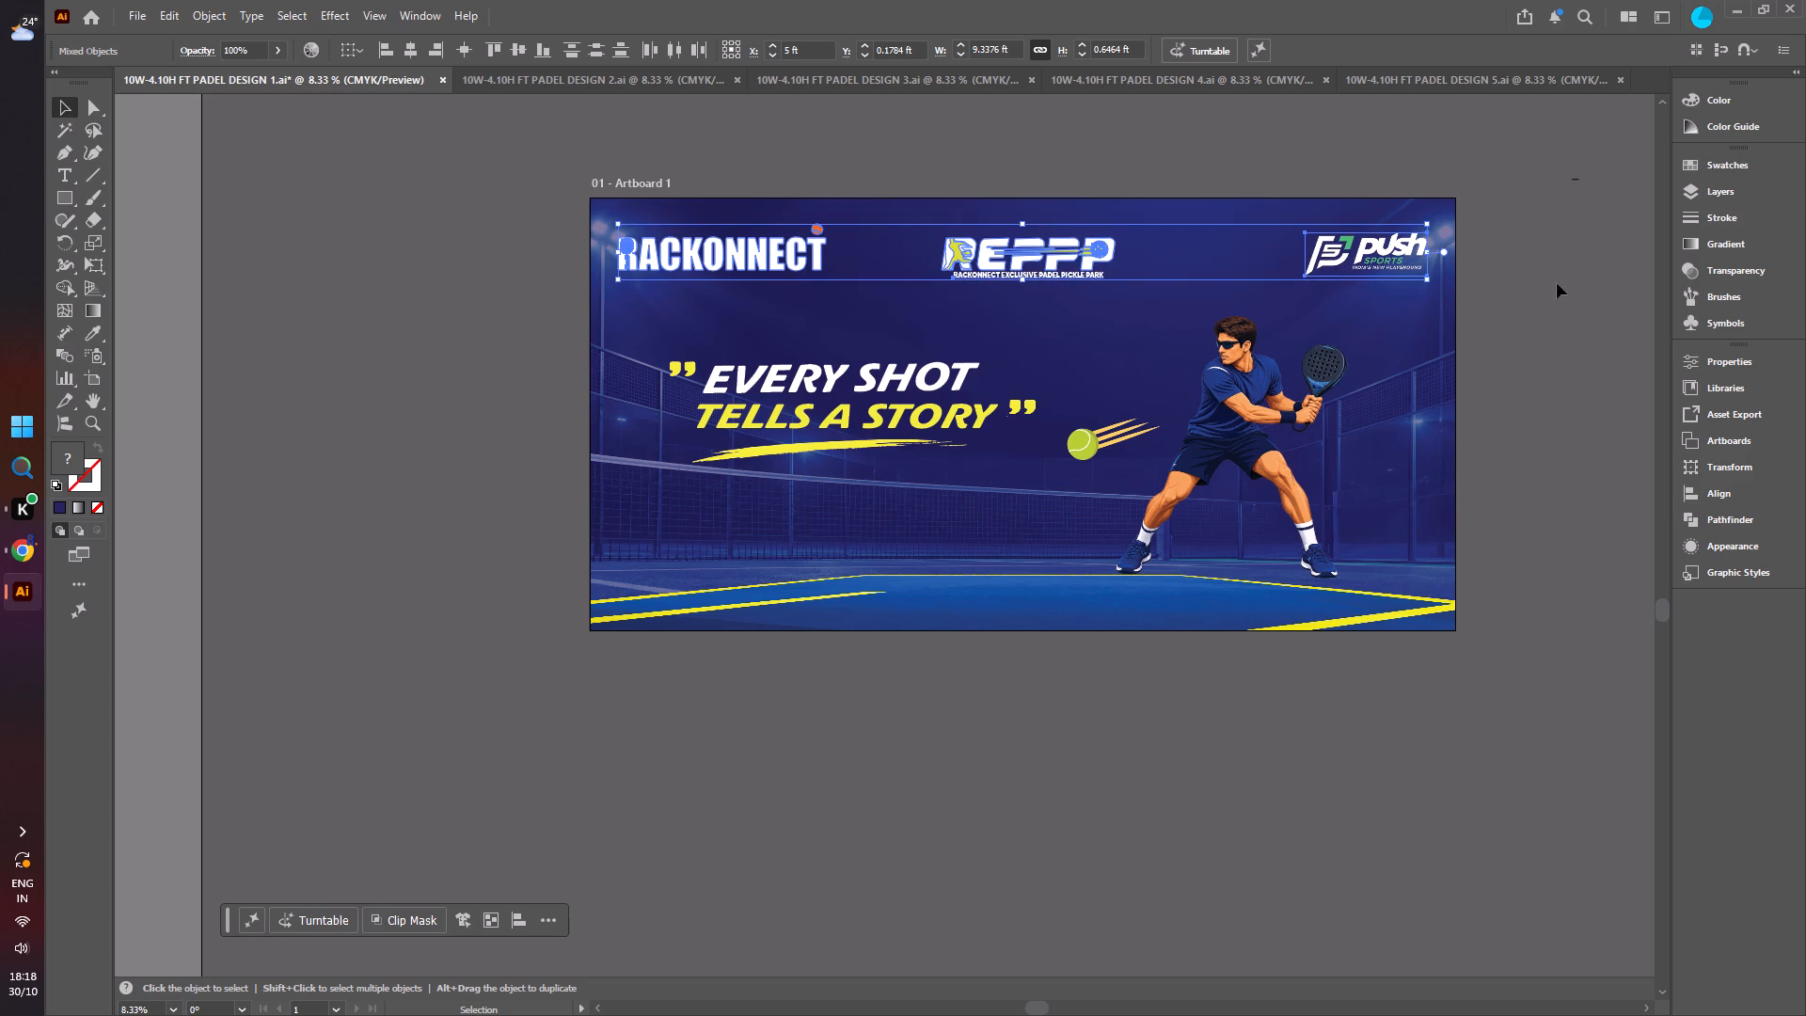
{"action": "left_click", "coordinate": [1545, 336]}
Move the padel player image down and slightly right on the court, and the flying ball image down and slightly left.
{"action": "left_click_drag", "start_coordinate": [1283, 446], "coordinate": [1283, 449]}
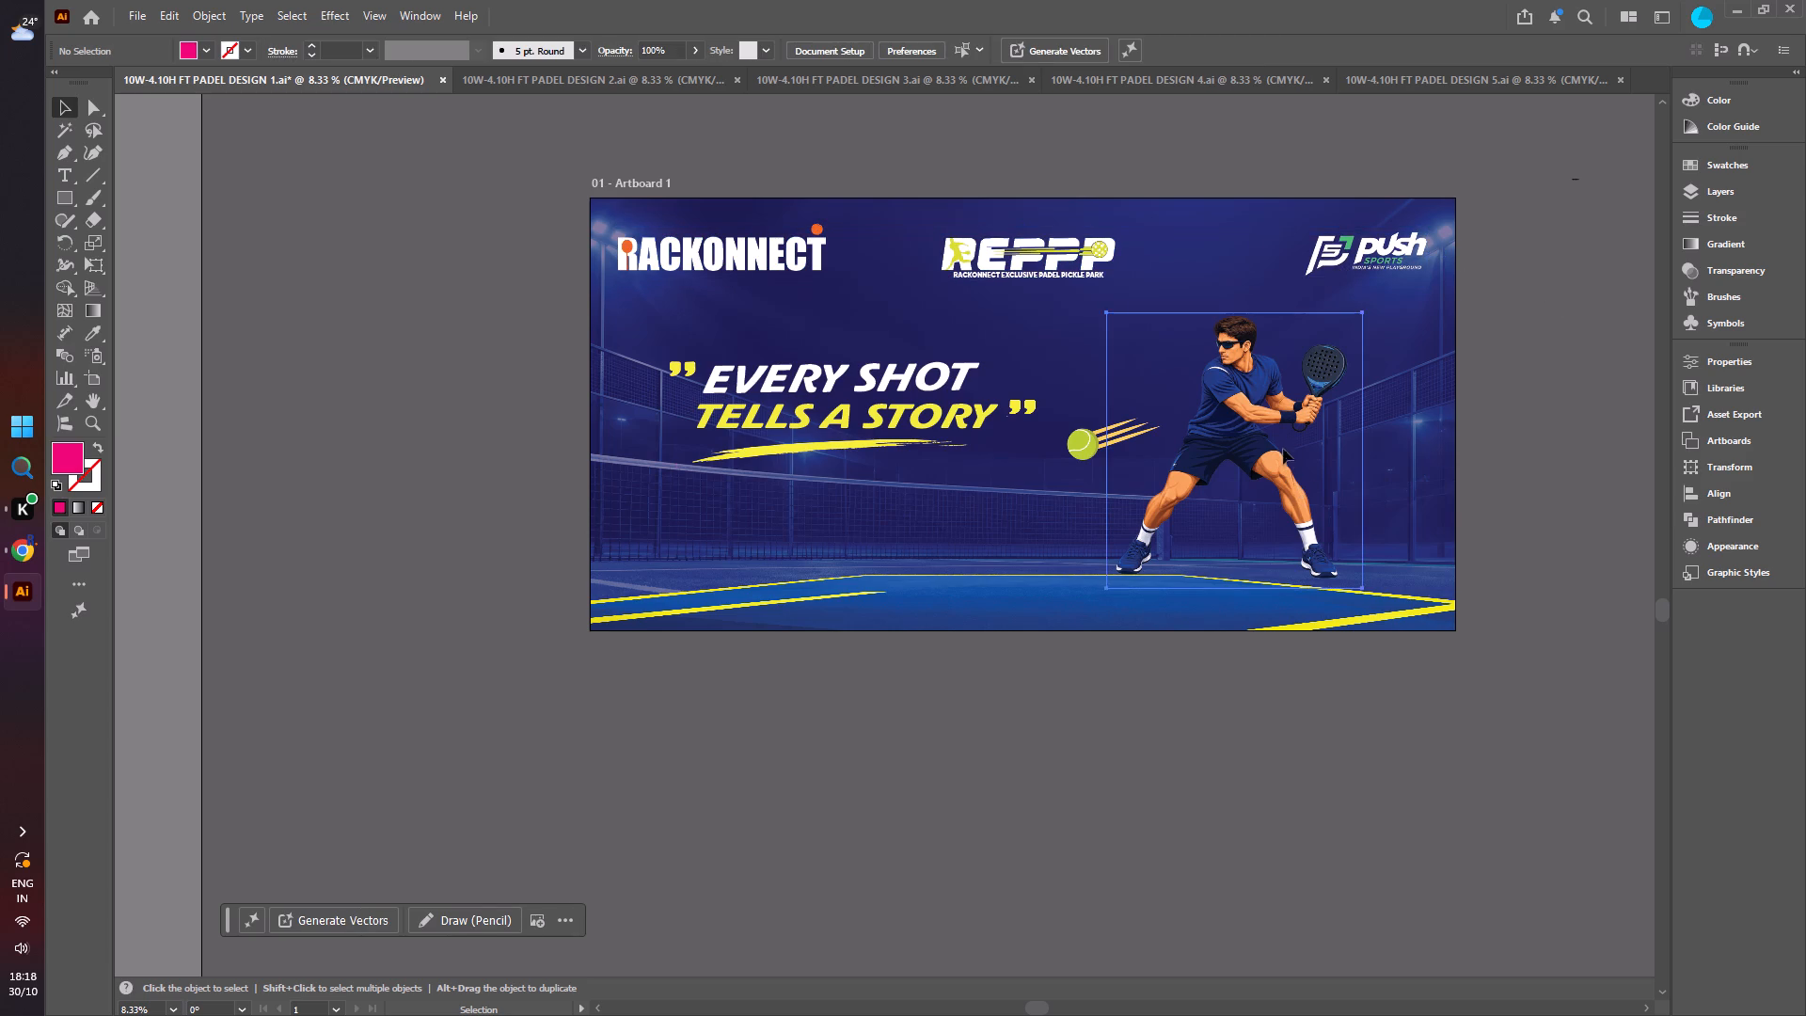
{"action": "left_click_drag", "start_coordinate": [1283, 449], "coordinate": [1301, 480]}
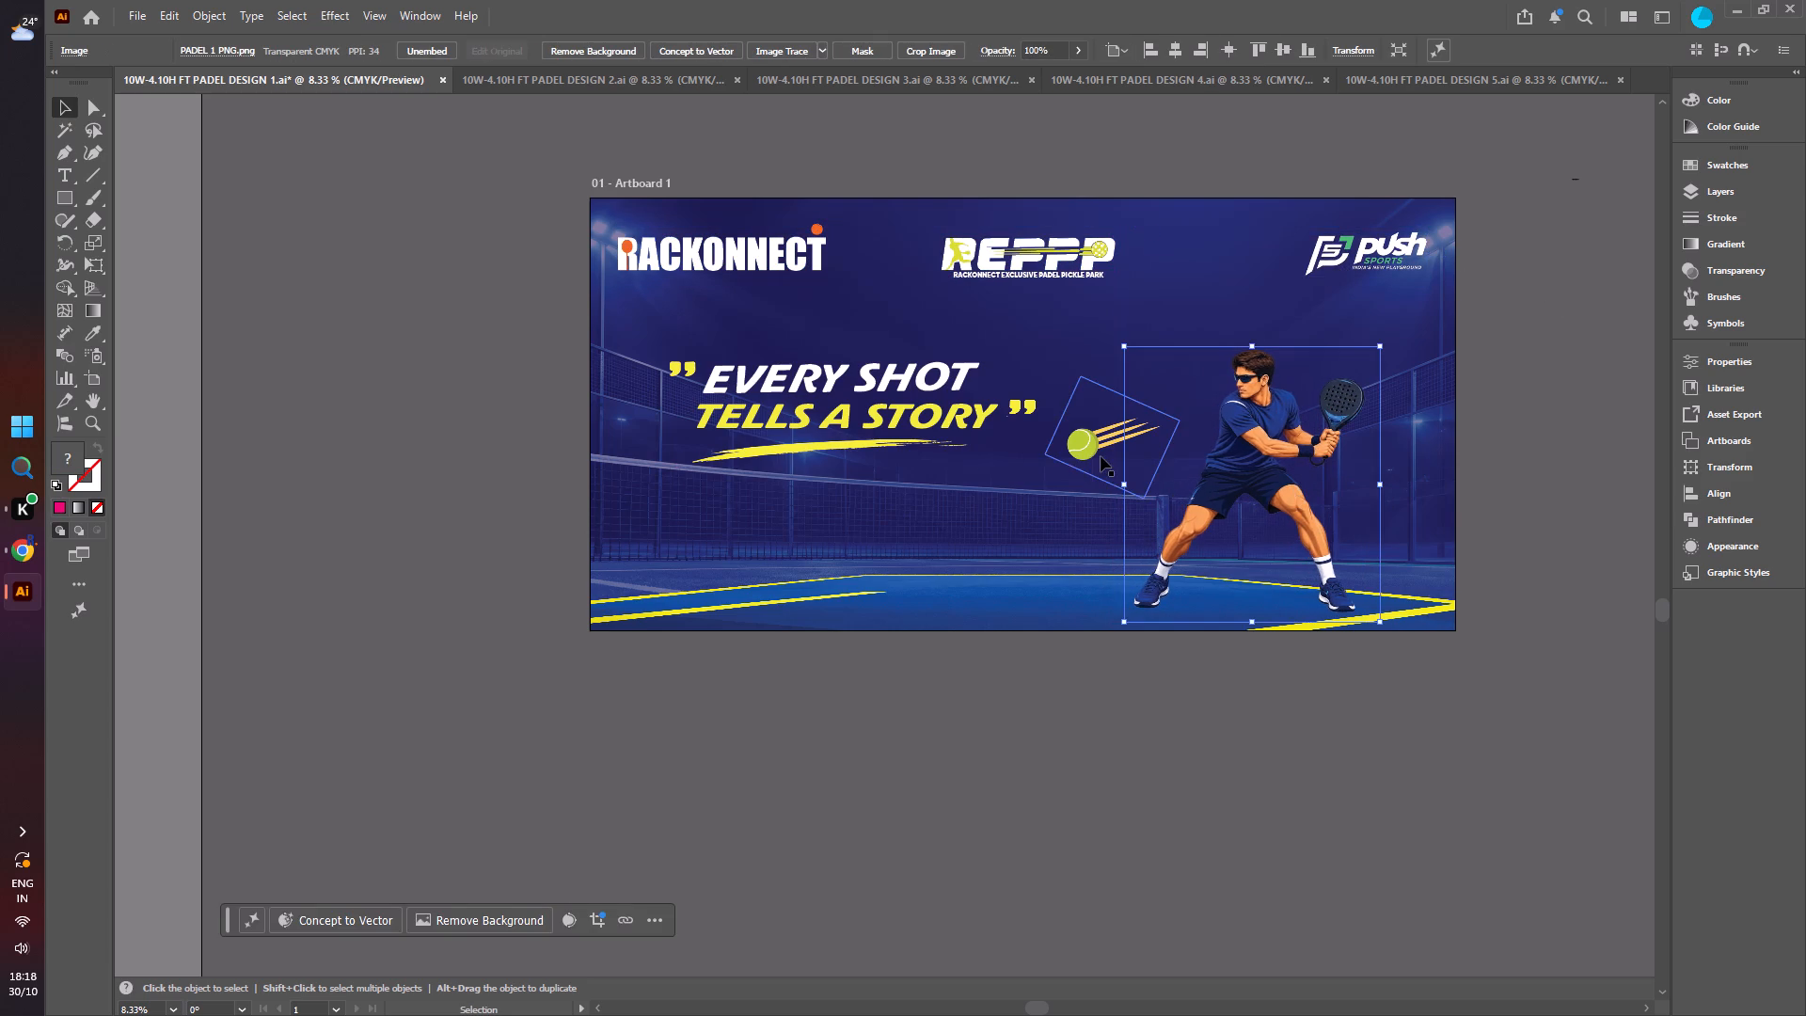
{"action": "left_click_drag", "start_coordinate": [1101, 456], "coordinate": [1081, 494]}
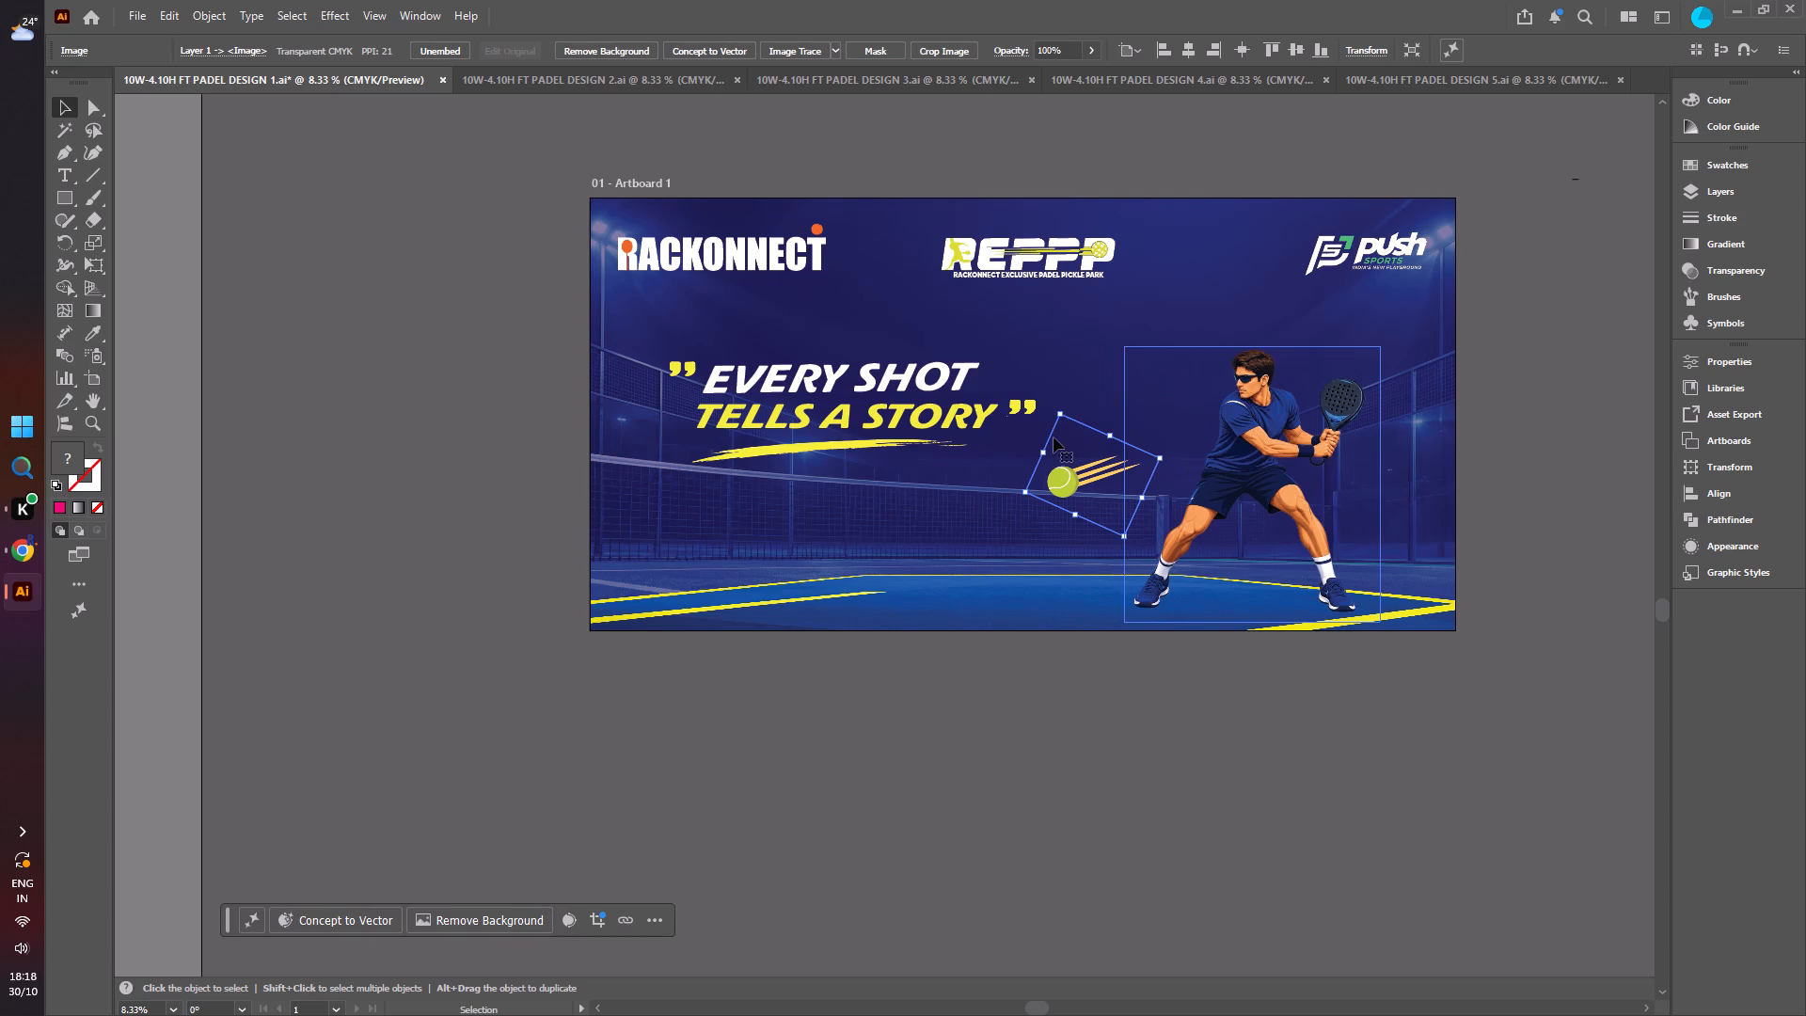
Group the EVERY SHOT TELLS A STORY text with its quote marks and yellow underline, and move the group slightly down.
{"action": "left_click", "coordinate": [896, 377]}
{"action": "left_click", "coordinate": [898, 421], "text": "shift"}
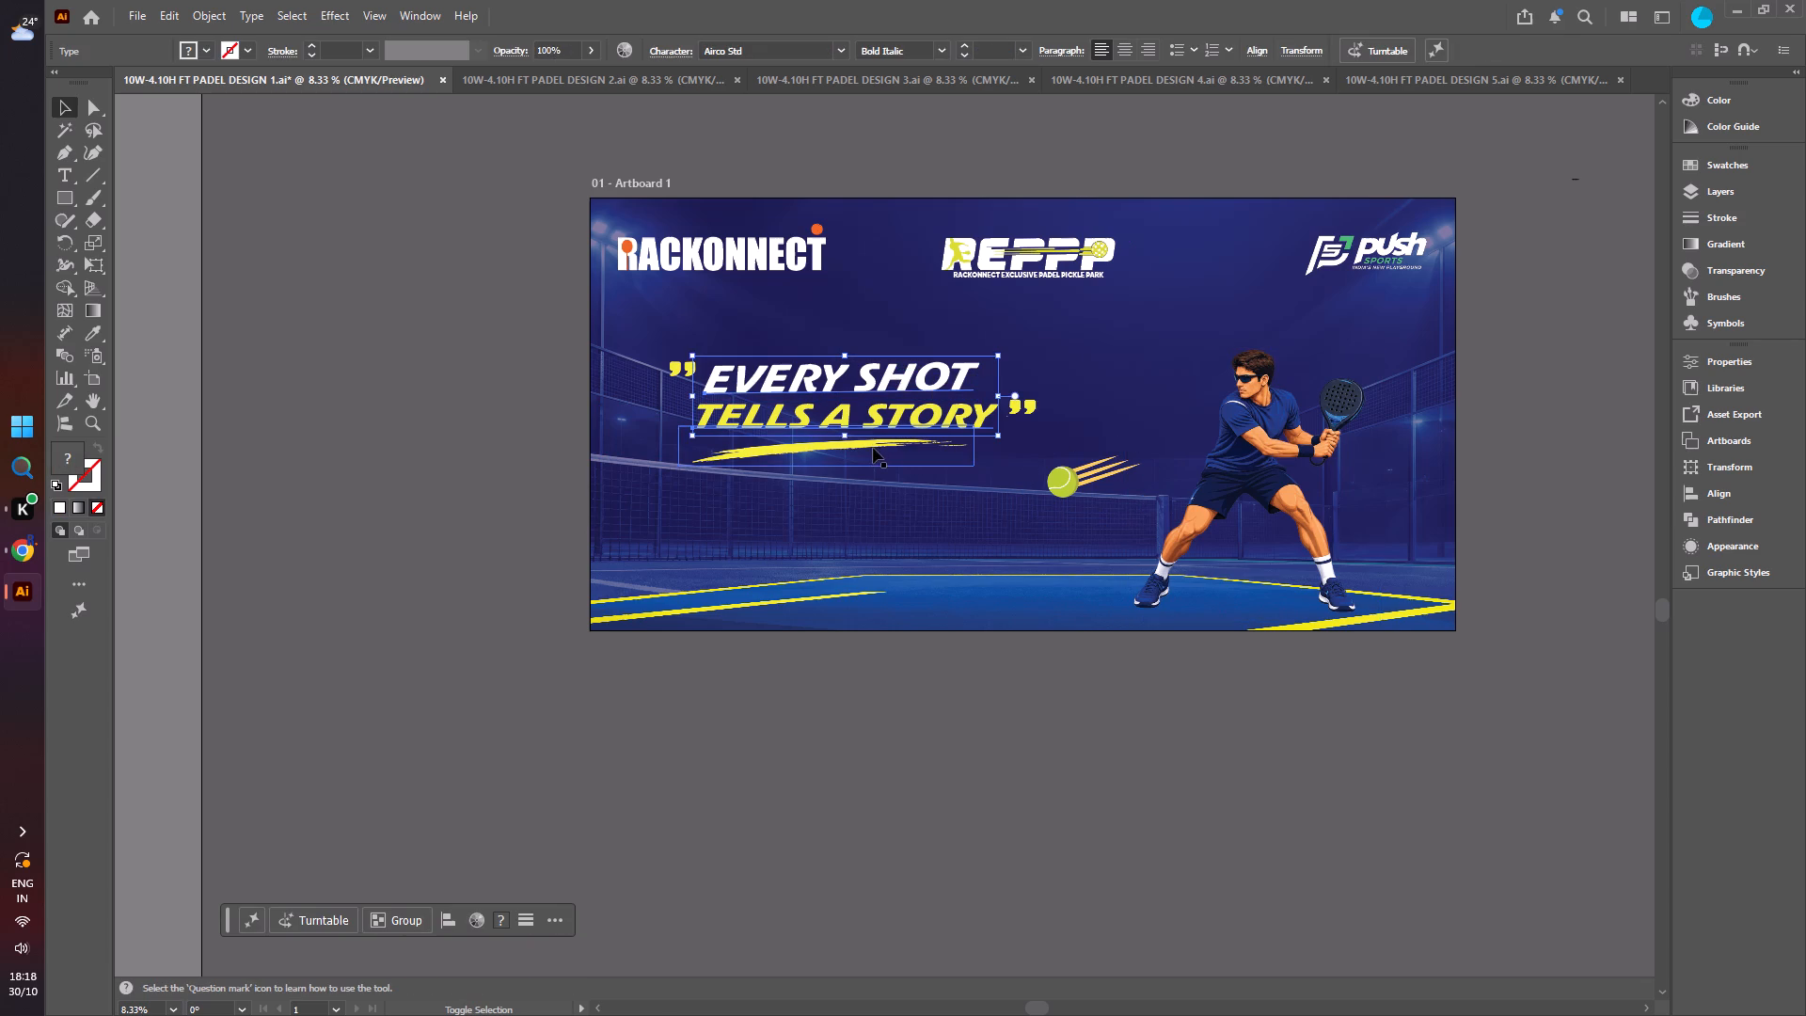
{"action": "left_click", "coordinate": [873, 448], "text": "shift"}
{"action": "left_click", "coordinate": [1028, 412], "text": "shift"}
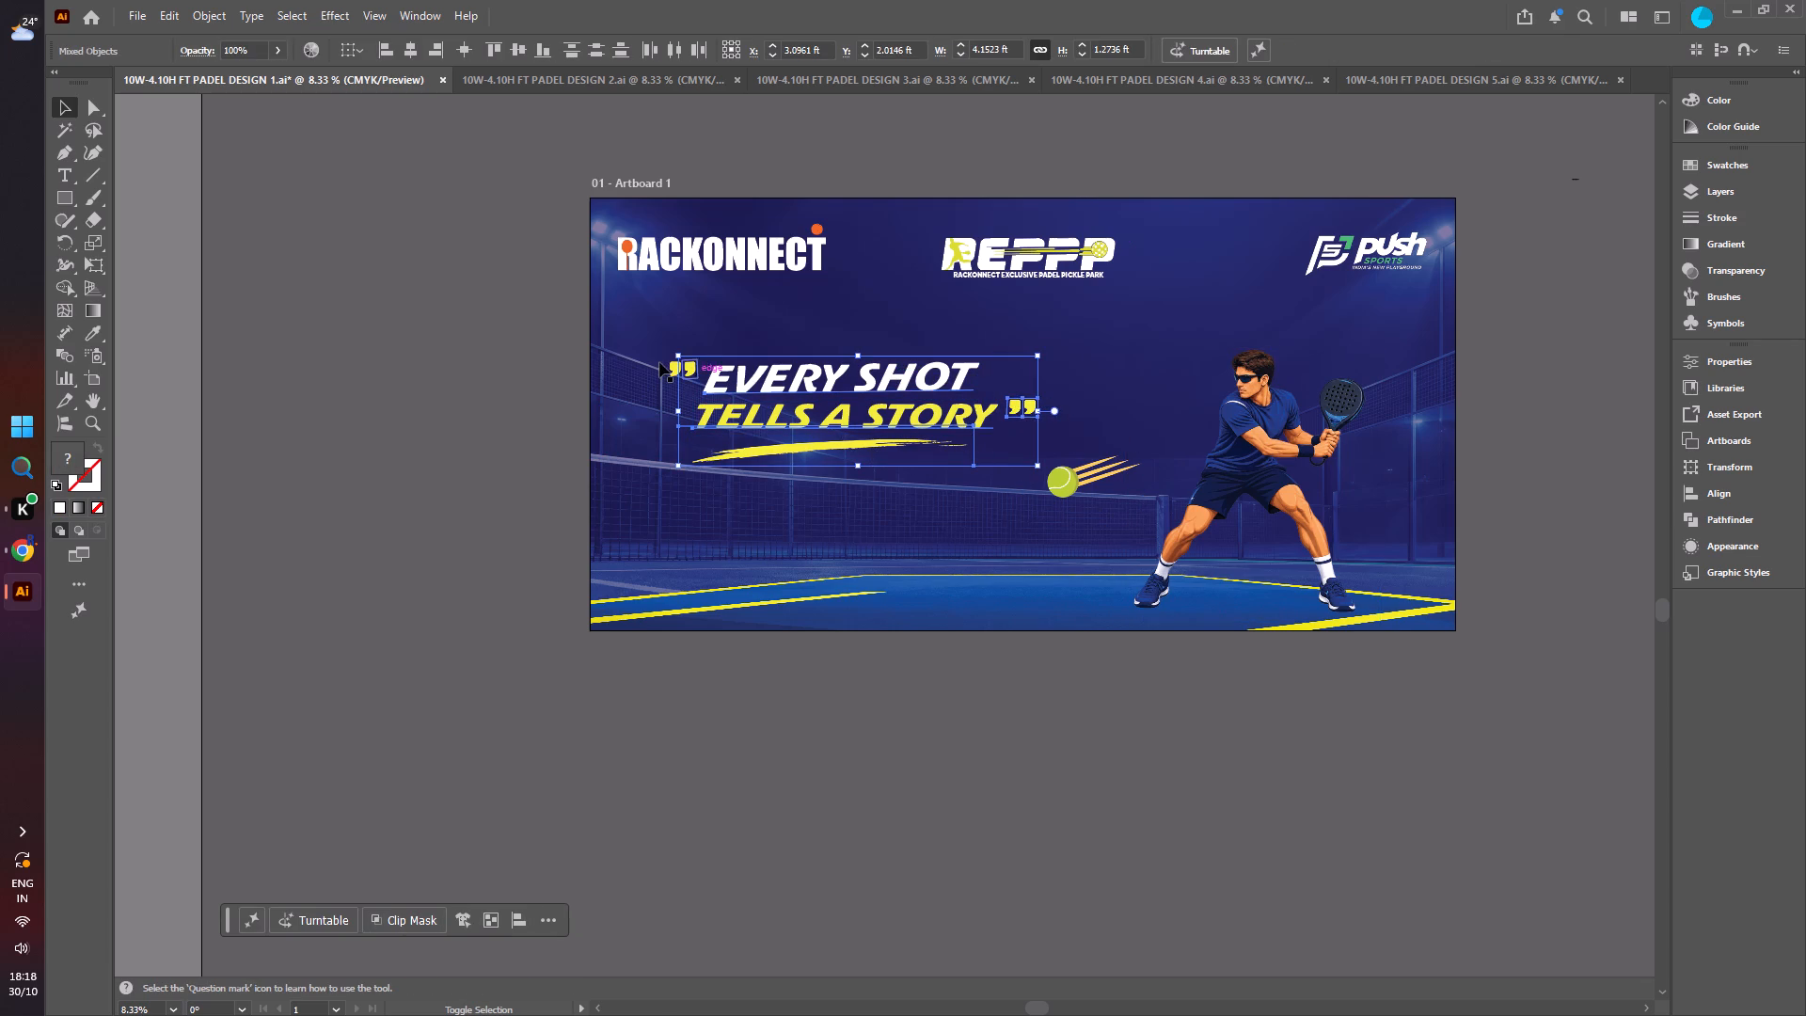
{"action": "left_click", "coordinate": [673, 362], "text": "shift"}
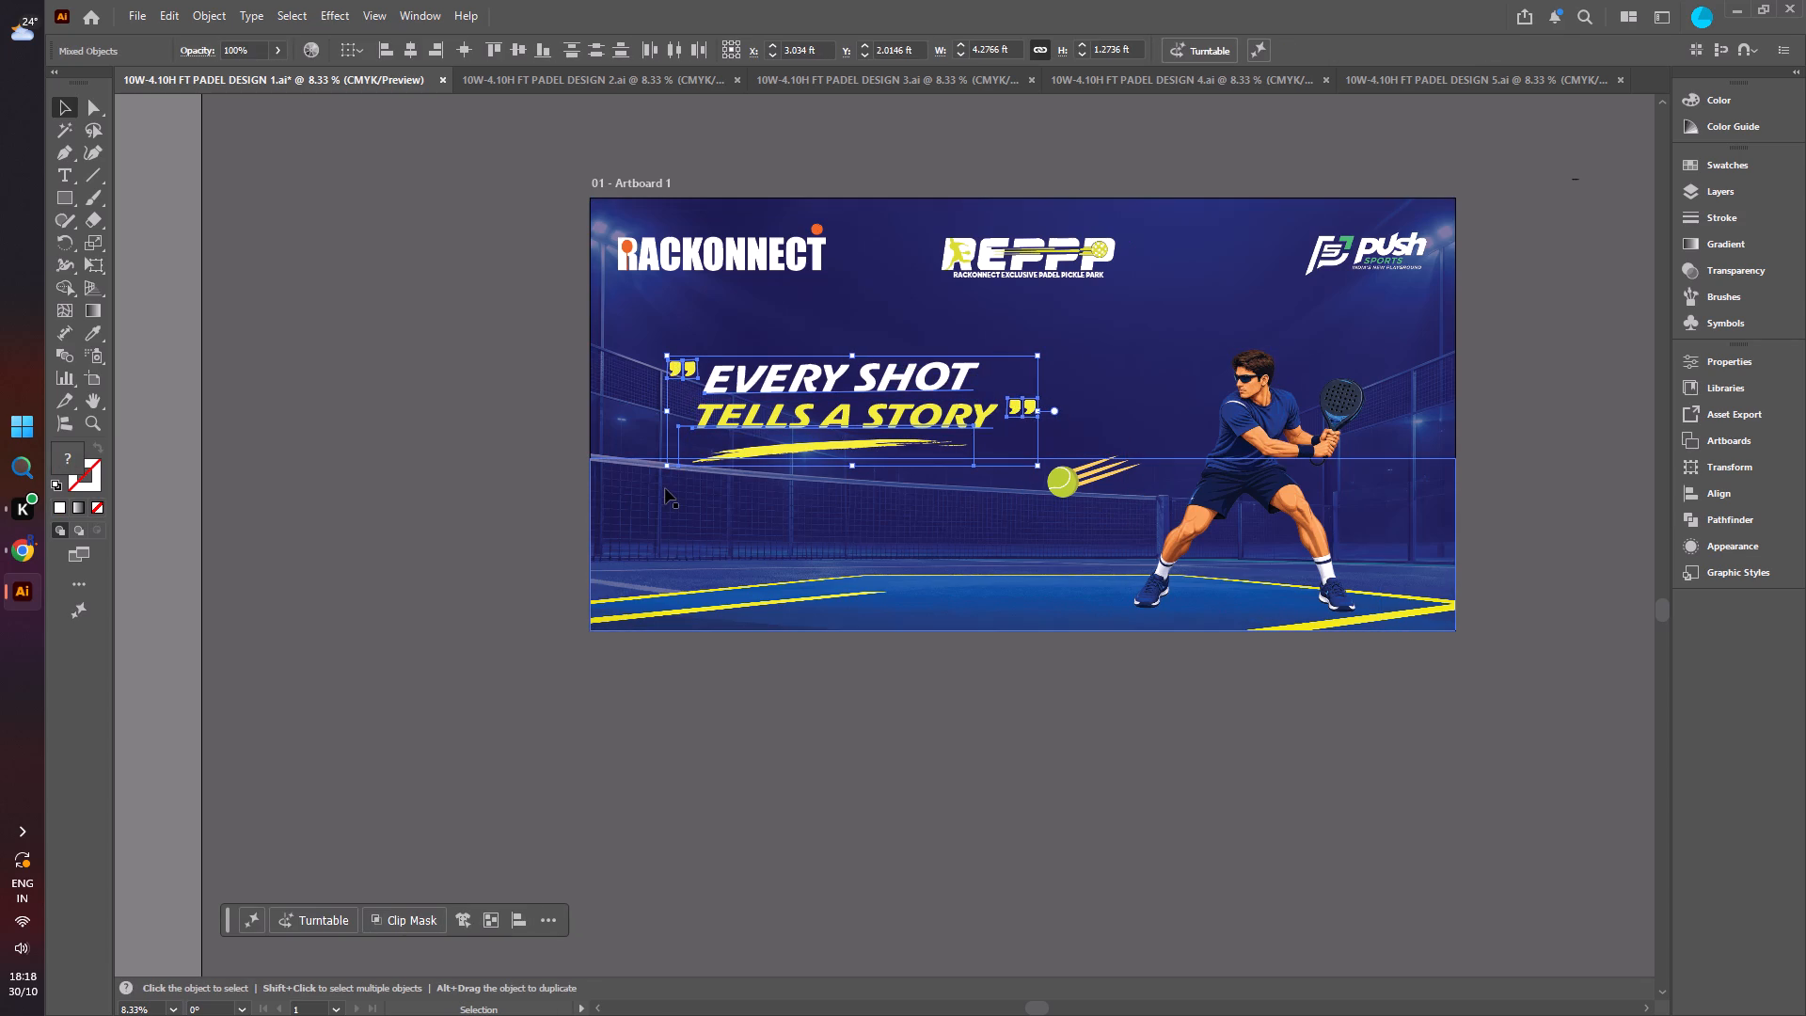
{"action": "key", "text": "ctrl+g"}
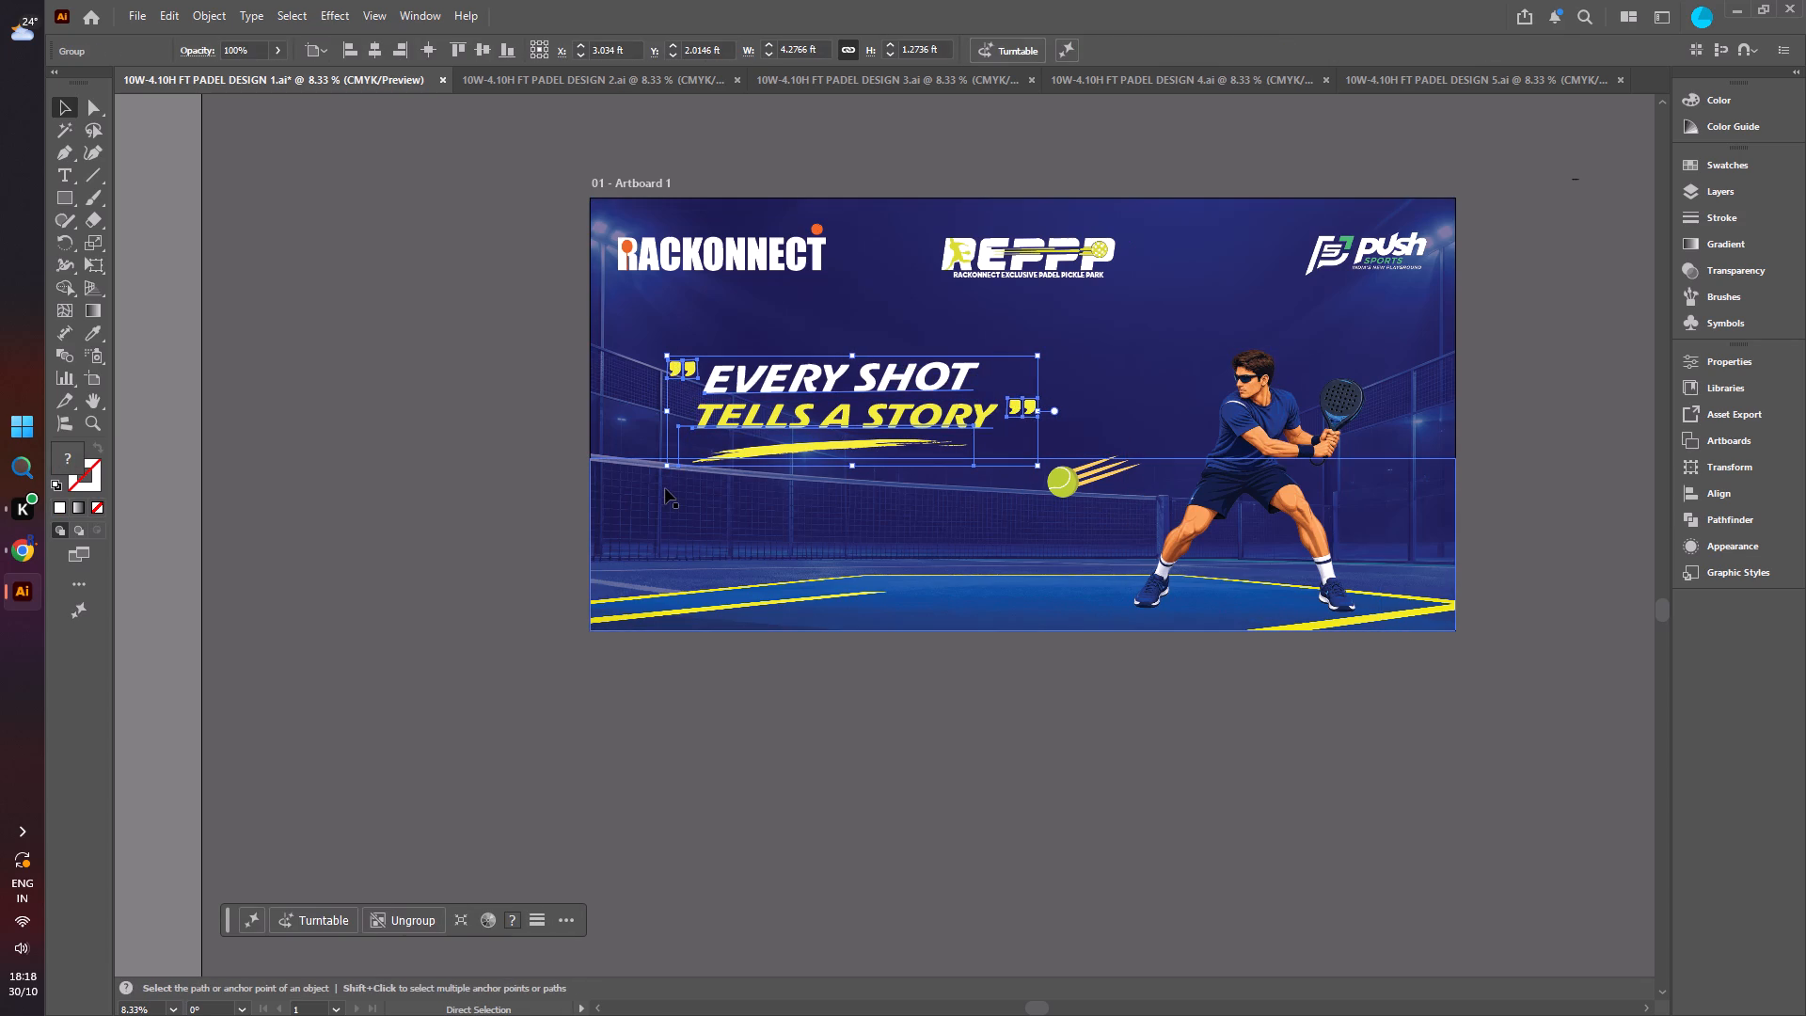
{"action": "left_click", "coordinate": [353, 330]}
{"action": "left_click_drag", "start_coordinate": [777, 392], "coordinate": [772, 416]}
{"action": "left_click", "coordinate": [521, 394]}
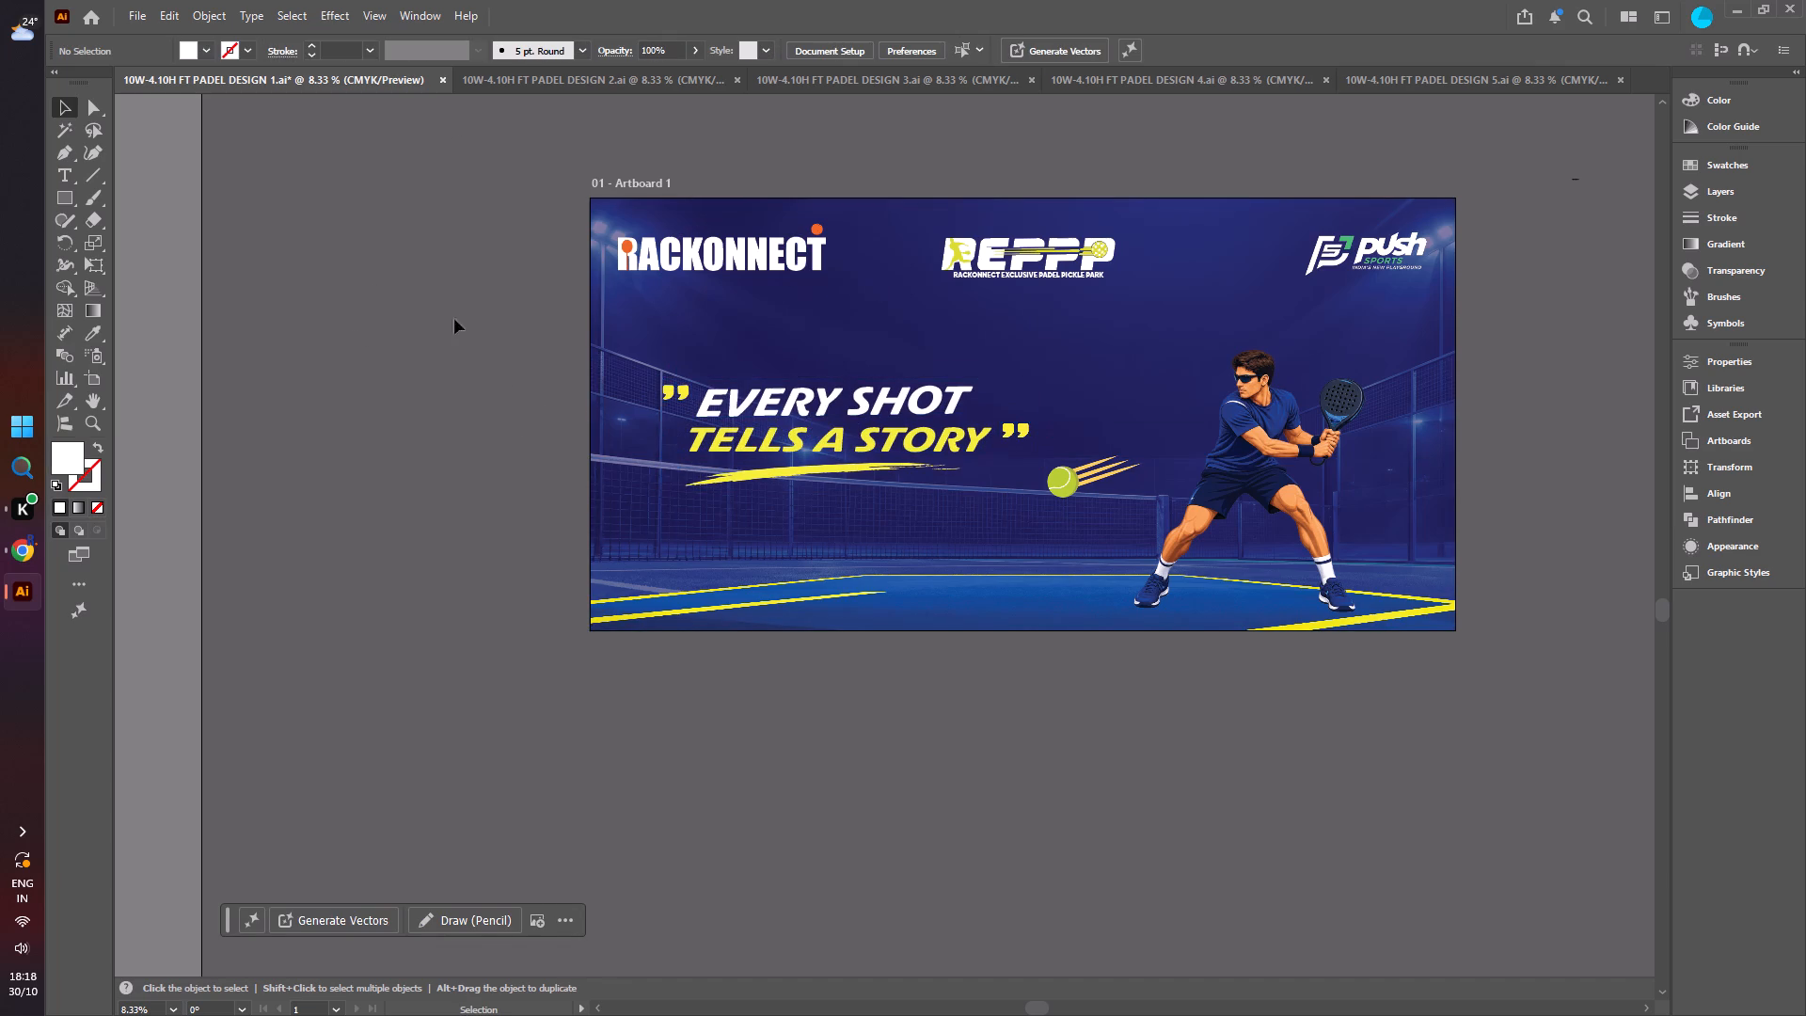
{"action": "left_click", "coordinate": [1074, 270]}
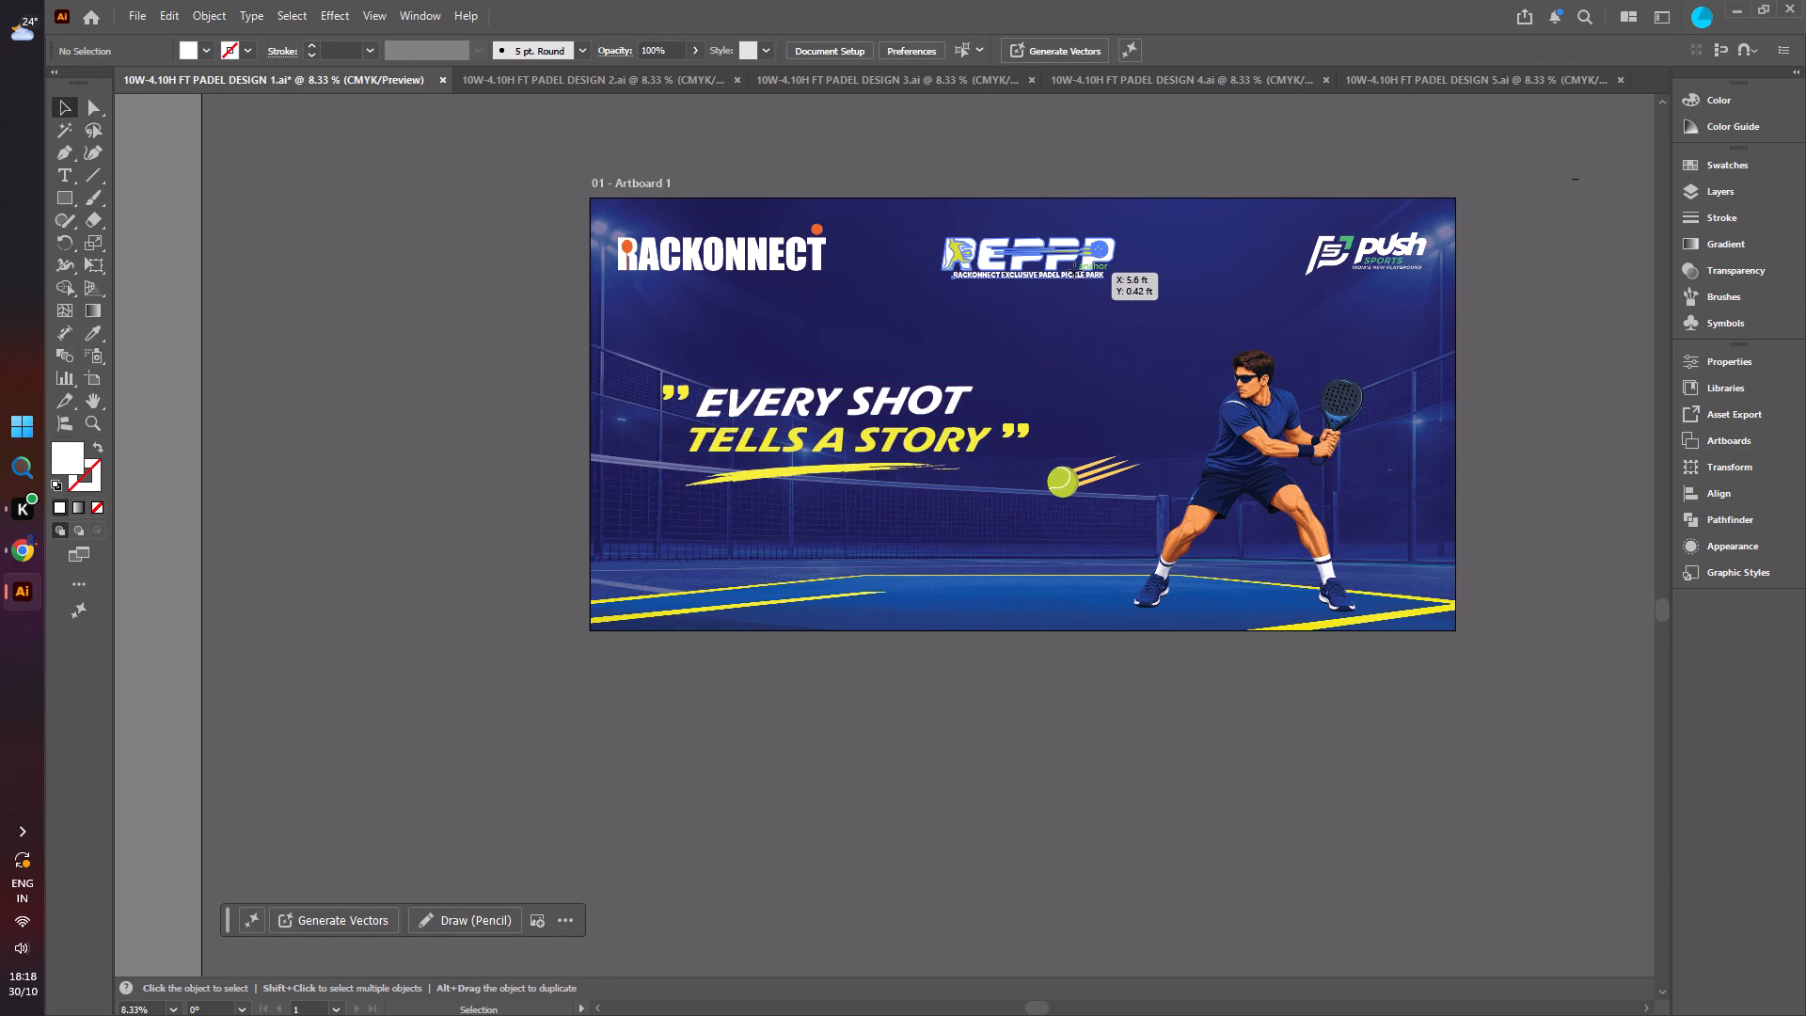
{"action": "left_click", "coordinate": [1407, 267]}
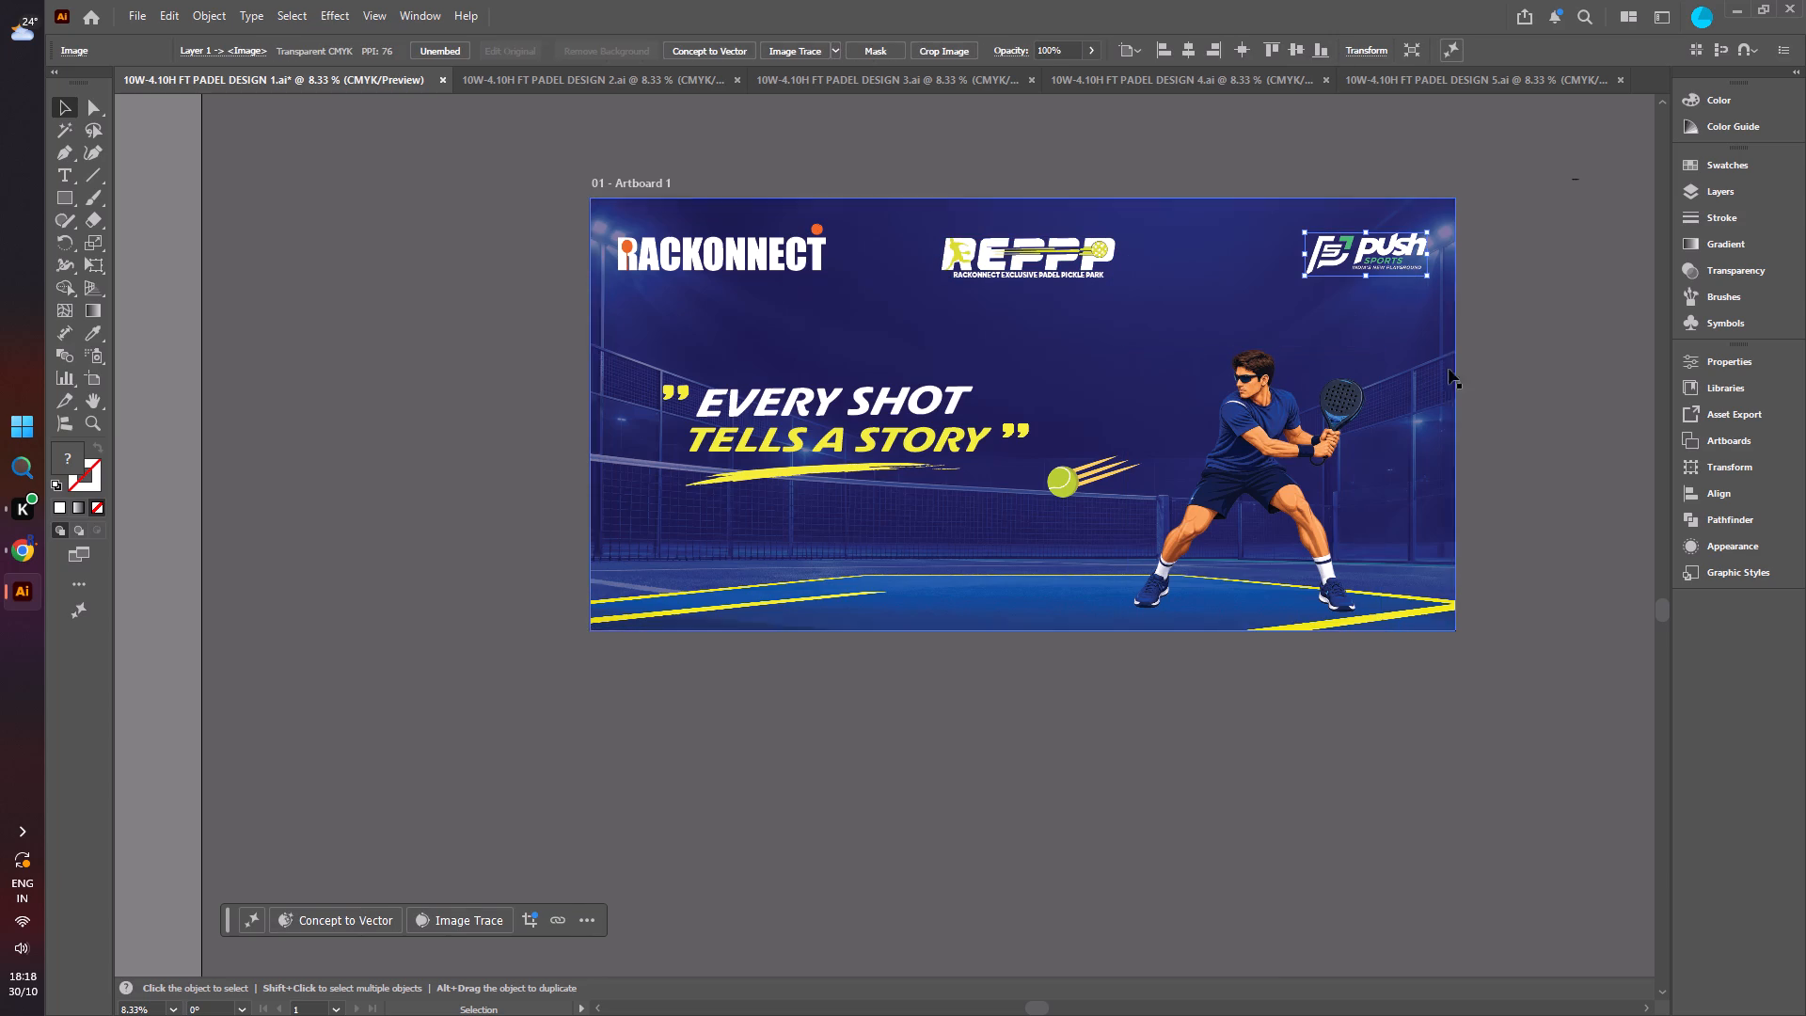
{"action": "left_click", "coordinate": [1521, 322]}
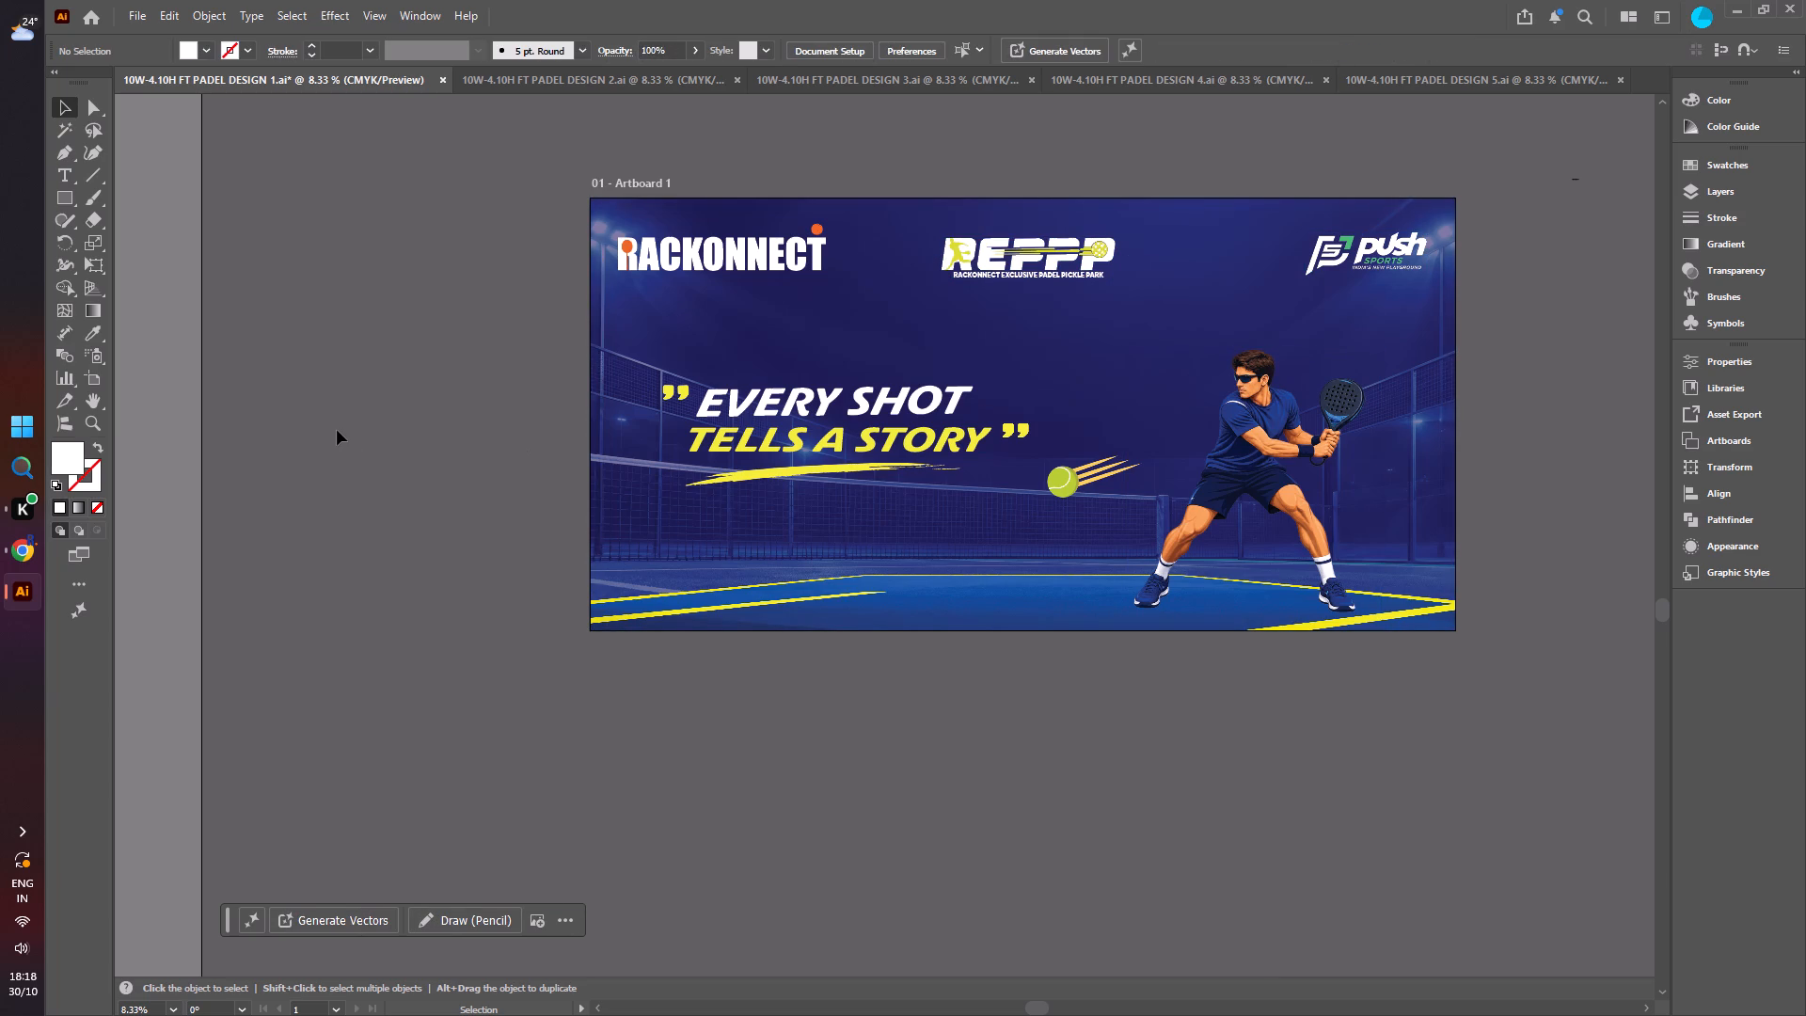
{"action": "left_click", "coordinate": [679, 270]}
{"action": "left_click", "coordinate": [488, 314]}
Start saving Design 1 under a new name as an Adobe PDF in the Desktop folder.
{"action": "left_click", "coordinate": [136, 14]}
{"action": "left_click", "coordinate": [217, 434]}
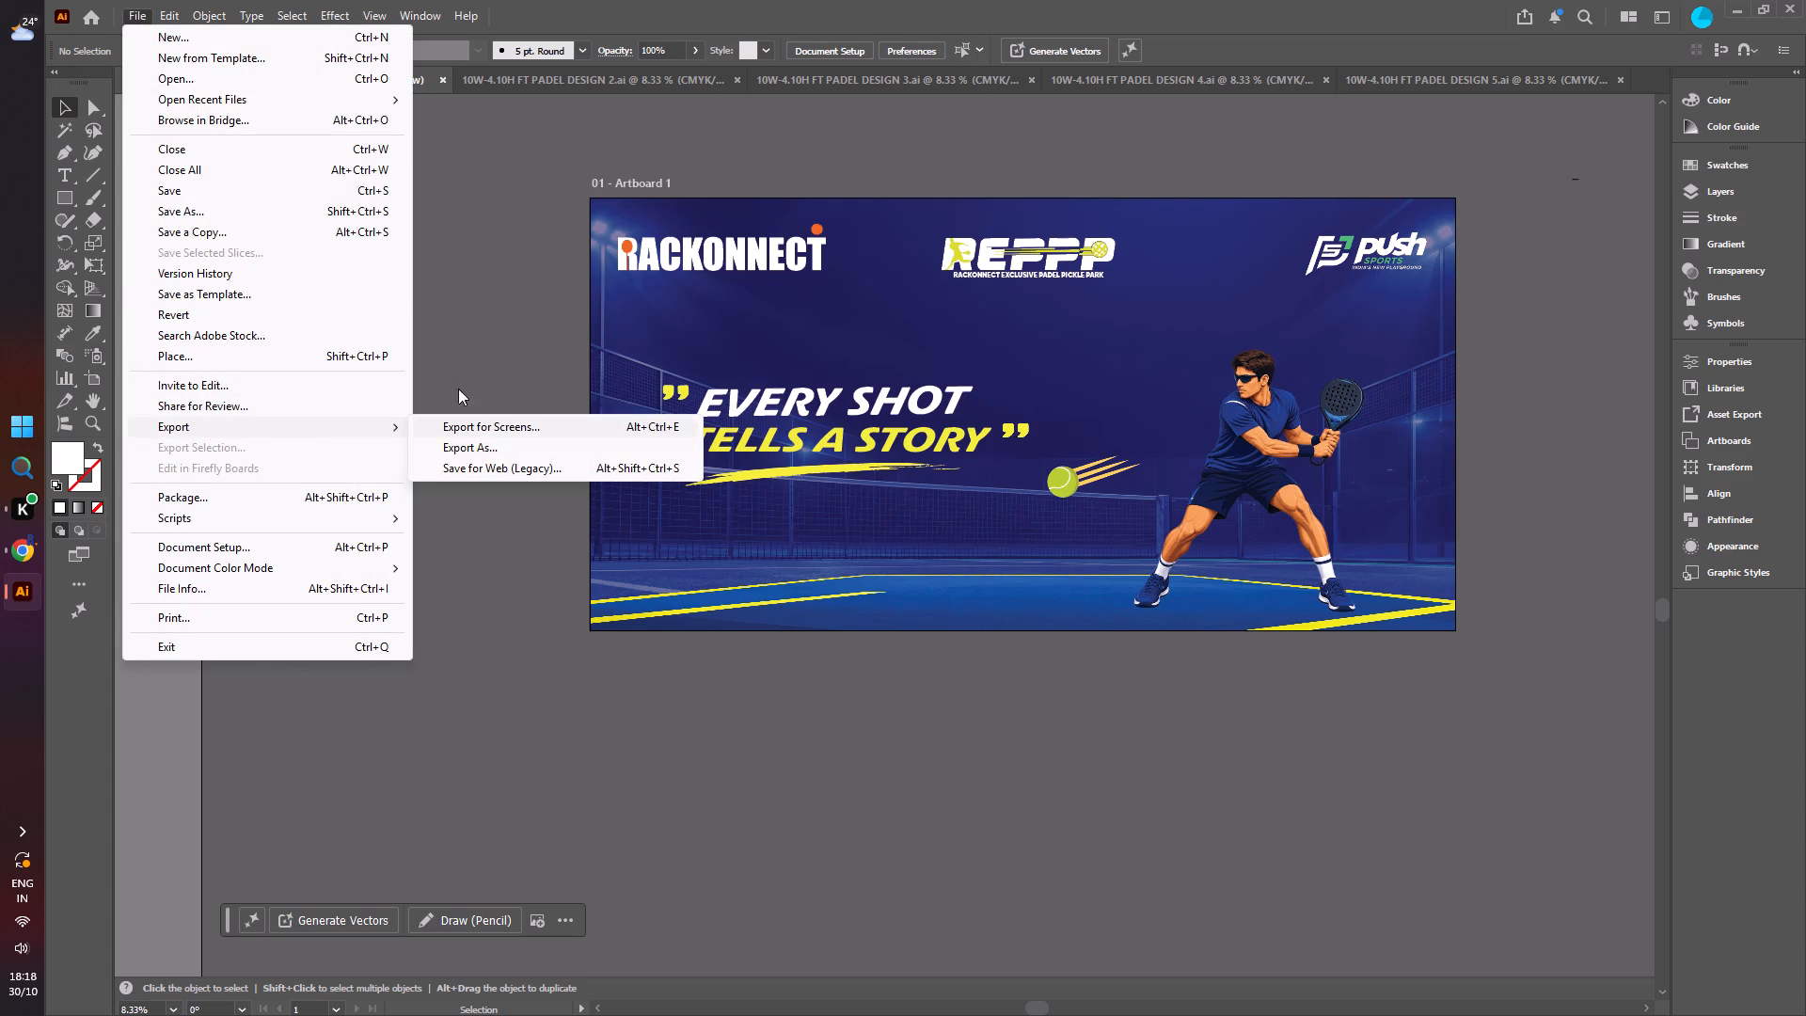
{"action": "left_click", "coordinate": [220, 214]}
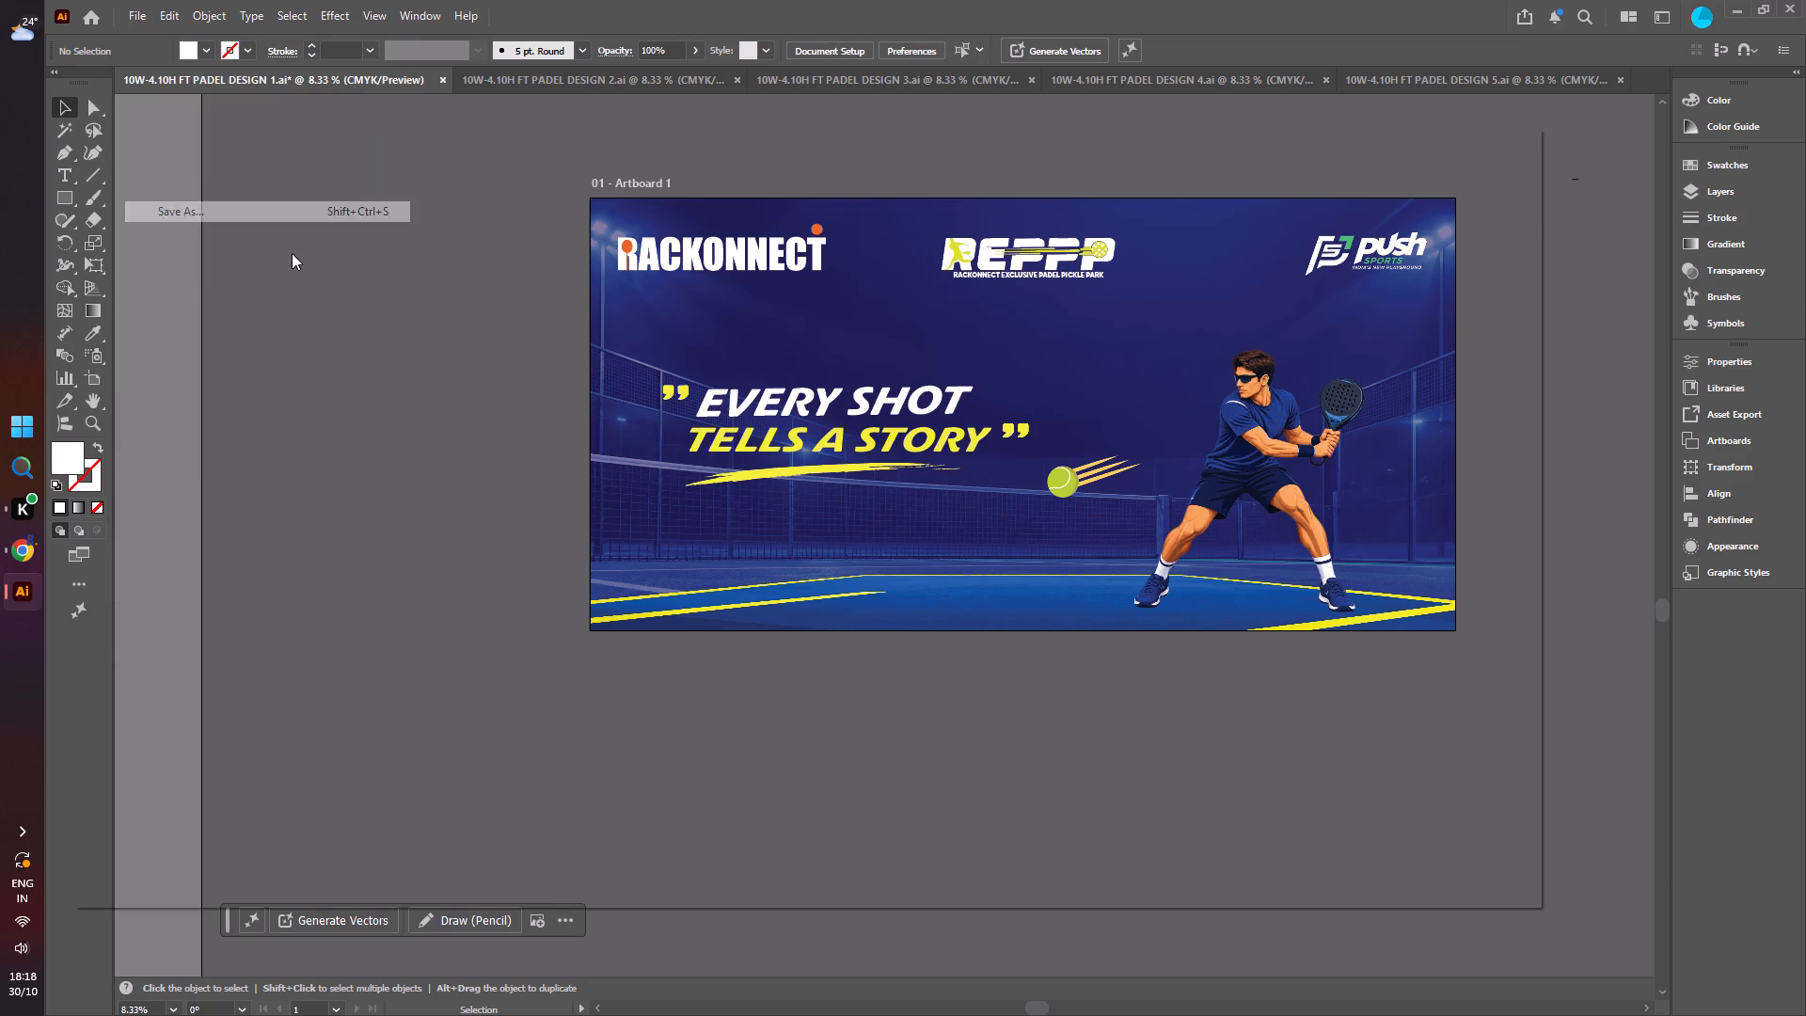
{"action": "left_click", "coordinate": [346, 702]}
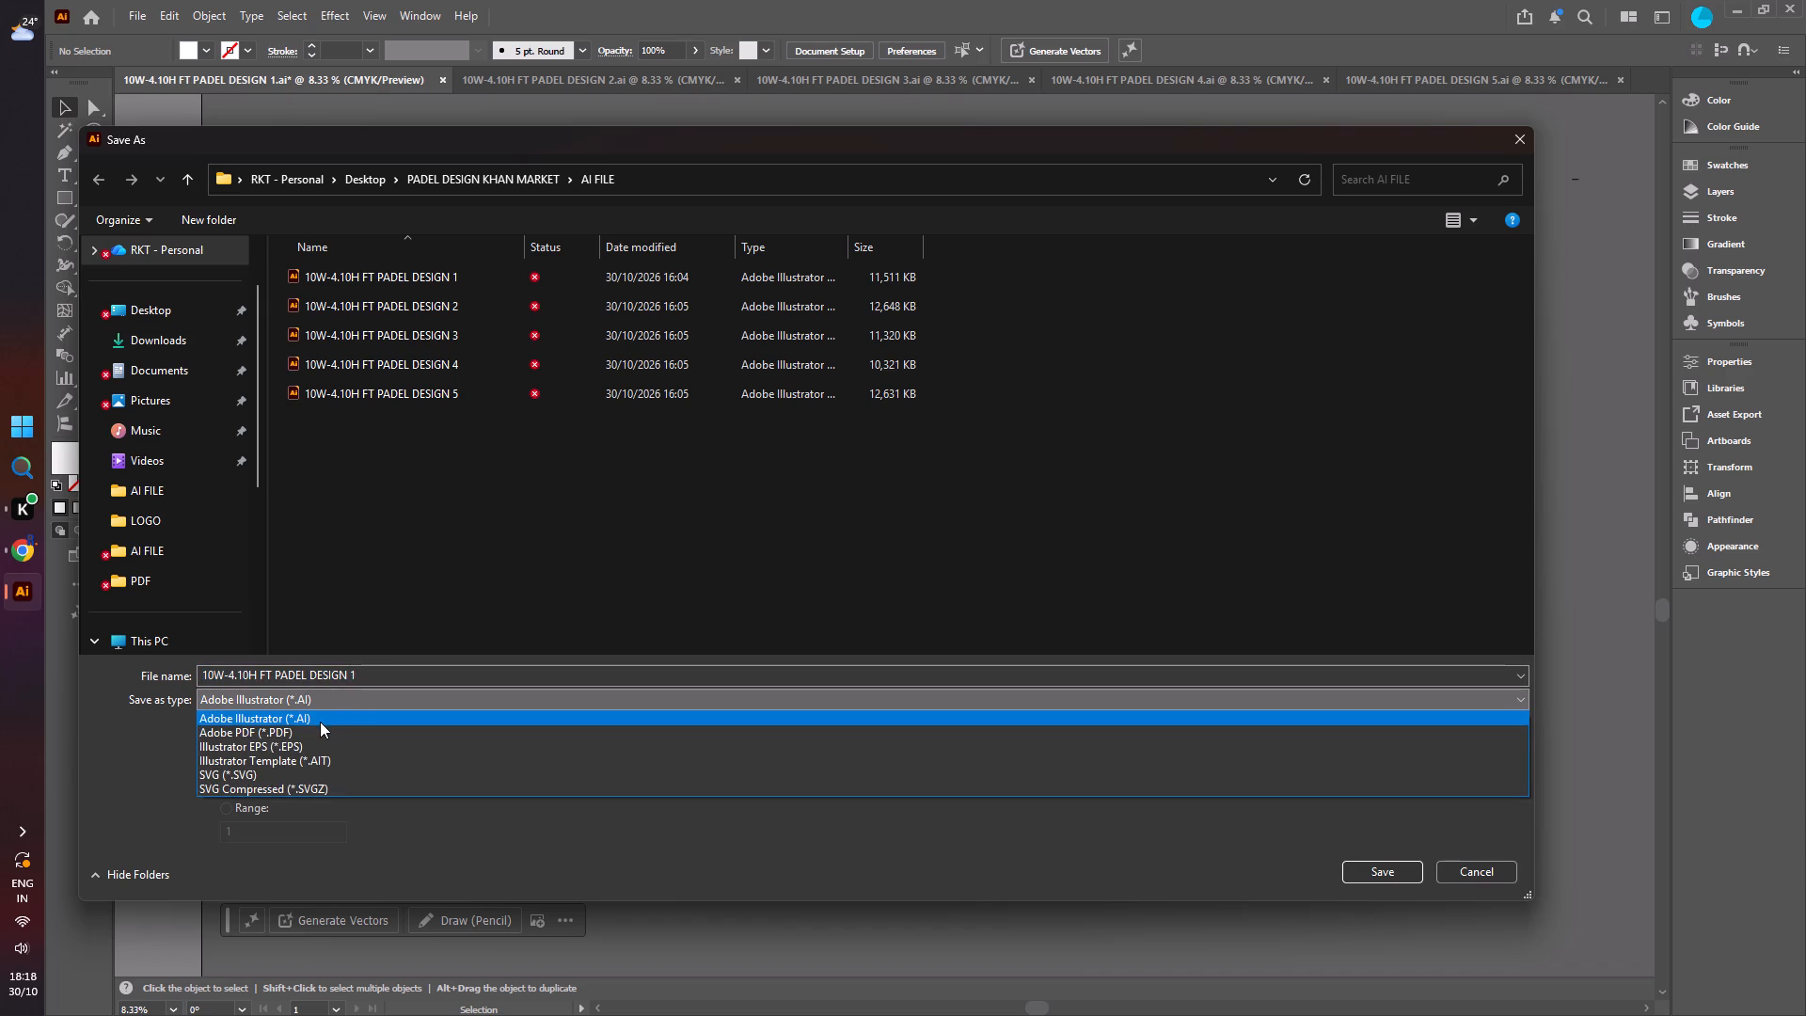
{"action": "left_click", "coordinate": [317, 728]}
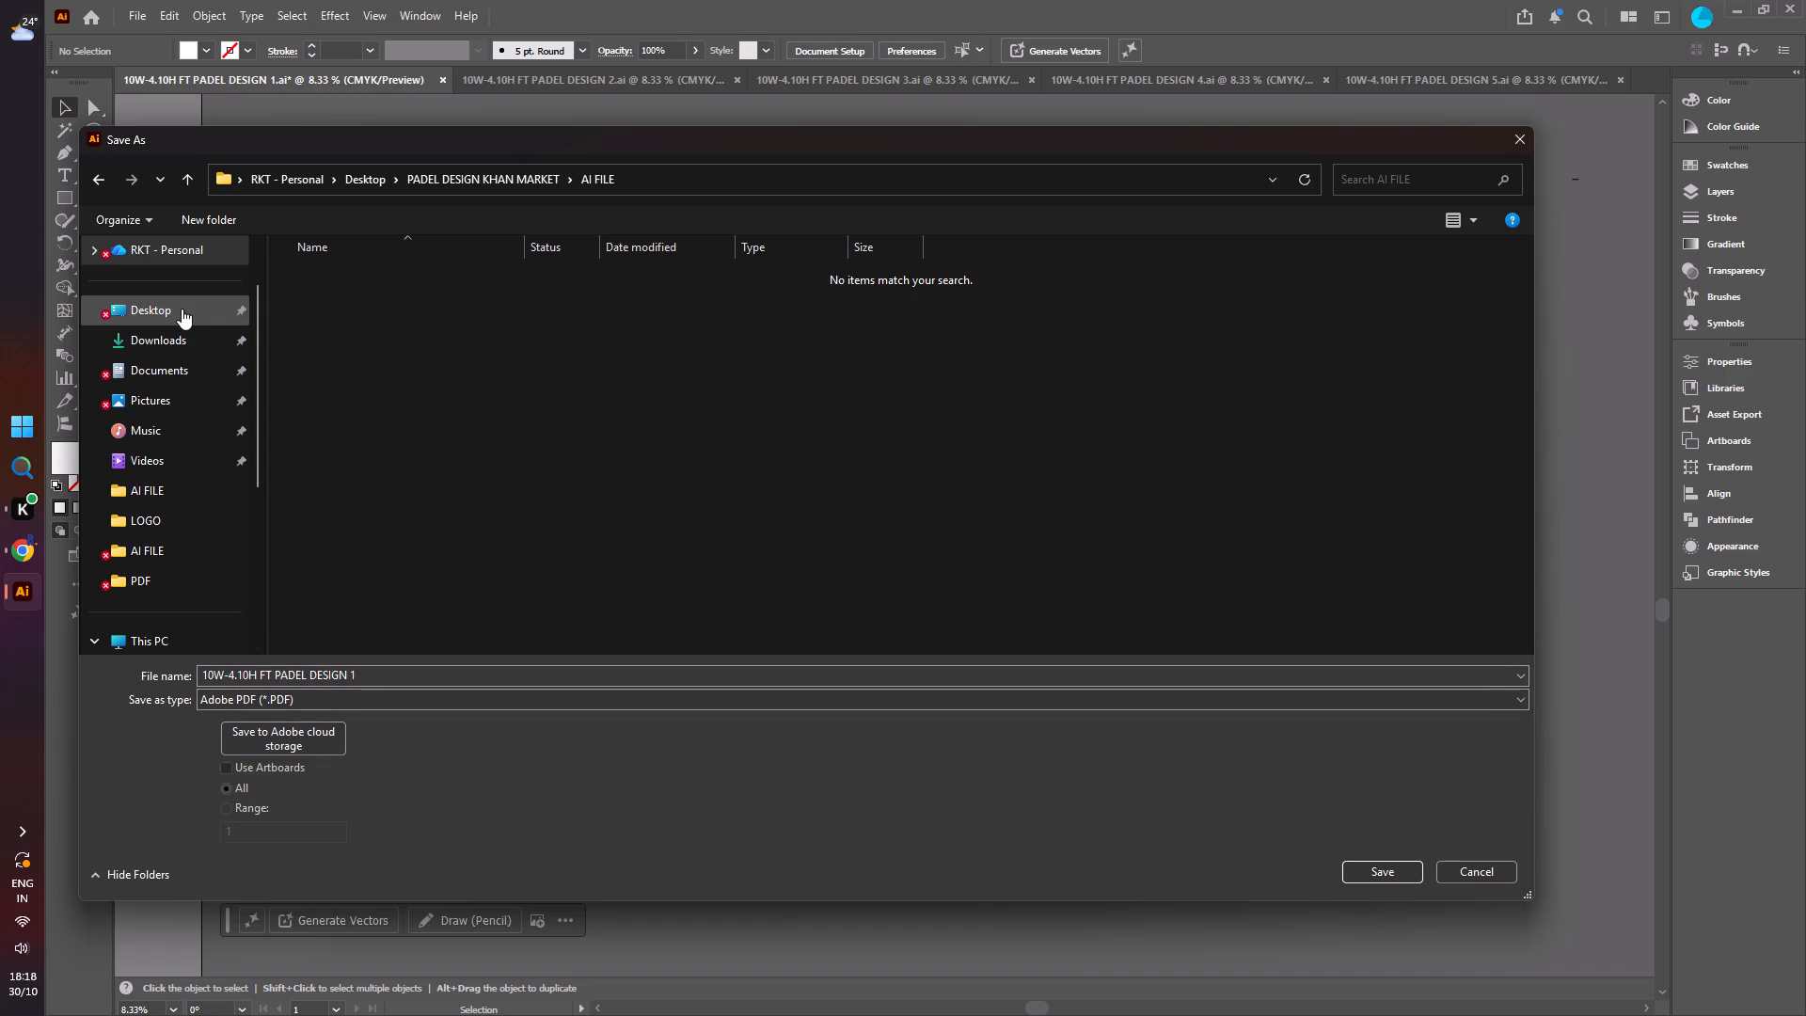
{"action": "left_click", "coordinate": [182, 309]}
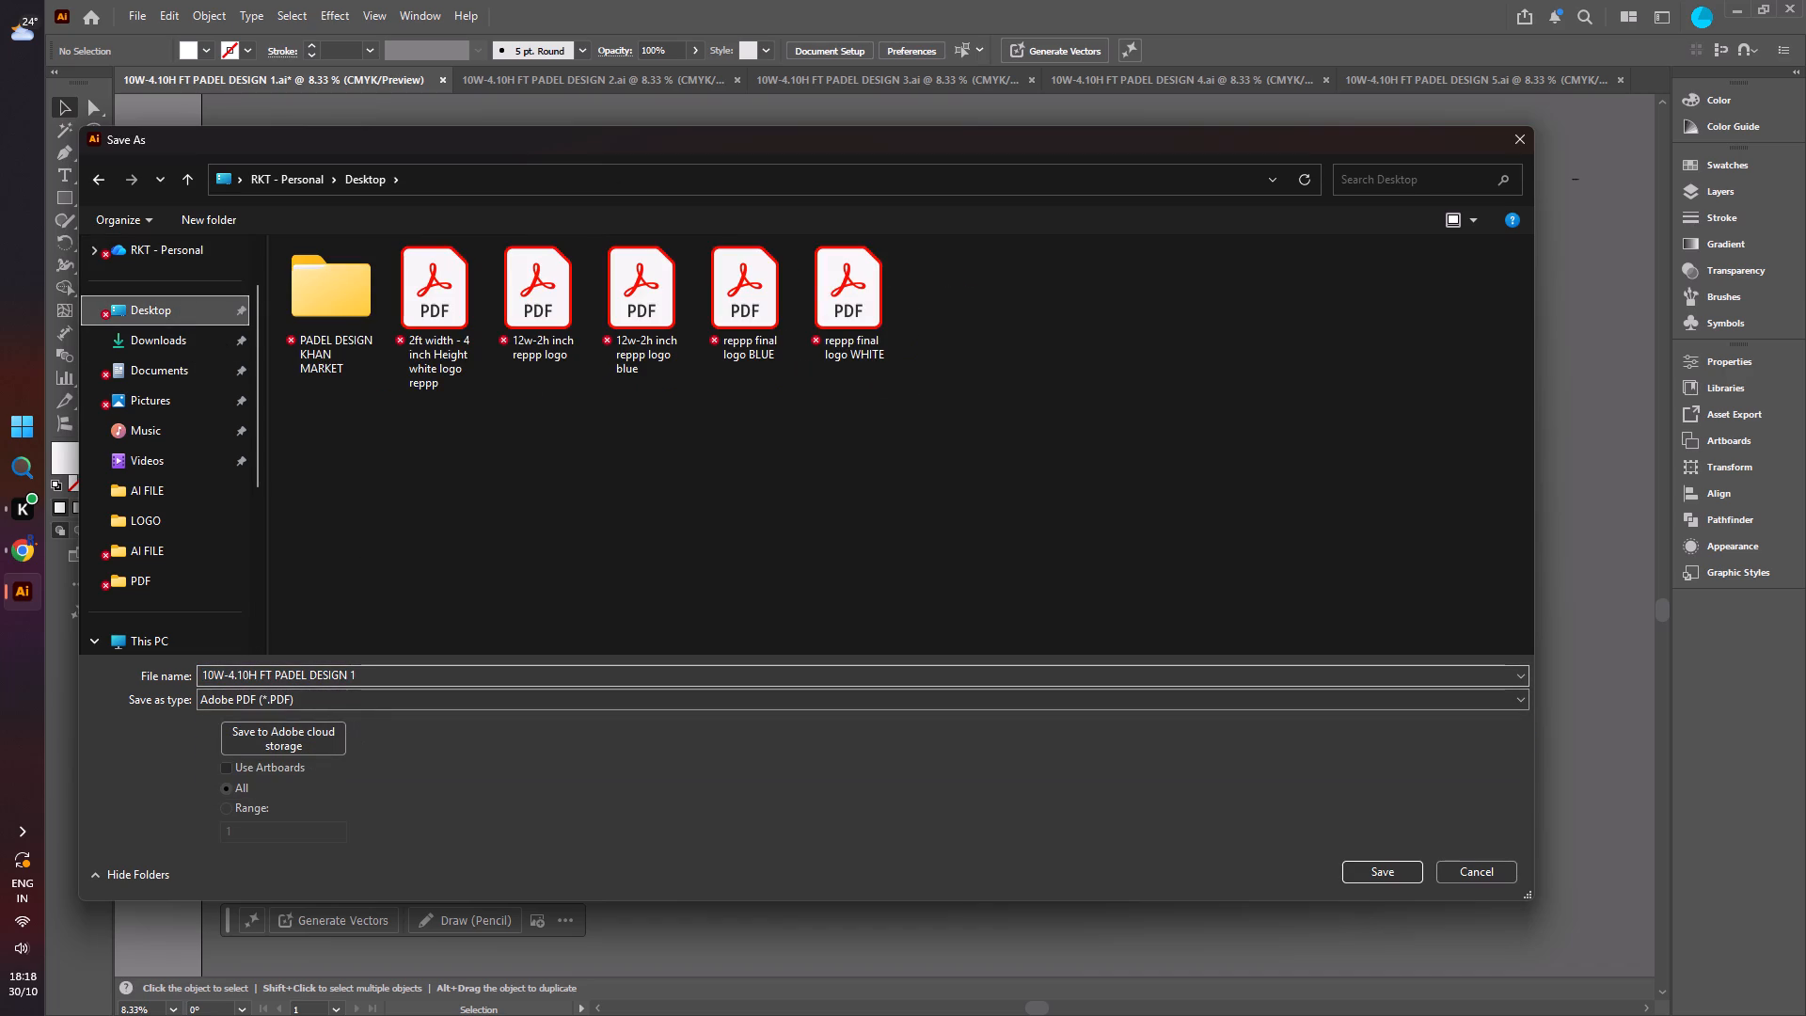
Name the PDF file 10W-5H FT PADEL DESIGN 1 AGAIN, copying the word AGAIN for reuse.
{"action": "left_click", "coordinate": [376, 675]}
{"action": "left_click", "coordinate": [377, 674]}
{"action": "left_click", "coordinate": [377, 674]}
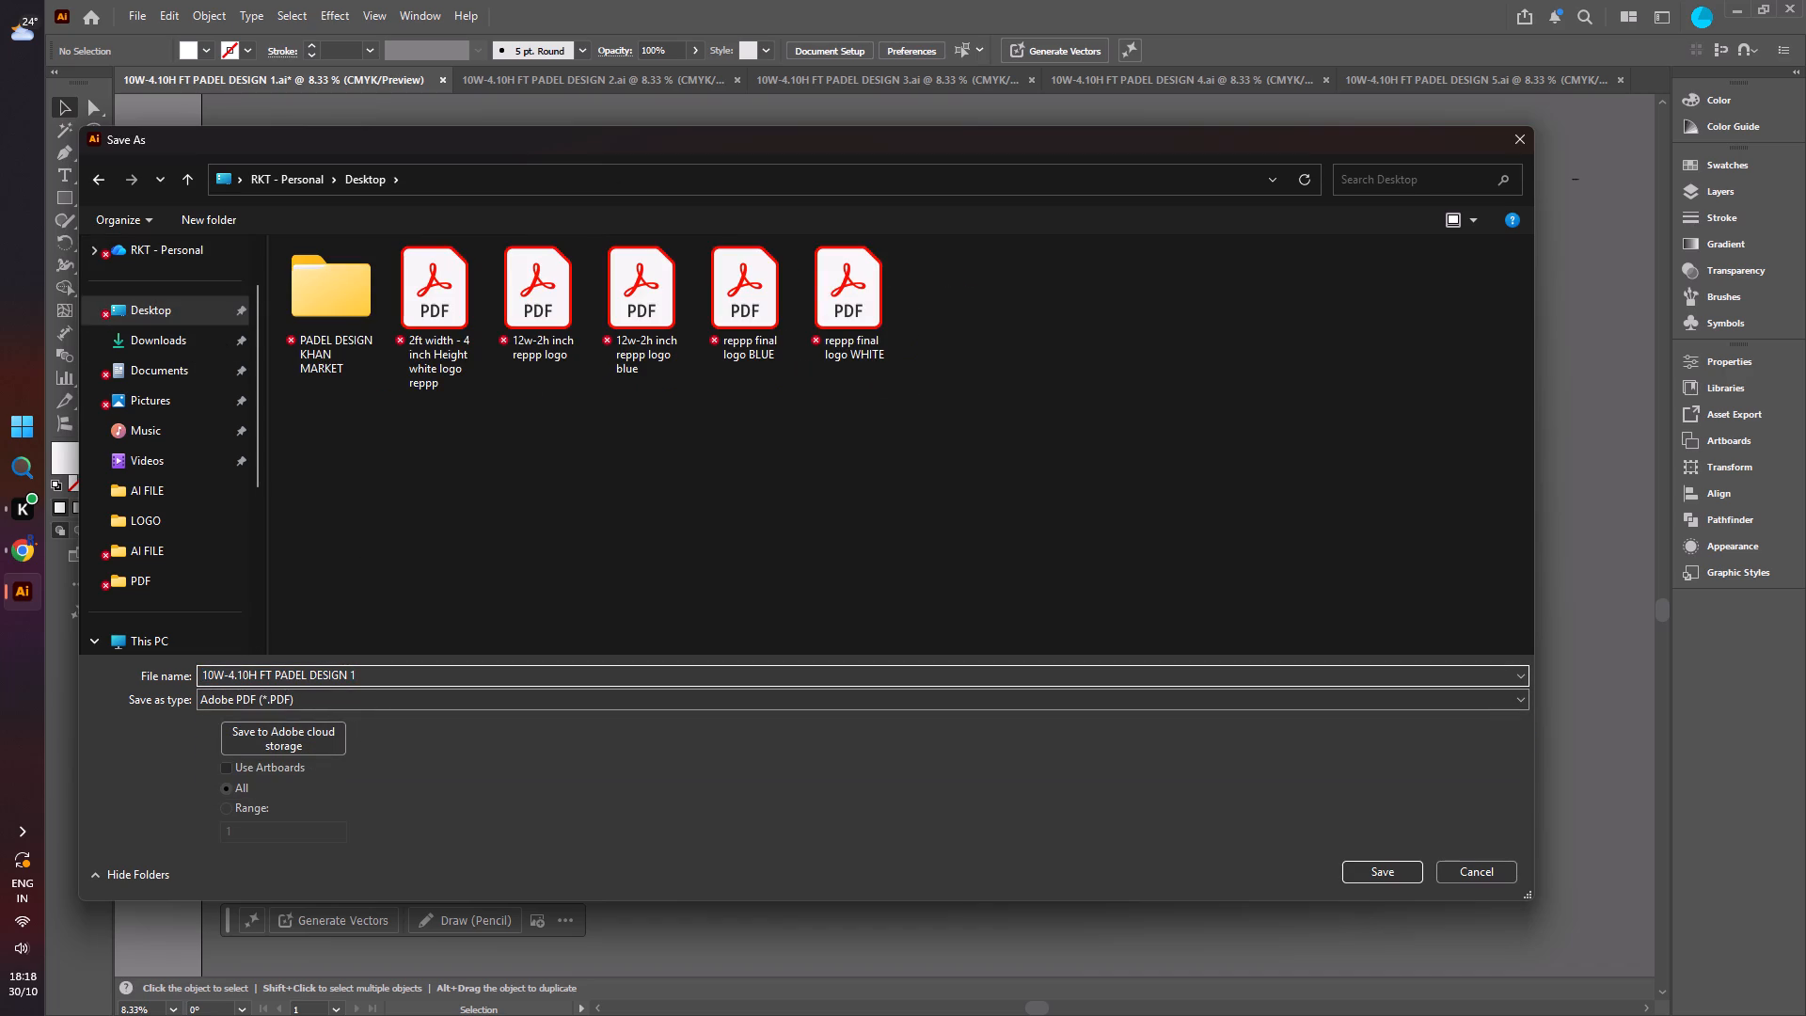
{"action": "key", "text": "space"}
{"action": "type", "text": "AG"}
{"action": "key", "text": "a"}
{"action": "key", "text": "i"}
{"action": "key", "text": "n"}
{"action": "left_click_drag", "start_coordinate": [402, 677], "coordinate": [357, 679]}
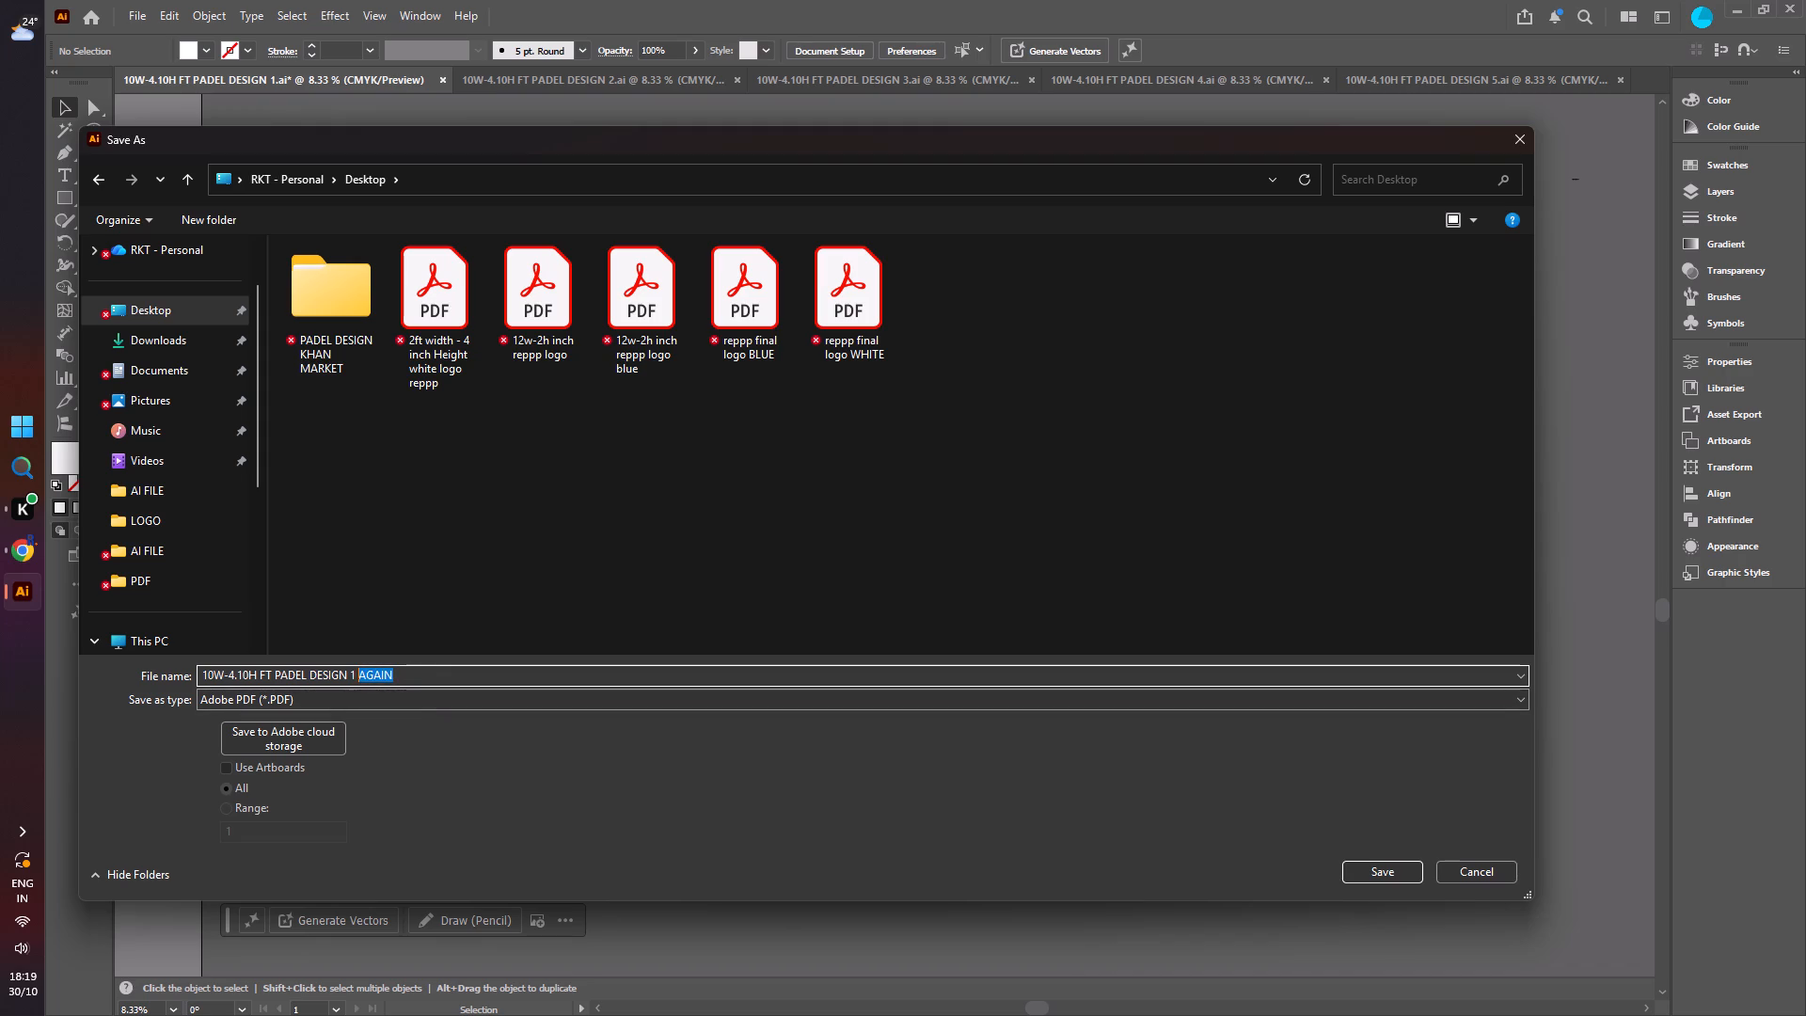
{"action": "left_click_drag", "start_coordinate": [357, 679], "coordinate": [357, 678]}
{"action": "key", "text": "ctrl+c"}
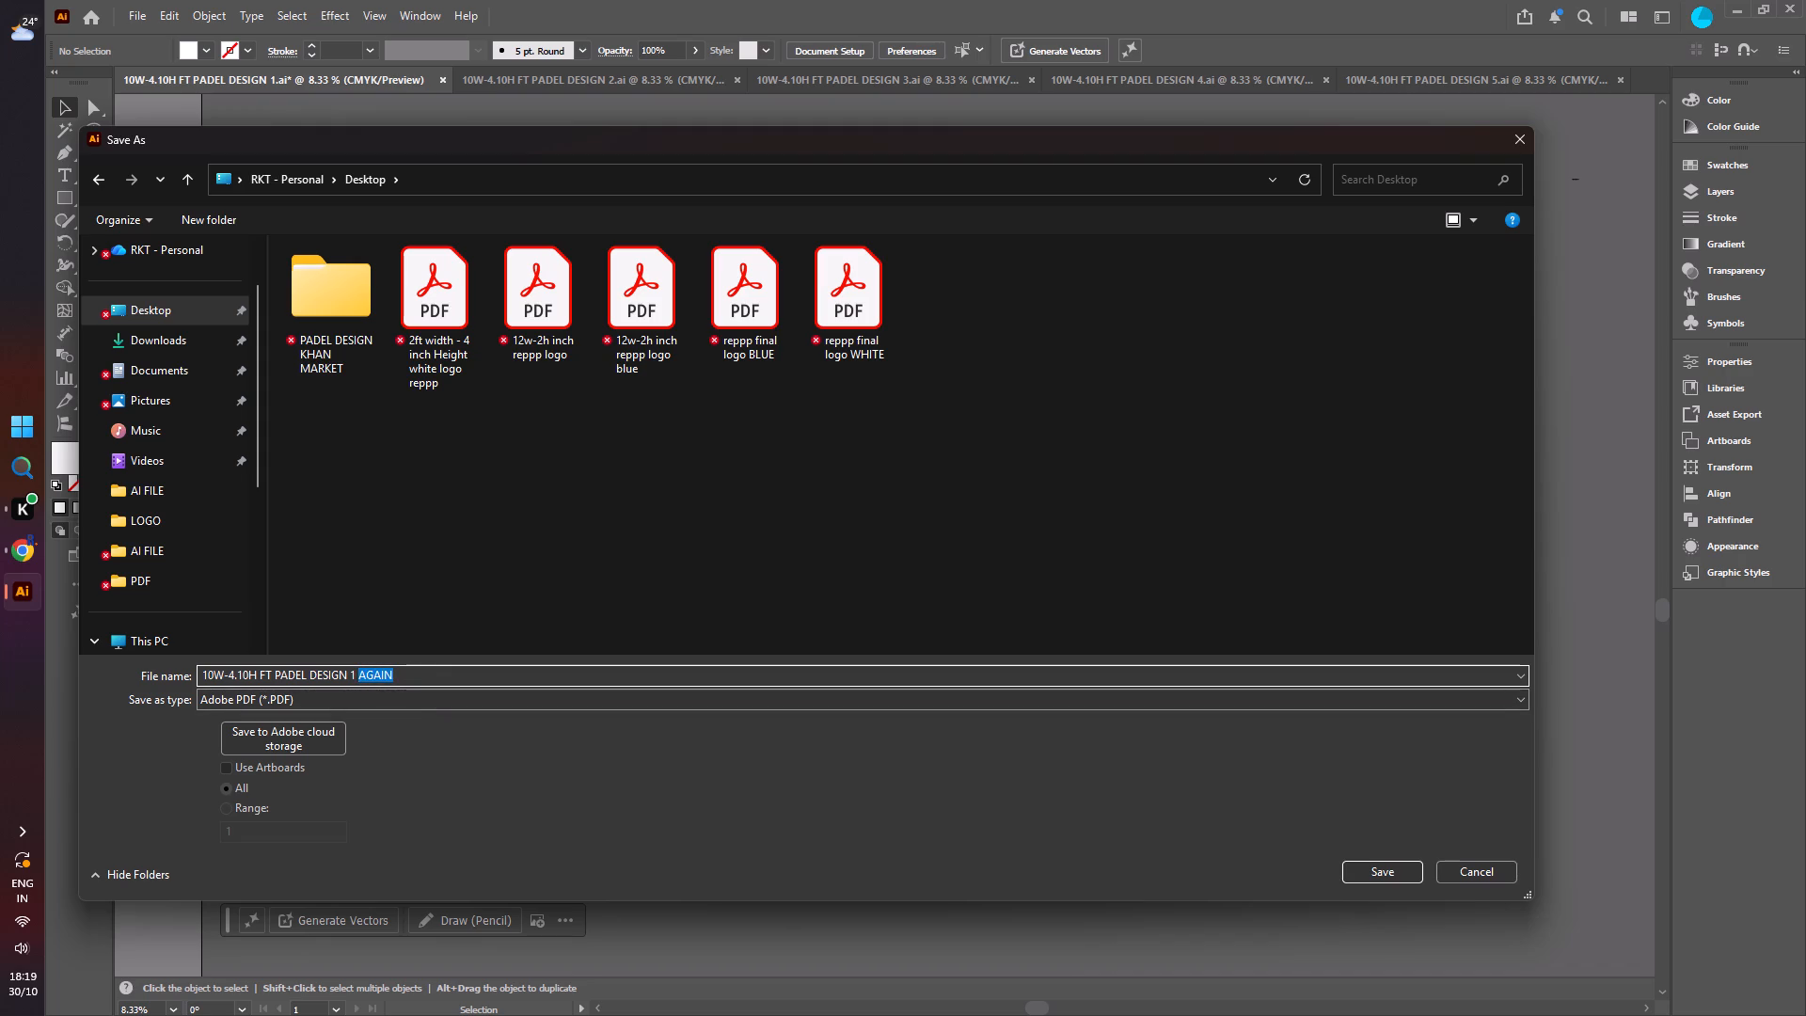
{"action": "left_click", "coordinate": [420, 675]}
{"action": "left_click_drag", "start_coordinate": [247, 673], "coordinate": [230, 675]}
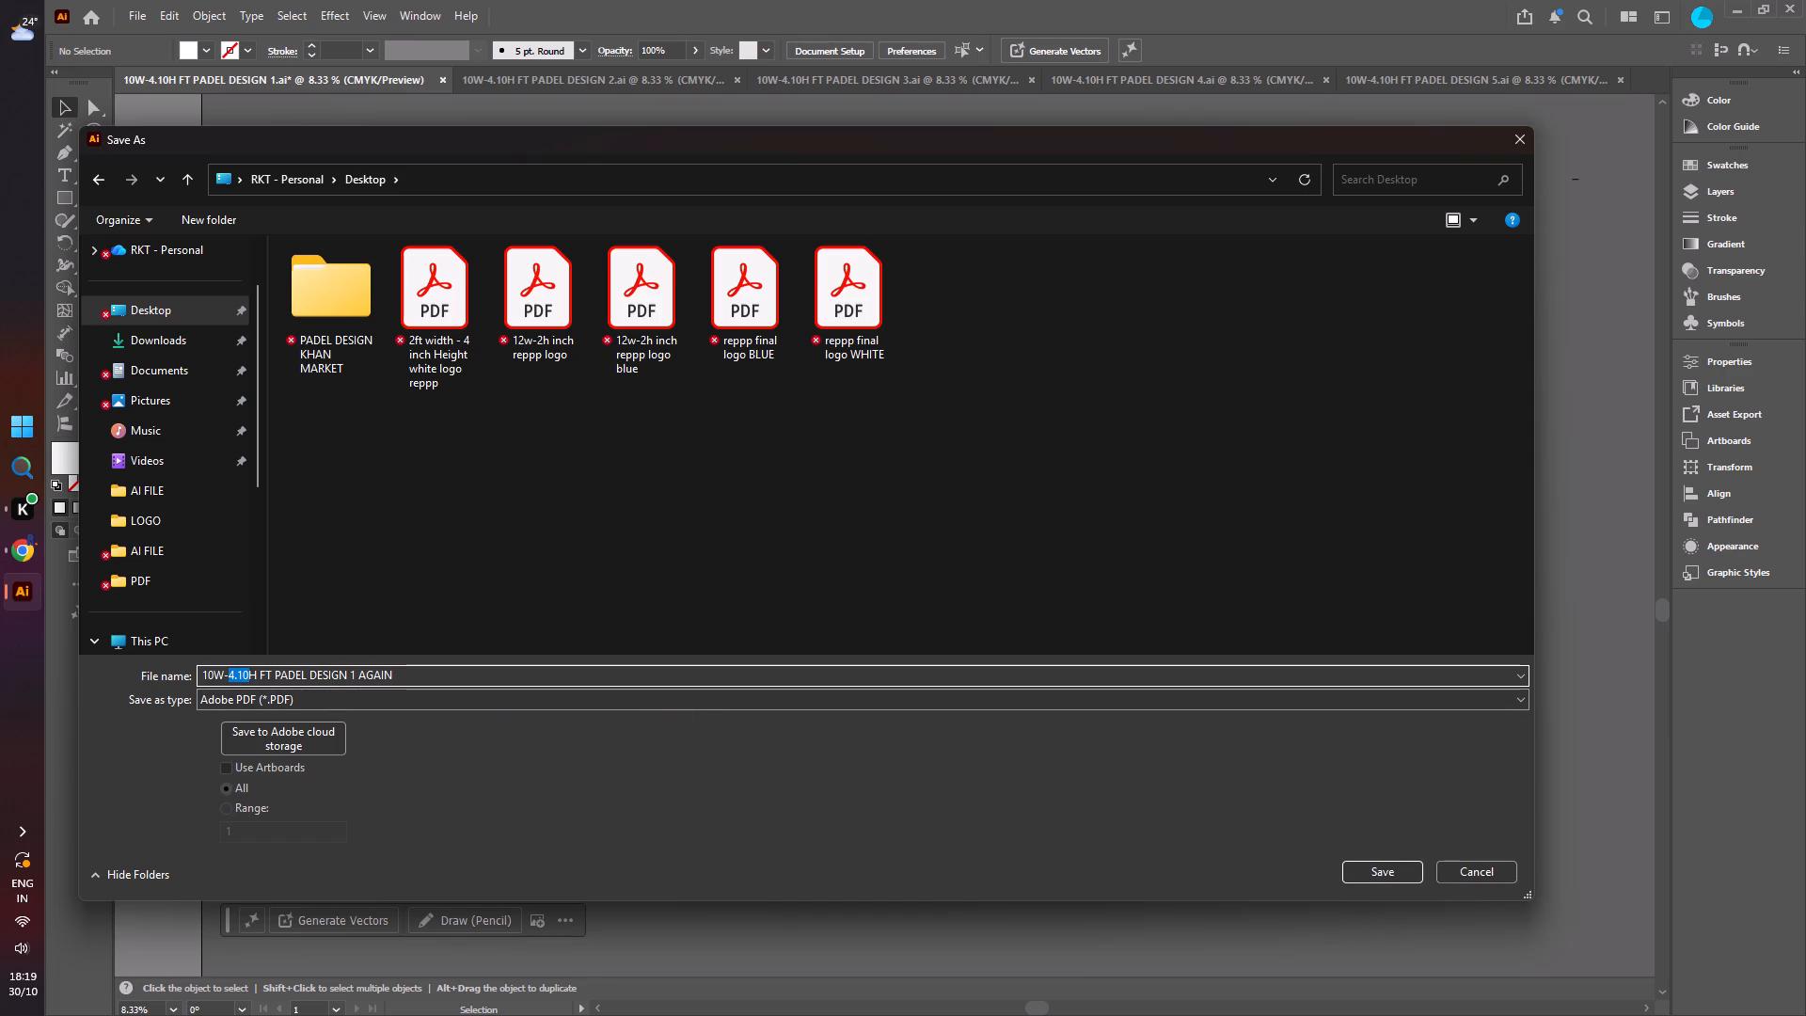
{"action": "key", "text": "5"}
{"action": "left_click", "coordinate": [404, 673]}
Save the PDF with the High Quality Print preset.
{"action": "left_click", "coordinate": [1396, 872]}
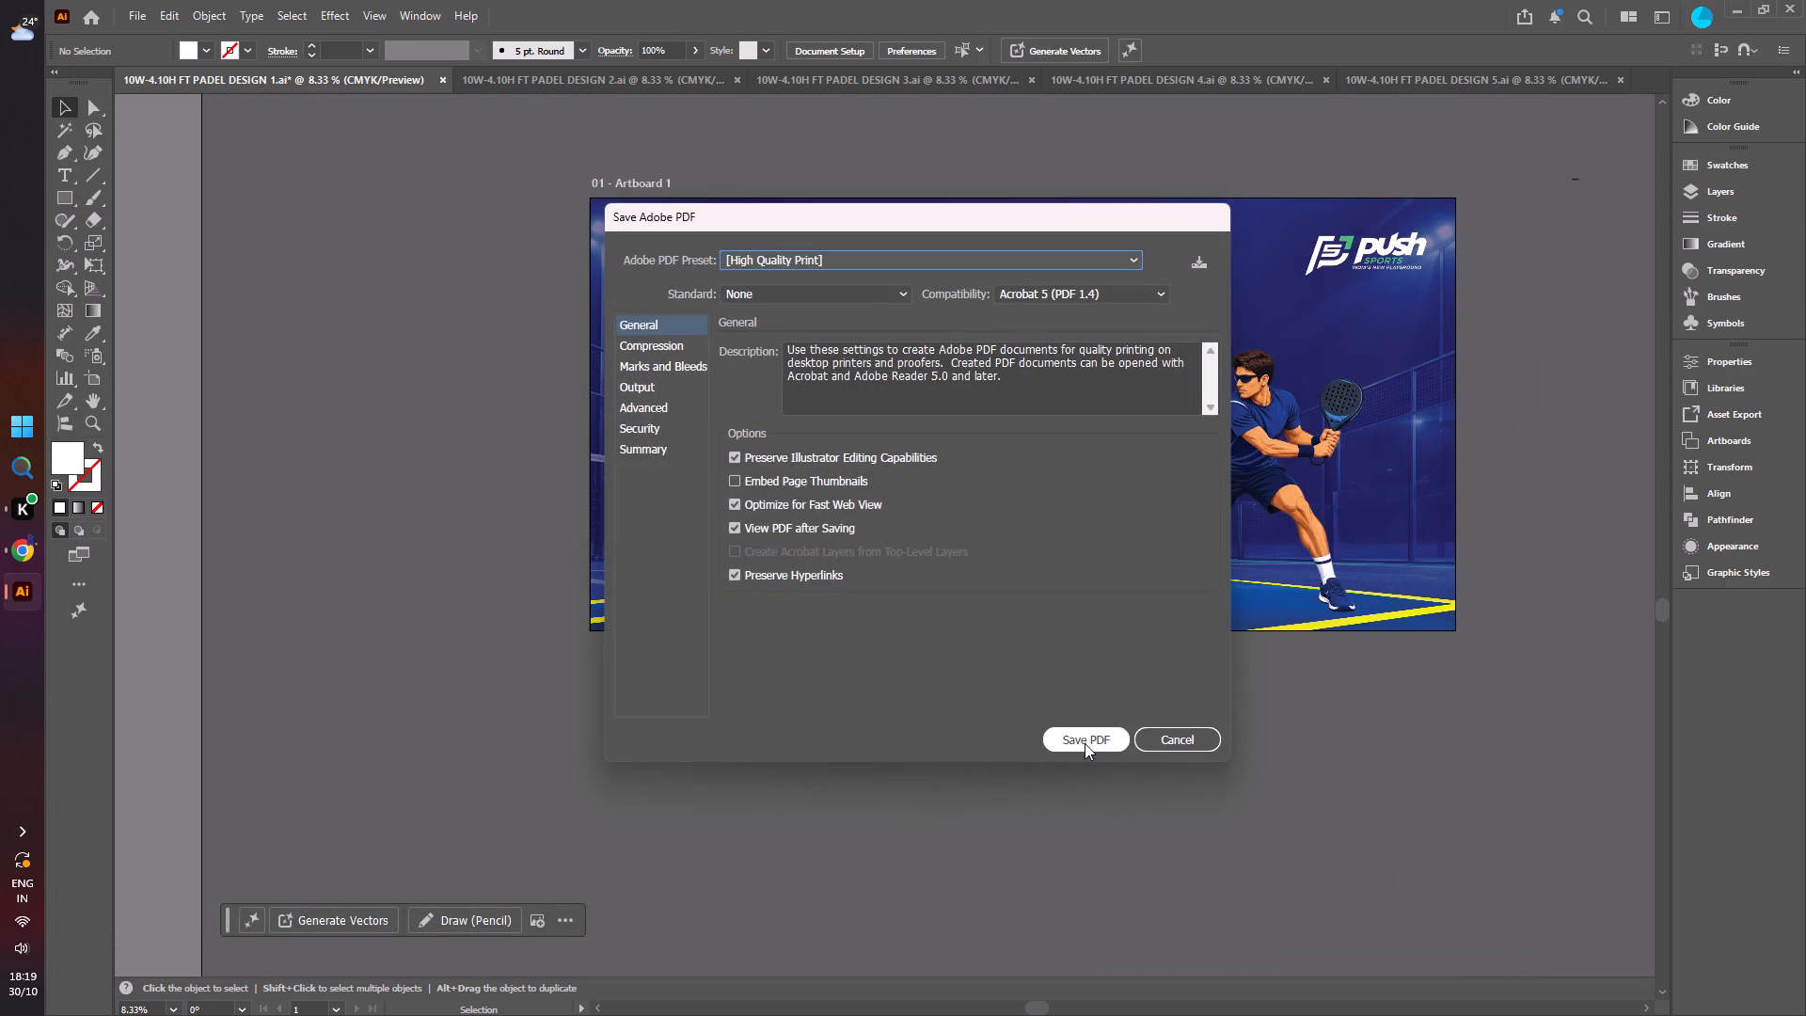
{"action": "left_click", "coordinate": [1085, 743]}
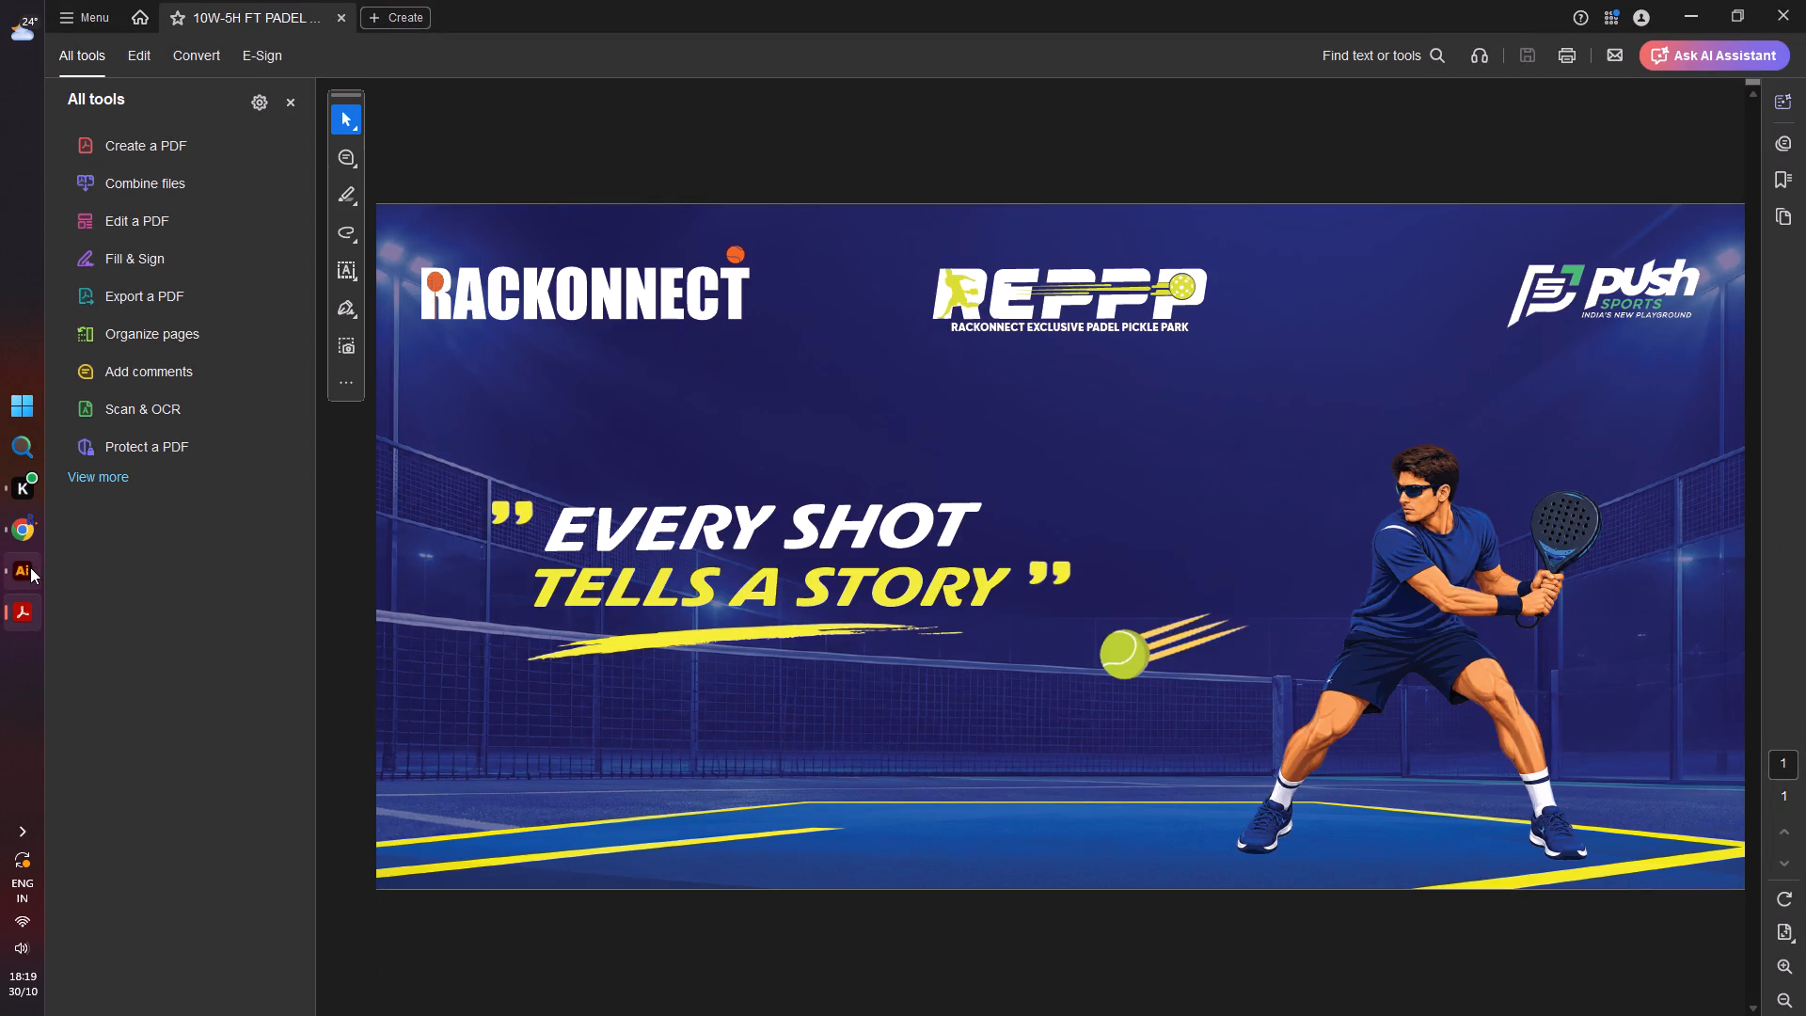
Switch back to Illustrator and save the Design 1 document.
{"action": "left_click", "coordinate": [25, 574]}
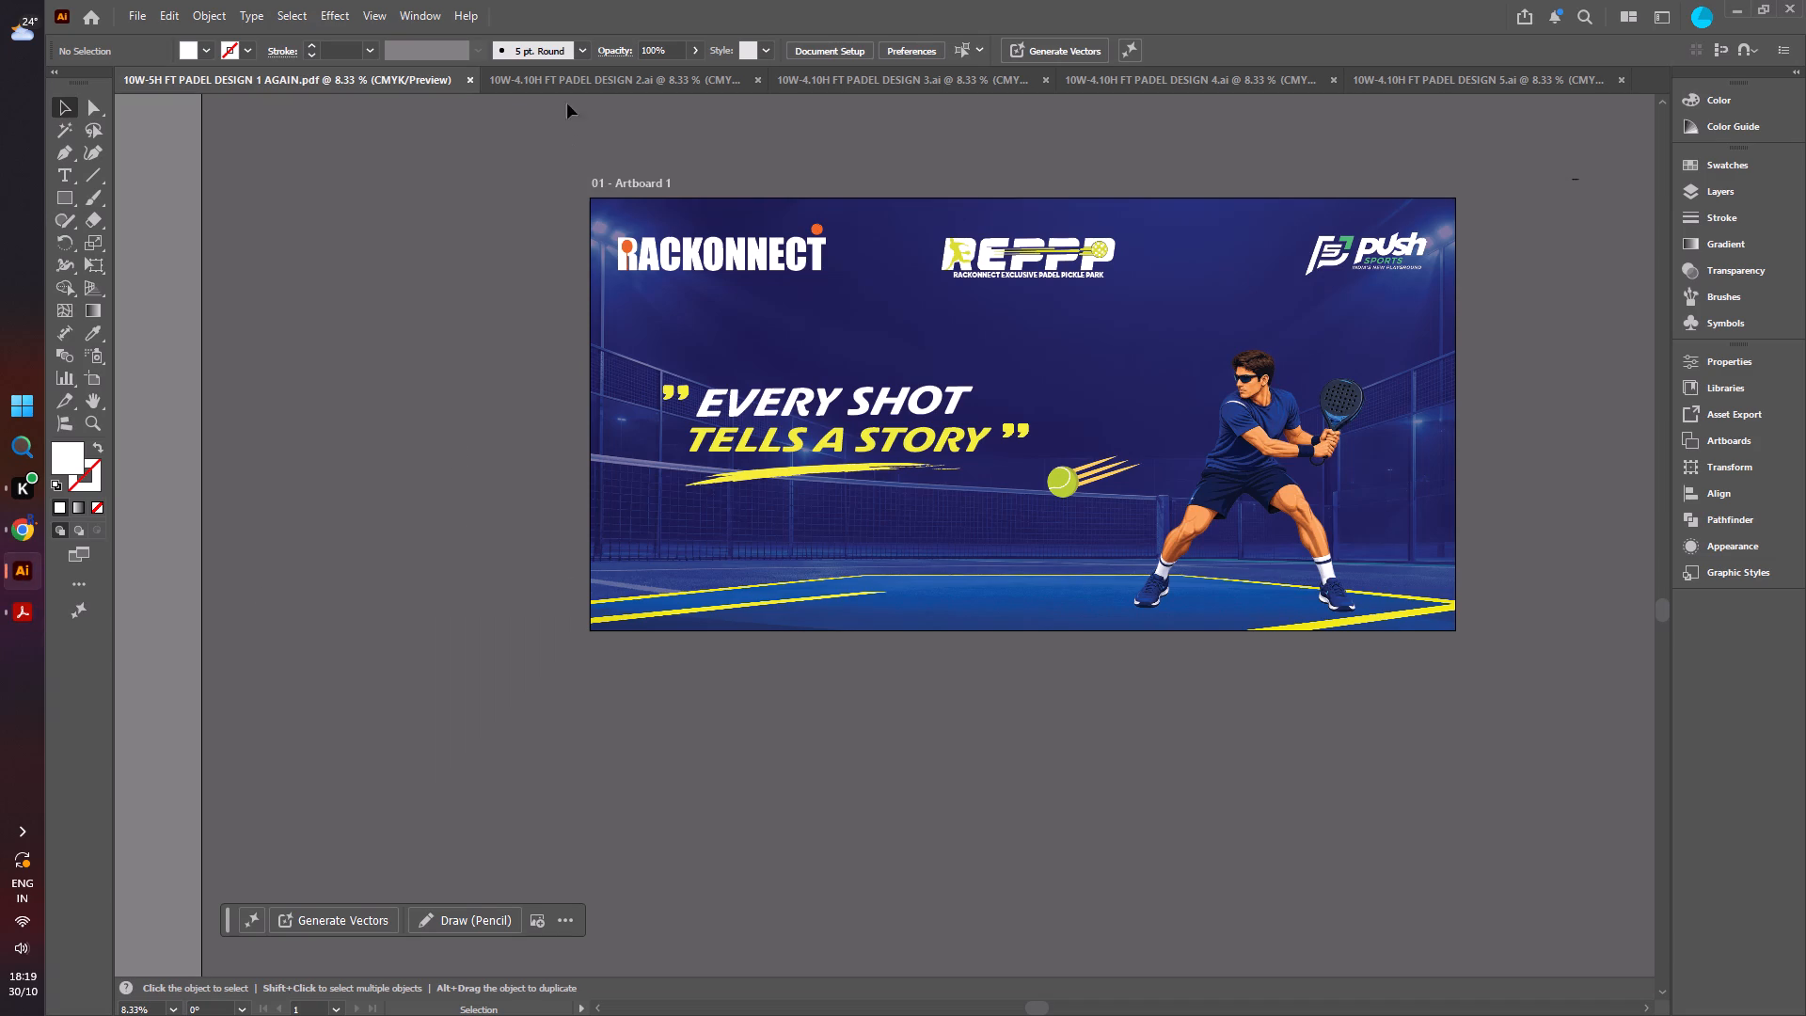
{"action": "key", "text": "ctrl+s"}
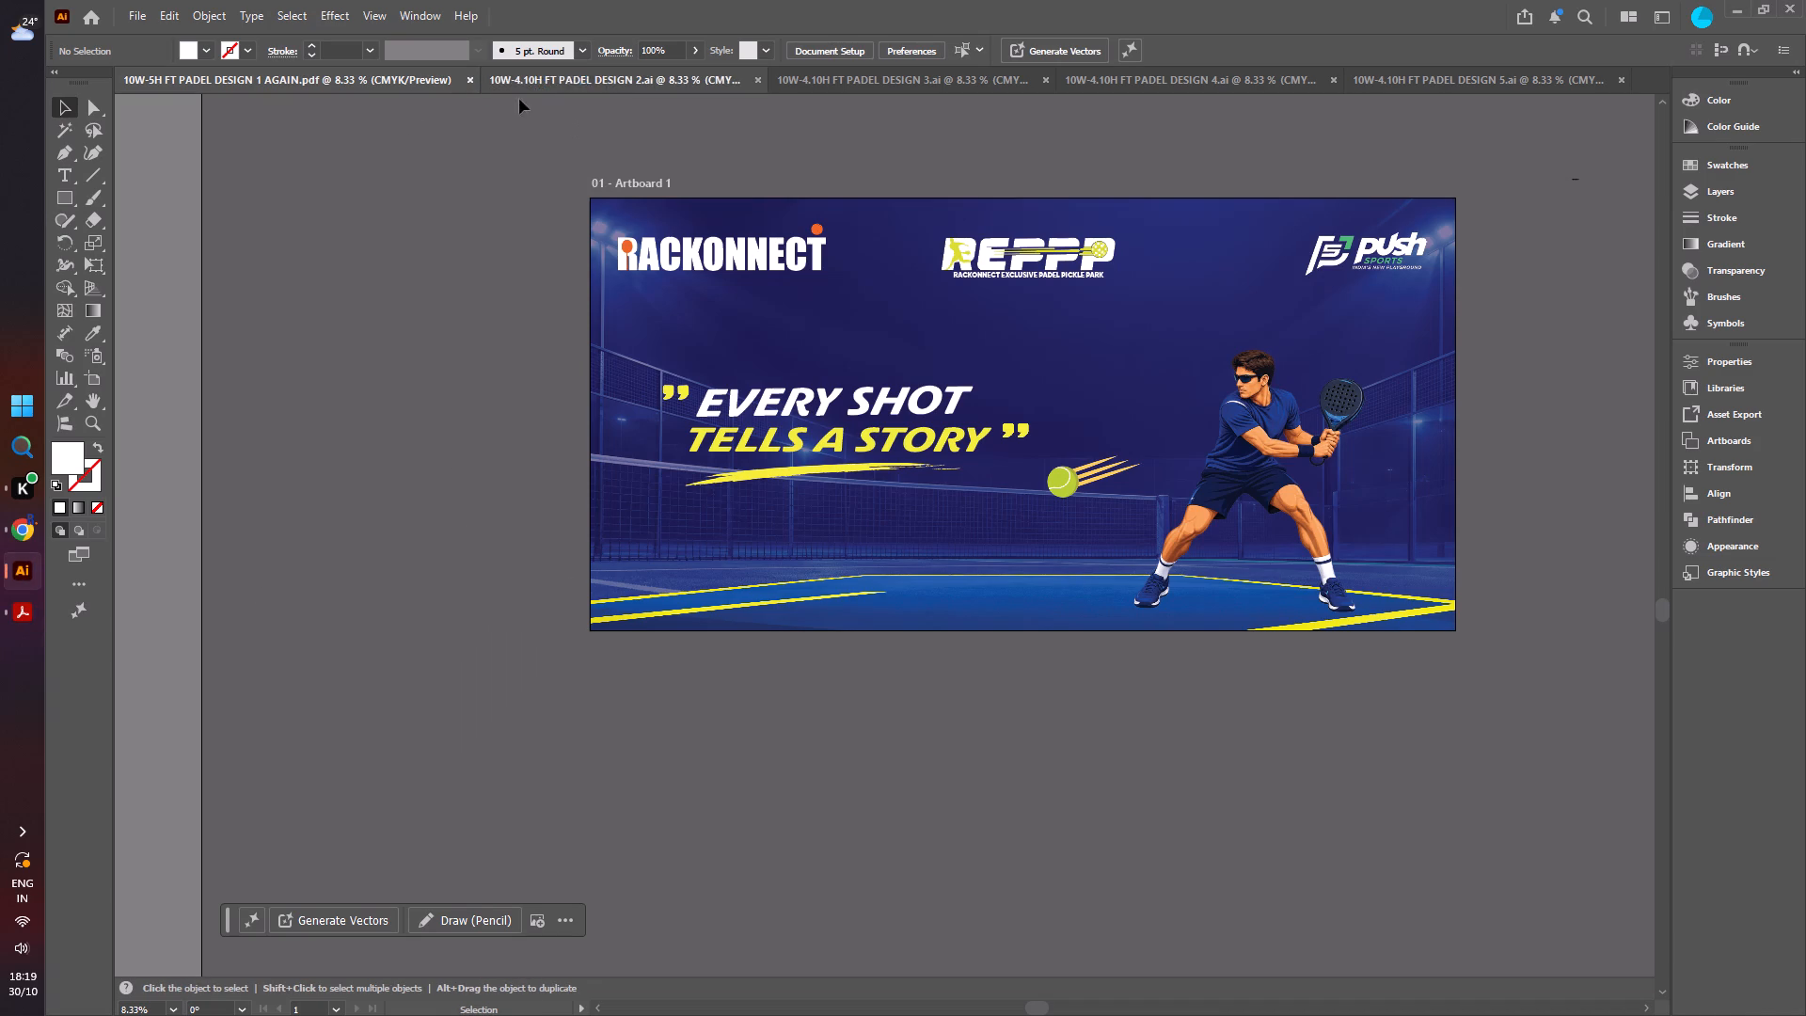
Switch to the 10W-4.10H FT PADEL DESIGN 2.ai document.
{"action": "left_click", "coordinate": [583, 78]}
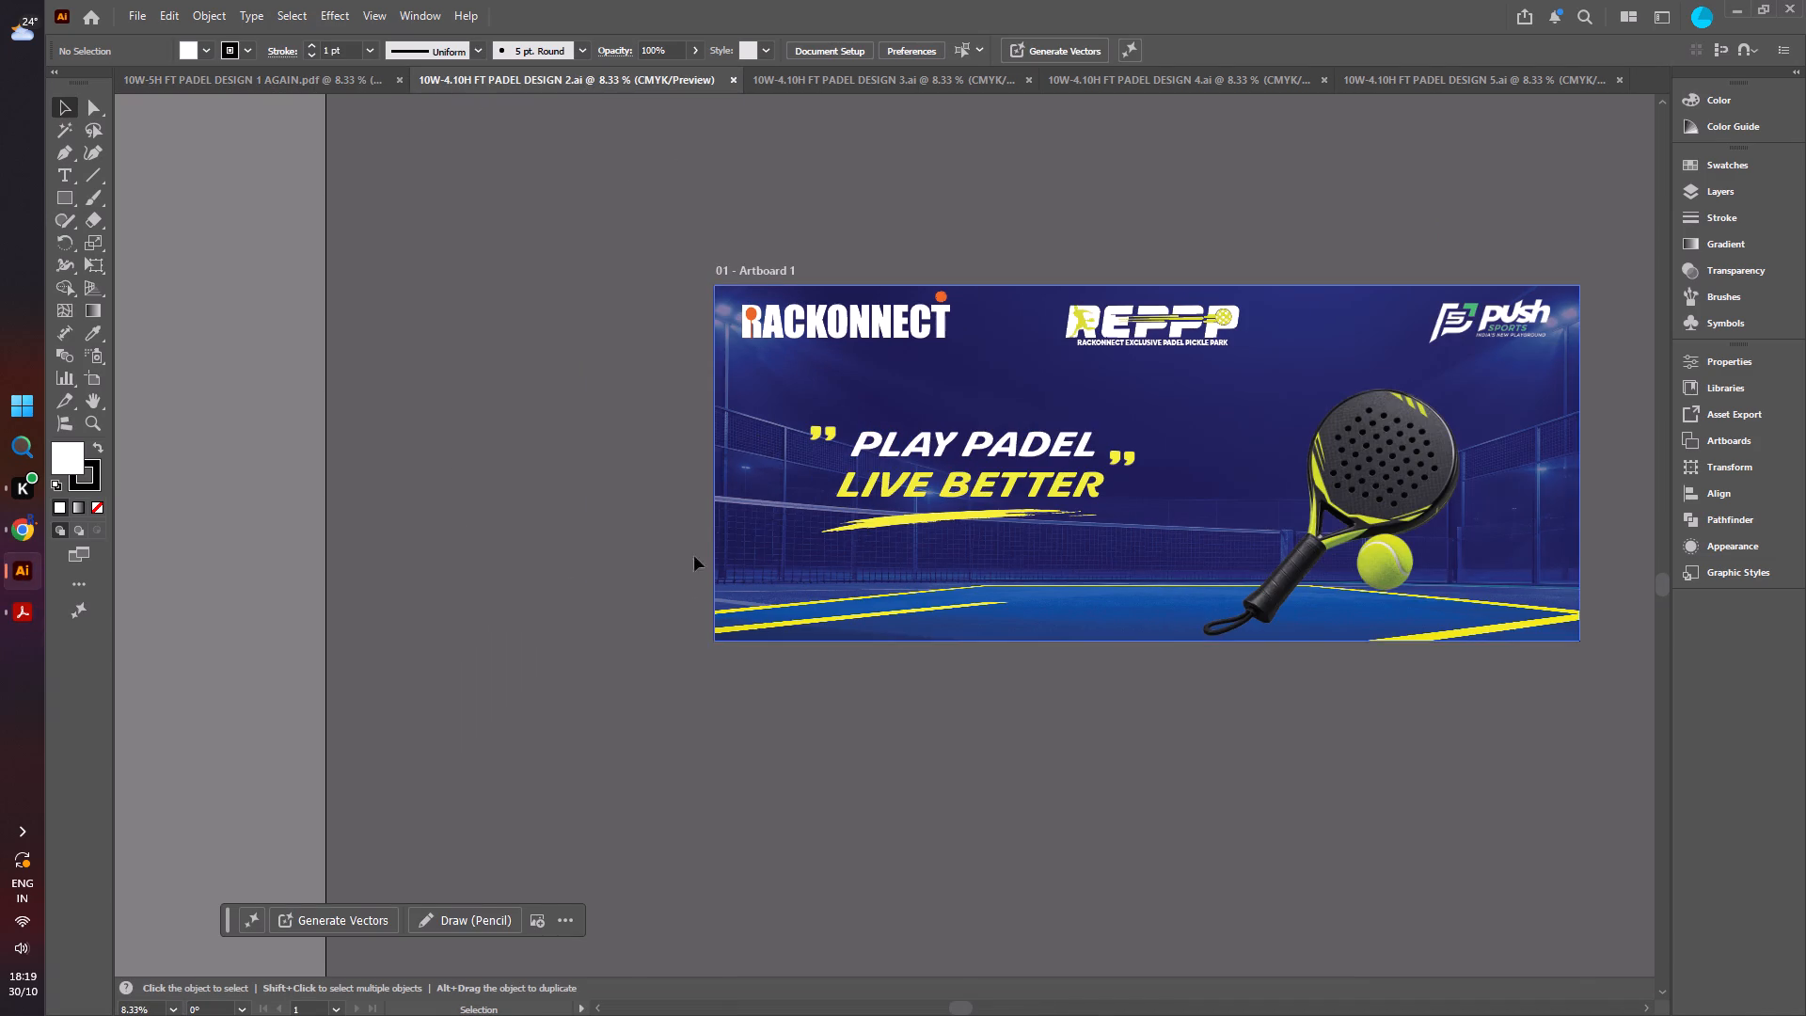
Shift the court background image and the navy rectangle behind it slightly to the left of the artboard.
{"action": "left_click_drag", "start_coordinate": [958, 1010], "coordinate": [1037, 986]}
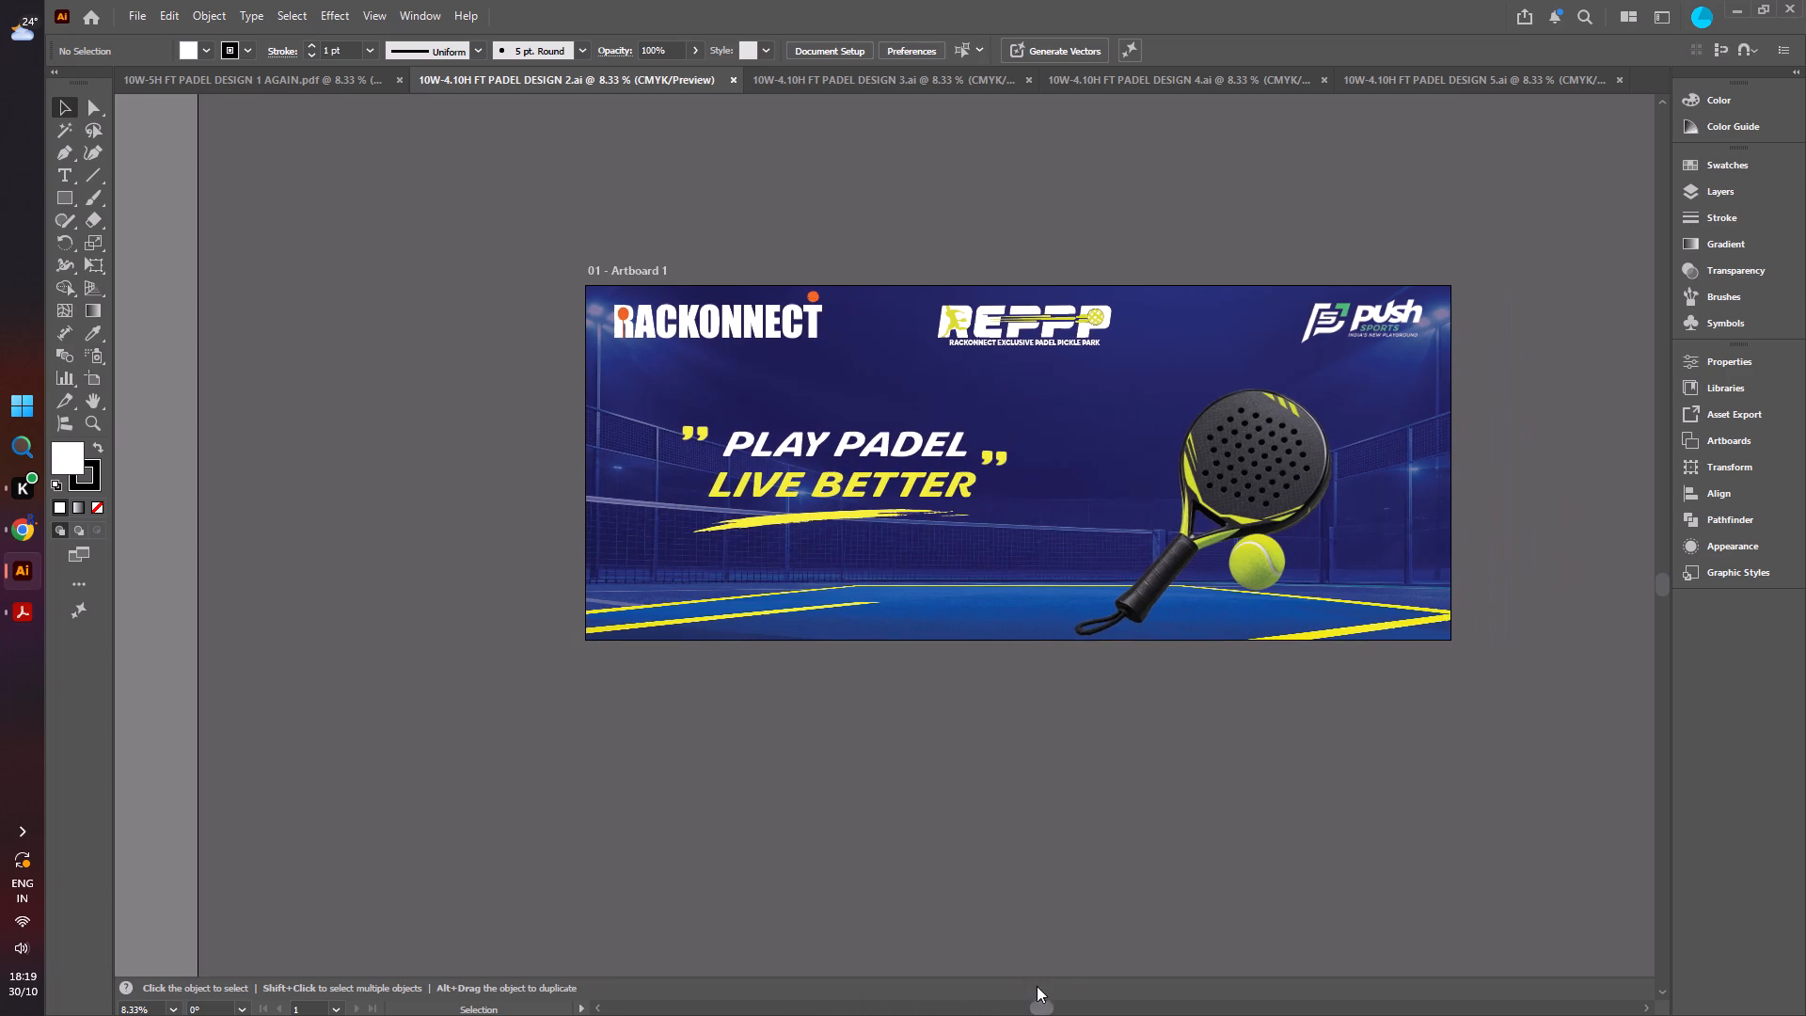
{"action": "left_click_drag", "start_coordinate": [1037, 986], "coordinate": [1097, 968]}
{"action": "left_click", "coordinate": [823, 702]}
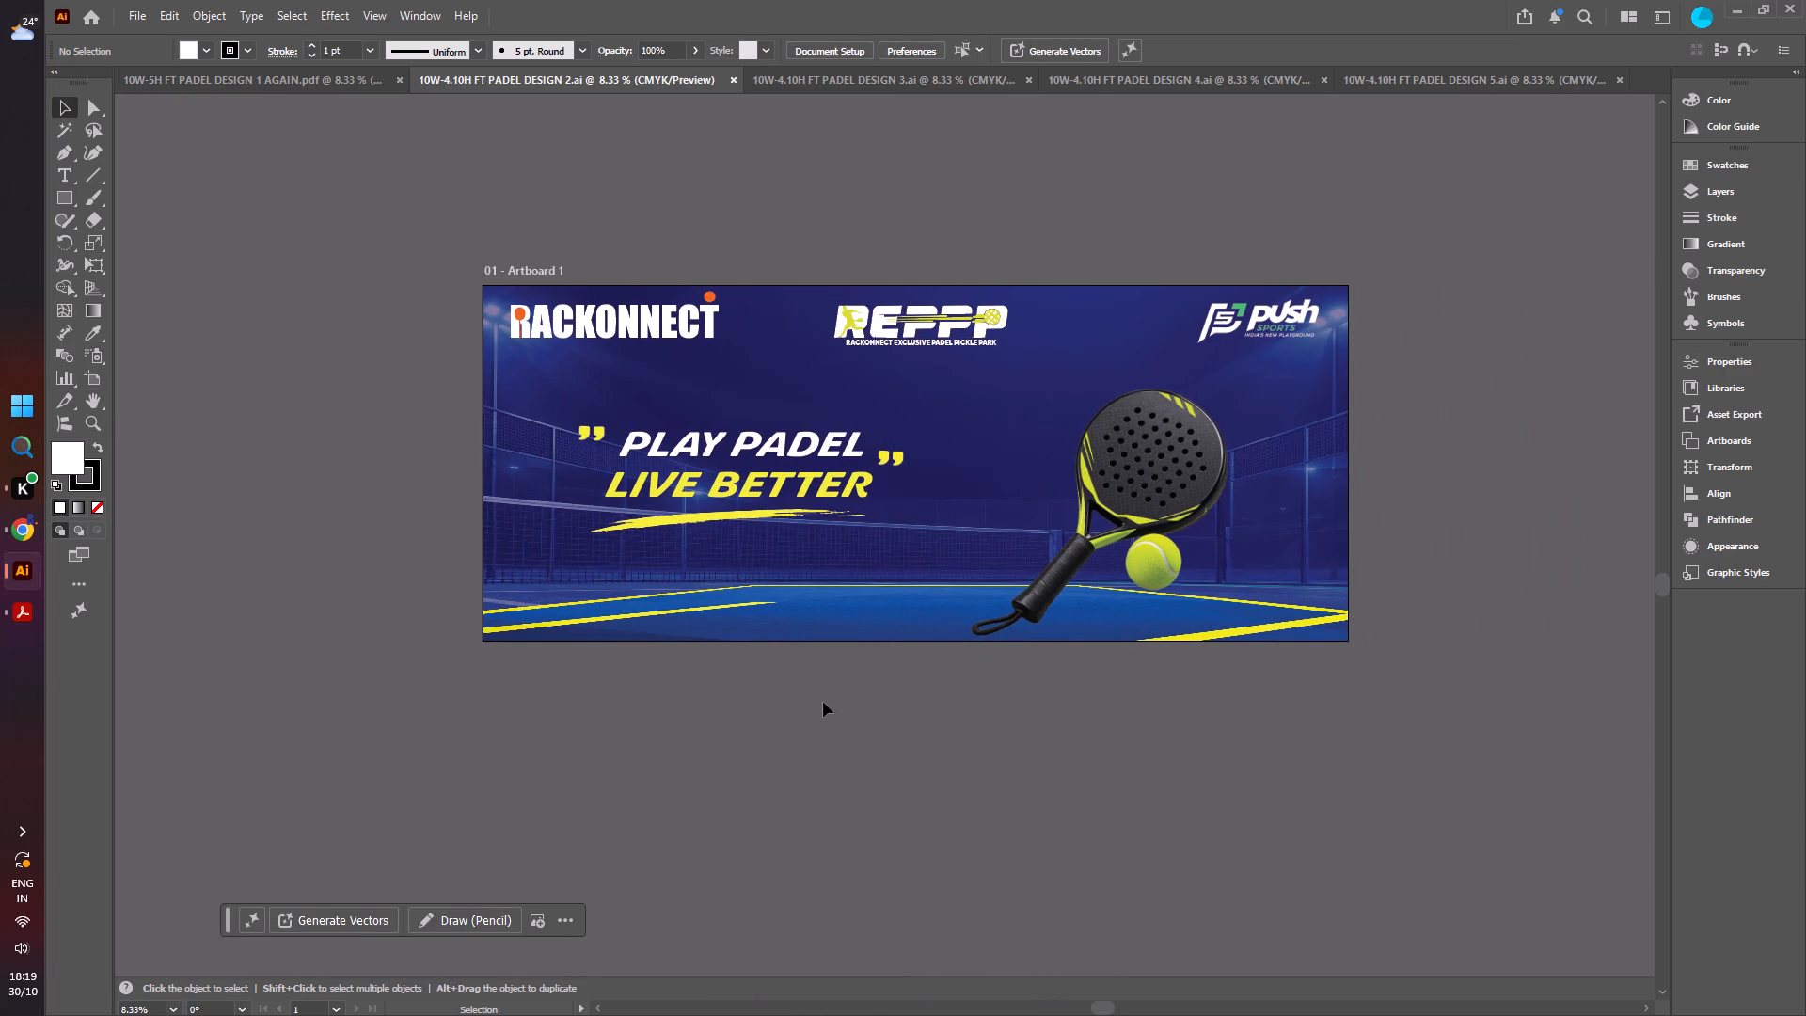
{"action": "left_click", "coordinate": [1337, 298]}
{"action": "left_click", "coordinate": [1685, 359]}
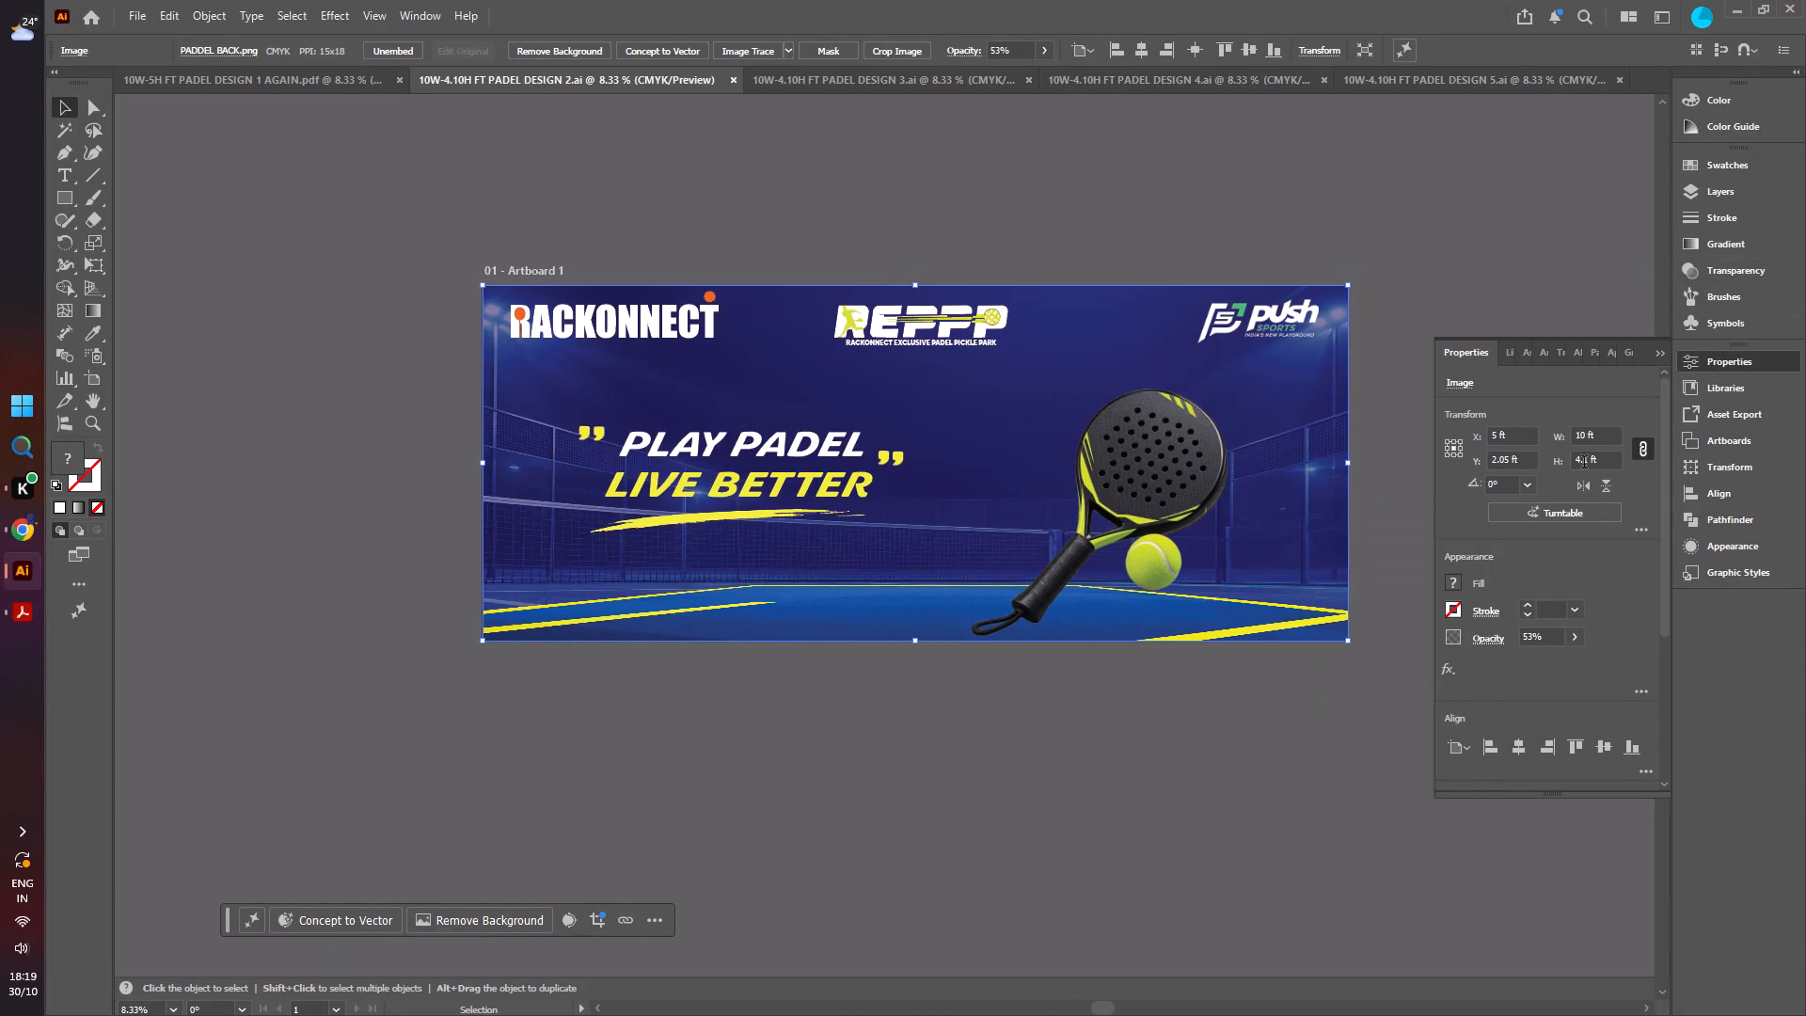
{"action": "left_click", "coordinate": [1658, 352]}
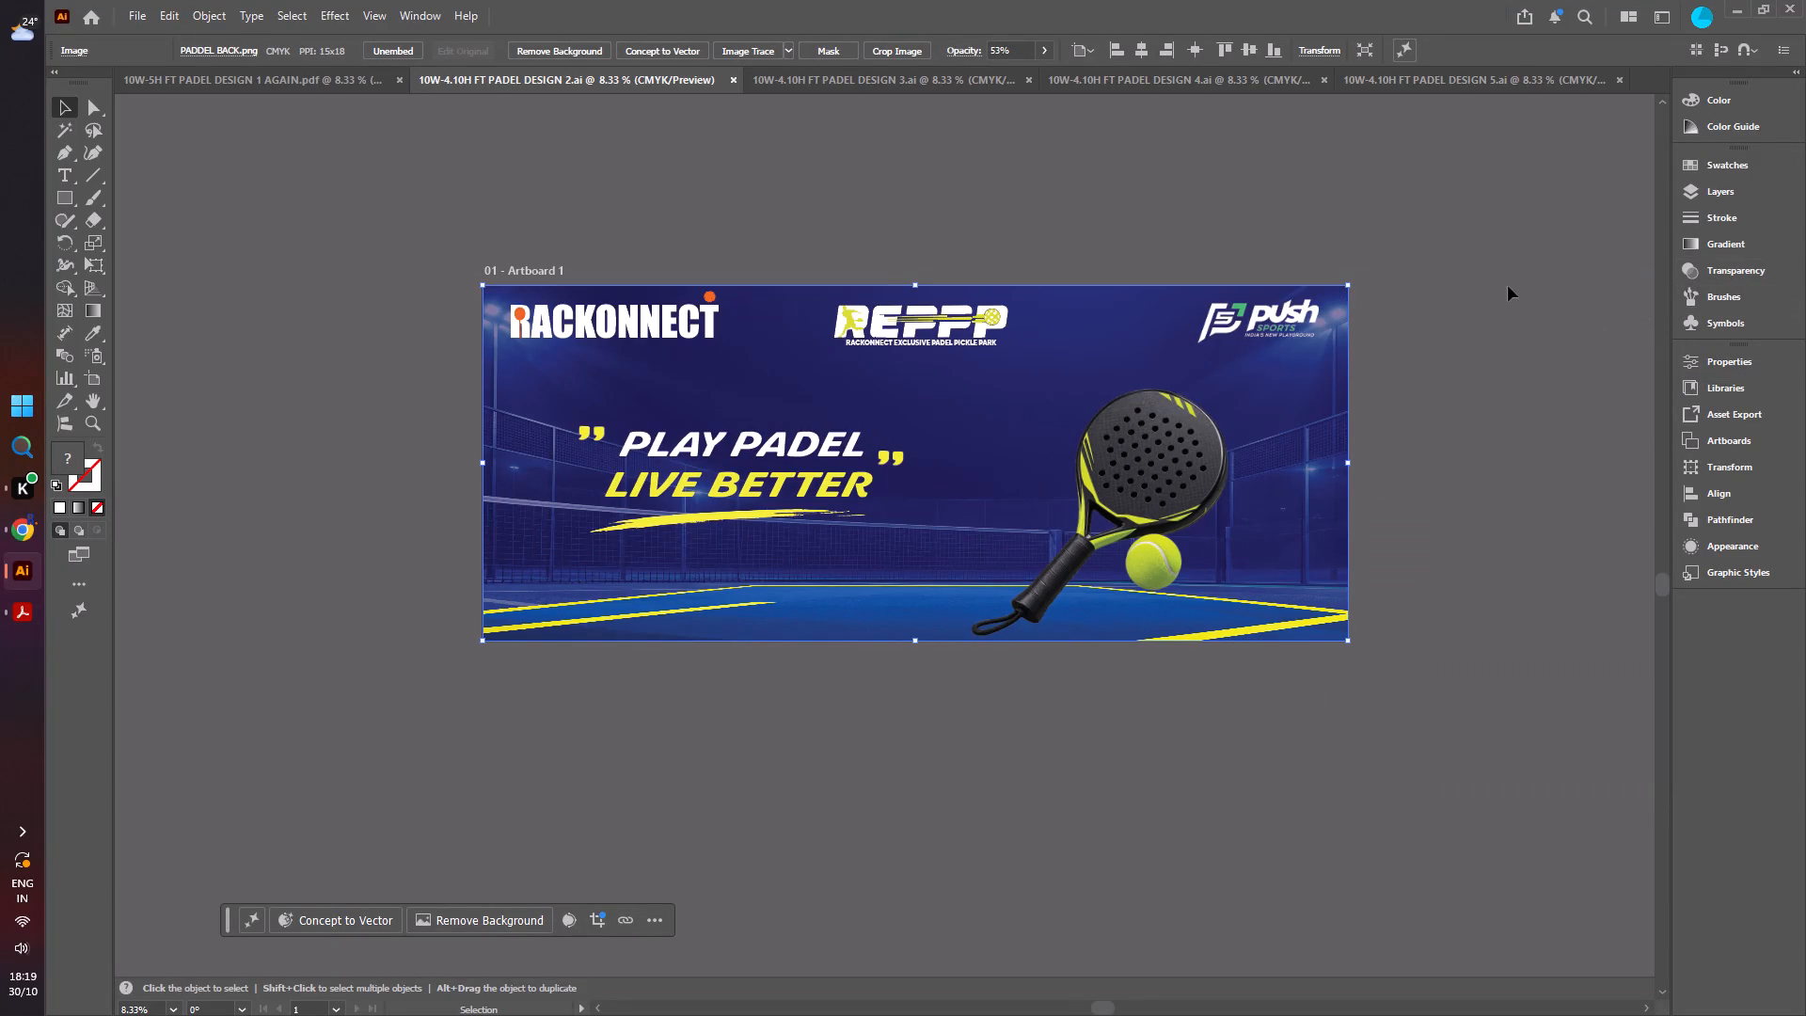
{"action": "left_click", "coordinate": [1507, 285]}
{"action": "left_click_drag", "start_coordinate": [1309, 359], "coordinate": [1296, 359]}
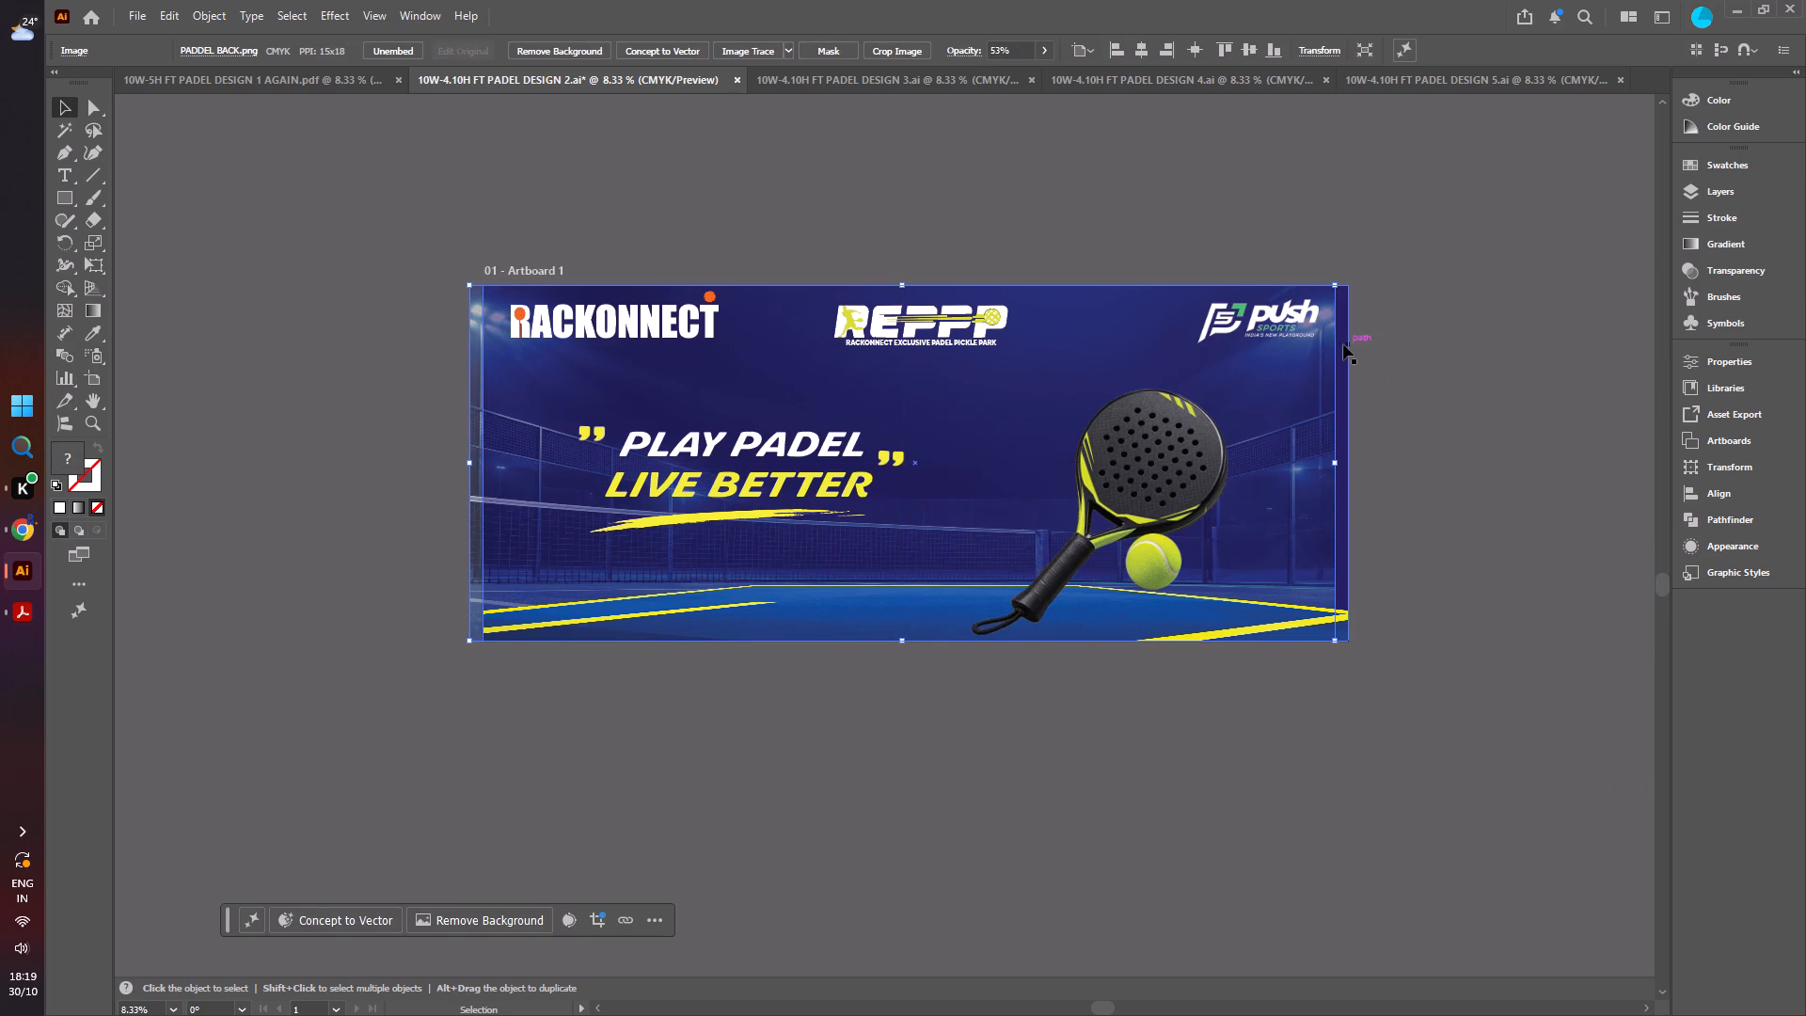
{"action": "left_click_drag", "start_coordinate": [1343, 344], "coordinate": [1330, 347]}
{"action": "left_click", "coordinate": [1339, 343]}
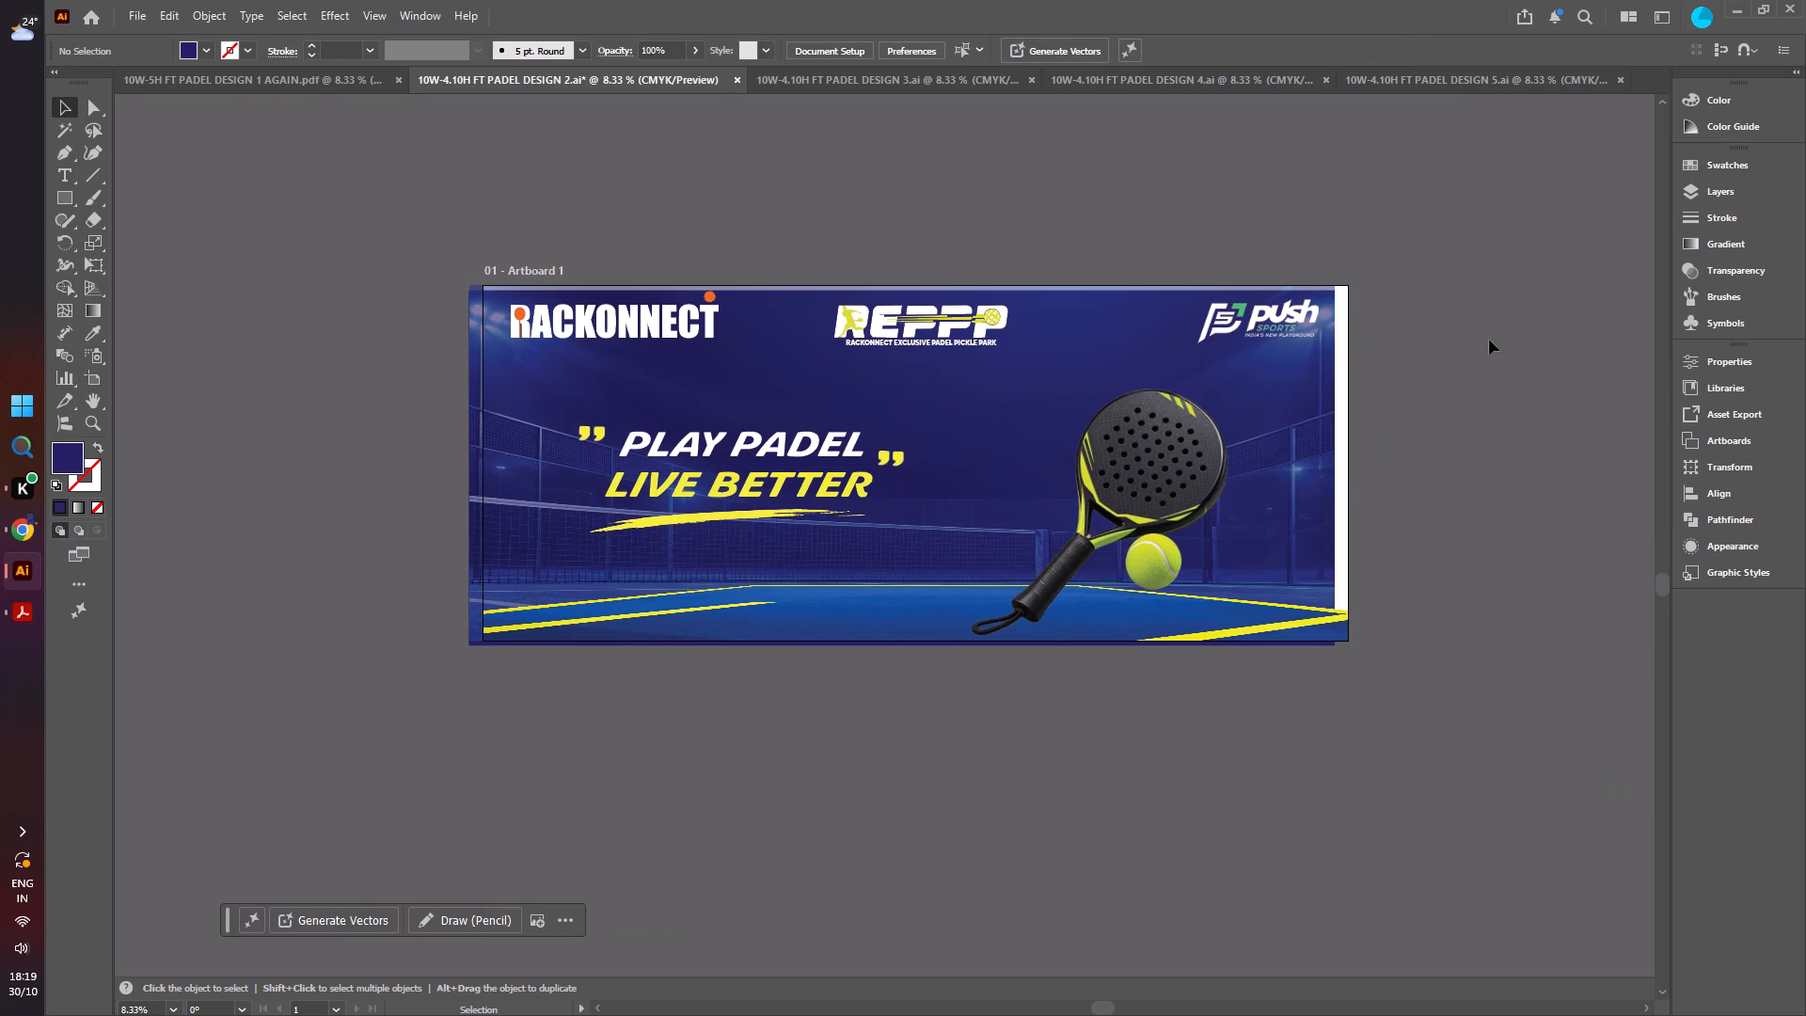
Open the auto-backup folder settings in the File Handling preferences and accept them.
{"action": "left_click", "coordinate": [1685, 361]}
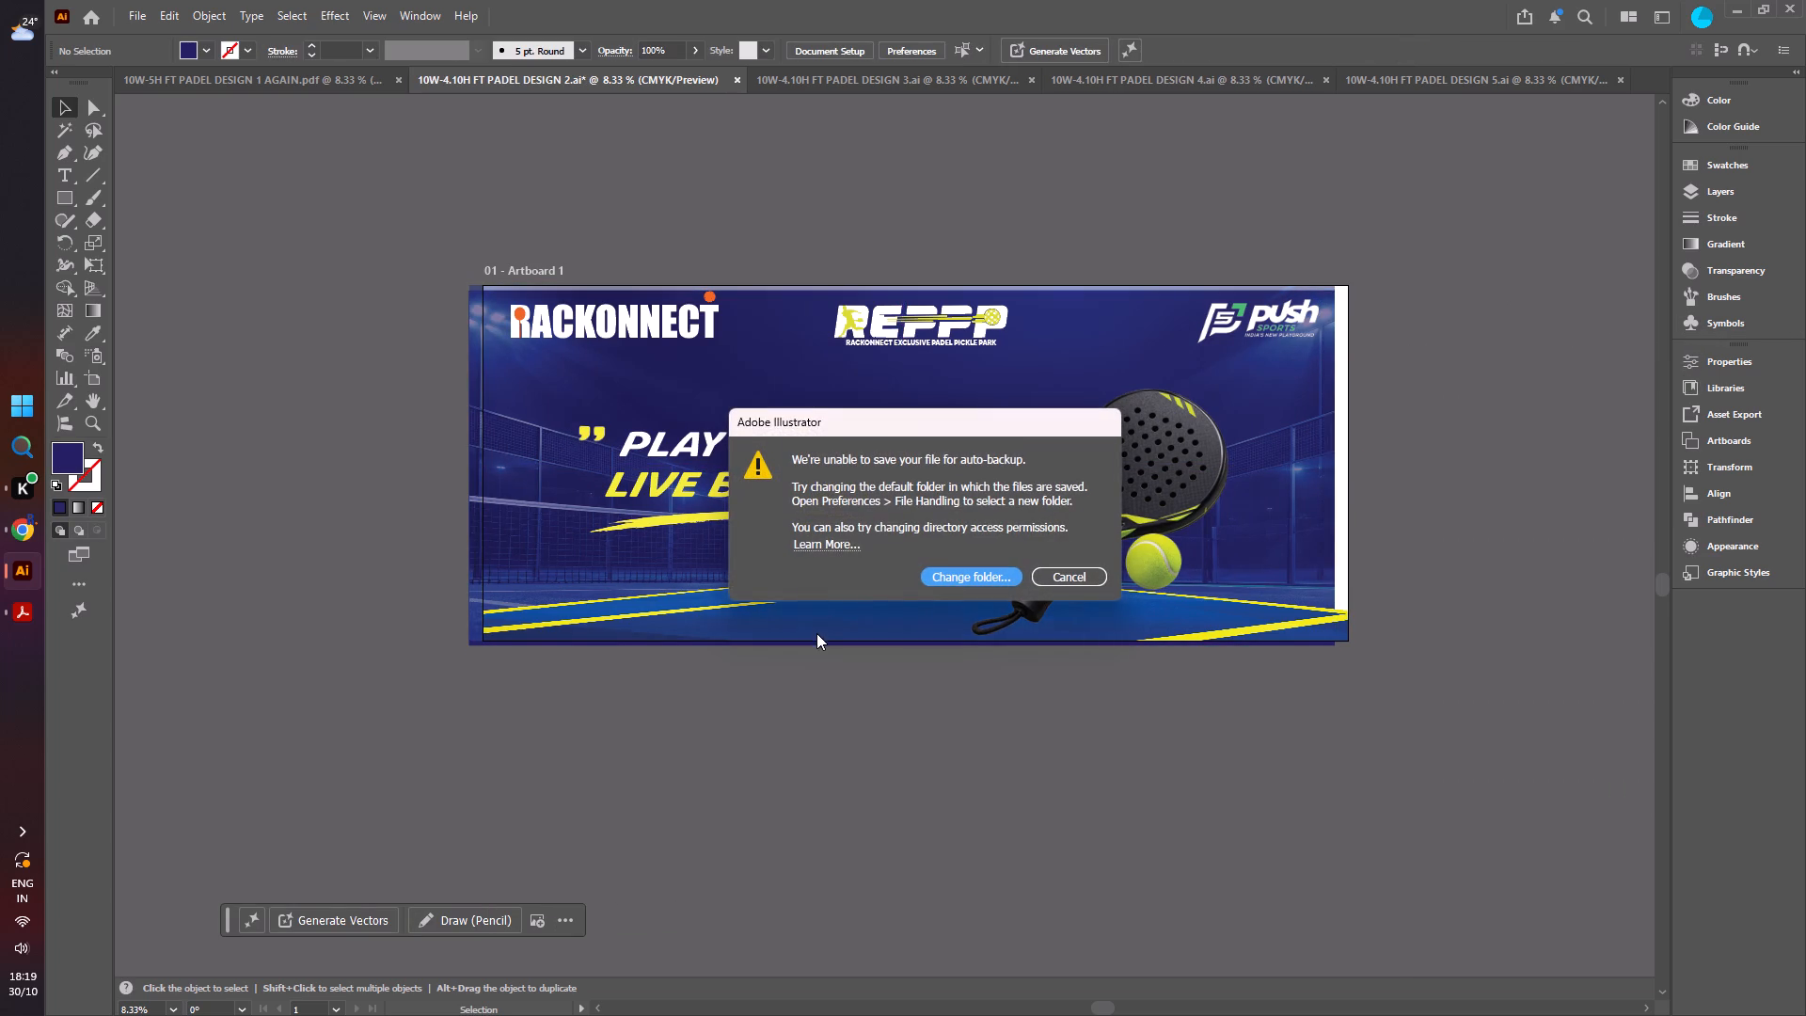
{"action": "left_click", "coordinate": [967, 579]}
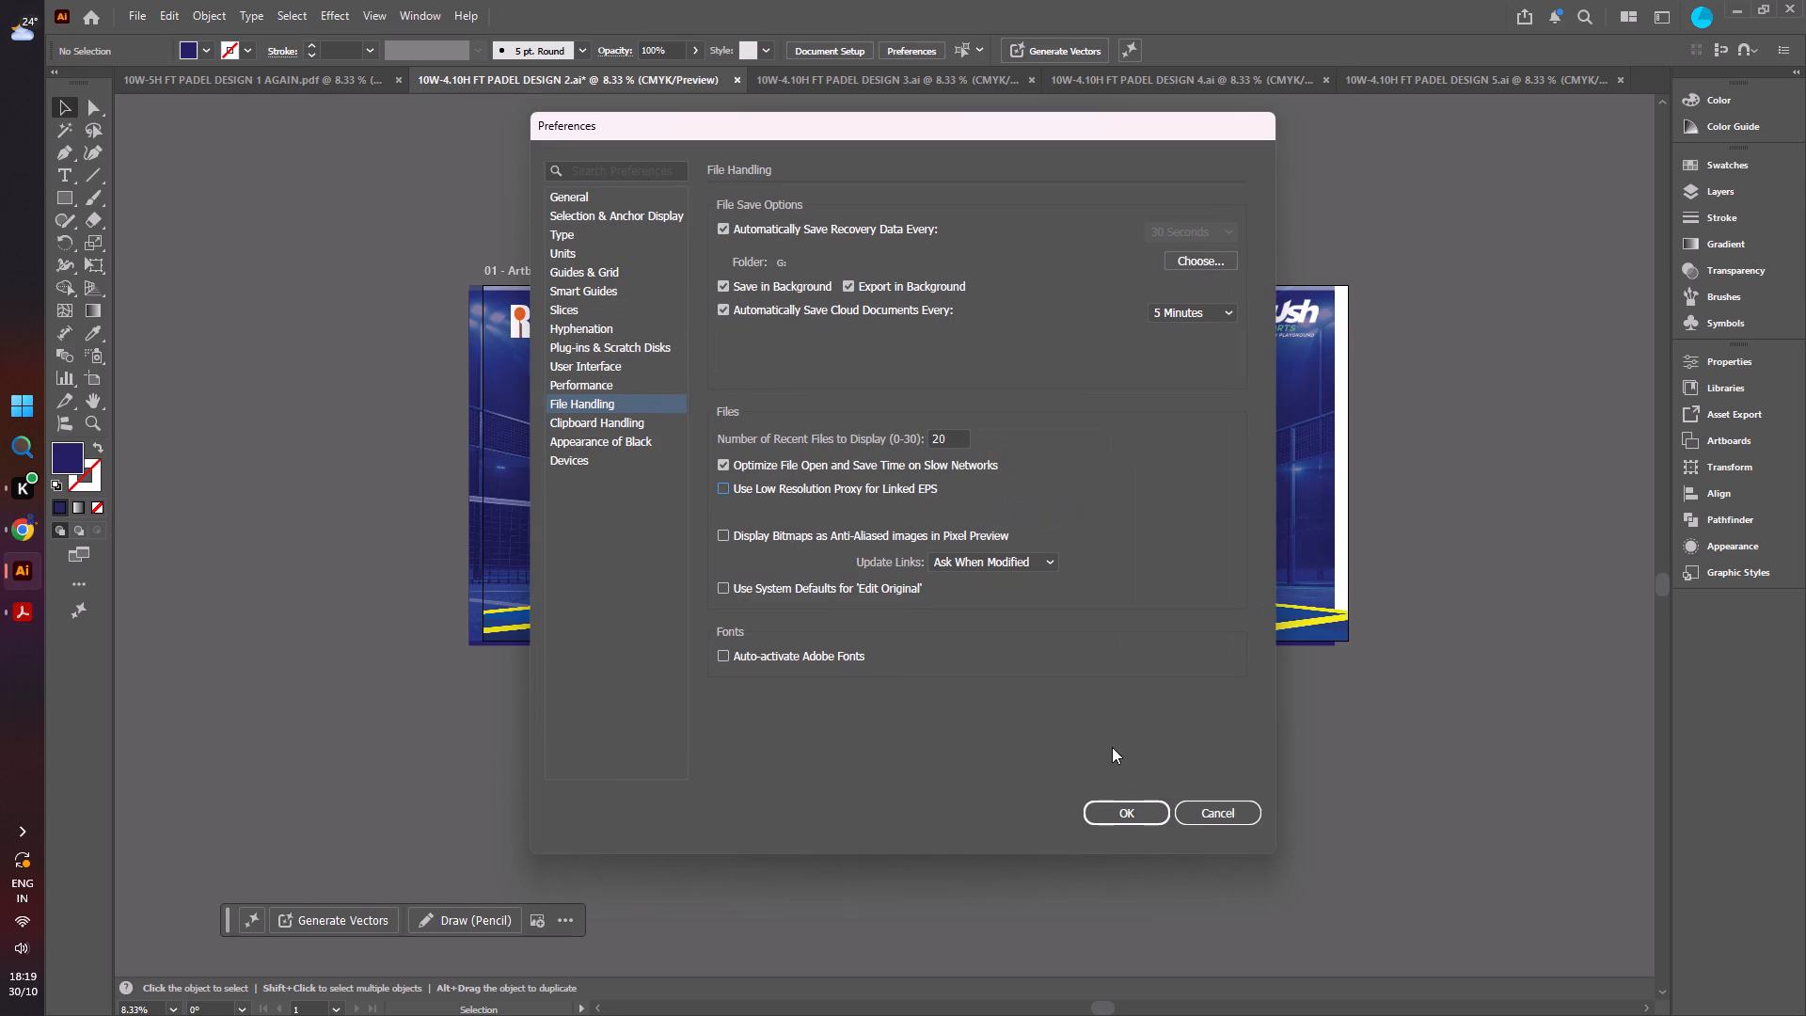
{"action": "left_click", "coordinate": [1104, 810]}
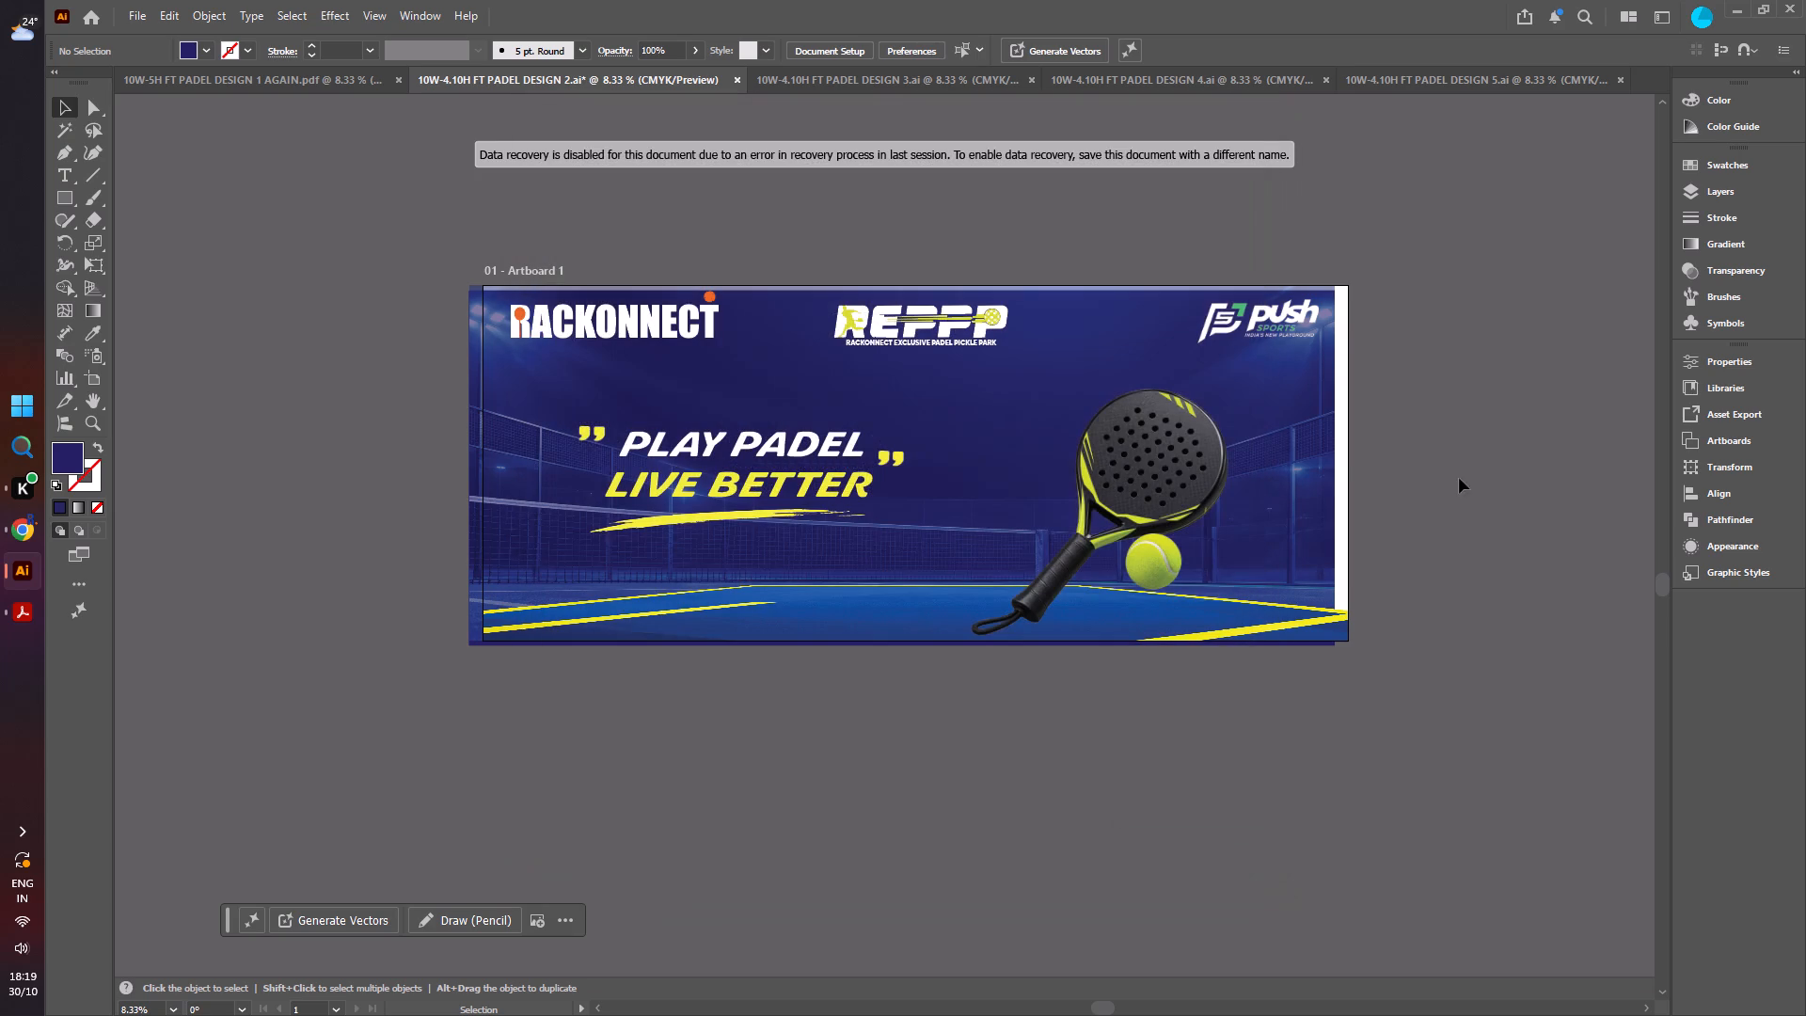
Set the height of Artboard 1 to 5 ft and return to the Selection tool.
{"action": "left_click", "coordinate": [1344, 449]}
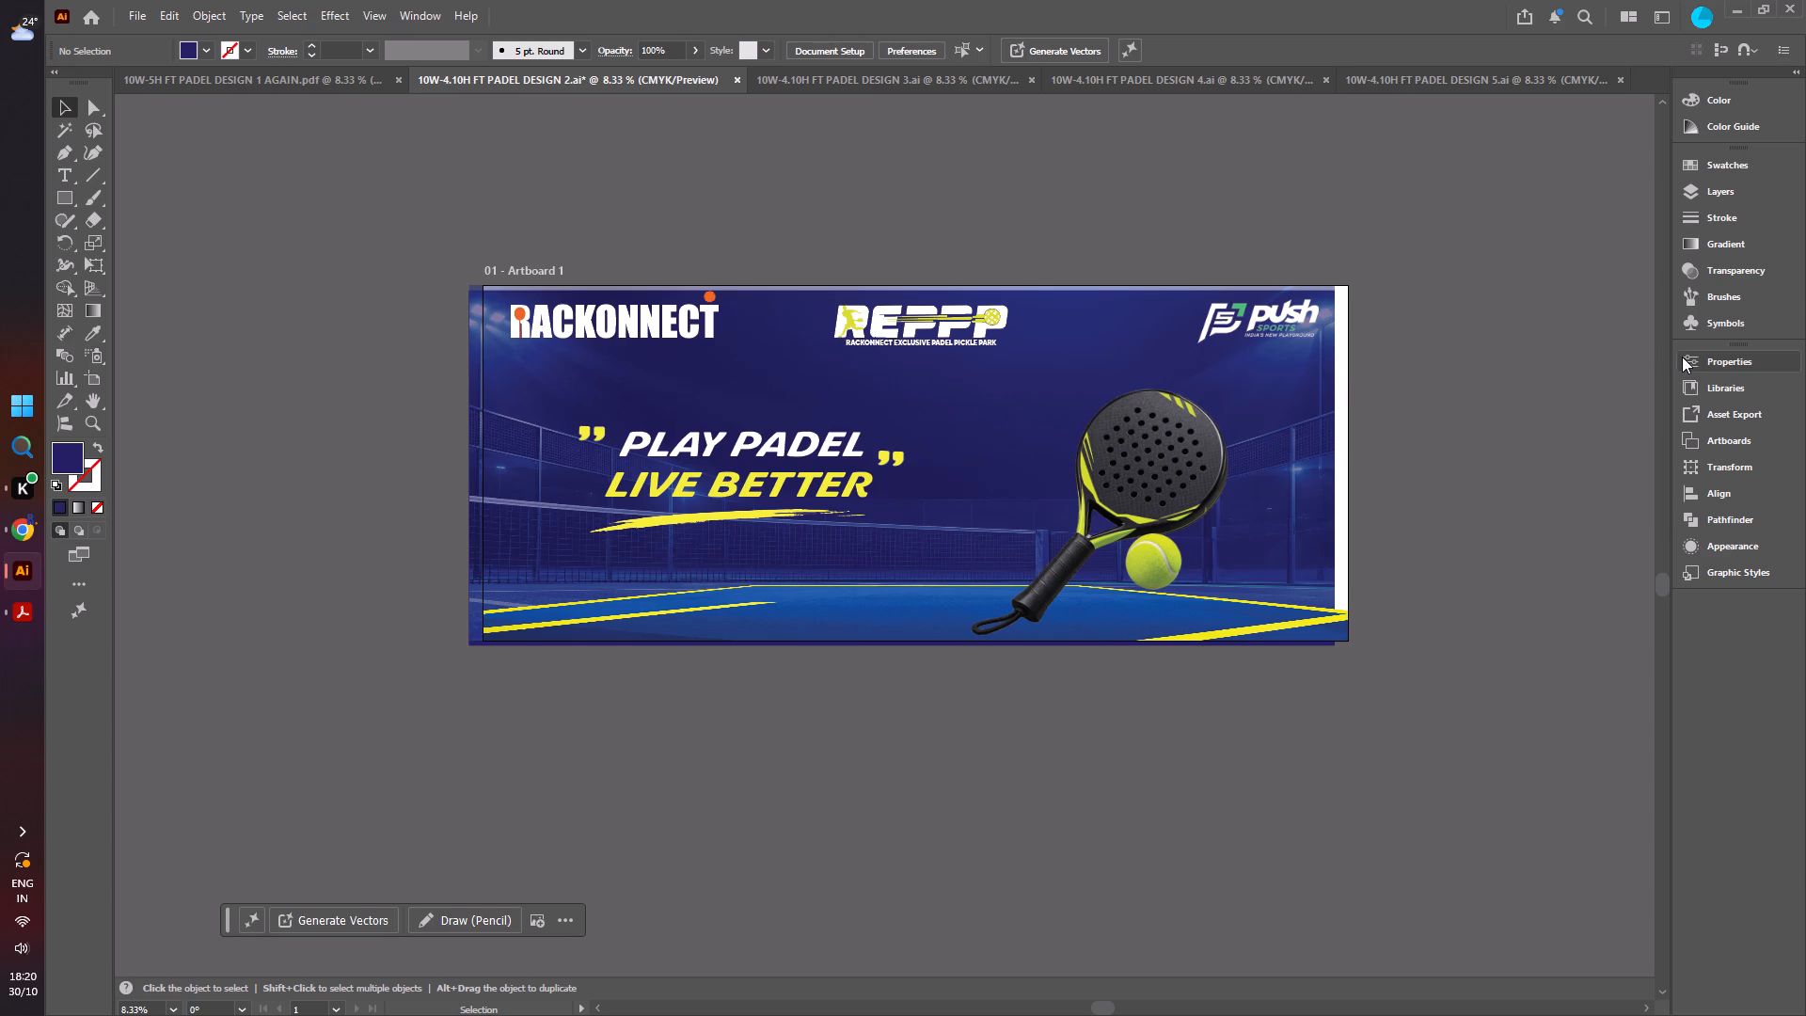
{"action": "left_click", "coordinate": [1683, 357]}
{"action": "left_click", "coordinate": [1545, 493]}
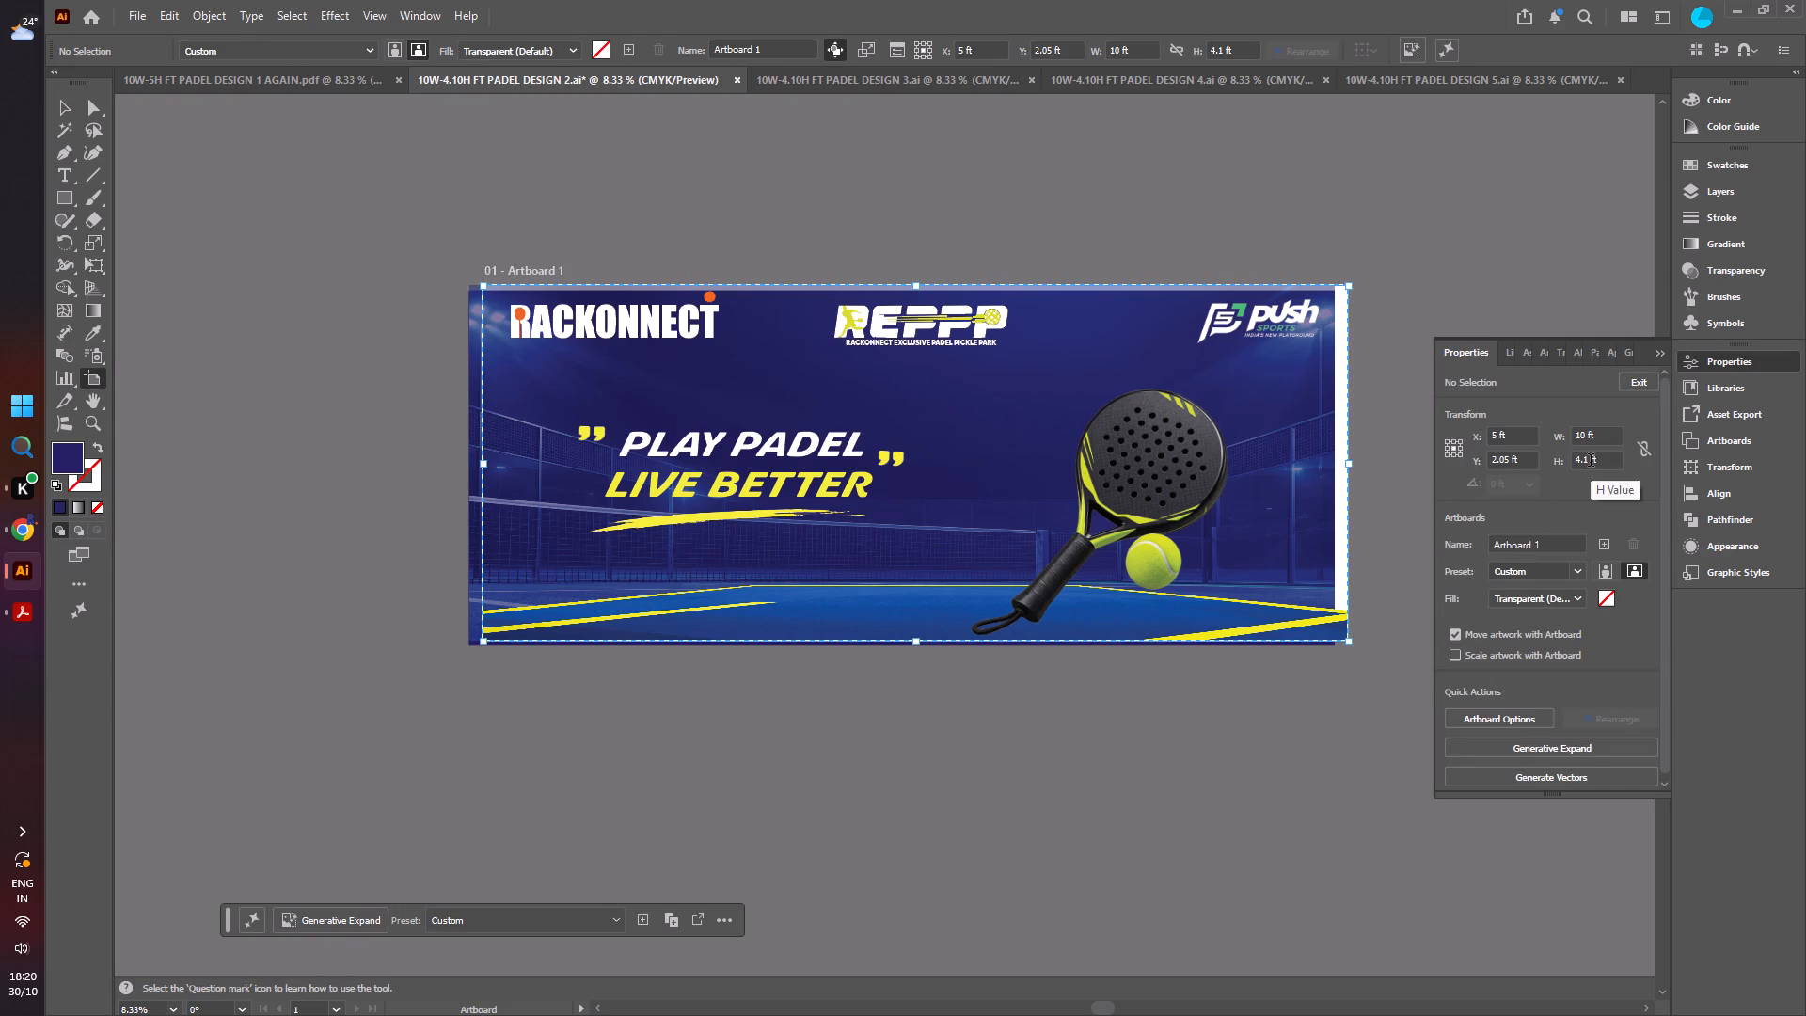
{"action": "left_click_drag", "start_coordinate": [1591, 462], "coordinate": [1569, 466]}
{"action": "key", "text": "5"}
{"action": "key", "text": "space"}
{"action": "key", "text": "Return"}
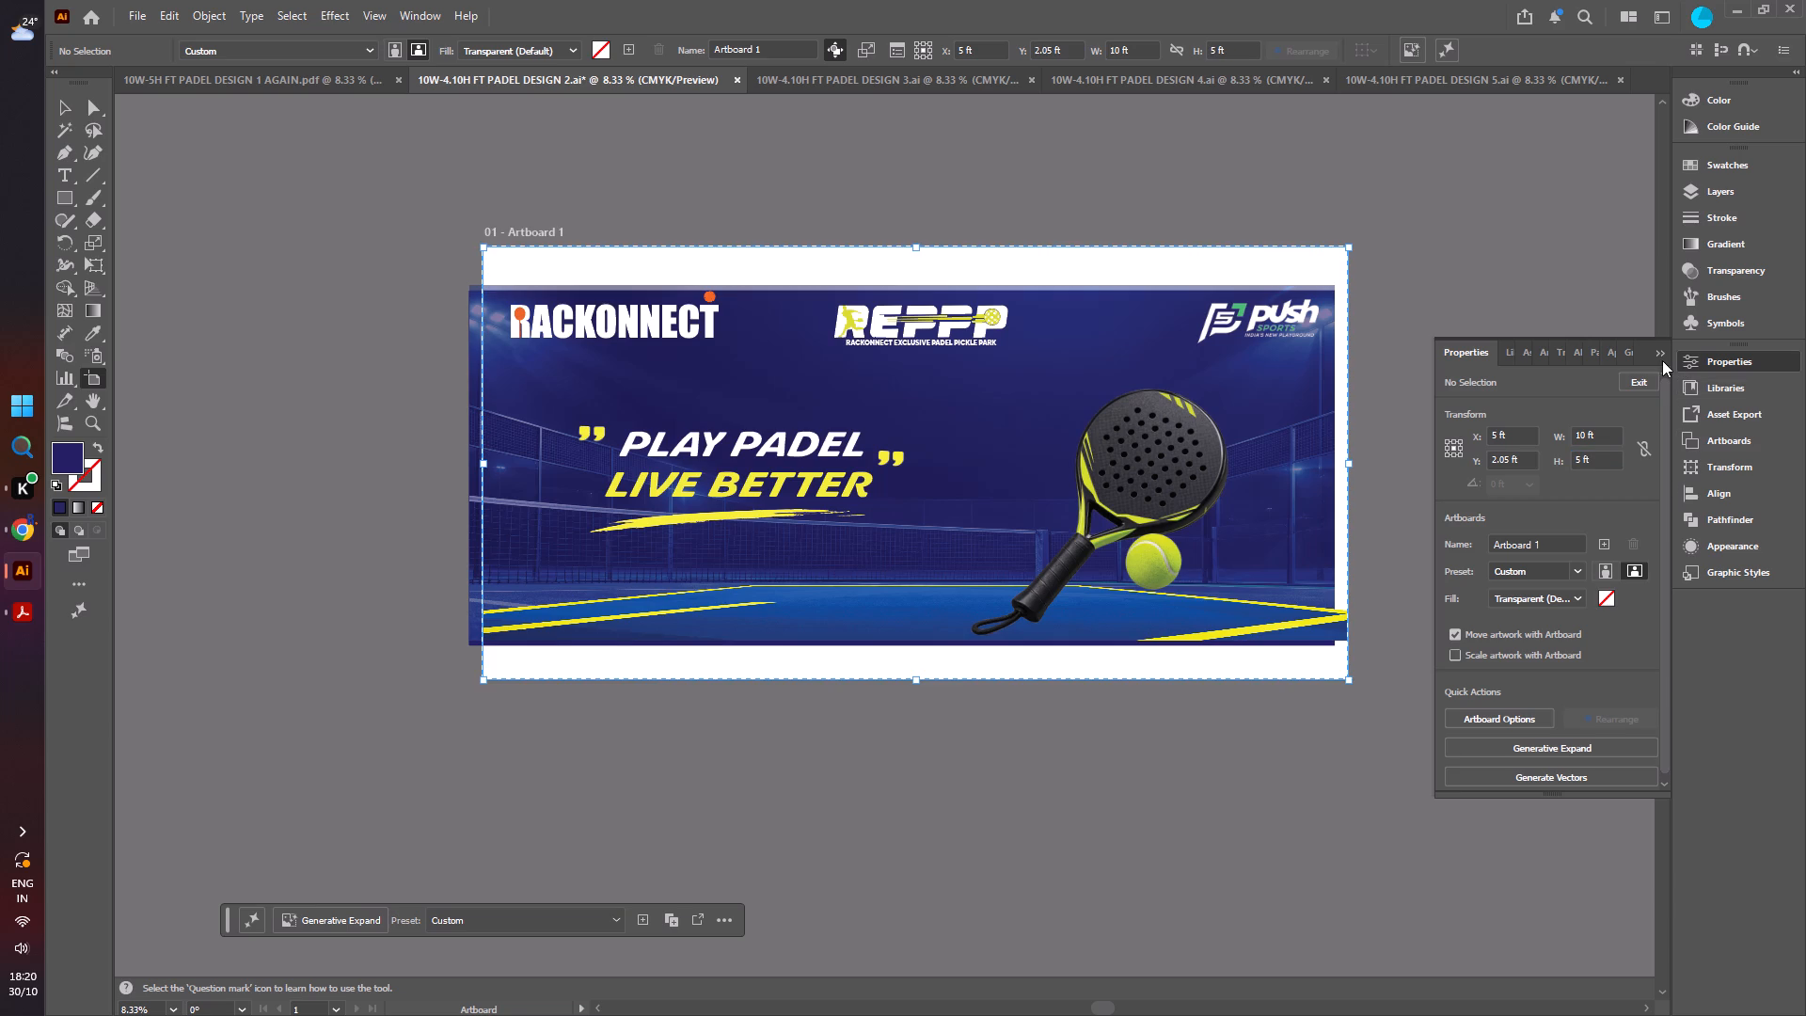
{"action": "left_click", "coordinate": [1661, 354]}
{"action": "left_click", "coordinate": [1535, 282]}
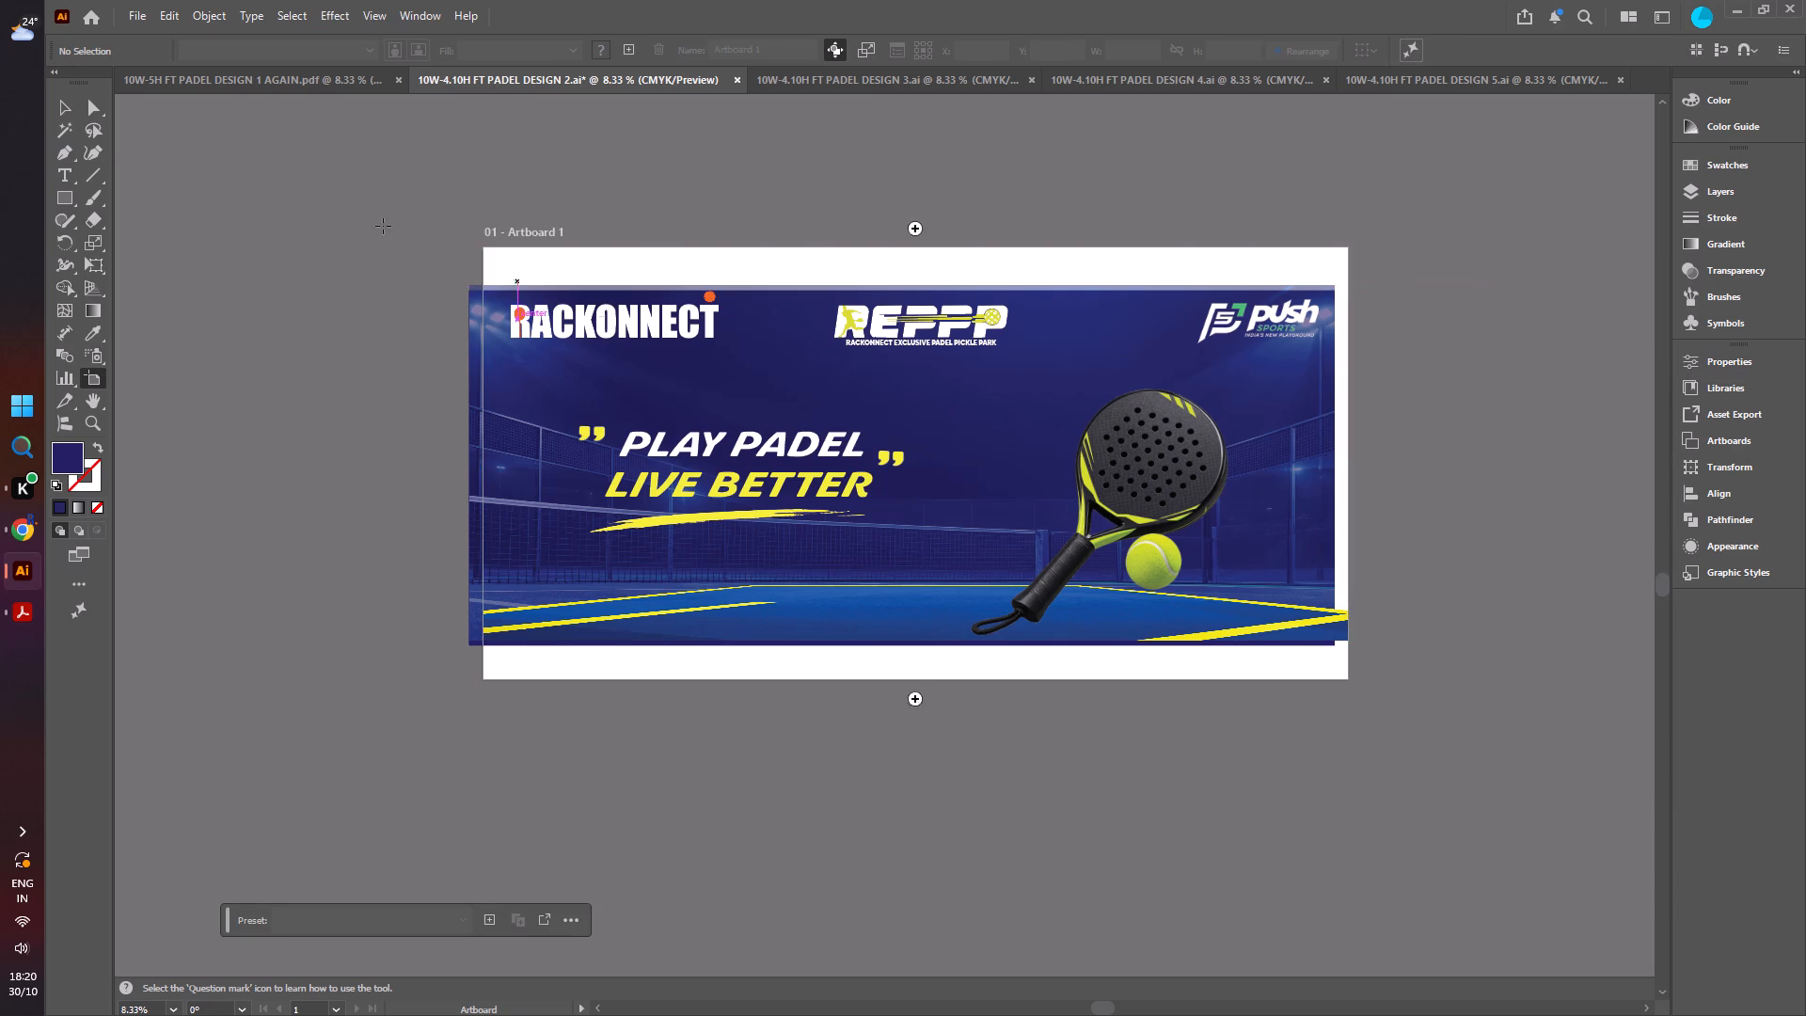
{"action": "left_click", "coordinate": [64, 110]}
{"action": "left_click", "coordinate": [214, 180]}
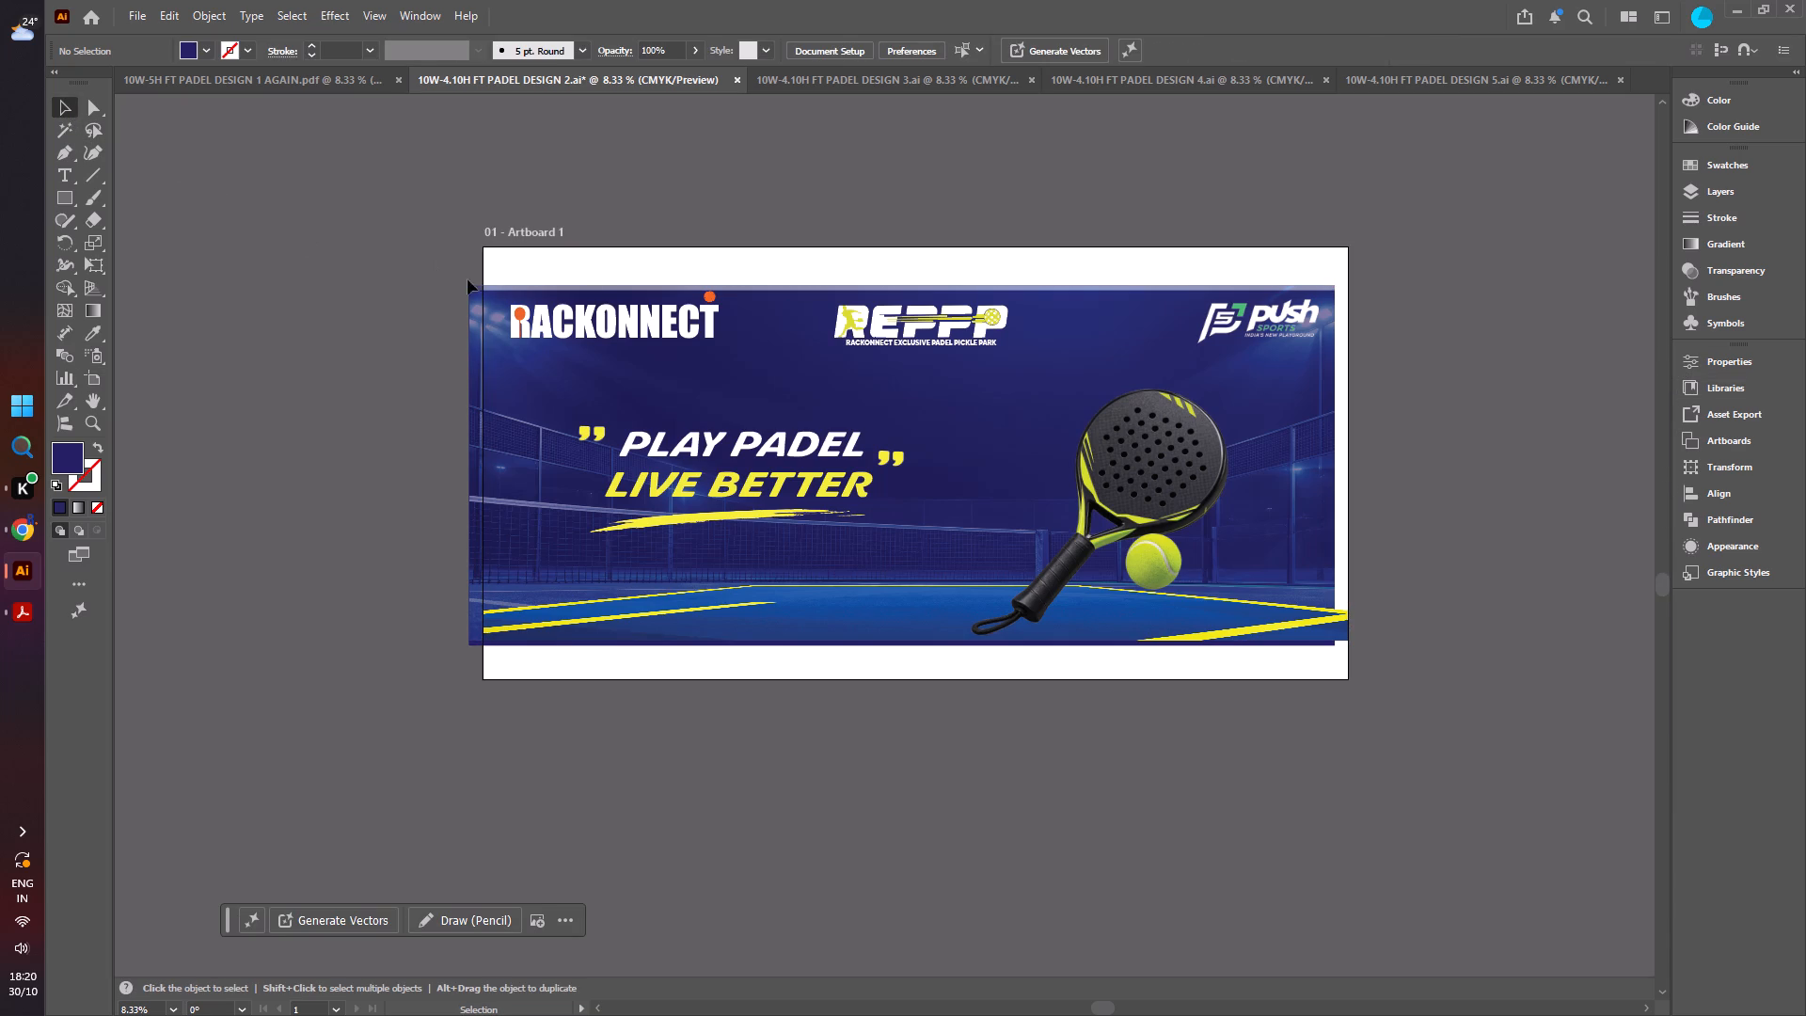
Move the court image aside and align the navy background rectangle with the artboard's top-left corner.
{"action": "left_click", "coordinate": [500, 306]}
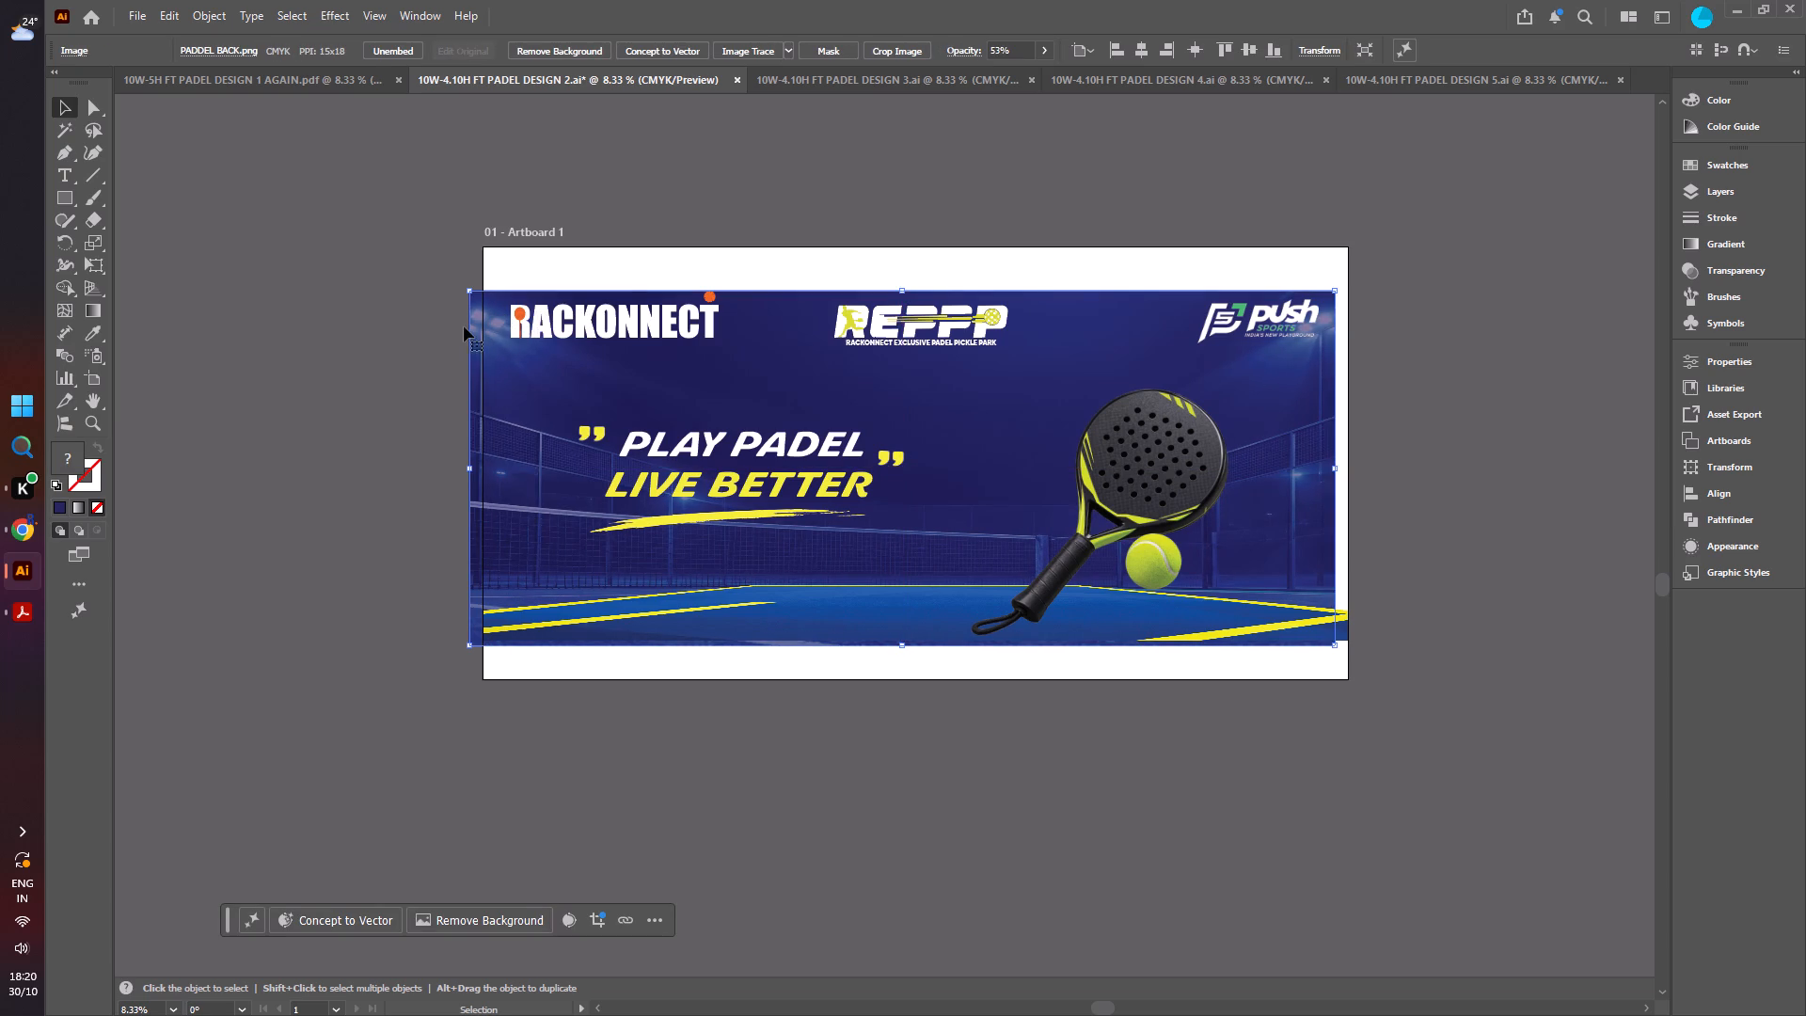
{"action": "left_click_drag", "start_coordinate": [489, 348], "coordinate": [519, 376]}
{"action": "left_click_drag", "start_coordinate": [476, 305], "coordinate": [492, 262]}
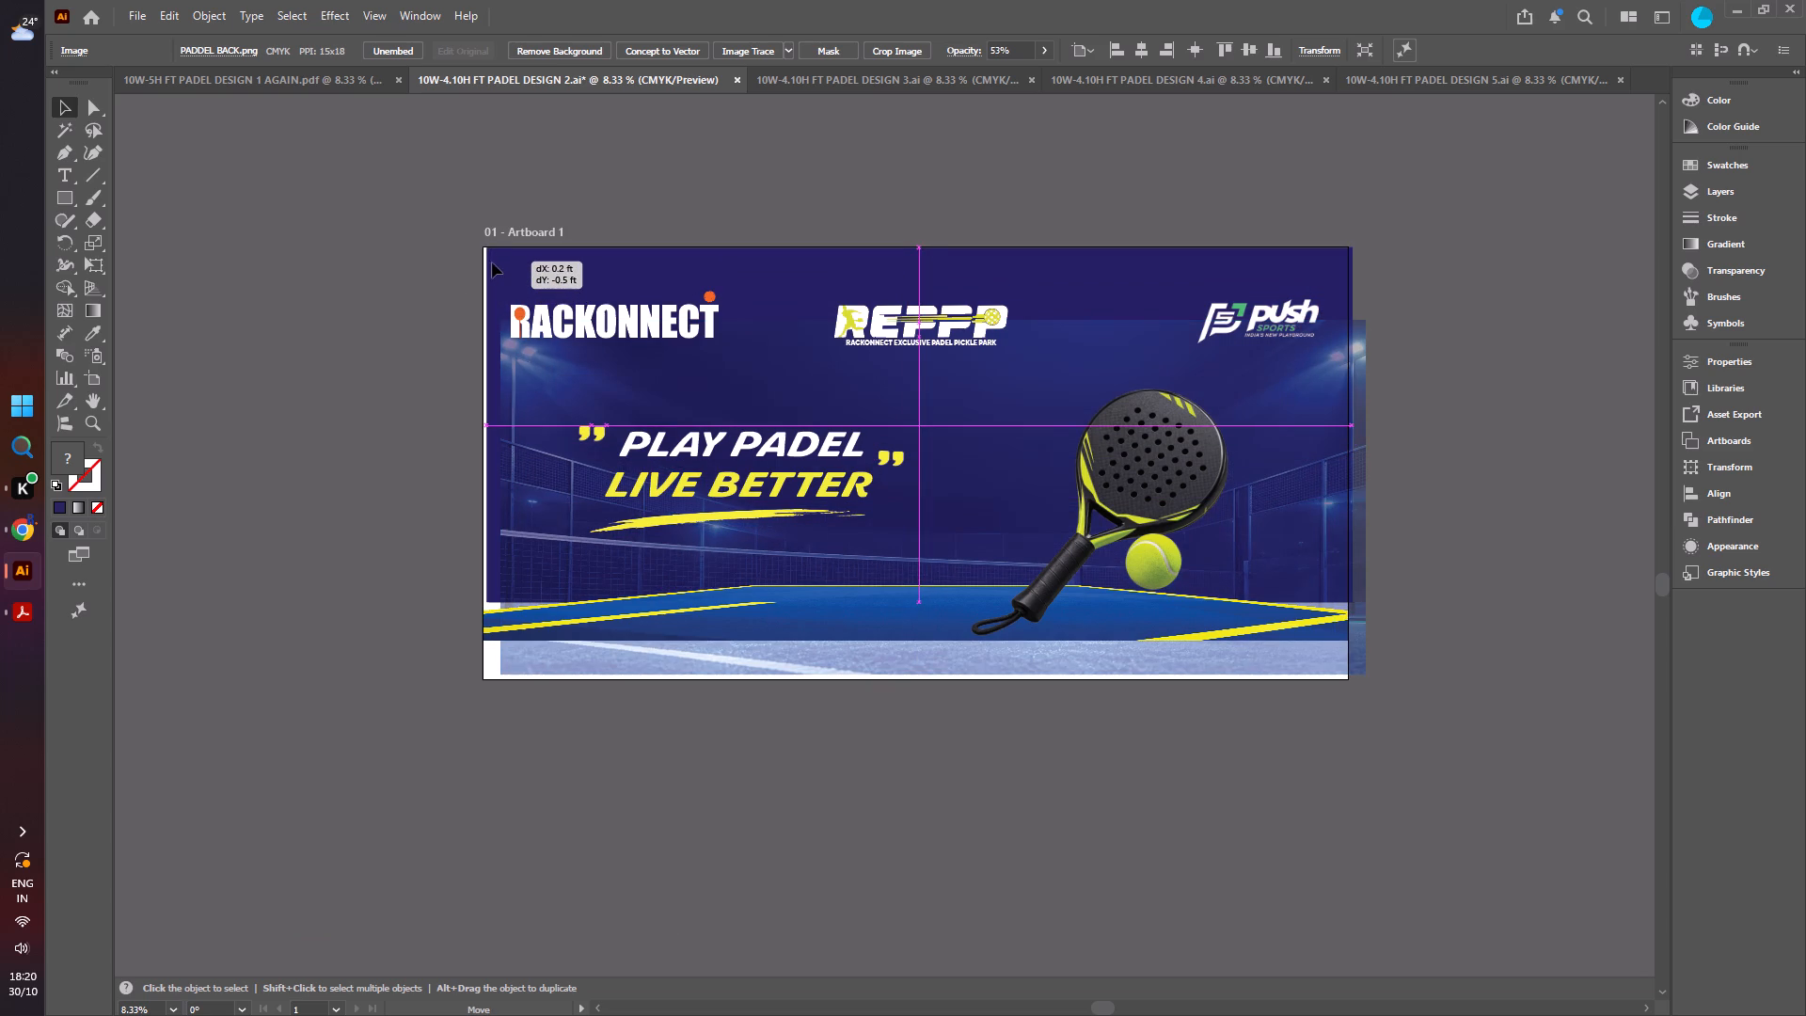
{"action": "left_click_drag", "start_coordinate": [492, 262], "coordinate": [489, 262]}
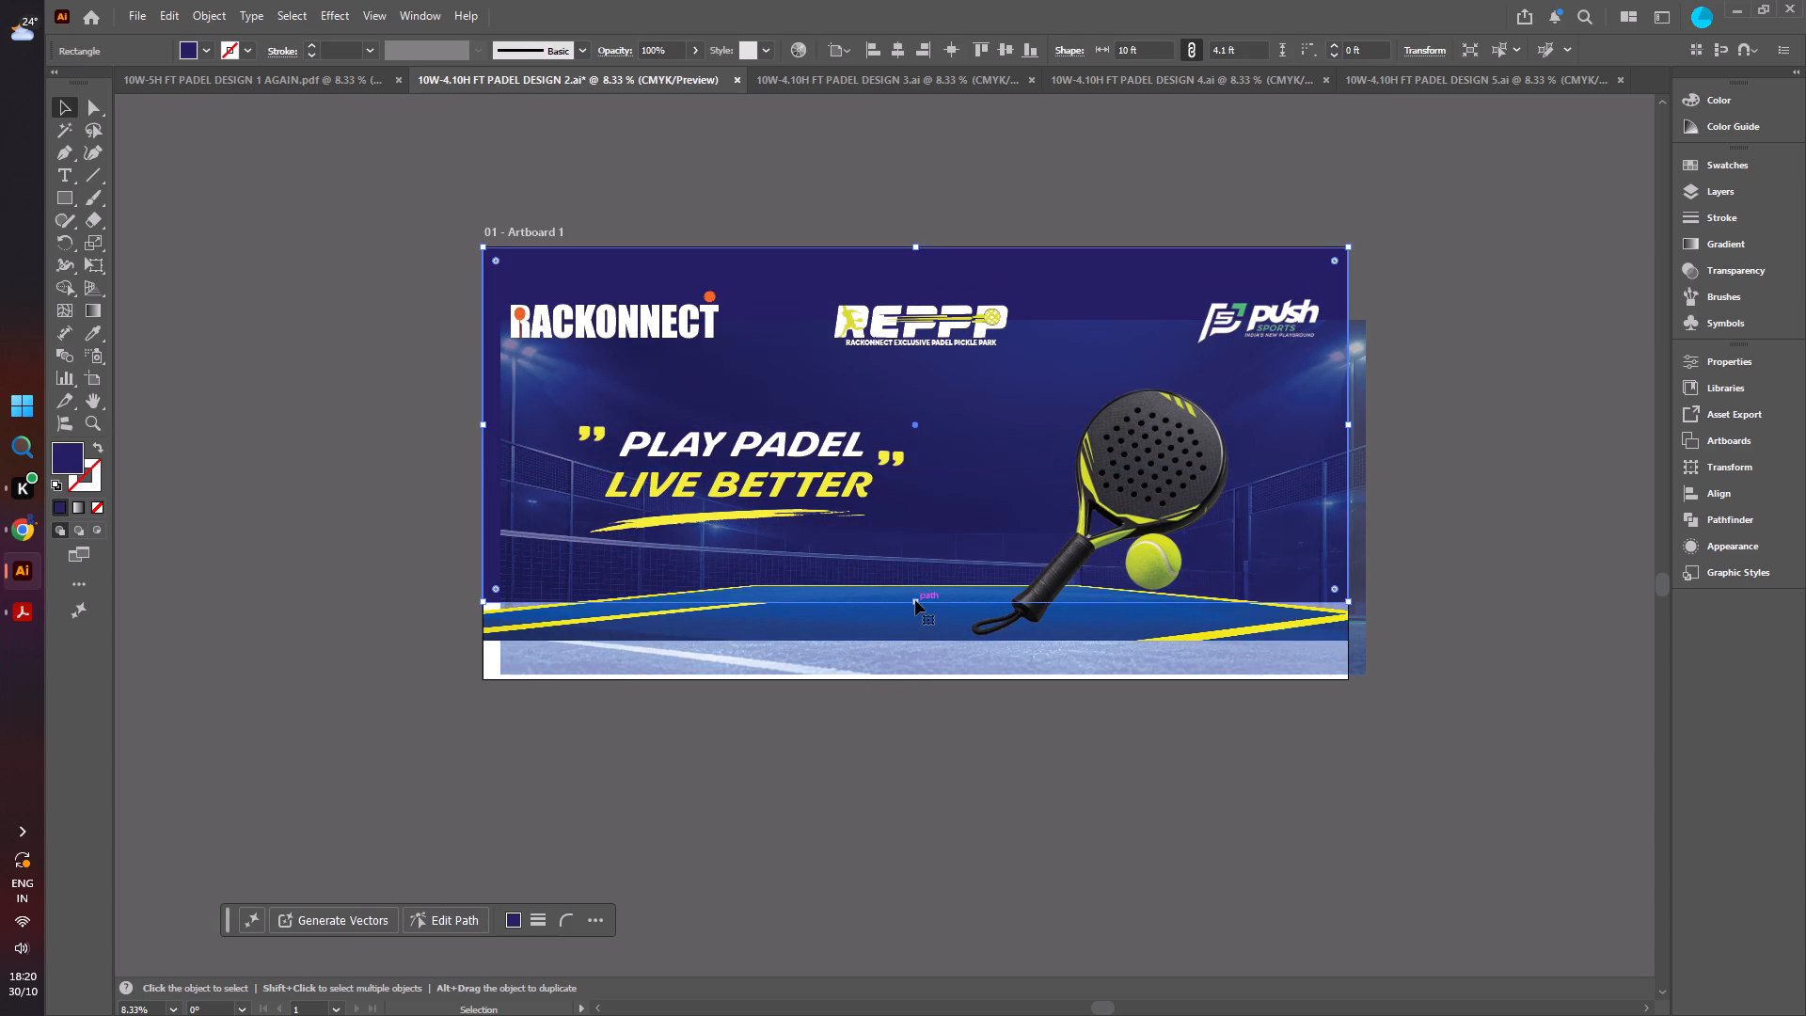
Stretch the navy rectangle's bottom edge down to the artboard's bottom edge, making it about 4.99 ft high.
{"action": "left_click_drag", "start_coordinate": [915, 607], "coordinate": [901, 672]}
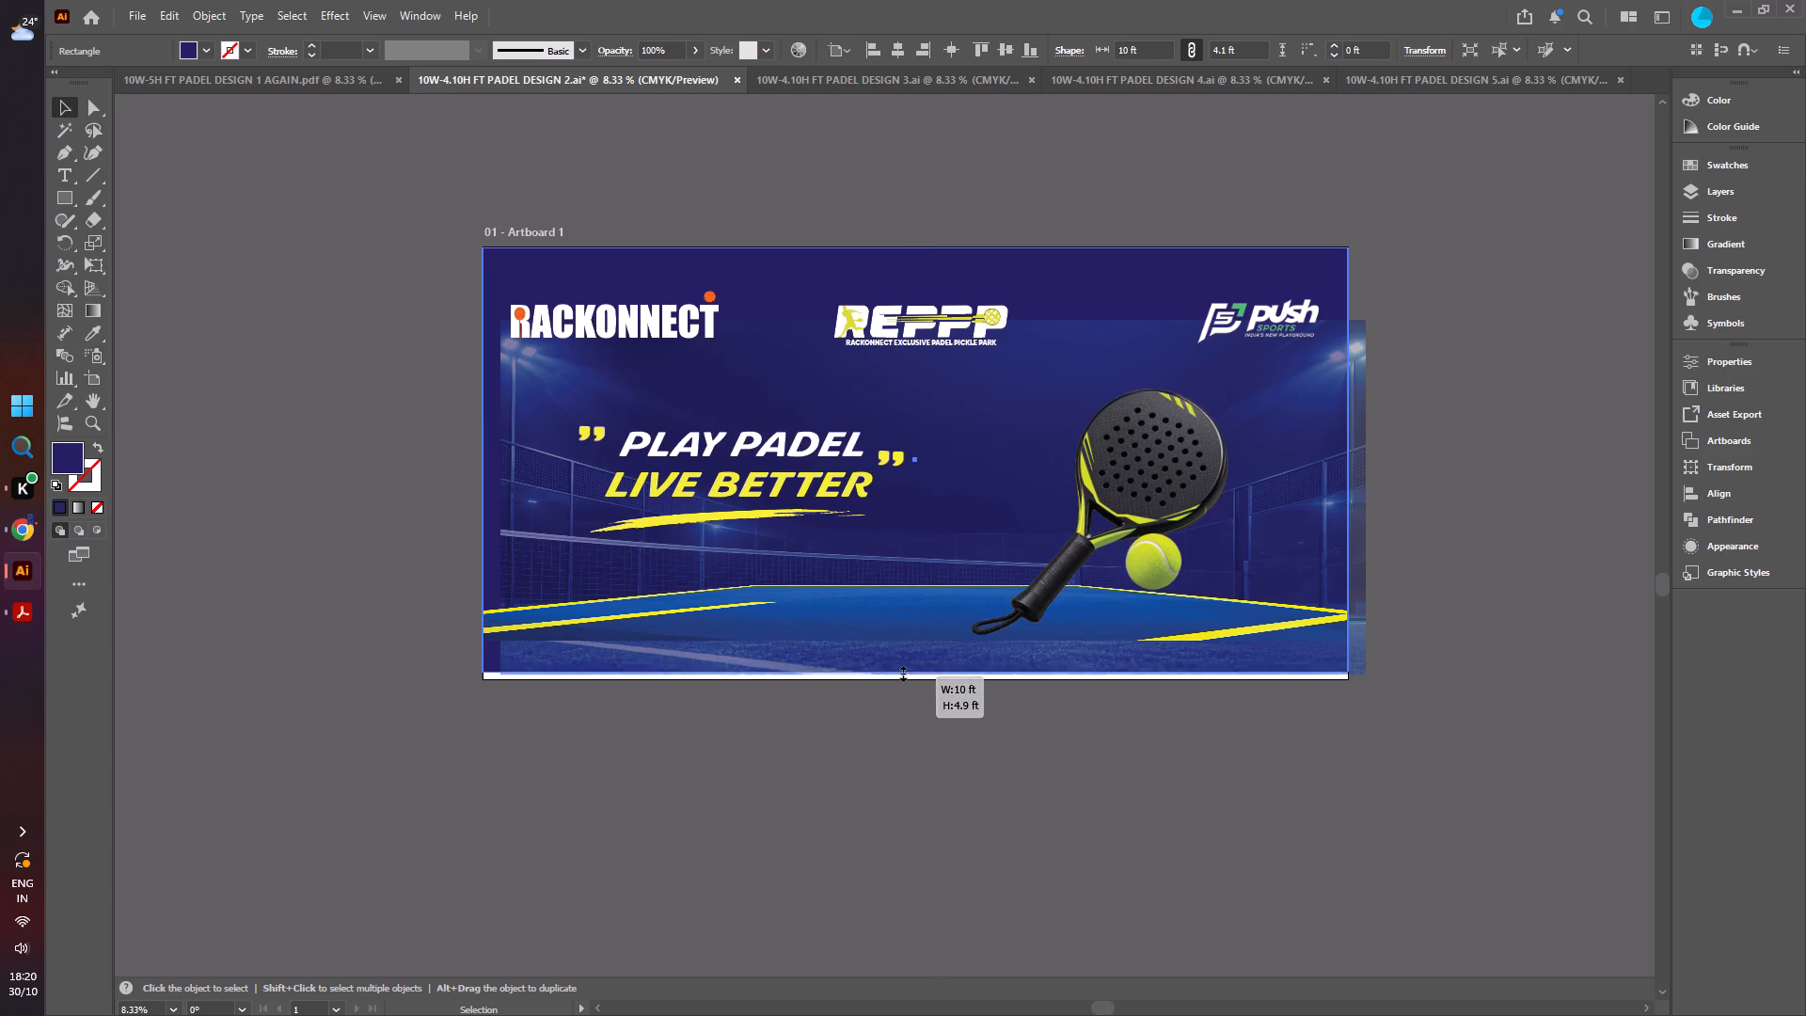
{"action": "left_click_drag", "start_coordinate": [901, 672], "coordinate": [900, 677]}
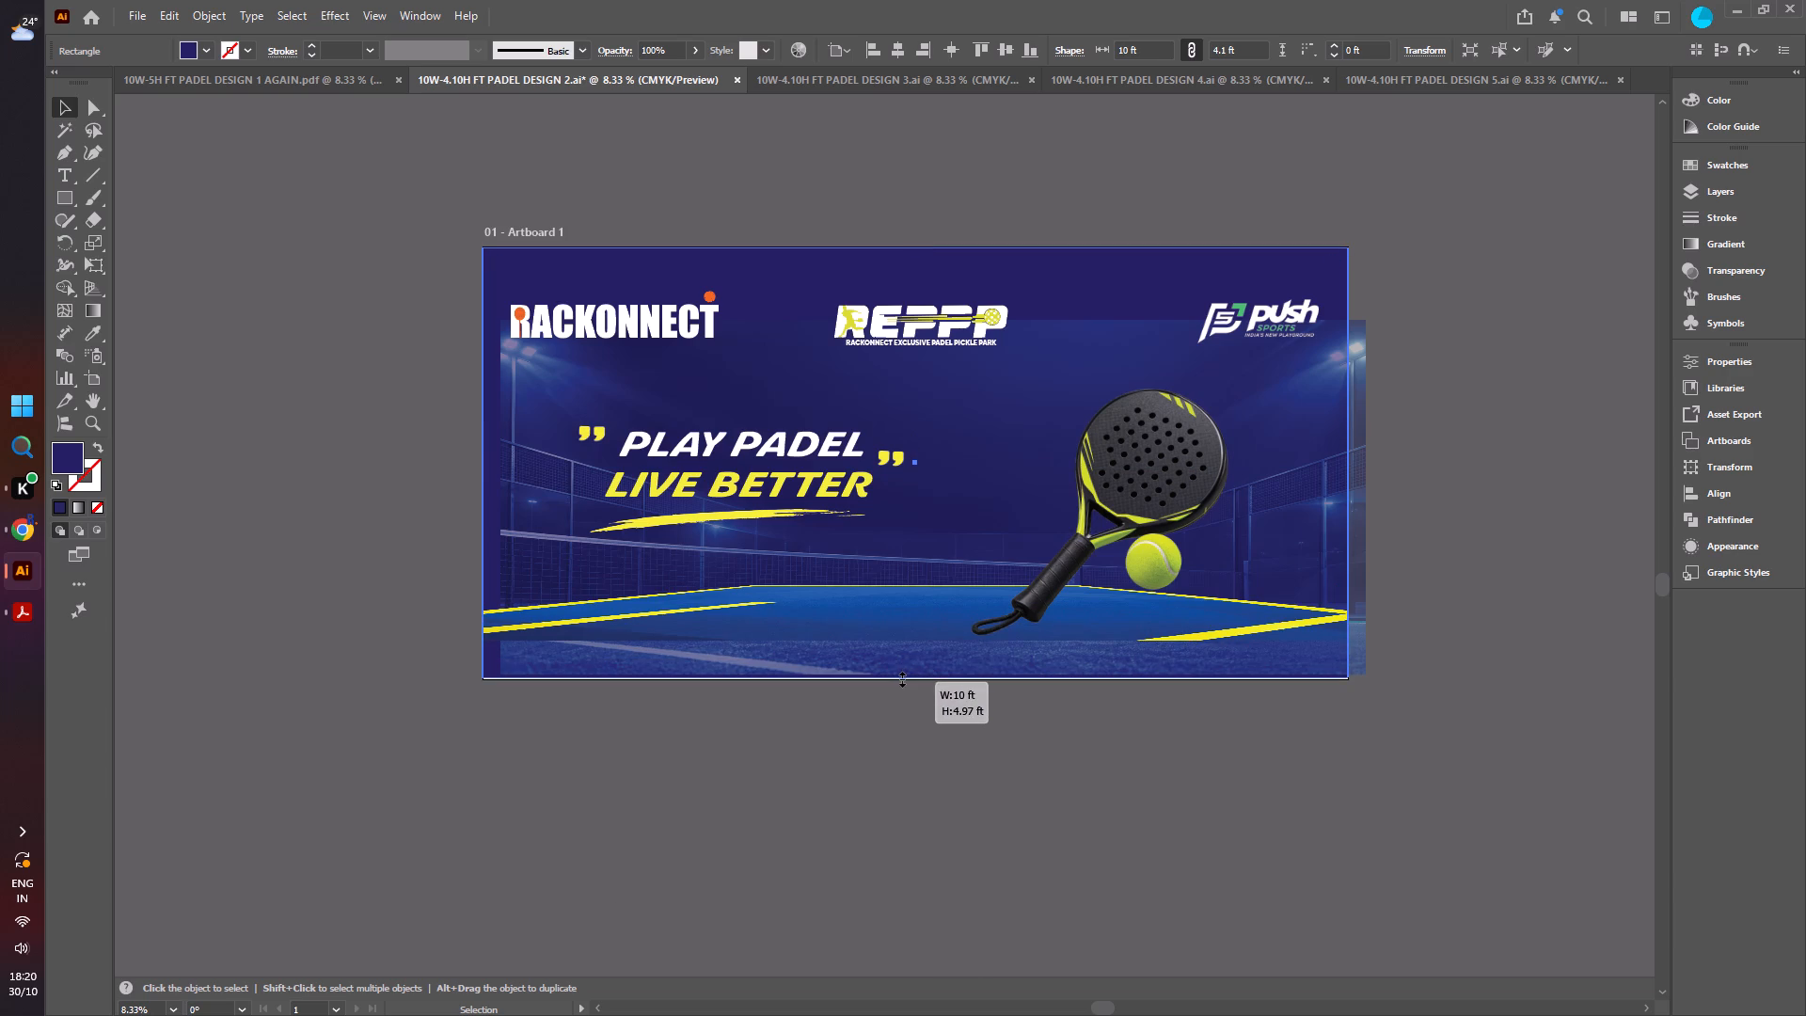
{"action": "left_click_drag", "start_coordinate": [900, 677], "coordinate": [900, 678]}
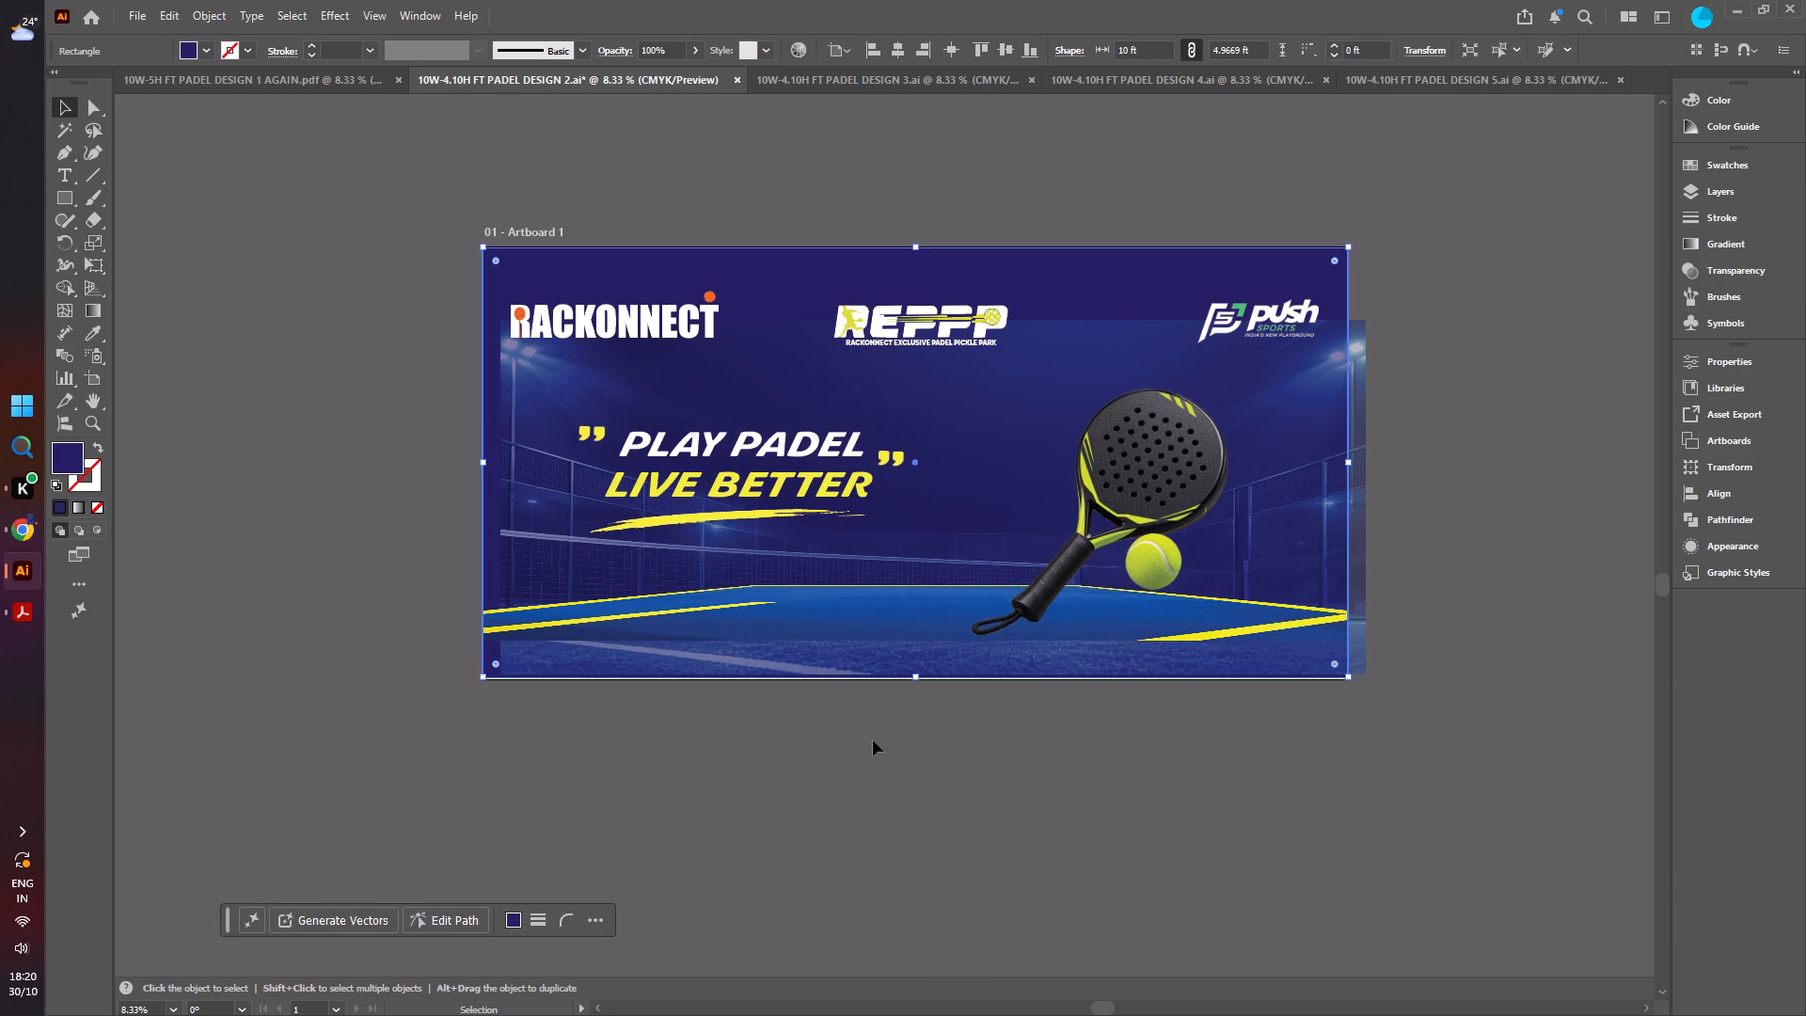
{"action": "scroll", "coordinate": [921, 719], "scroll_direction": "up", "scroll_amount": 3, "text": "alt"}
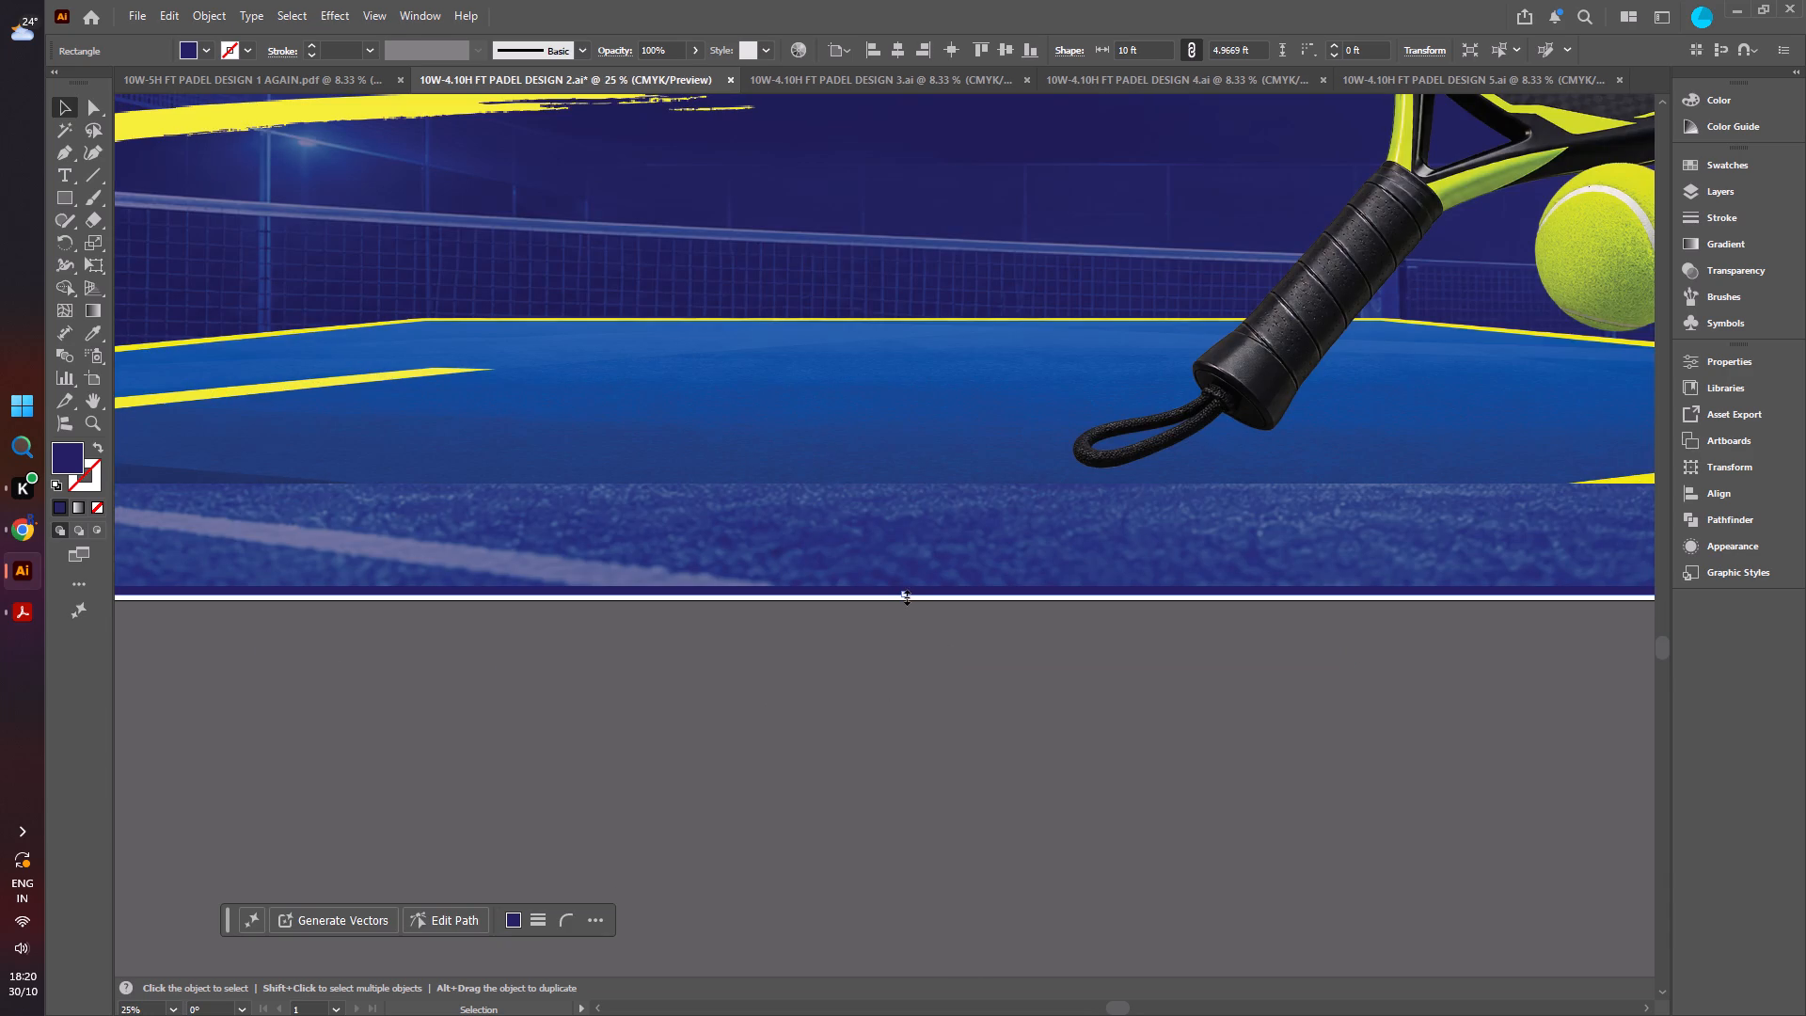
{"action": "left_click", "coordinate": [905, 595]}
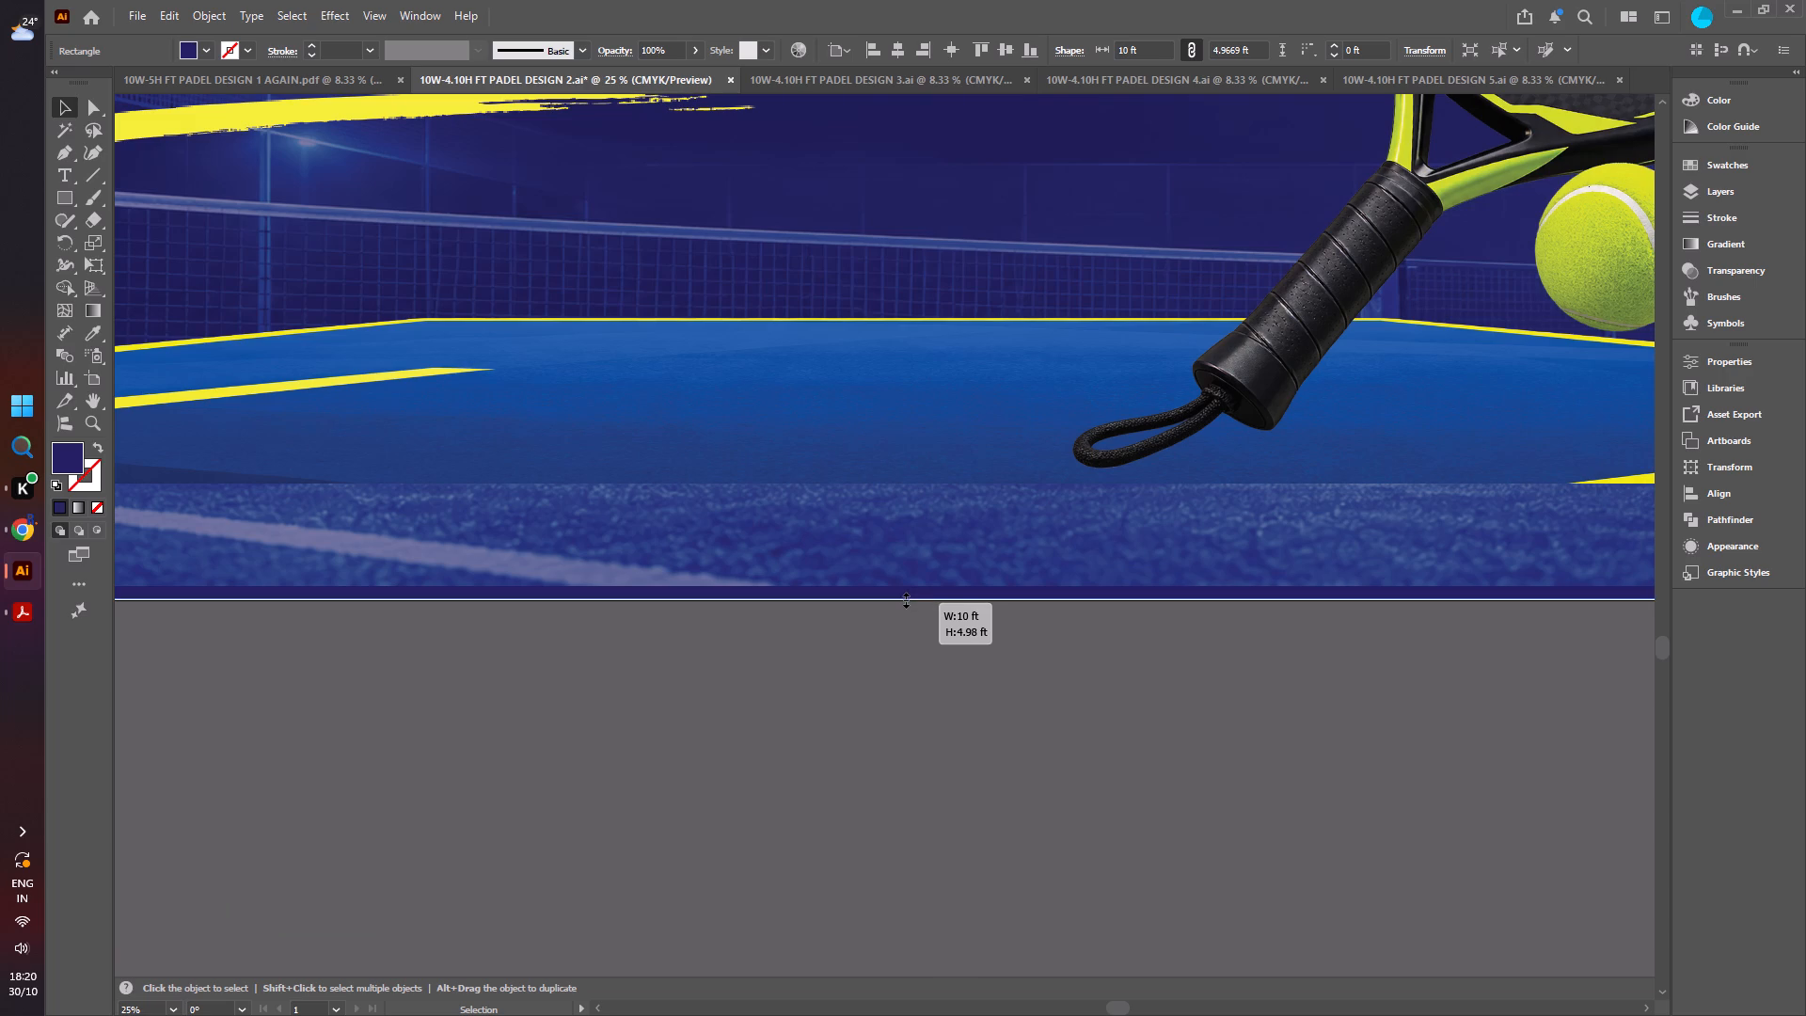
{"action": "left_click", "coordinate": [910, 653]}
Move the court image up and left so it sits close to the artboard's top-left corner.
{"action": "scroll", "coordinate": [737, 711], "scroll_direction": "down", "scroll_amount": 4, "text": "alt"}
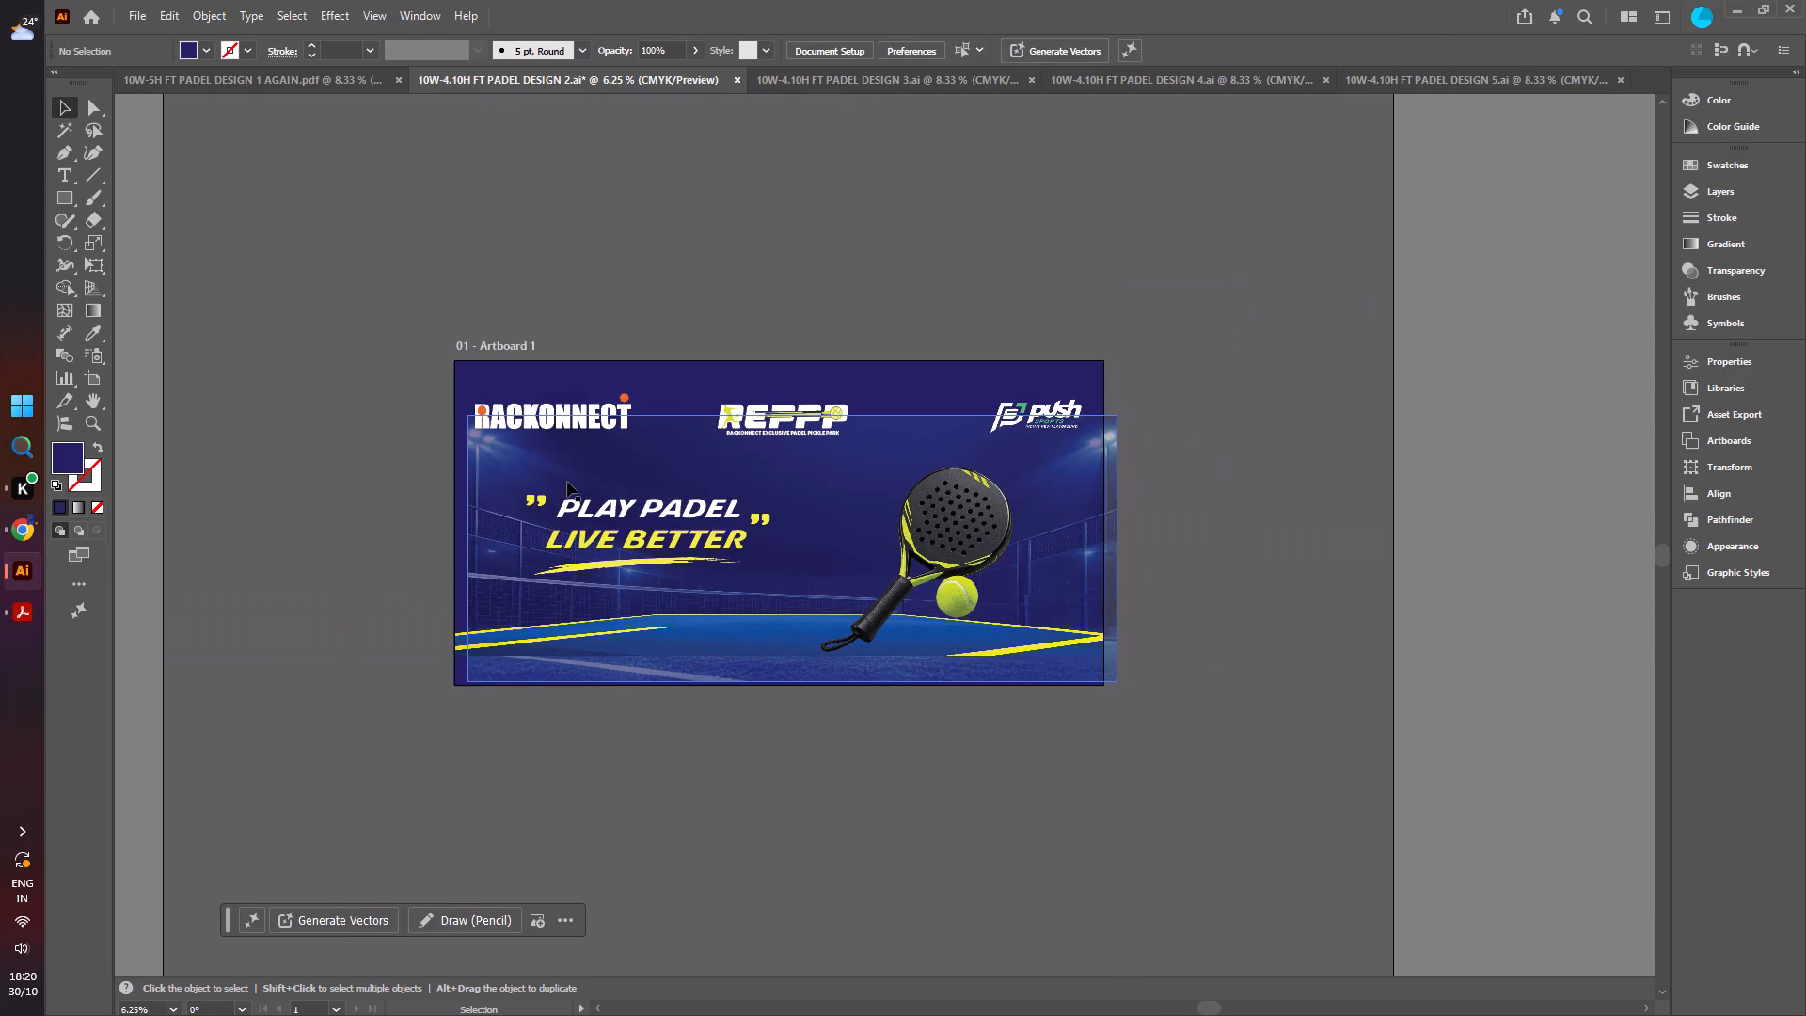
{"action": "left_click_drag", "start_coordinate": [555, 458], "coordinate": [547, 402]}
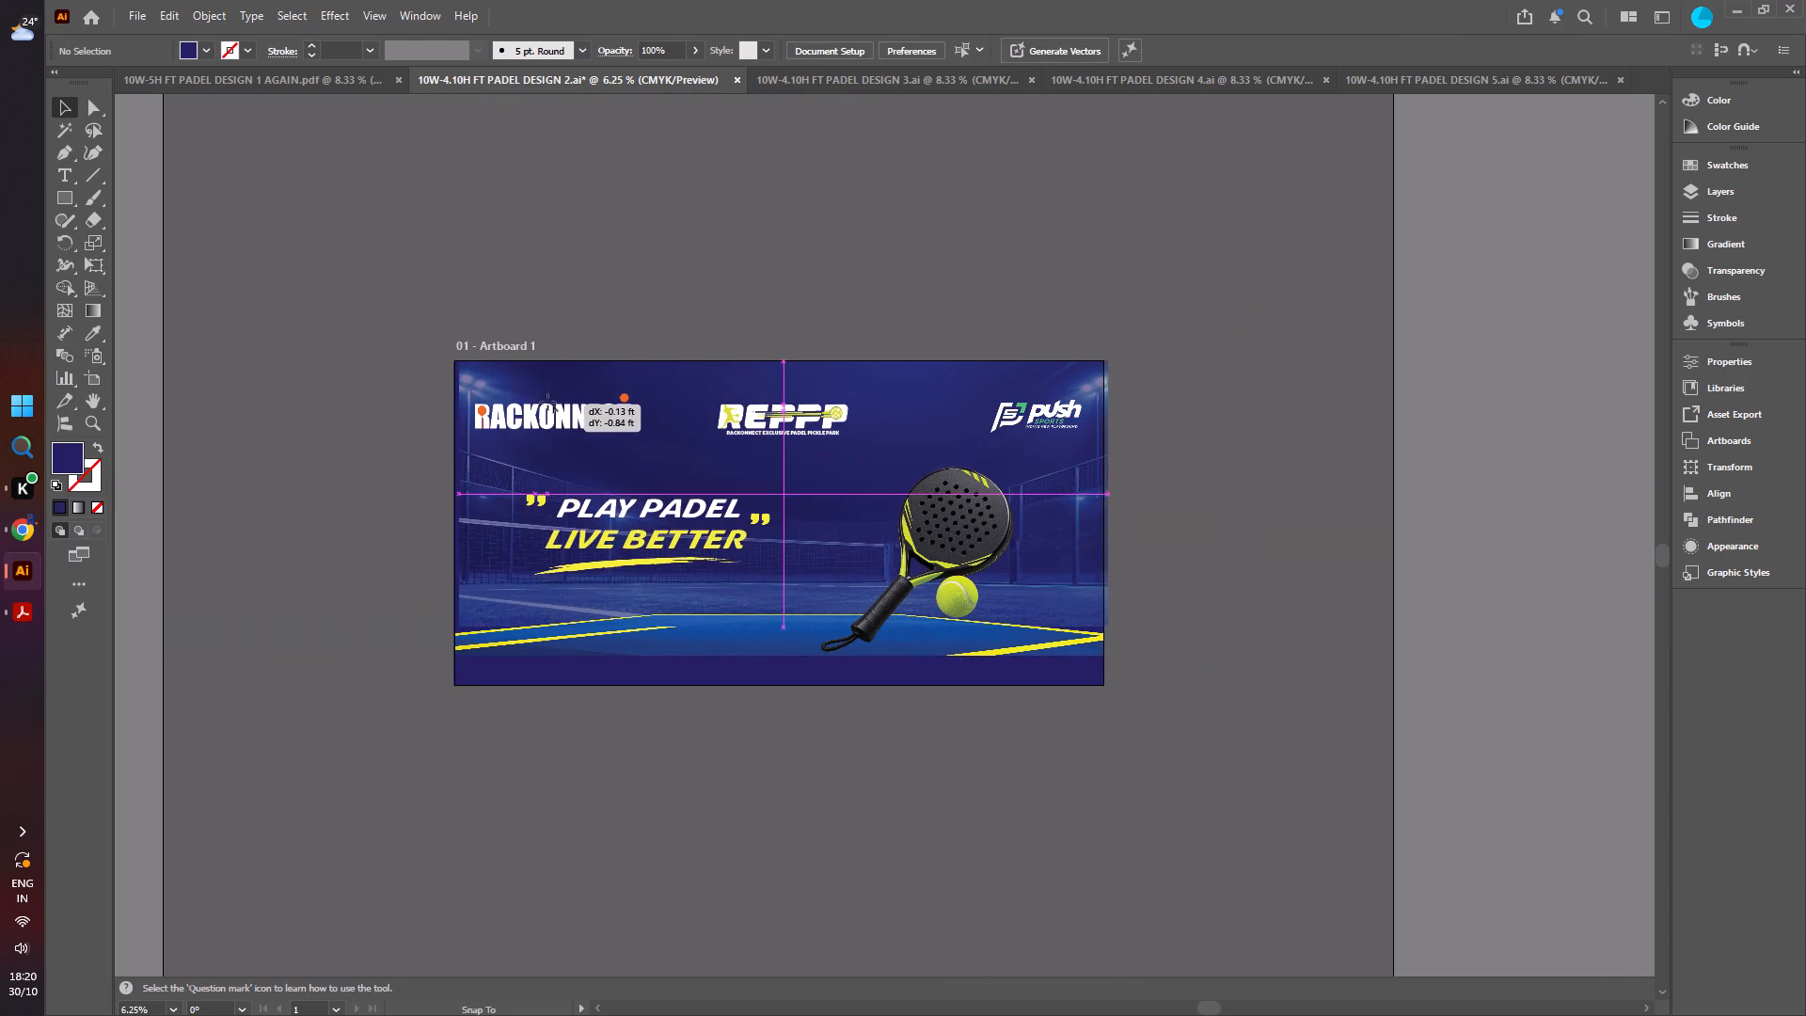
{"action": "left_click_drag", "start_coordinate": [547, 402], "coordinate": [548, 408]}
{"action": "scroll", "coordinate": [436, 379], "scroll_direction": "up", "scroll_amount": 4, "text": "ctrl"}
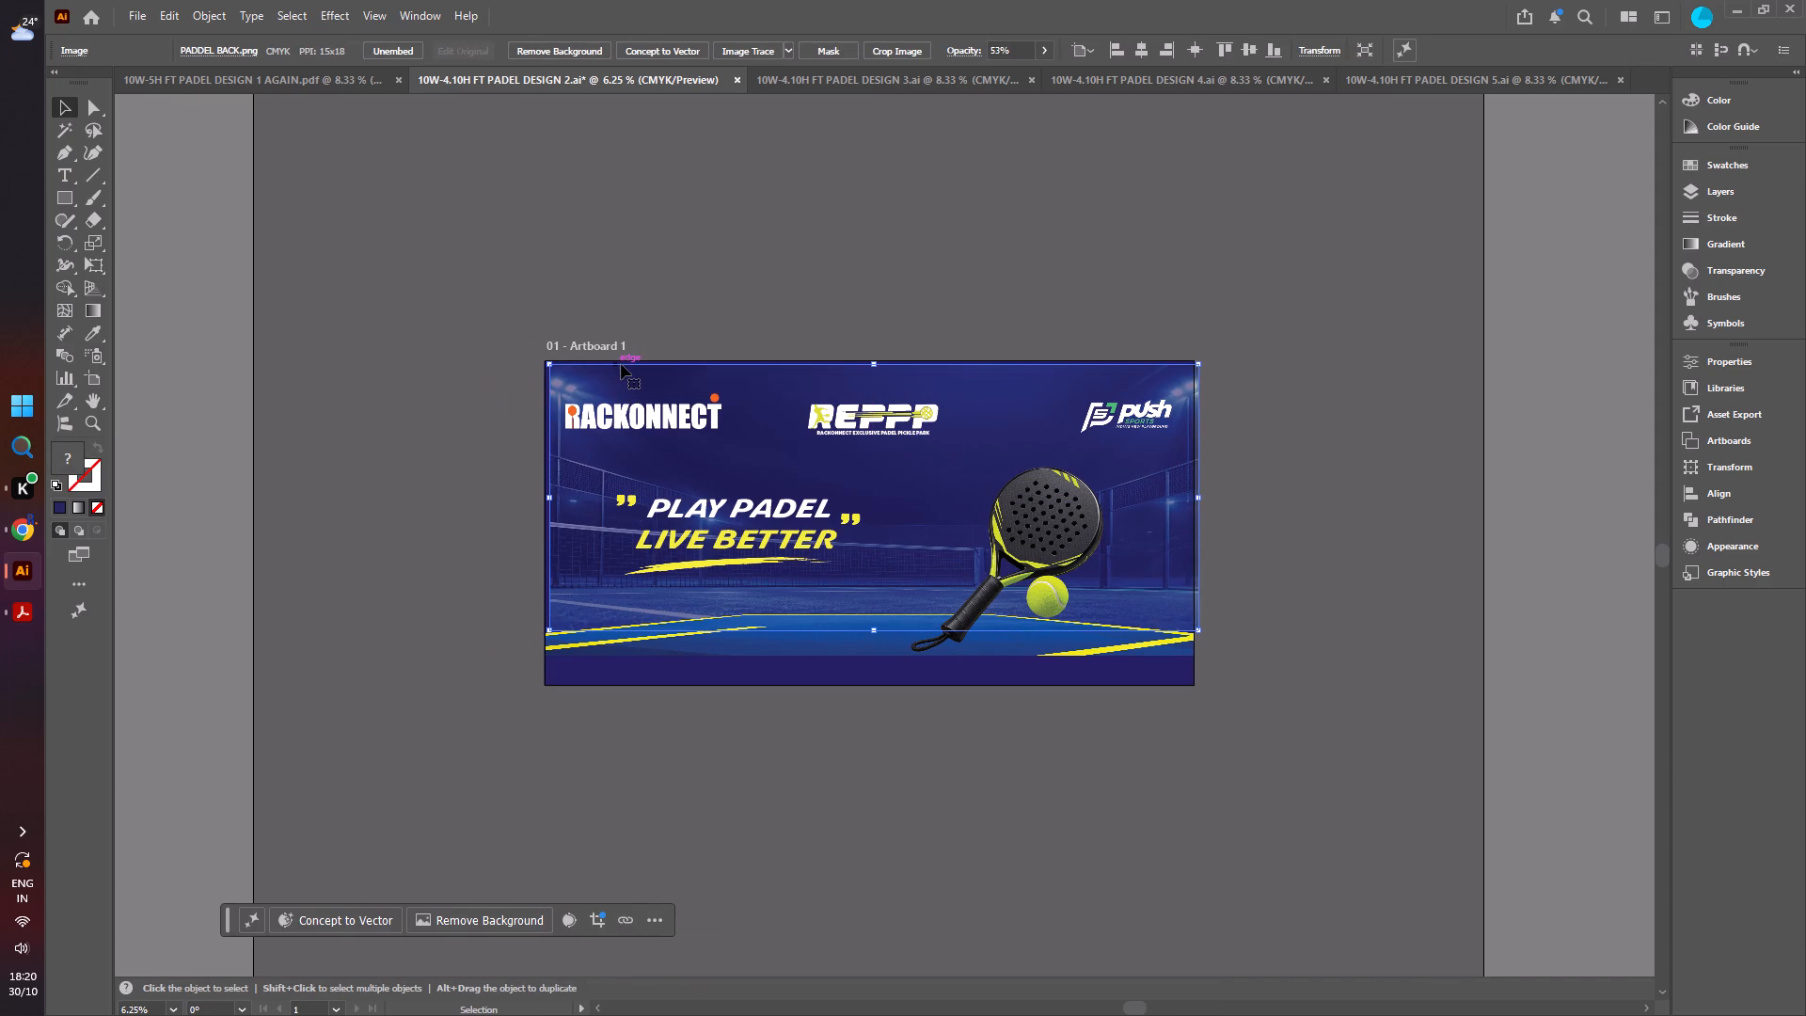
{"action": "scroll", "coordinate": [619, 352], "scroll_direction": "up", "scroll_amount": 4, "text": "alt"}
{"action": "scroll", "coordinate": [619, 352], "scroll_direction": "down", "scroll_amount": 1, "text": "alt"}
{"action": "left_click", "coordinate": [304, 357]}
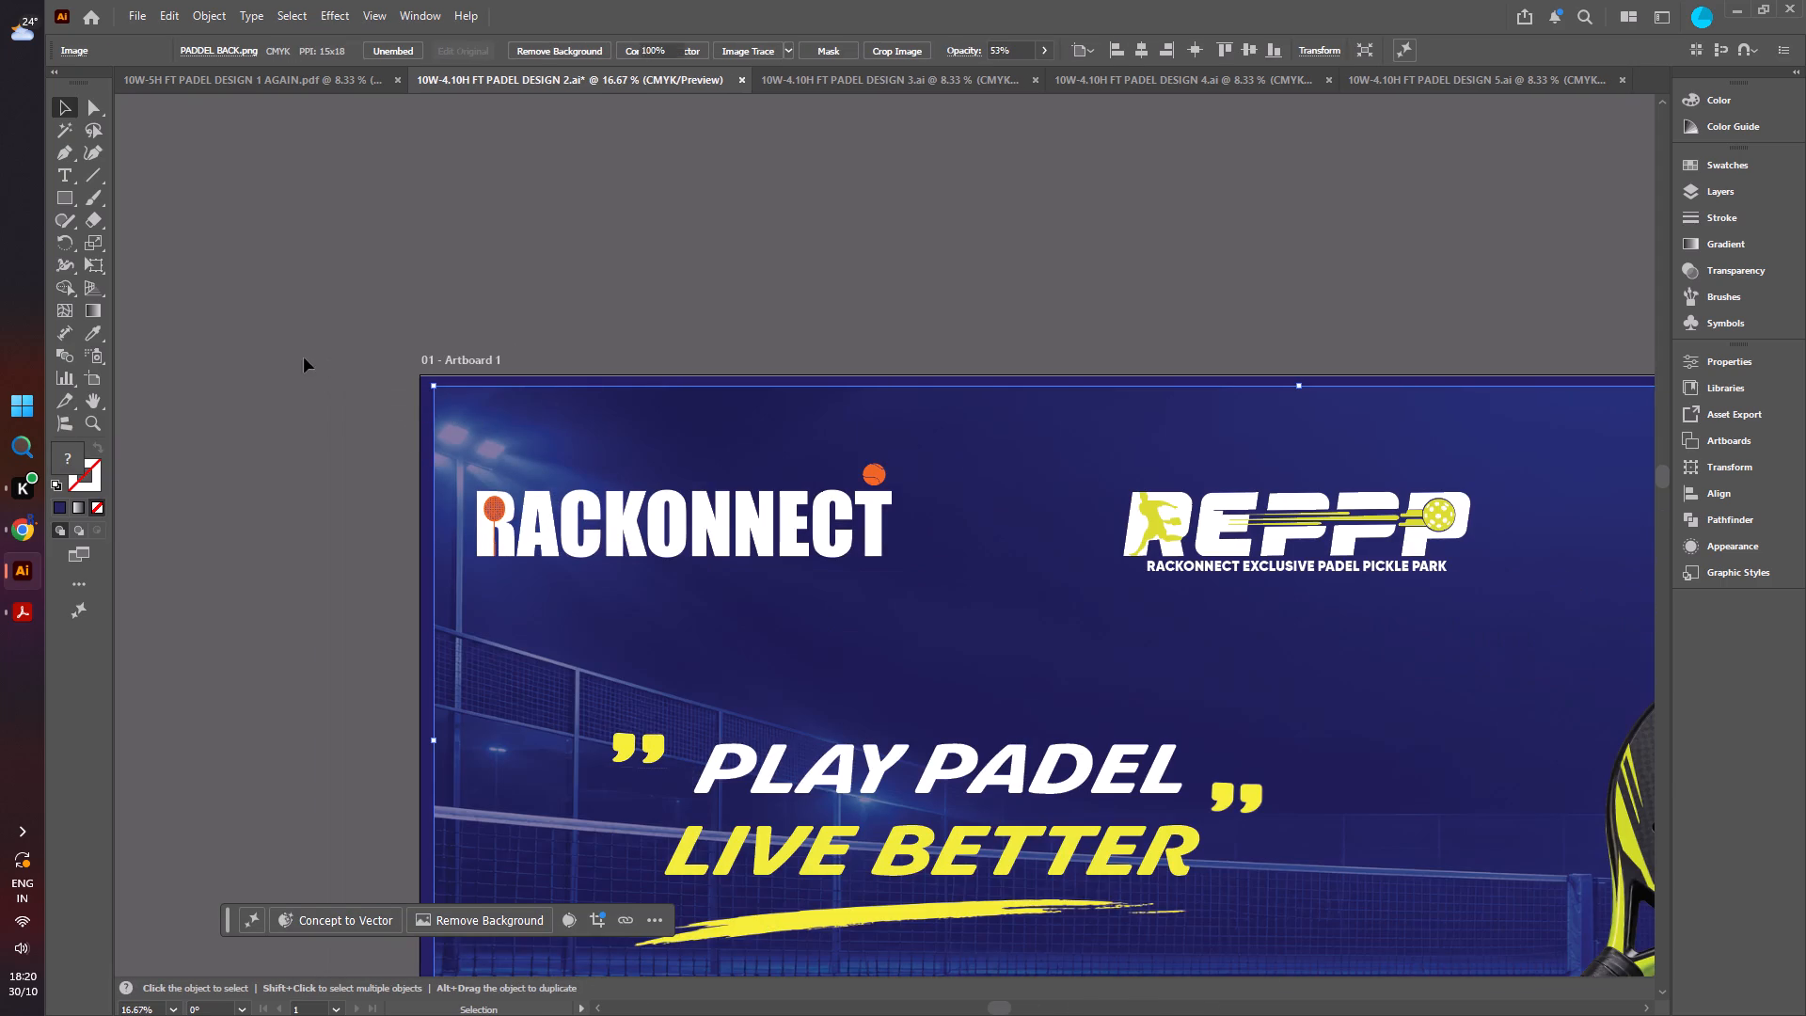
{"action": "scroll", "coordinate": [464, 424], "scroll_direction": "up", "scroll_amount": 3, "text": "alt"}
{"action": "left_click_drag", "start_coordinate": [408, 347], "coordinate": [402, 343]}
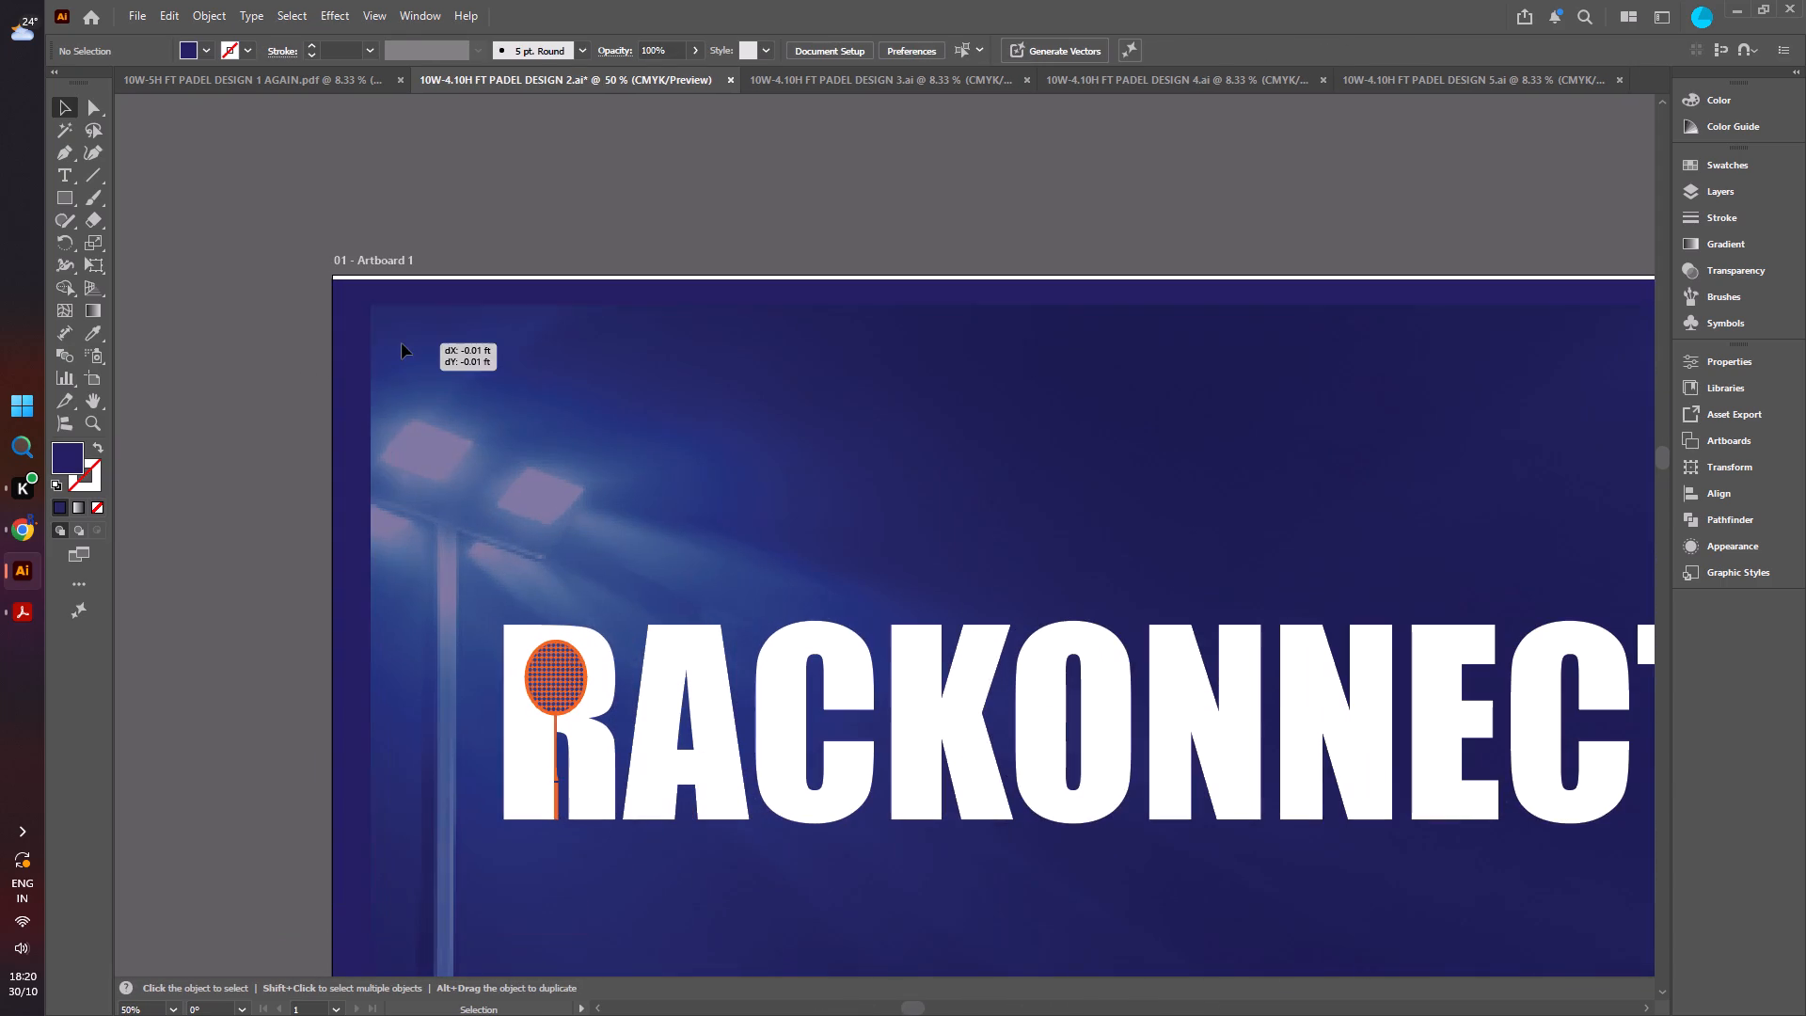
{"action": "left_click_drag", "start_coordinate": [402, 343], "coordinate": [409, 385]}
Extend the navy rectangle's top edge to the artboard's top edge, making it 5 ft high.
{"action": "left_click", "coordinate": [545, 315]}
{"action": "scroll", "coordinate": [473, 361], "scroll_direction": "down", "scroll_amount": 2, "text": "alt"}
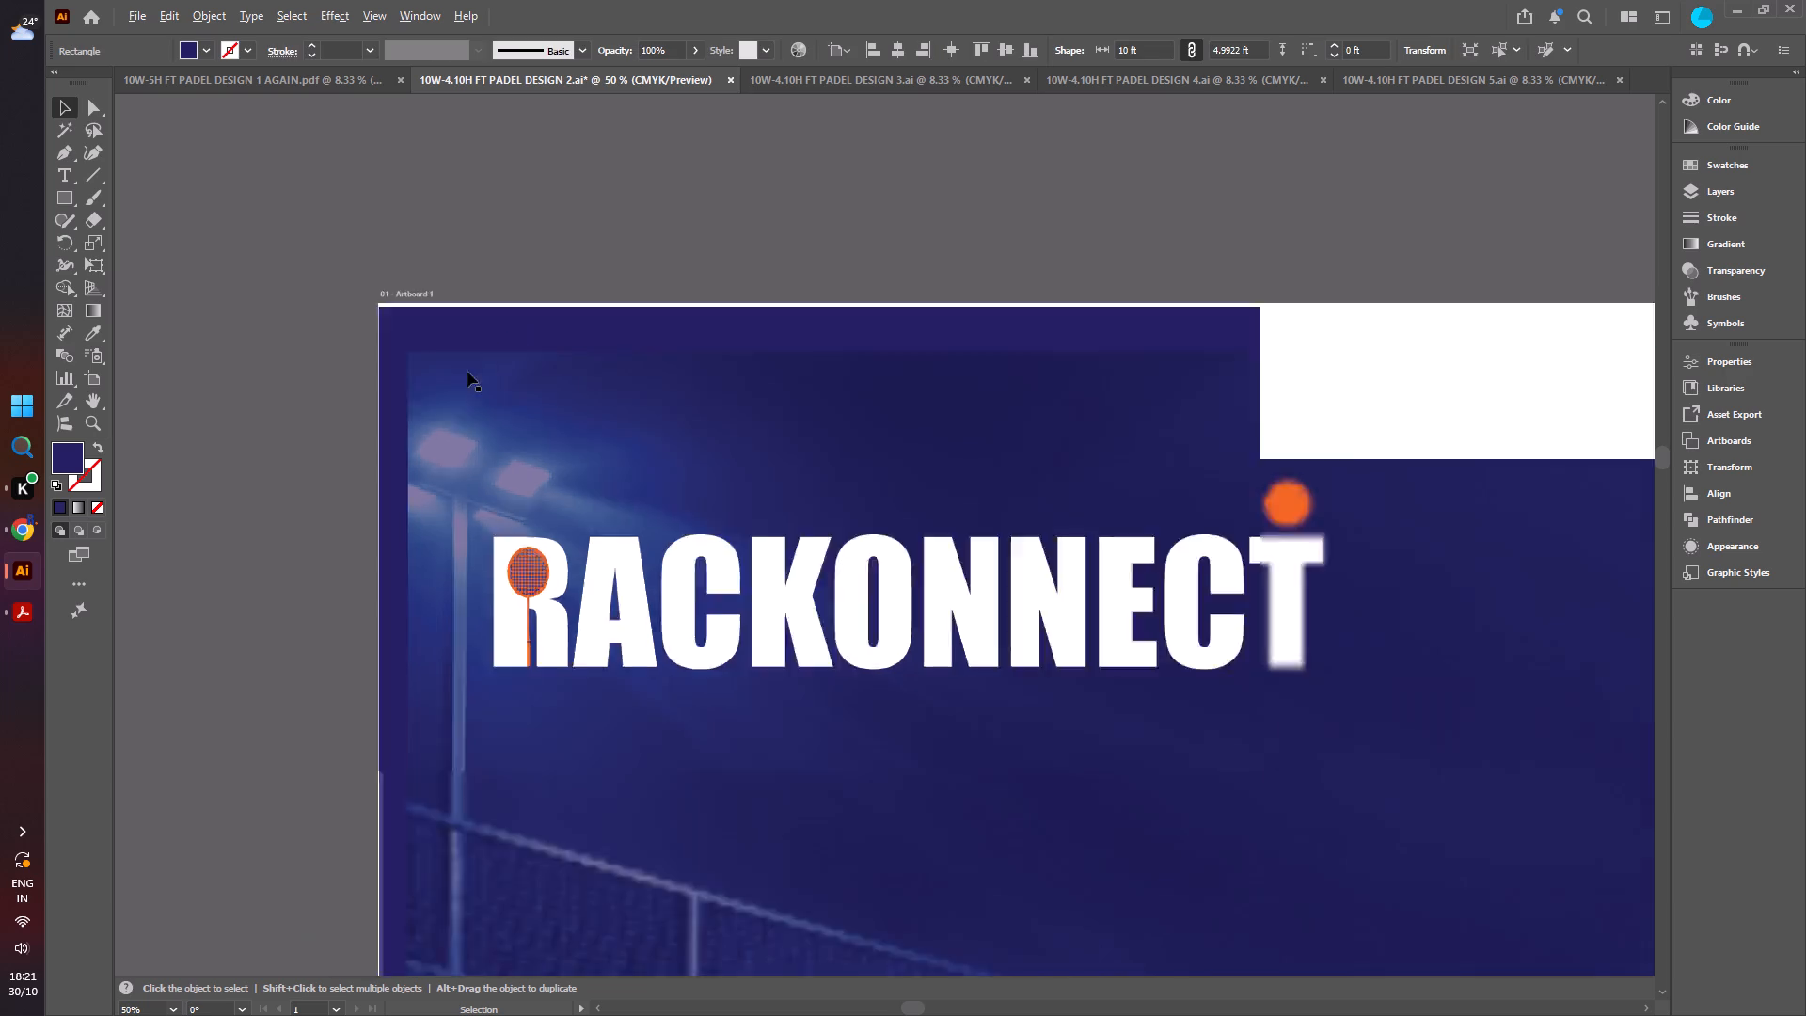
{"action": "scroll", "coordinate": [467, 372], "scroll_direction": "down", "scroll_amount": 2, "text": "alt"}
{"action": "scroll", "coordinate": [1108, 344], "scroll_direction": "up", "scroll_amount": 4, "text": "alt"}
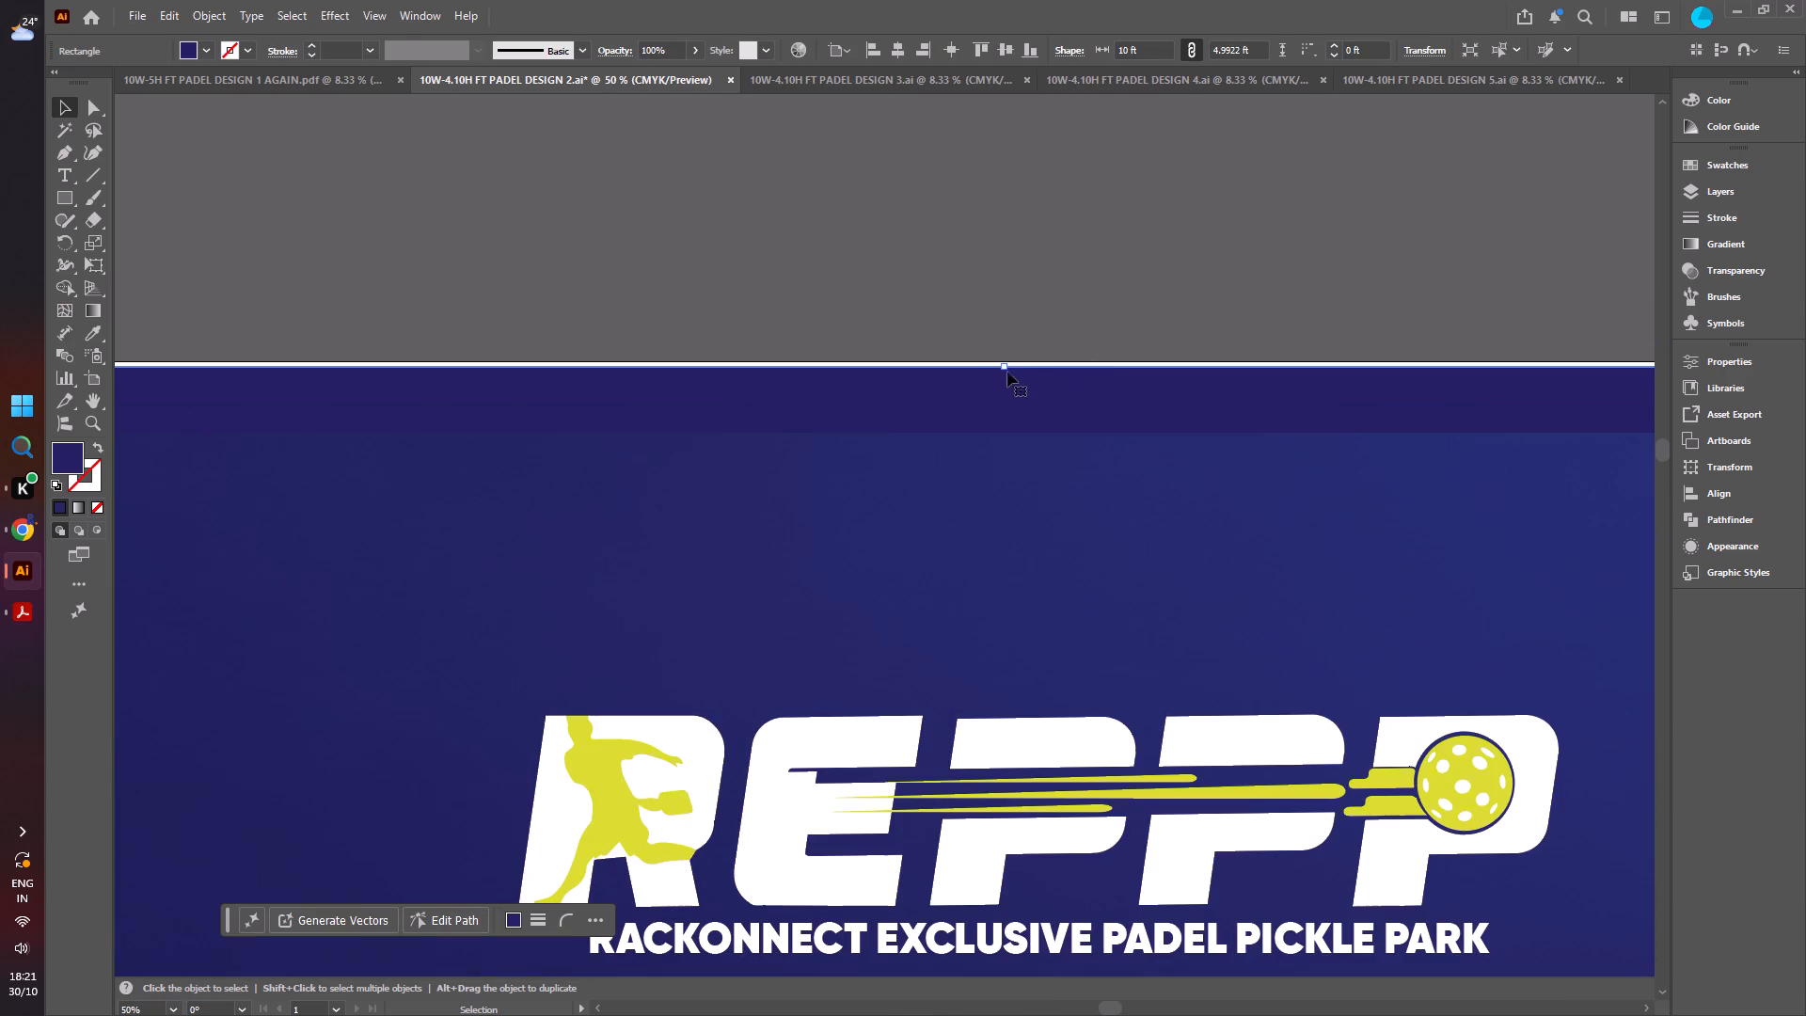
{"action": "left_click", "coordinate": [1006, 363]}
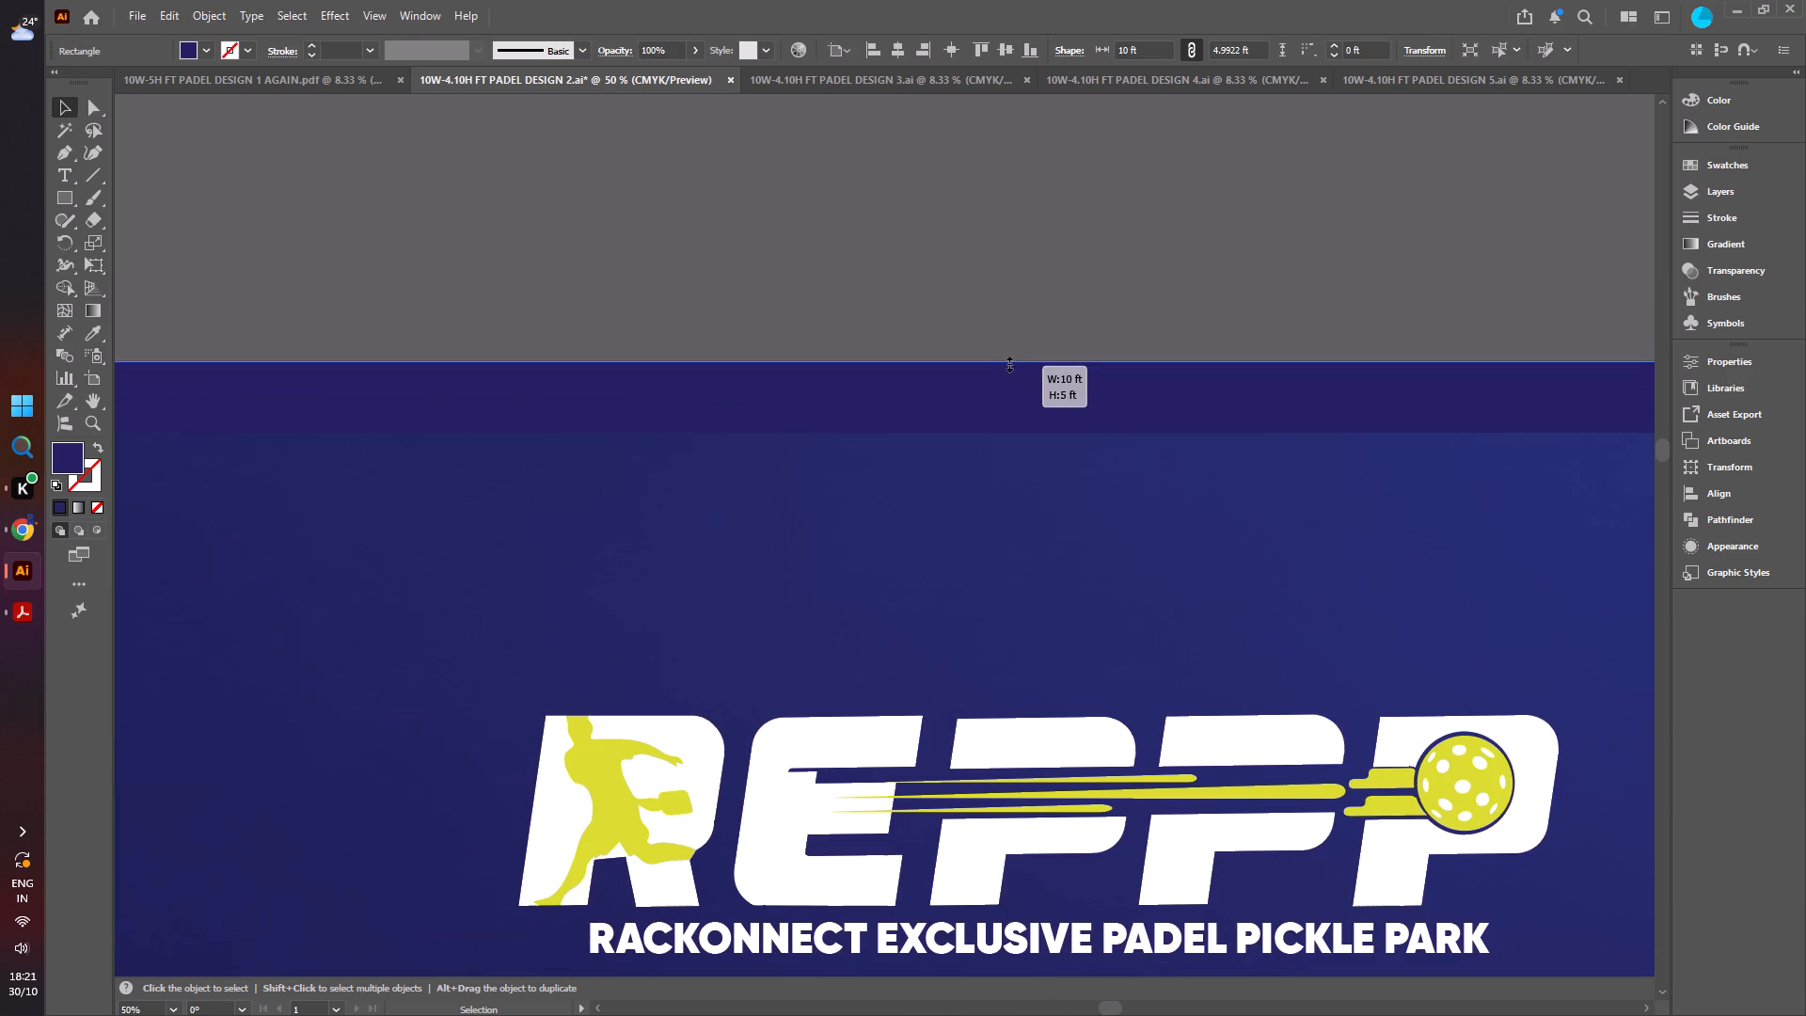
{"action": "left_click", "coordinate": [941, 274]}
Align the navy background rectangle's bottom edge exactly with the artboard's bottom edge.
{"action": "scroll", "coordinate": [921, 292], "scroll_direction": "down", "scroll_amount": 4, "text": "alt"}
{"action": "scroll", "coordinate": [932, 354], "scroll_direction": "down", "scroll_amount": 5}
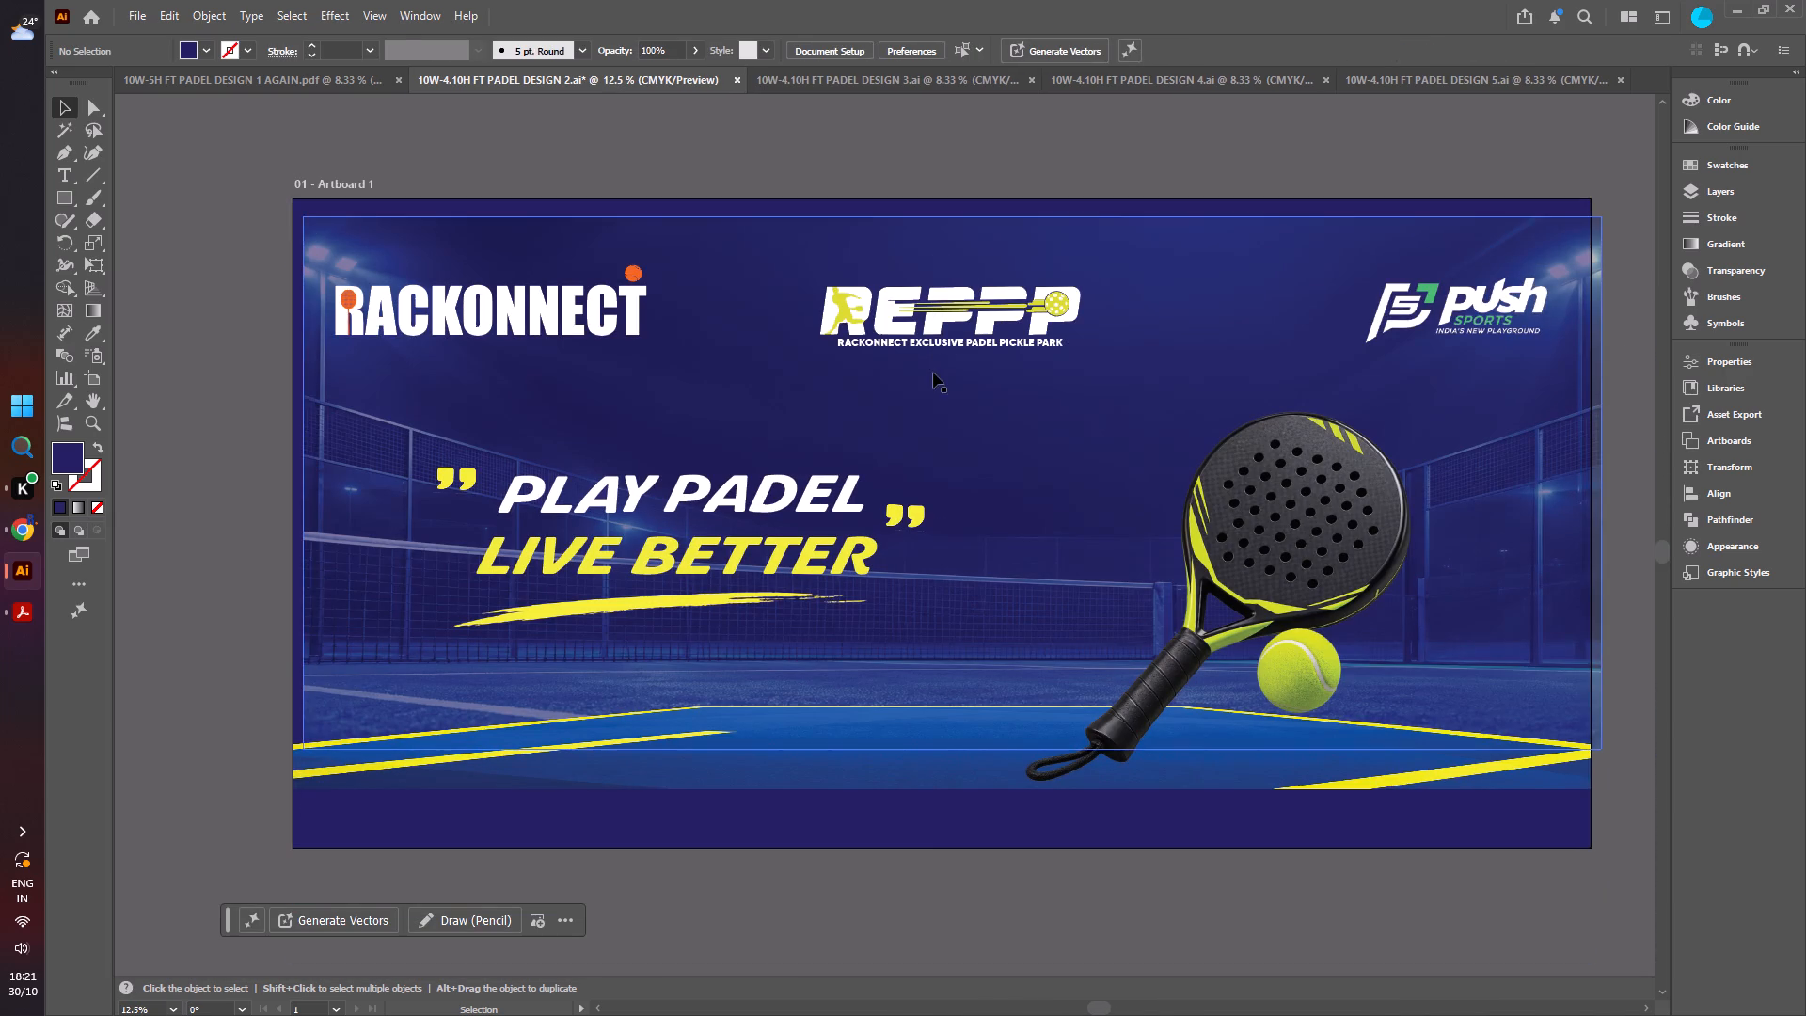
{"action": "scroll", "coordinate": [962, 852], "scroll_direction": "up", "scroll_amount": 5, "text": "alt"}
{"action": "left_click", "coordinate": [968, 791]}
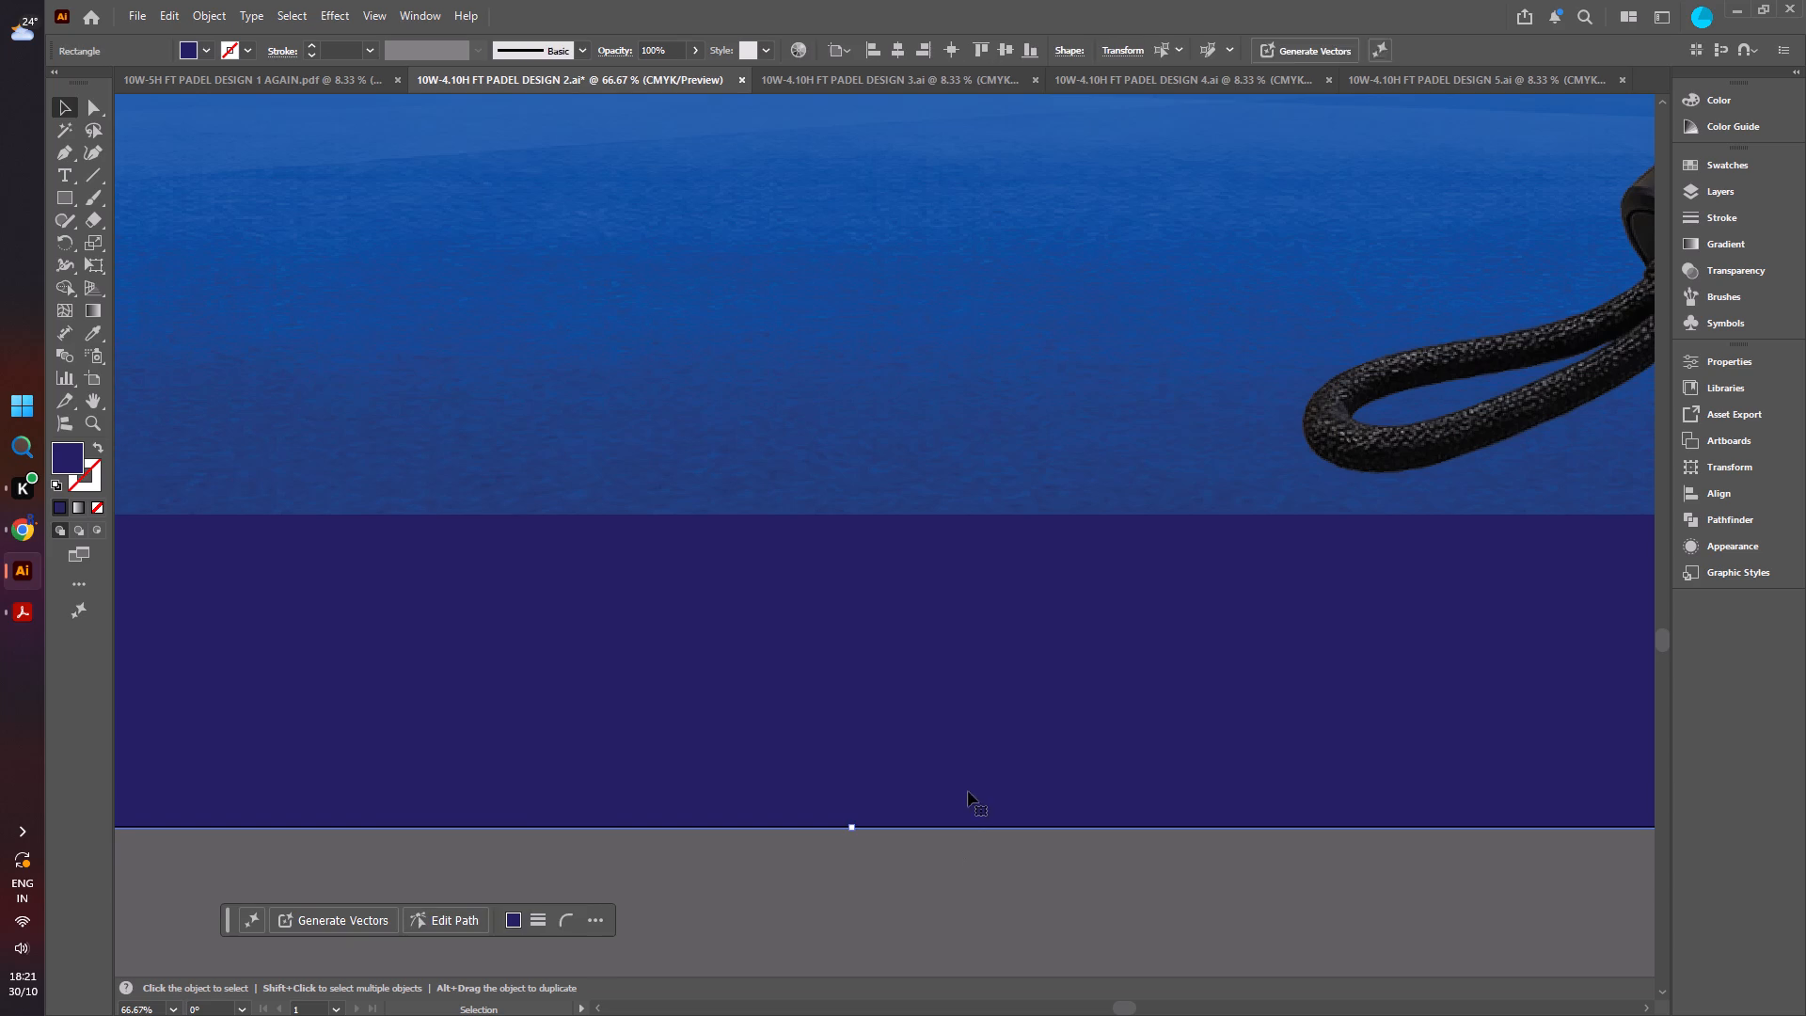
{"action": "scroll", "coordinate": [829, 833], "scroll_direction": "up", "scroll_amount": 3, "text": "alt"}
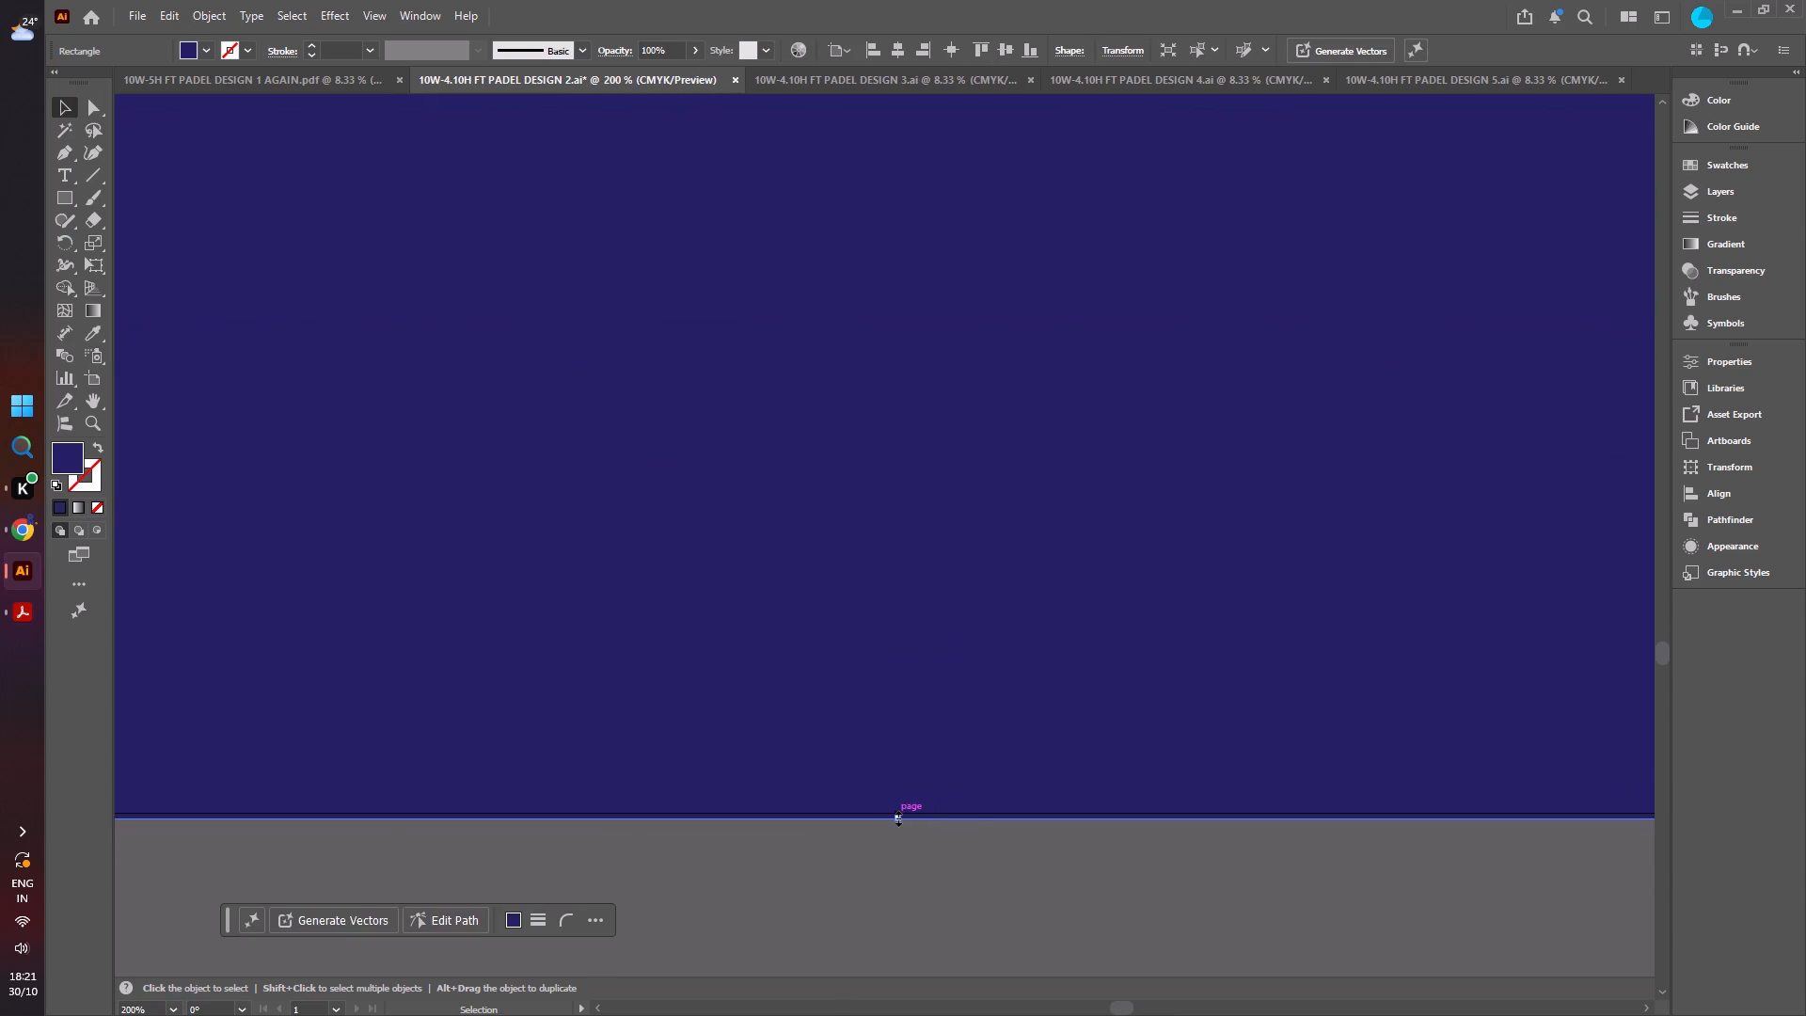
{"action": "left_click", "coordinate": [896, 817]}
{"action": "left_click", "coordinate": [887, 831]}
{"action": "scroll", "coordinate": [887, 831], "scroll_direction": "down", "scroll_amount": 6, "text": "alt"}
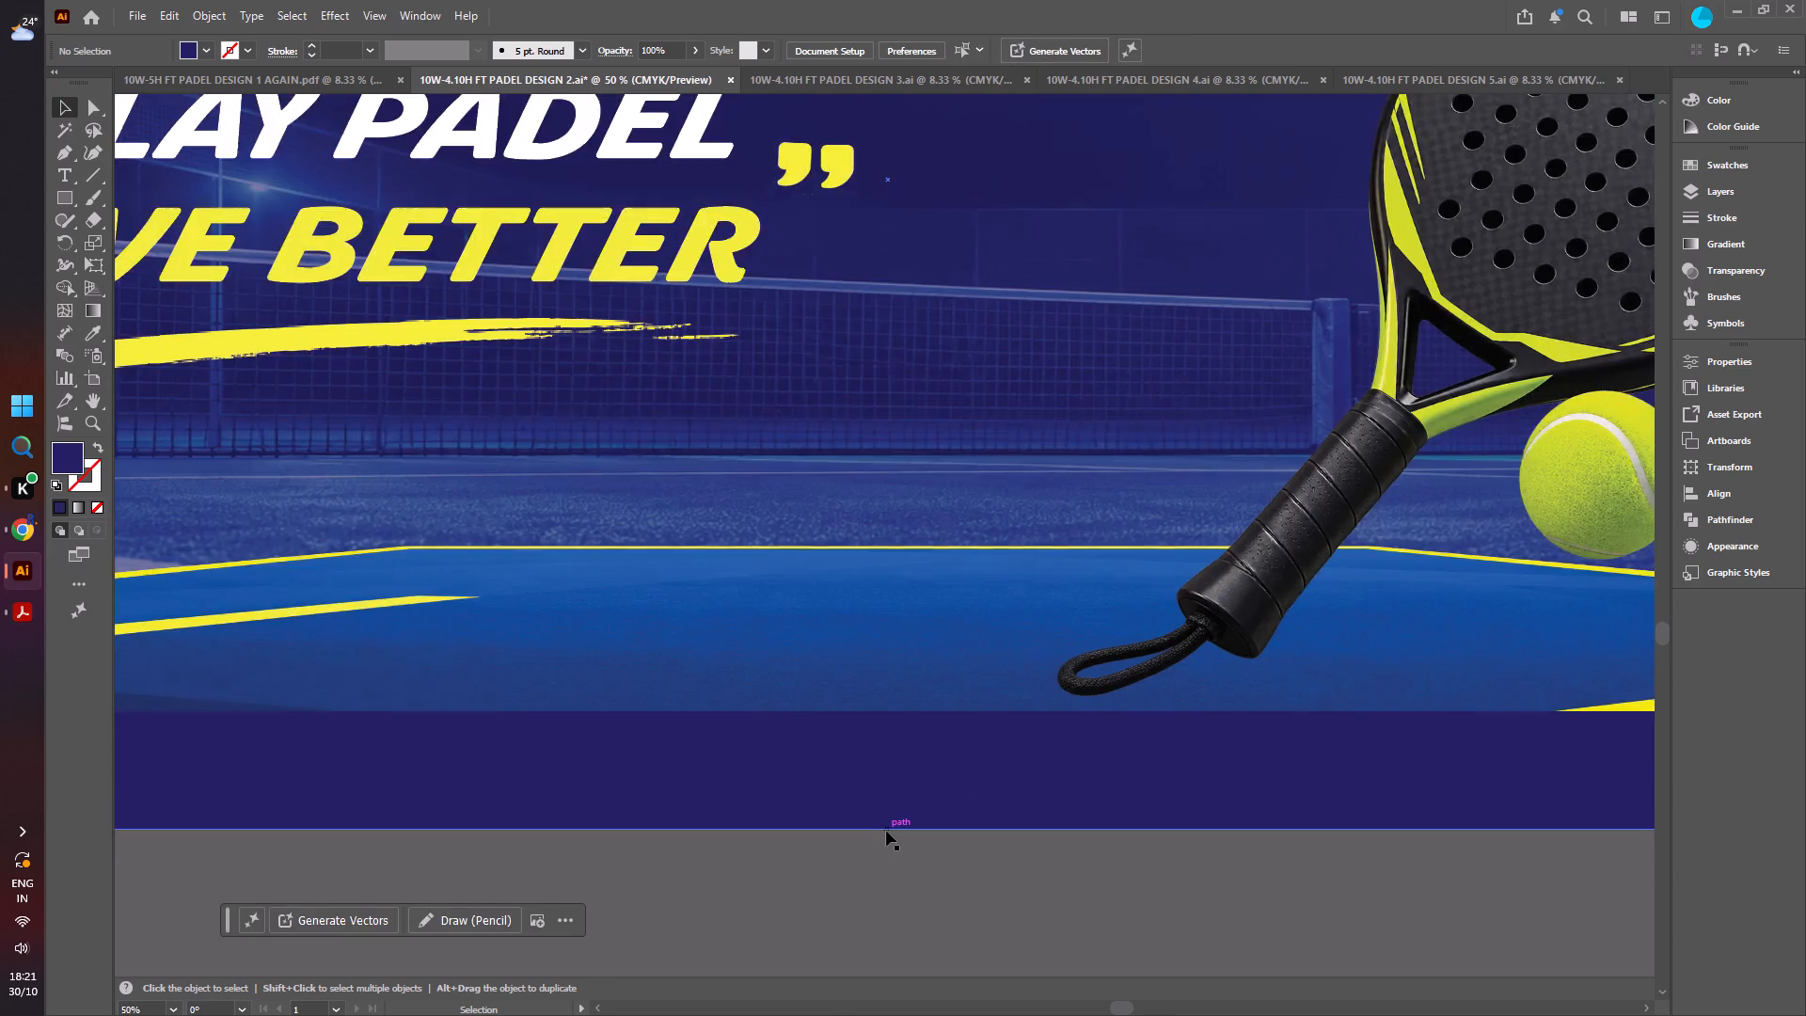
{"action": "scroll", "coordinate": [886, 831], "scroll_direction": "down", "scroll_amount": 3, "text": "alt"}
{"action": "left_click", "coordinate": [351, 560]}
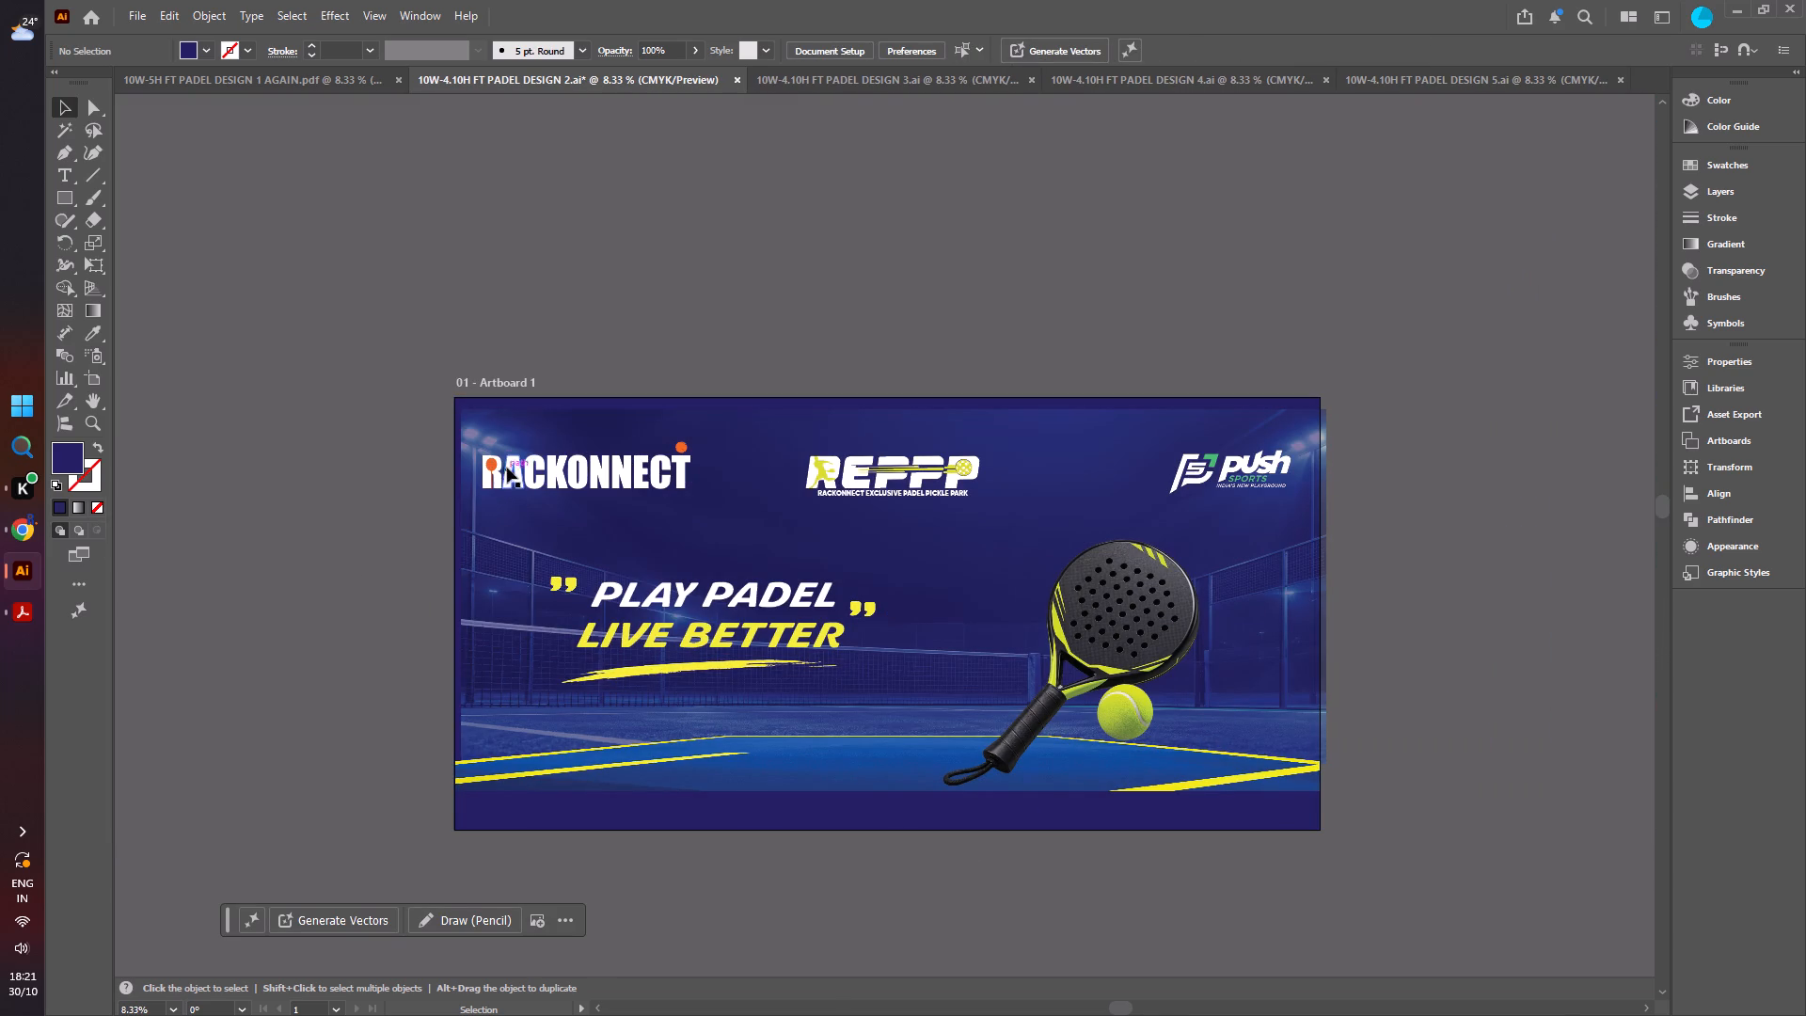
Move the court image about 0.08 ft left and 0.13 ft up to meet the artboard's top-left corner.
{"action": "scroll", "coordinate": [503, 453], "scroll_direction": "up", "scroll_amount": 3, "text": "alt"}
{"action": "left_click_drag", "start_coordinate": [407, 371], "coordinate": [386, 338]}
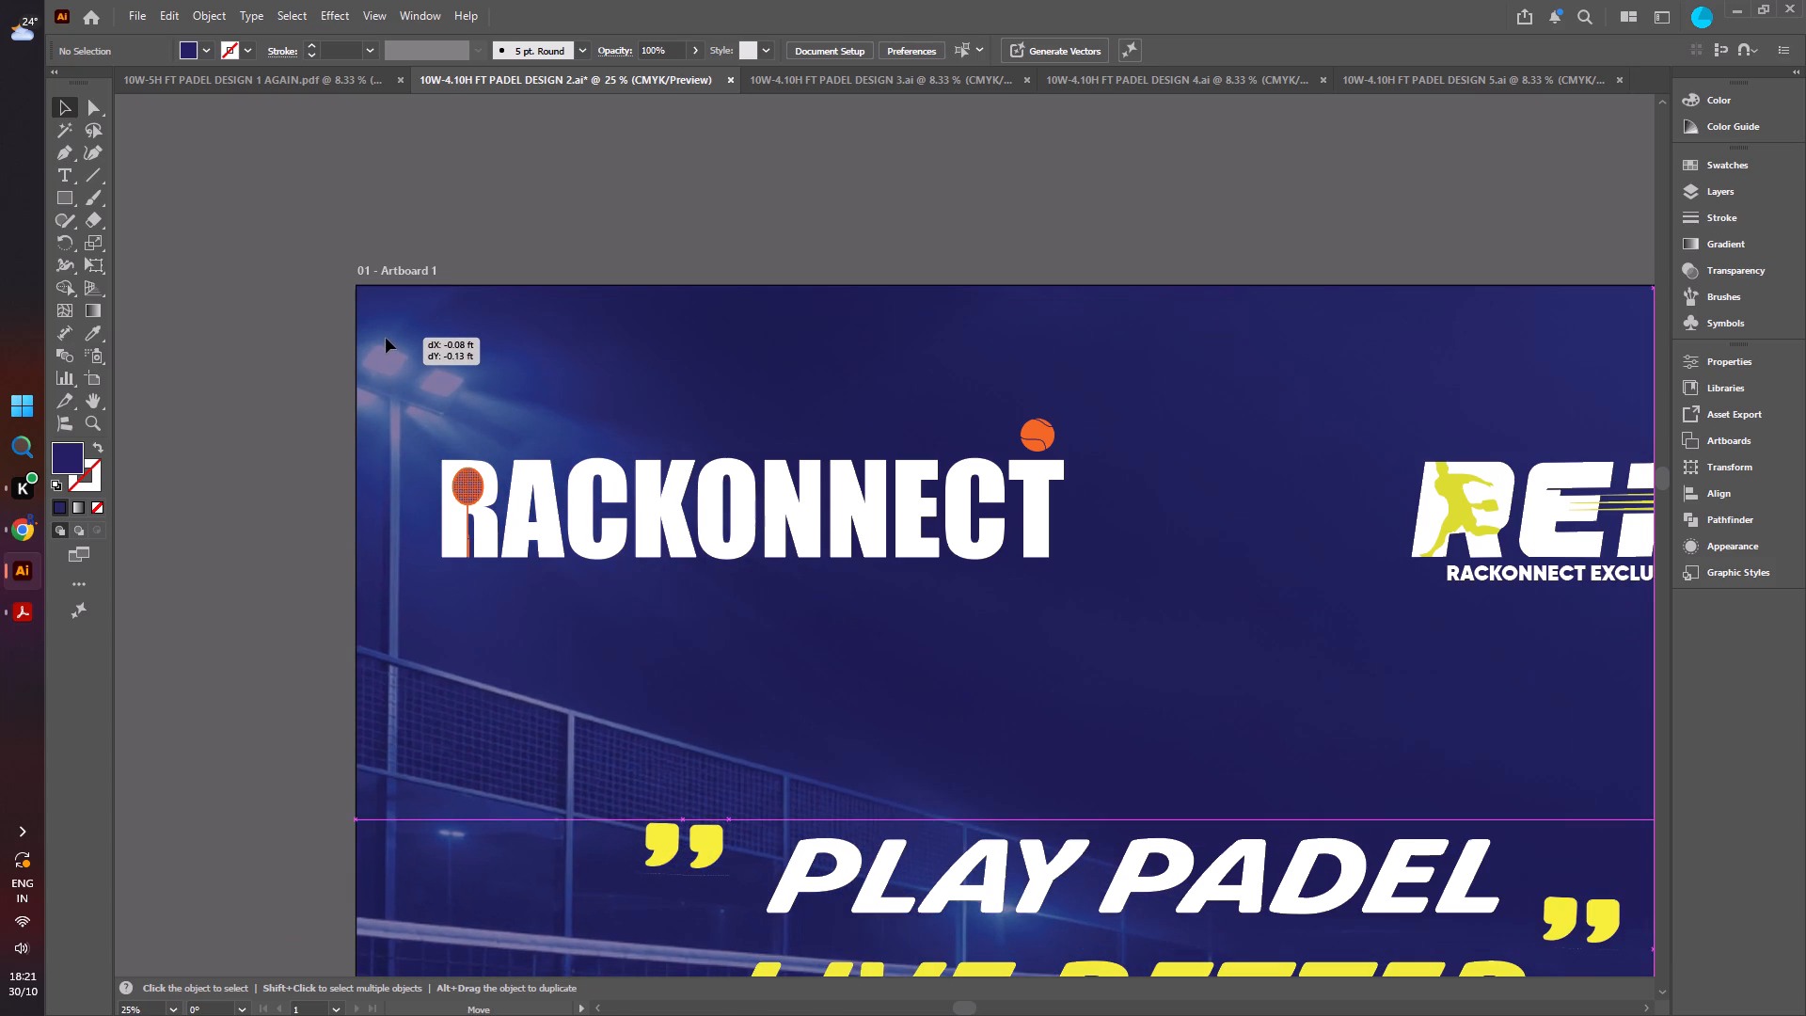
{"action": "left_click_drag", "start_coordinate": [386, 338], "coordinate": [388, 339]}
{"action": "left_click_drag", "start_coordinate": [388, 339], "coordinate": [388, 333]}
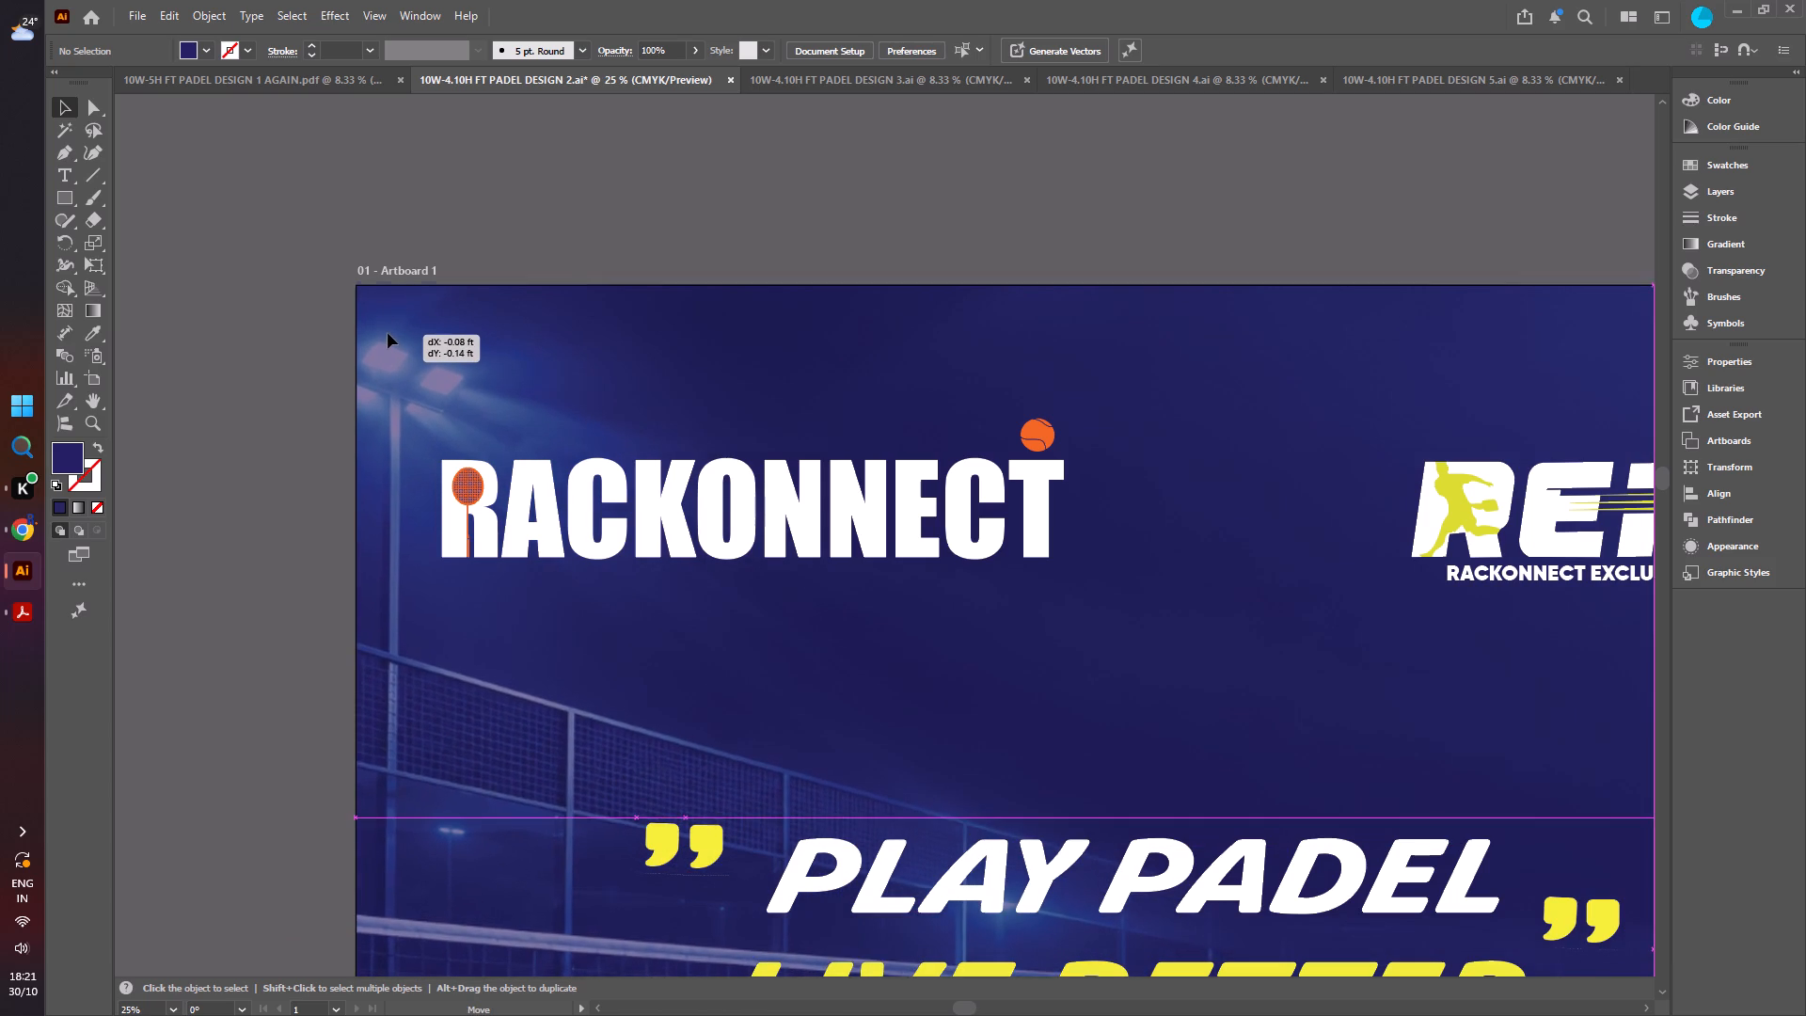
{"action": "left_click_drag", "start_coordinate": [388, 333], "coordinate": [388, 338]}
{"action": "left_click", "coordinate": [191, 386]}
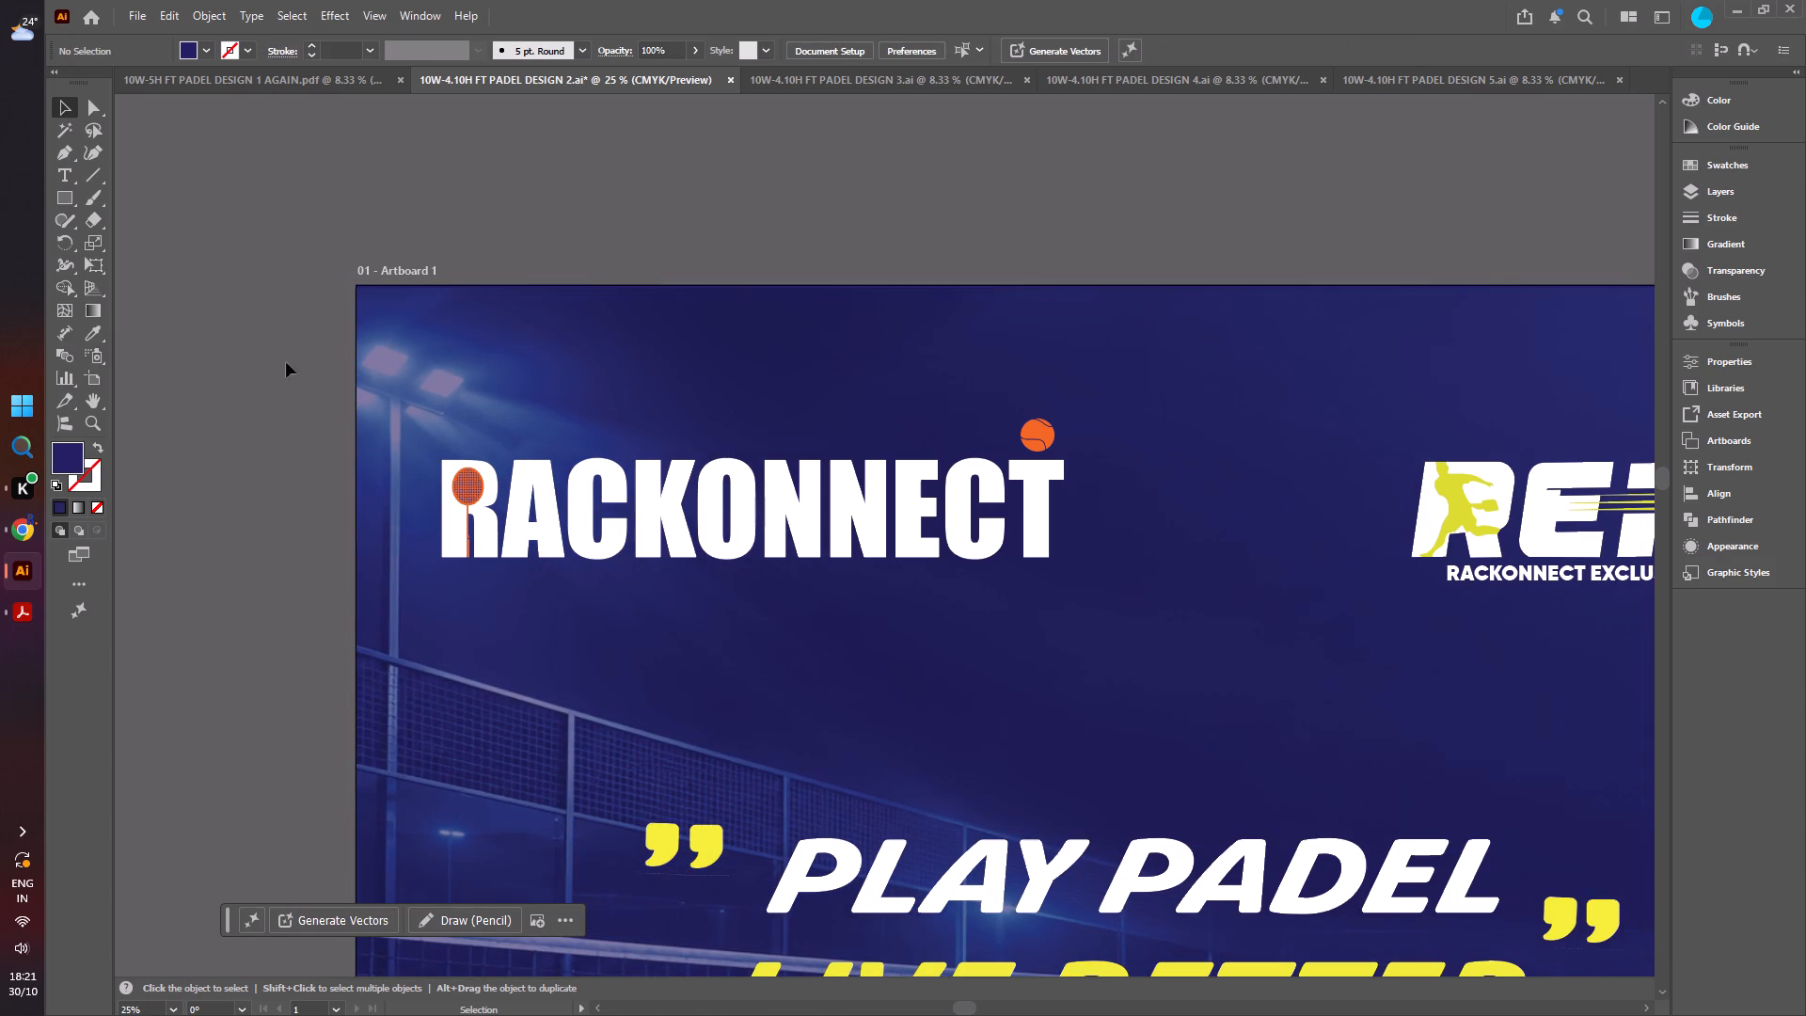
Stretch the court image's bottom edge down to the artboard's bottom edge, keeping its 10 ft width.
{"action": "scroll", "coordinate": [251, 395], "scroll_direction": "down", "scroll_amount": 3, "text": "alt"}
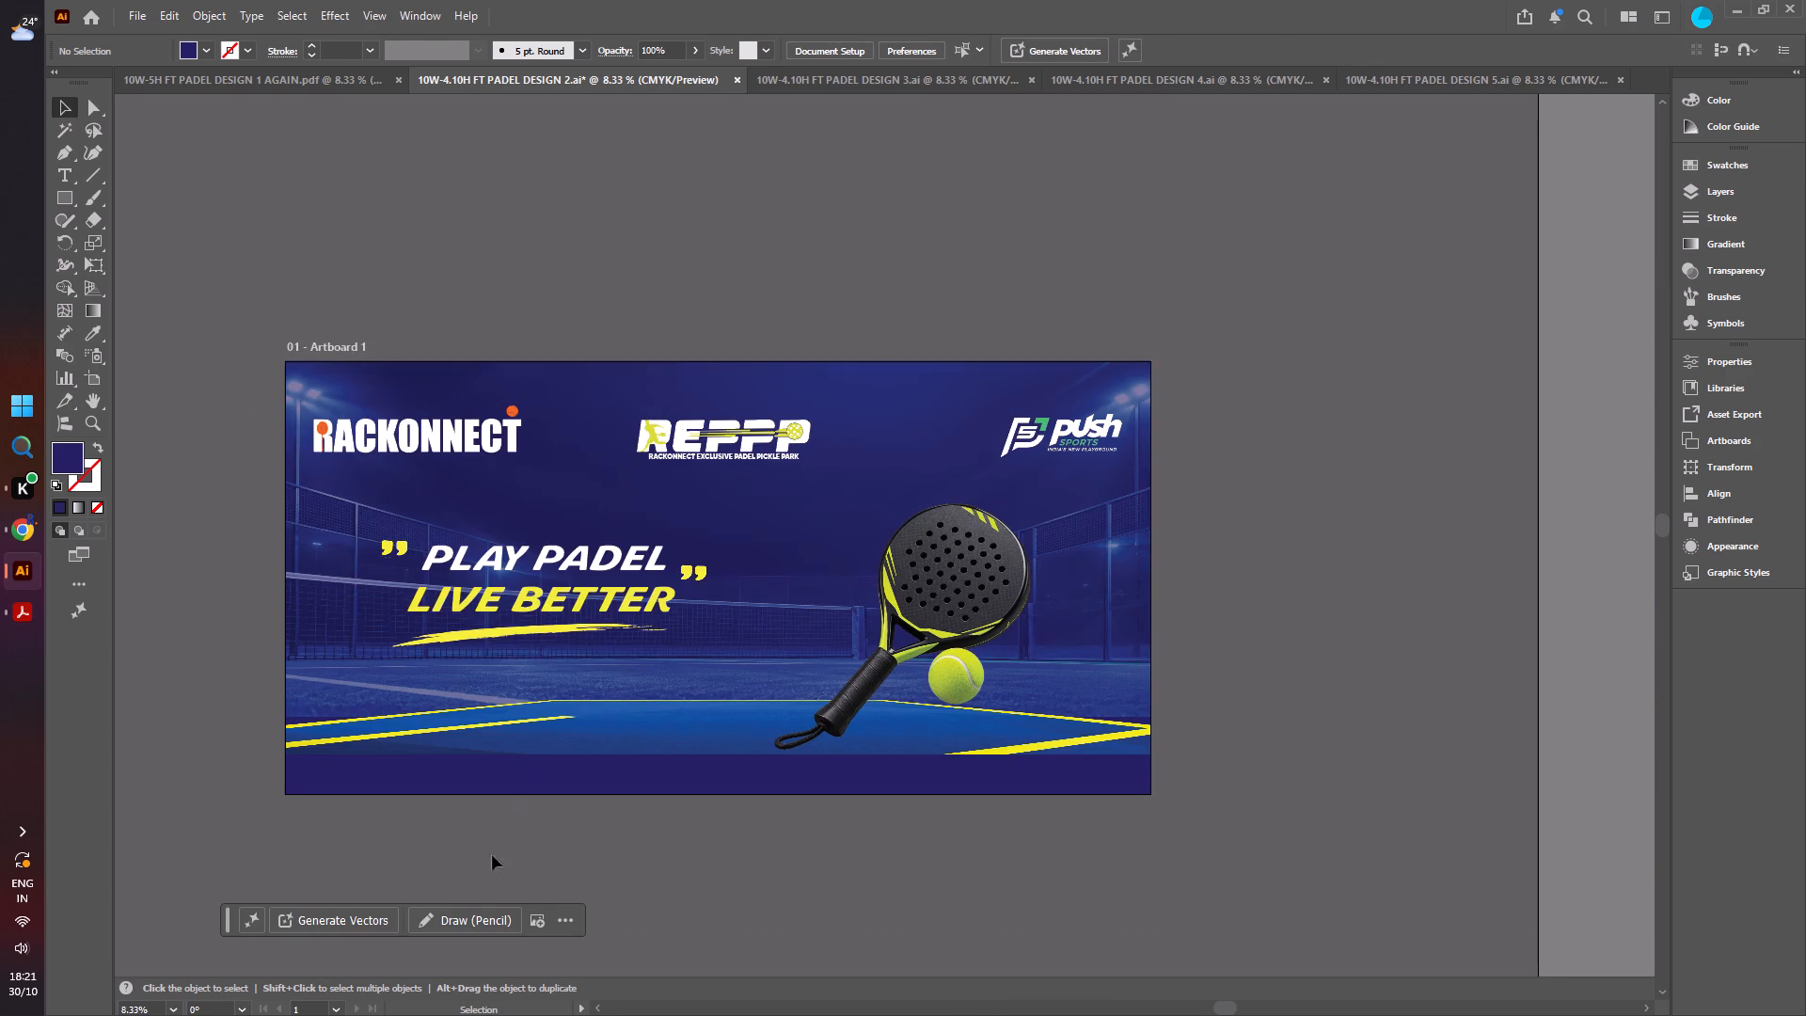
{"action": "scroll", "coordinate": [528, 880], "scroll_direction": "up", "scroll_amount": 1, "text": "alt"}
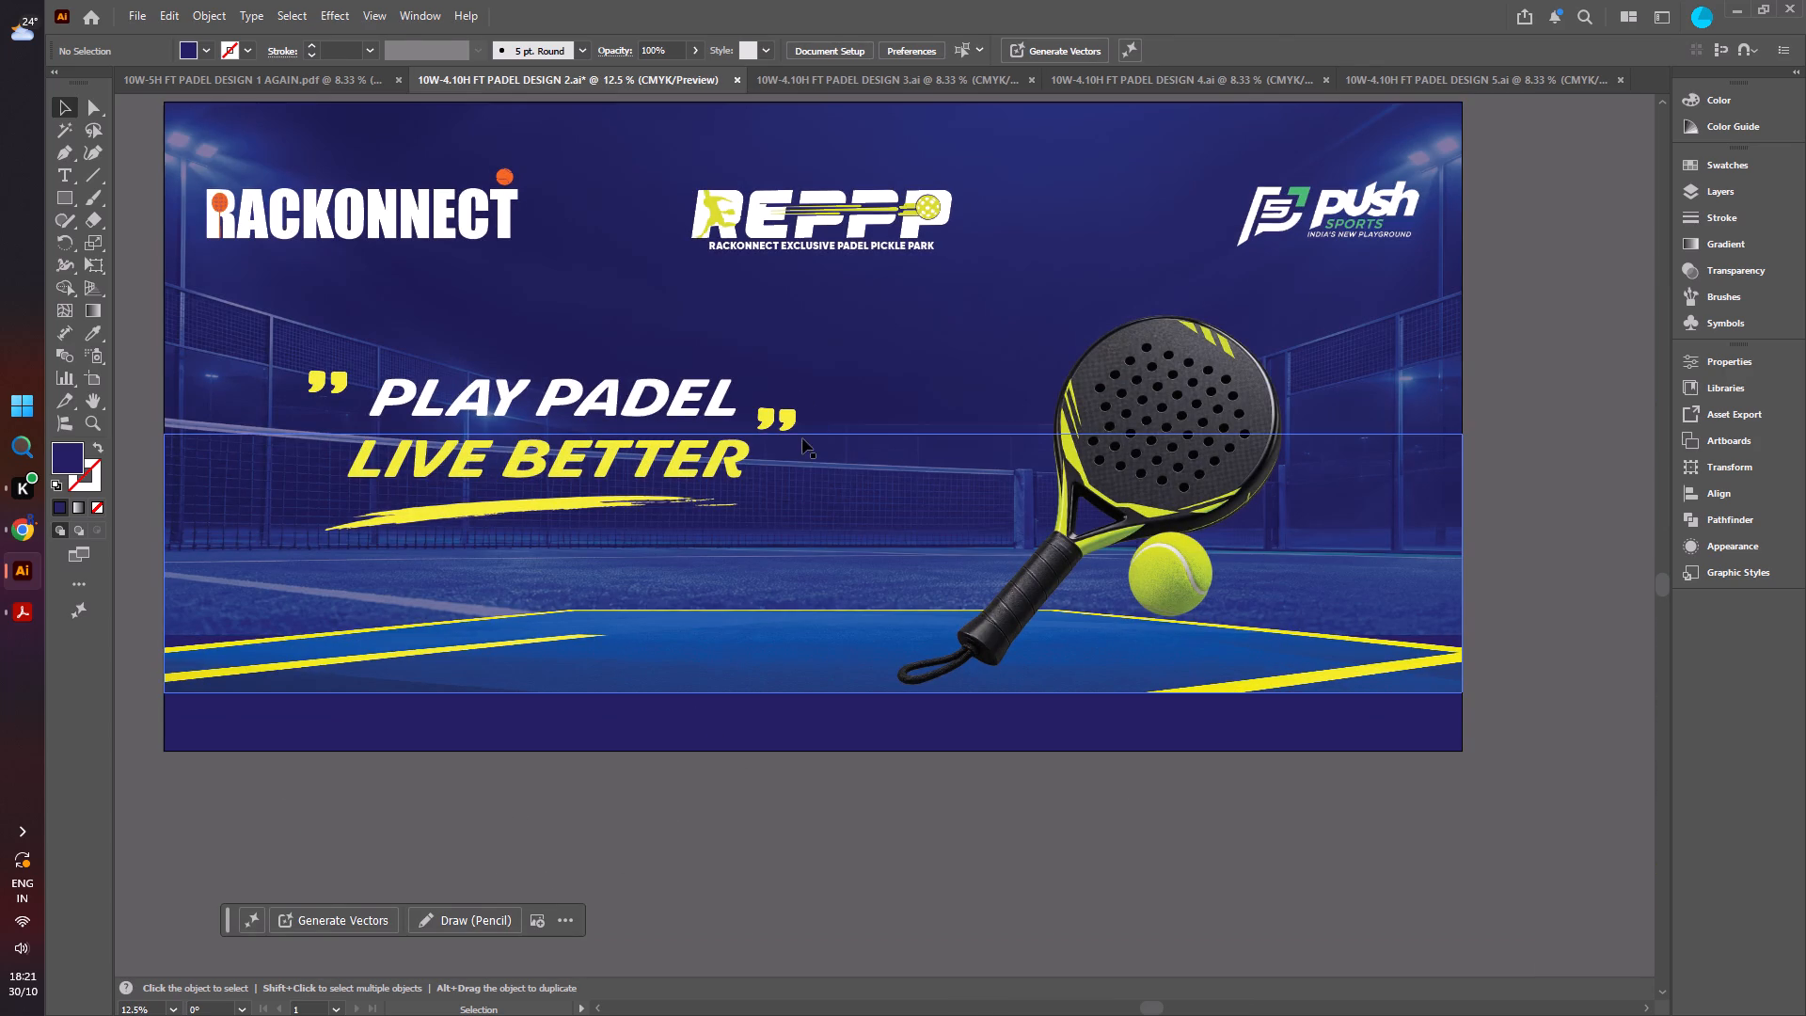
{"action": "left_click", "coordinate": [798, 373]}
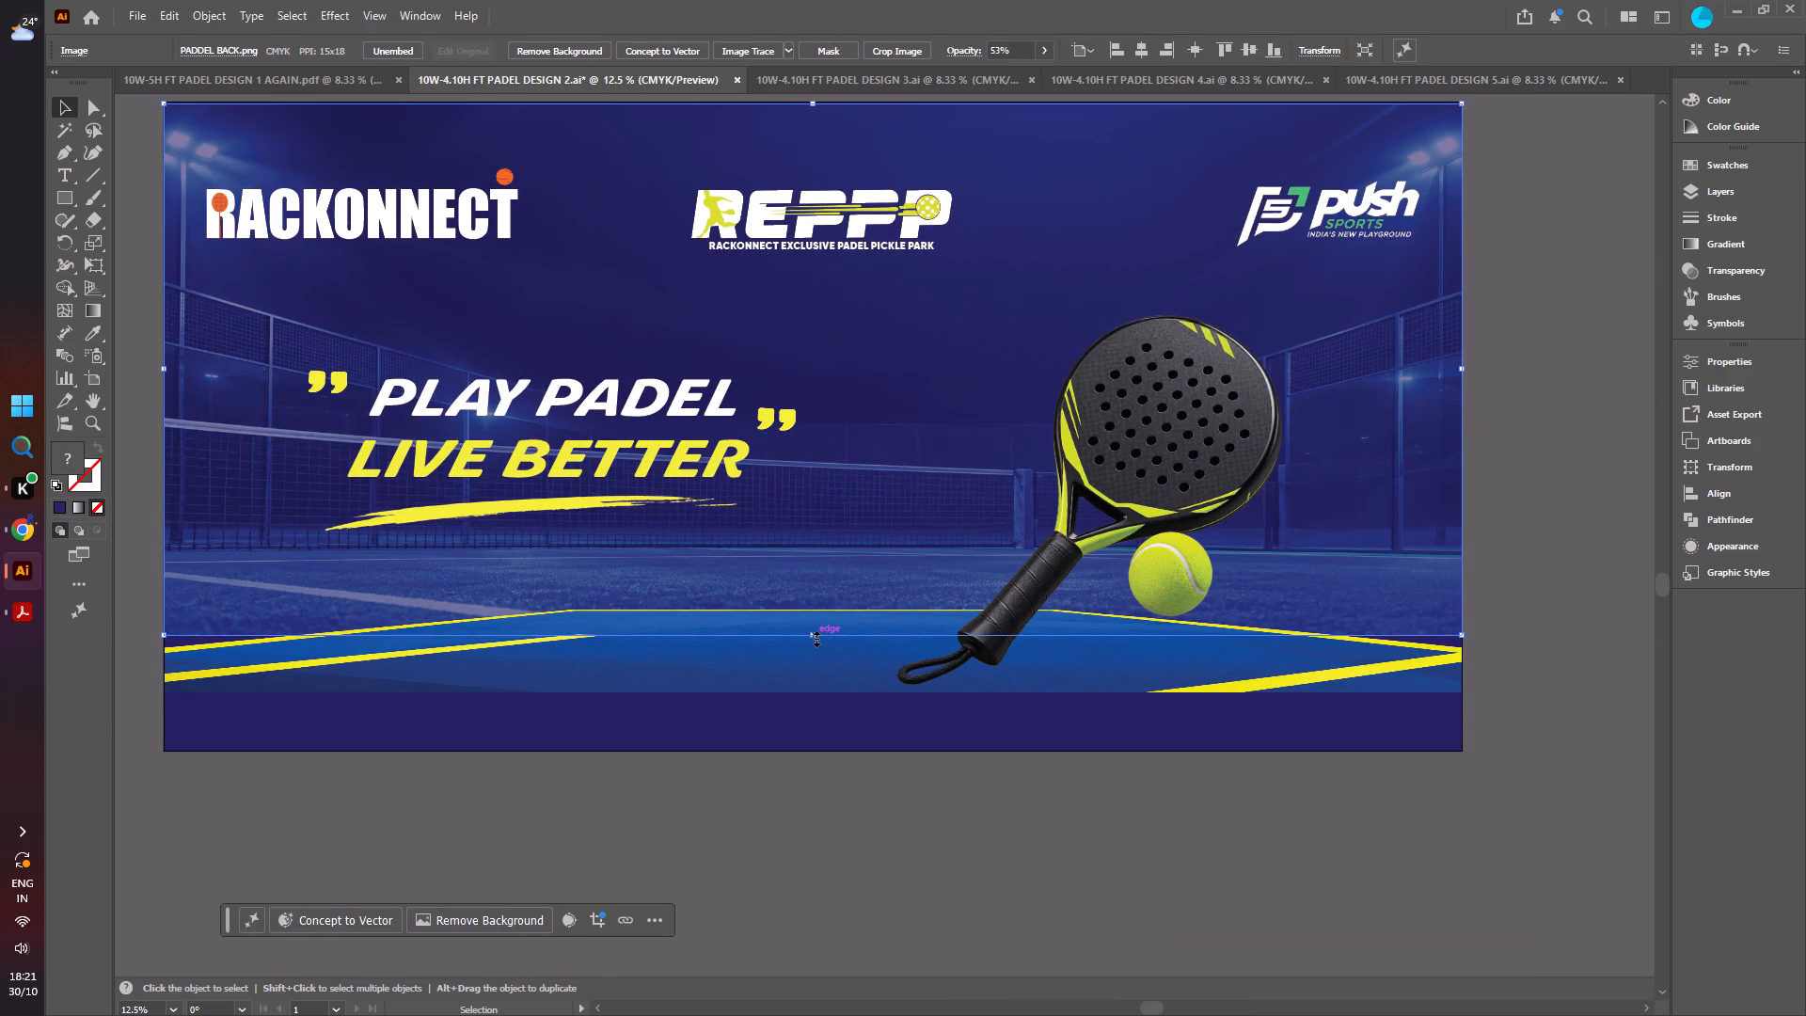
{"action": "left_click_drag", "start_coordinate": [815, 637], "coordinate": [804, 746]}
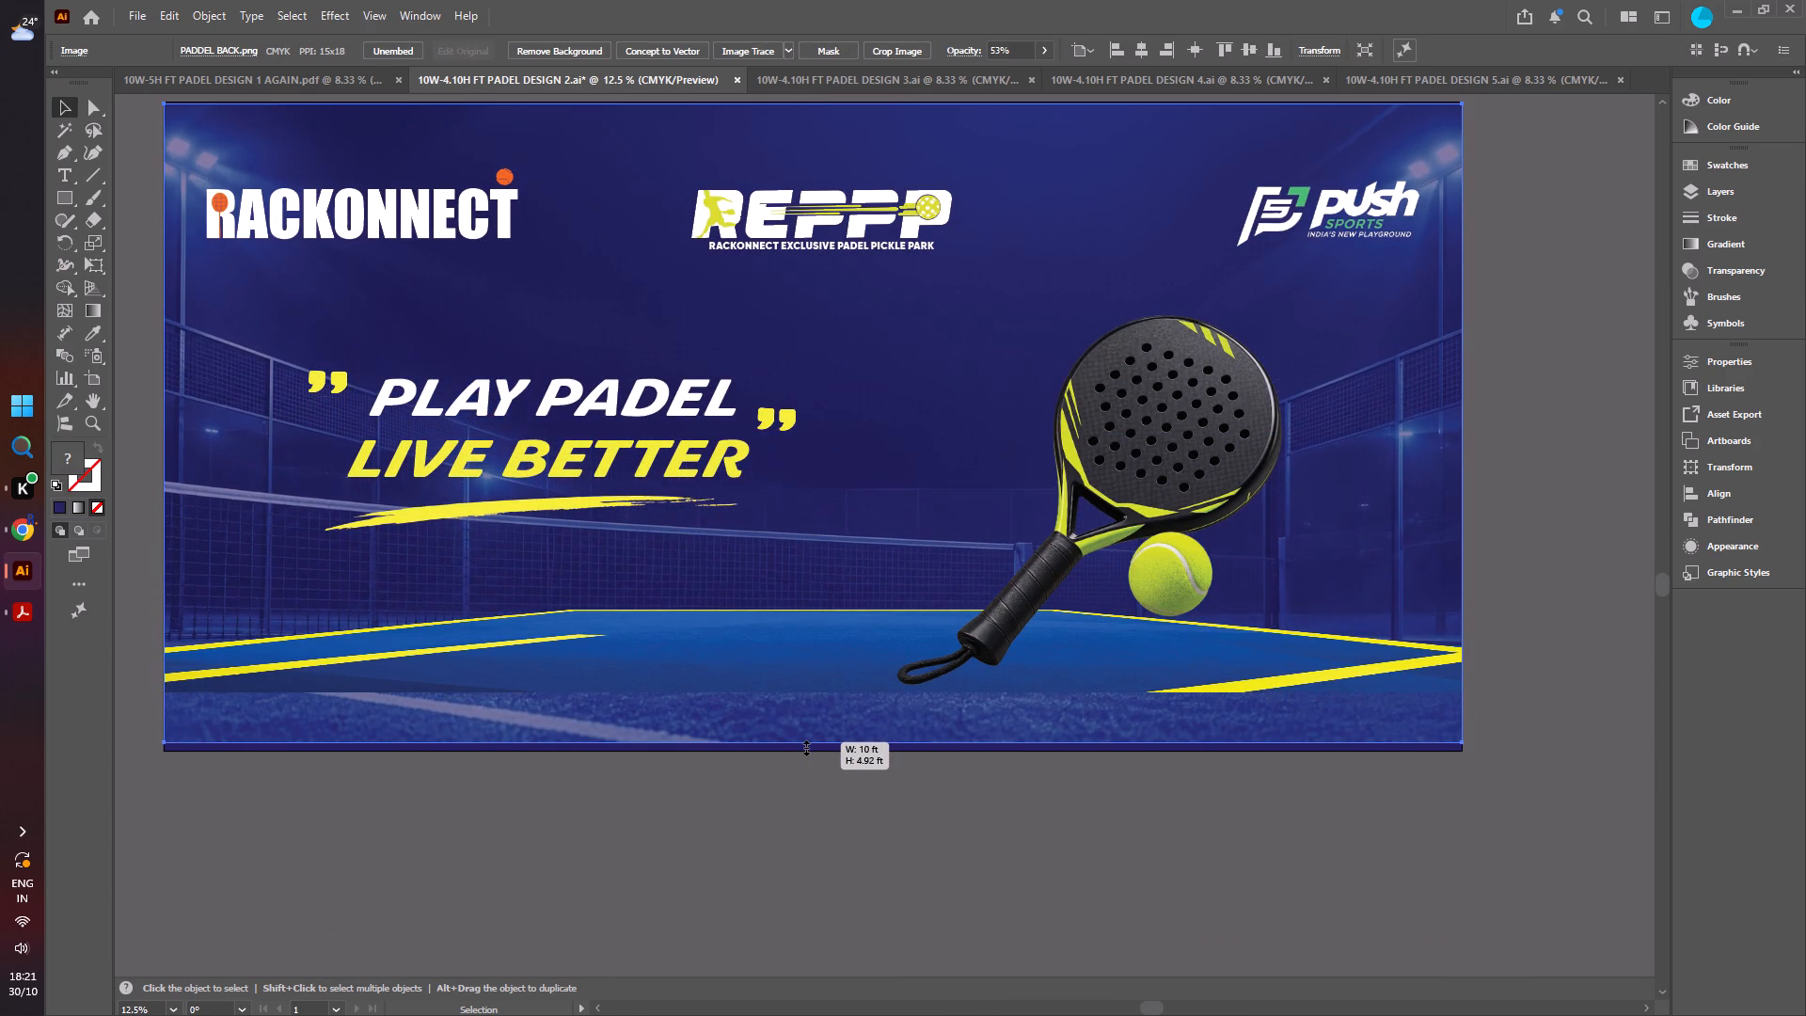
{"action": "left_click_drag", "start_coordinate": [804, 746], "coordinate": [804, 748]}
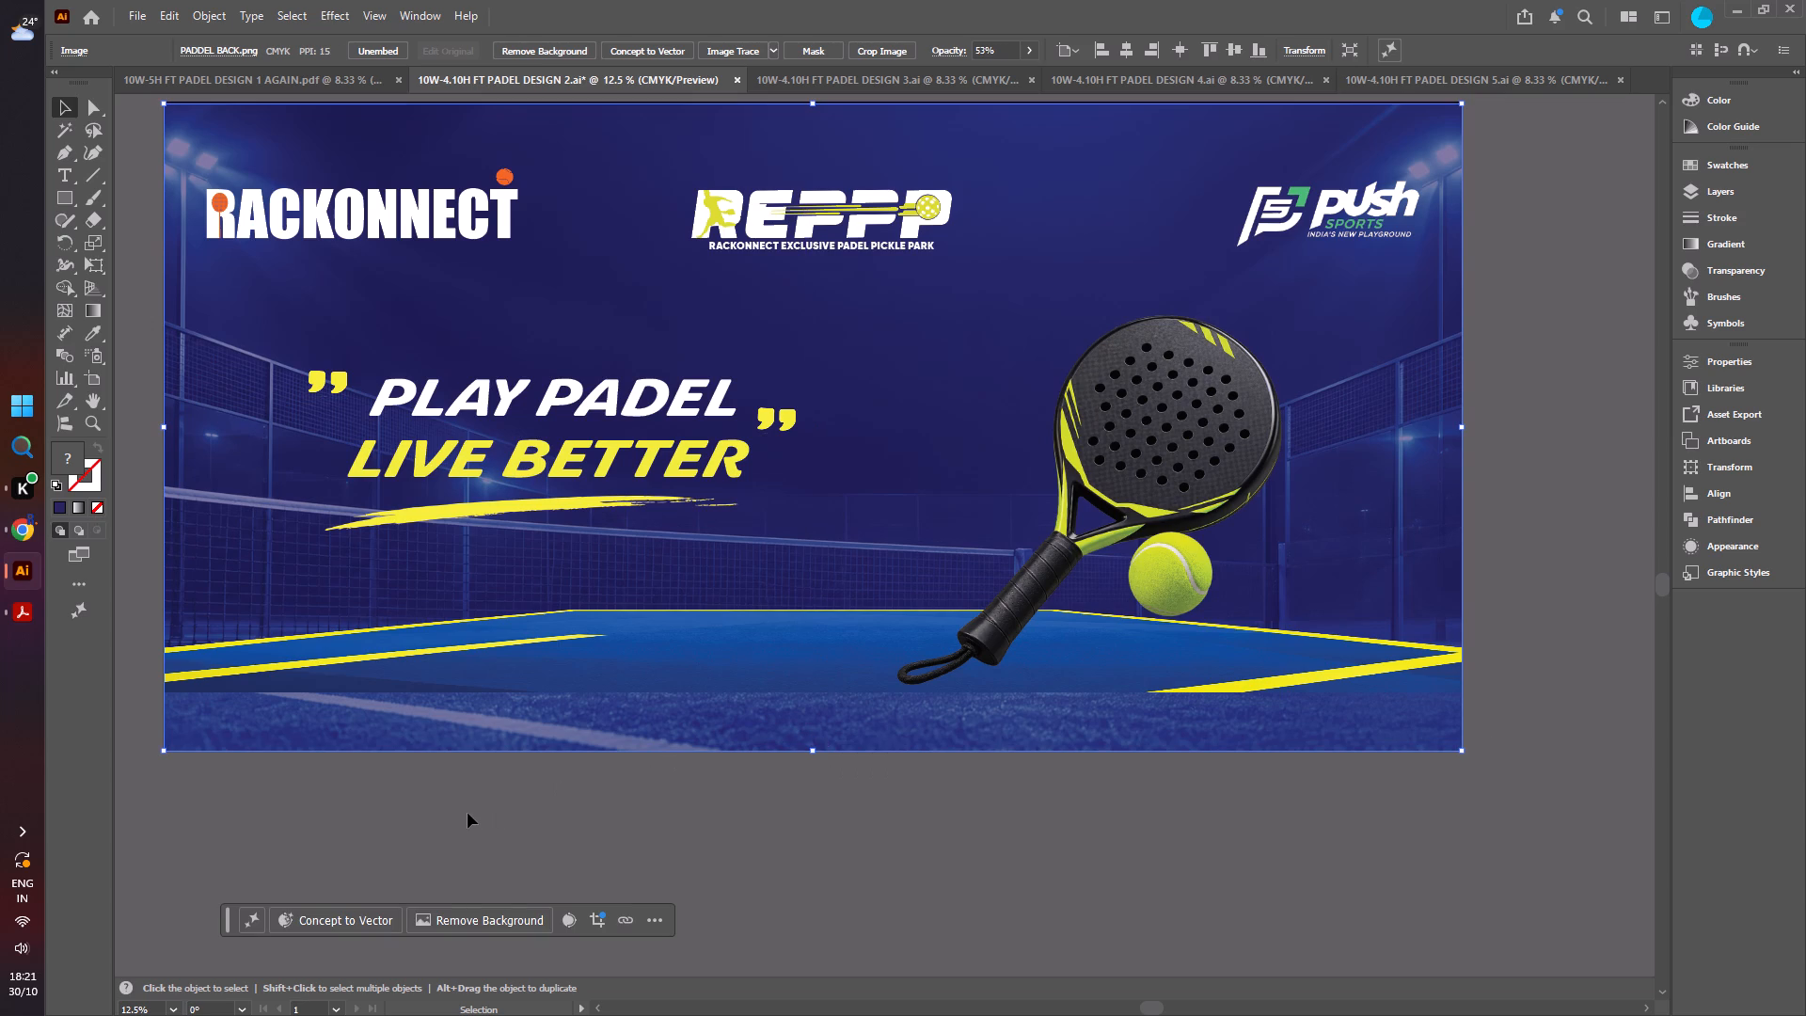
{"action": "left_click", "coordinate": [467, 813]}
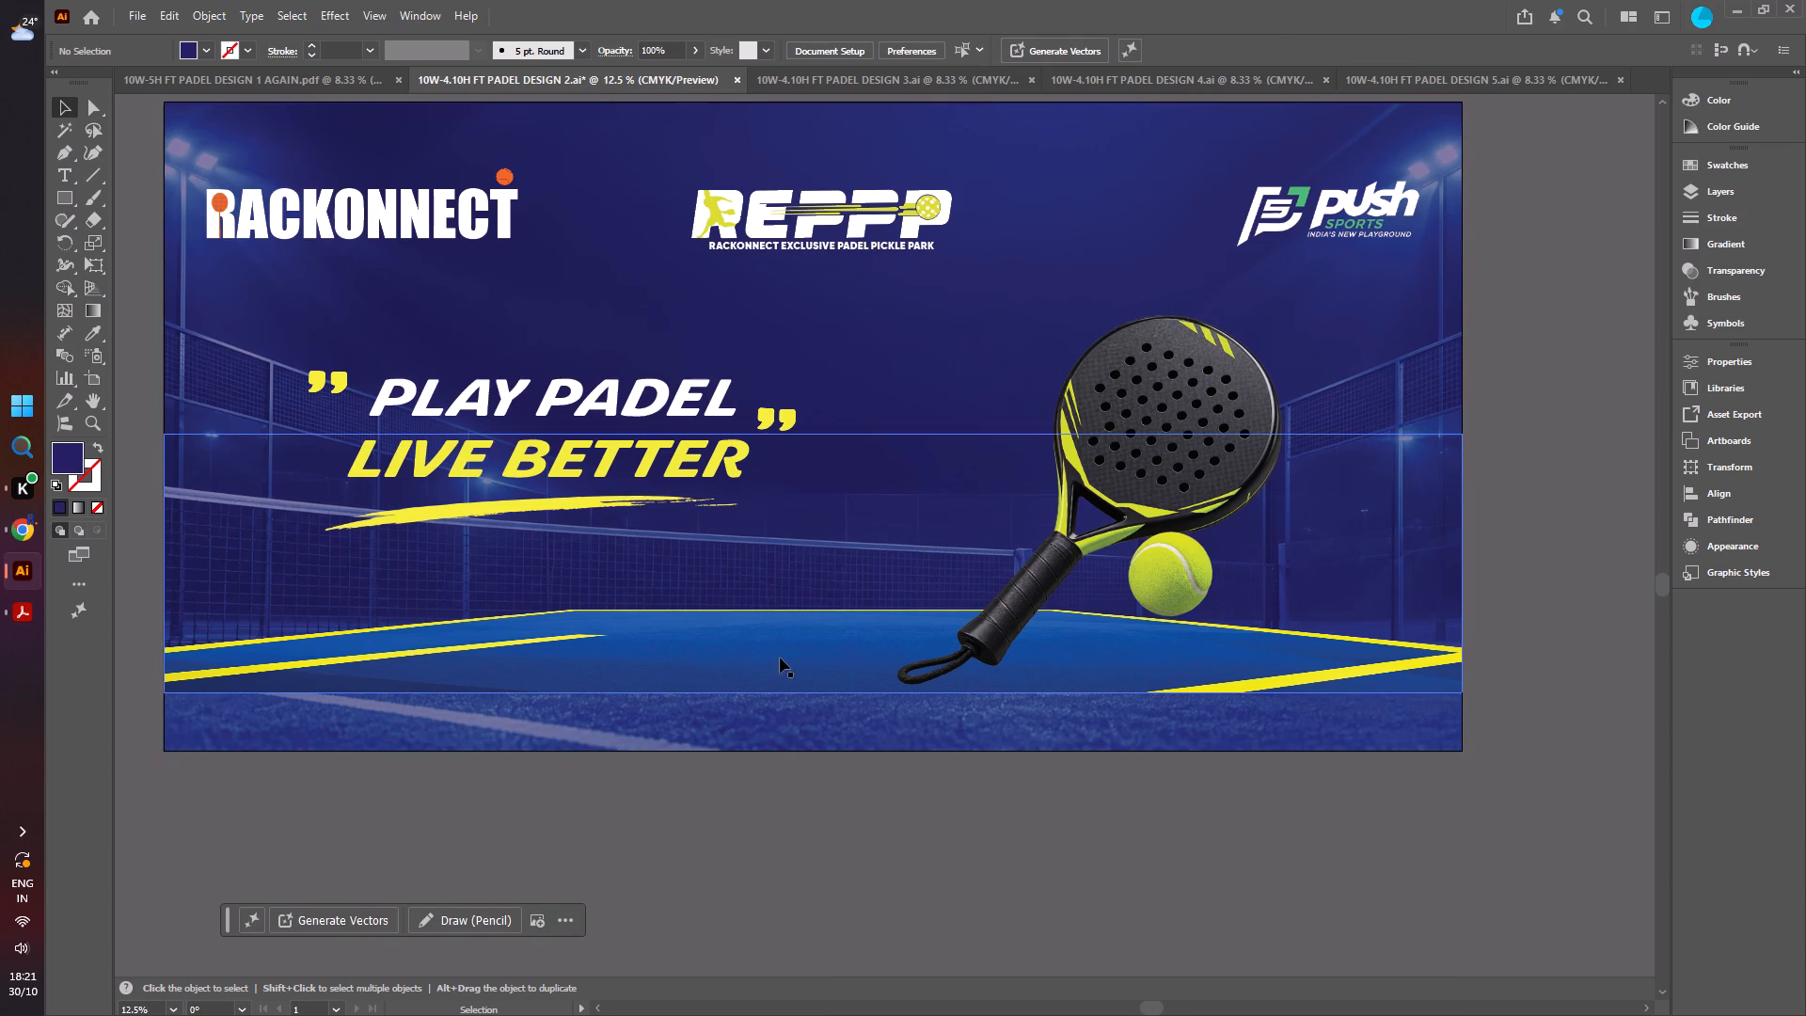
Move the blue court floor with yellow lines straight down to the artboard's bottom edge.
{"action": "left_click_drag", "start_coordinate": [780, 658], "coordinate": [783, 716]}
{"action": "left_click", "coordinate": [564, 821]}
{"action": "scroll", "coordinate": [624, 787], "scroll_direction": "down", "scroll_amount": 2, "text": "alt"}
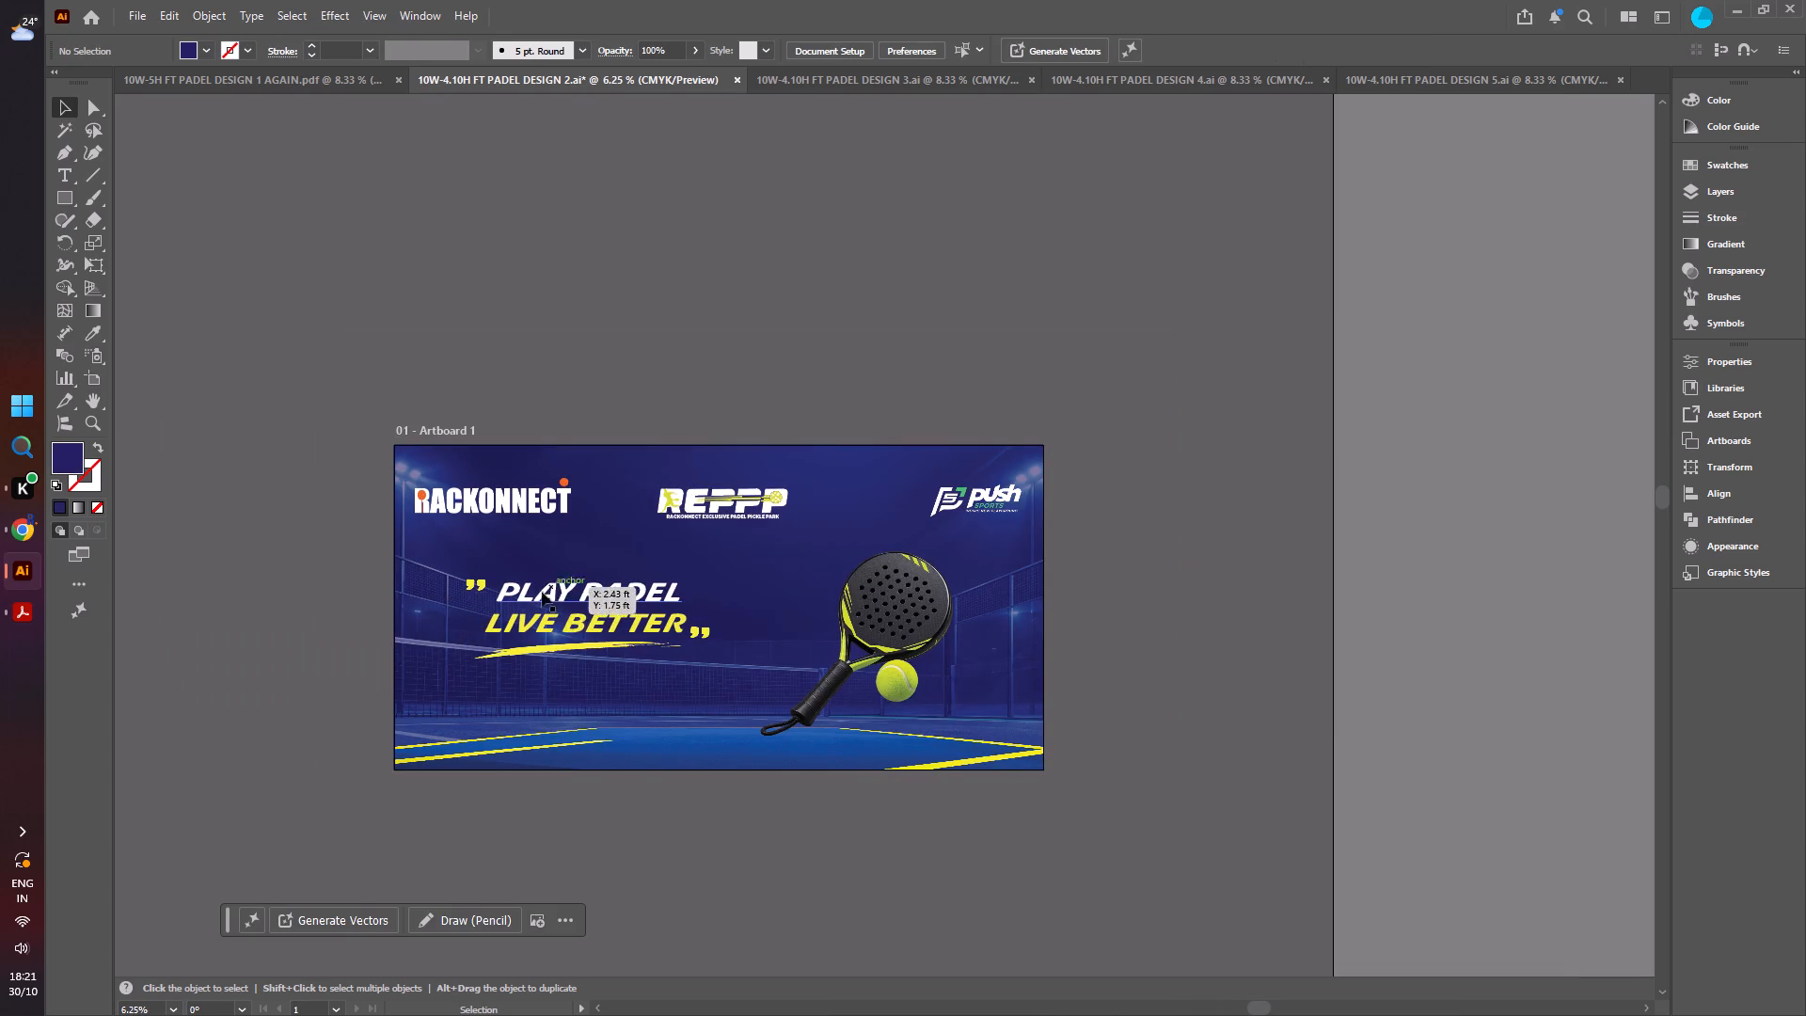
Move the opening quotation marks slightly right, closer to the PLAY PADEL text.
{"action": "scroll", "coordinate": [486, 595], "scroll_direction": "up", "scroll_amount": 3, "text": "alt"}
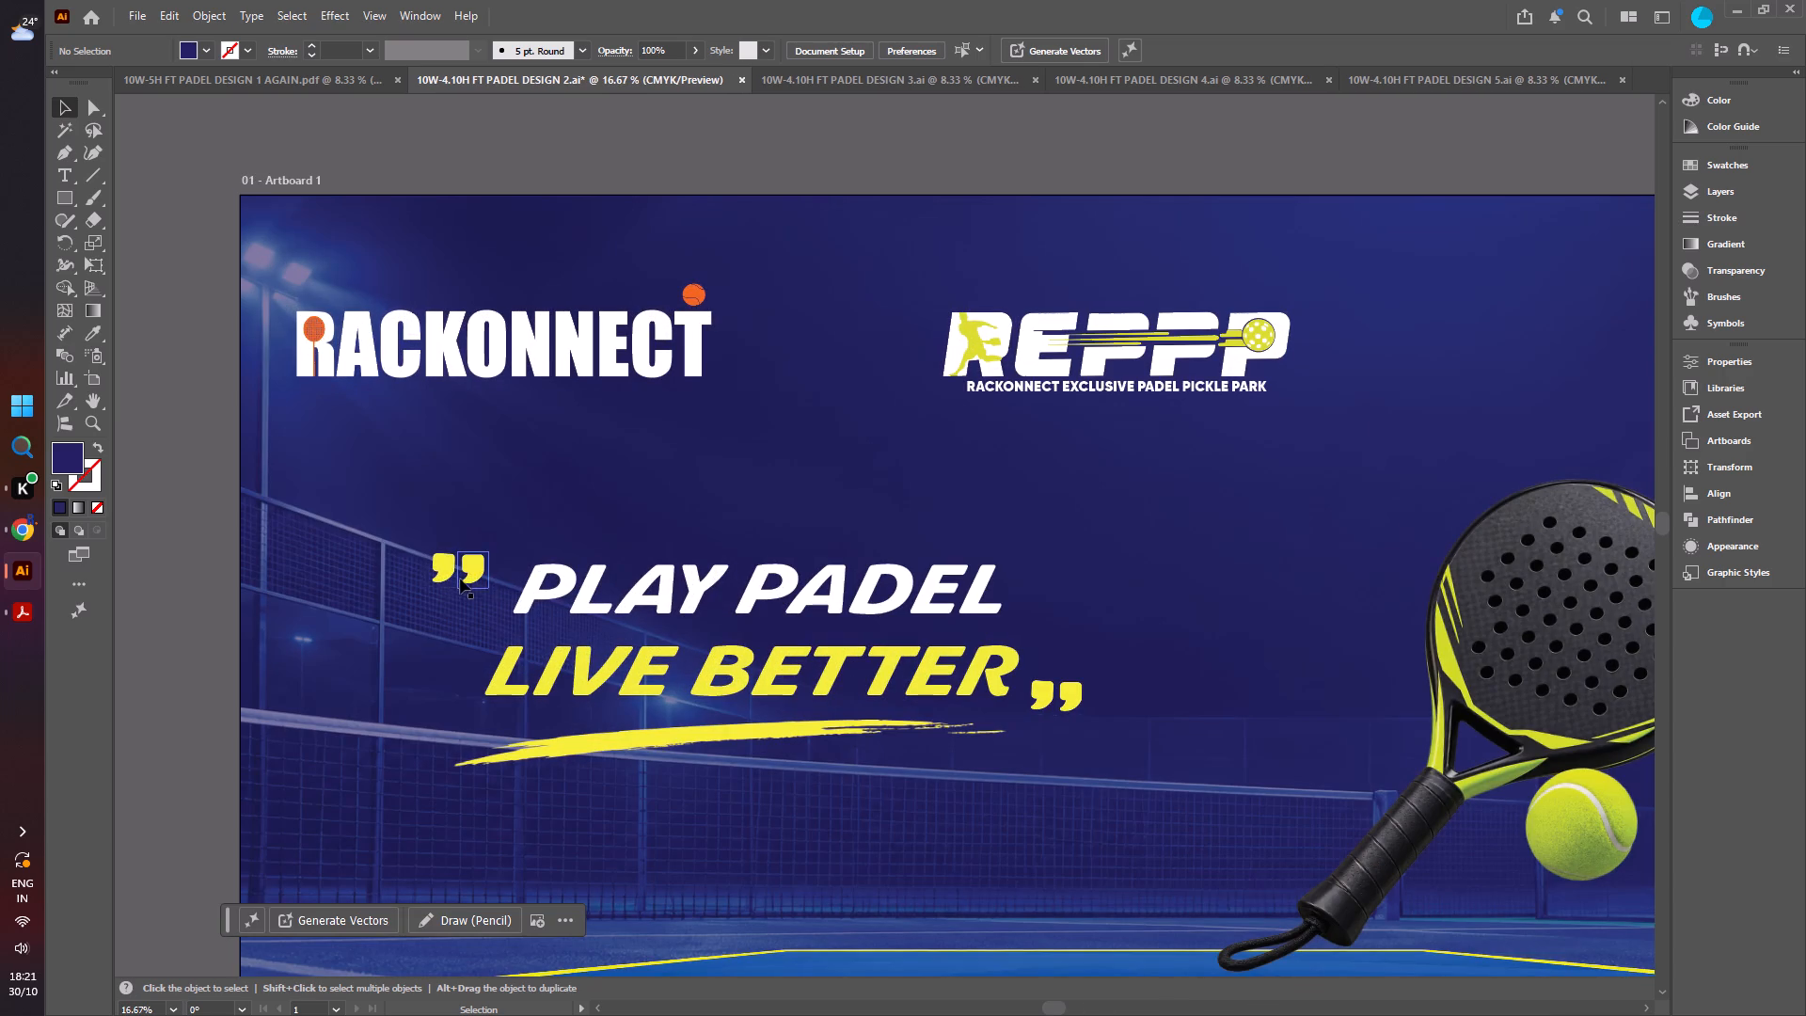
{"action": "left_click", "coordinate": [453, 576]}
{"action": "left_click_drag", "start_coordinate": [470, 572], "coordinate": [489, 574]}
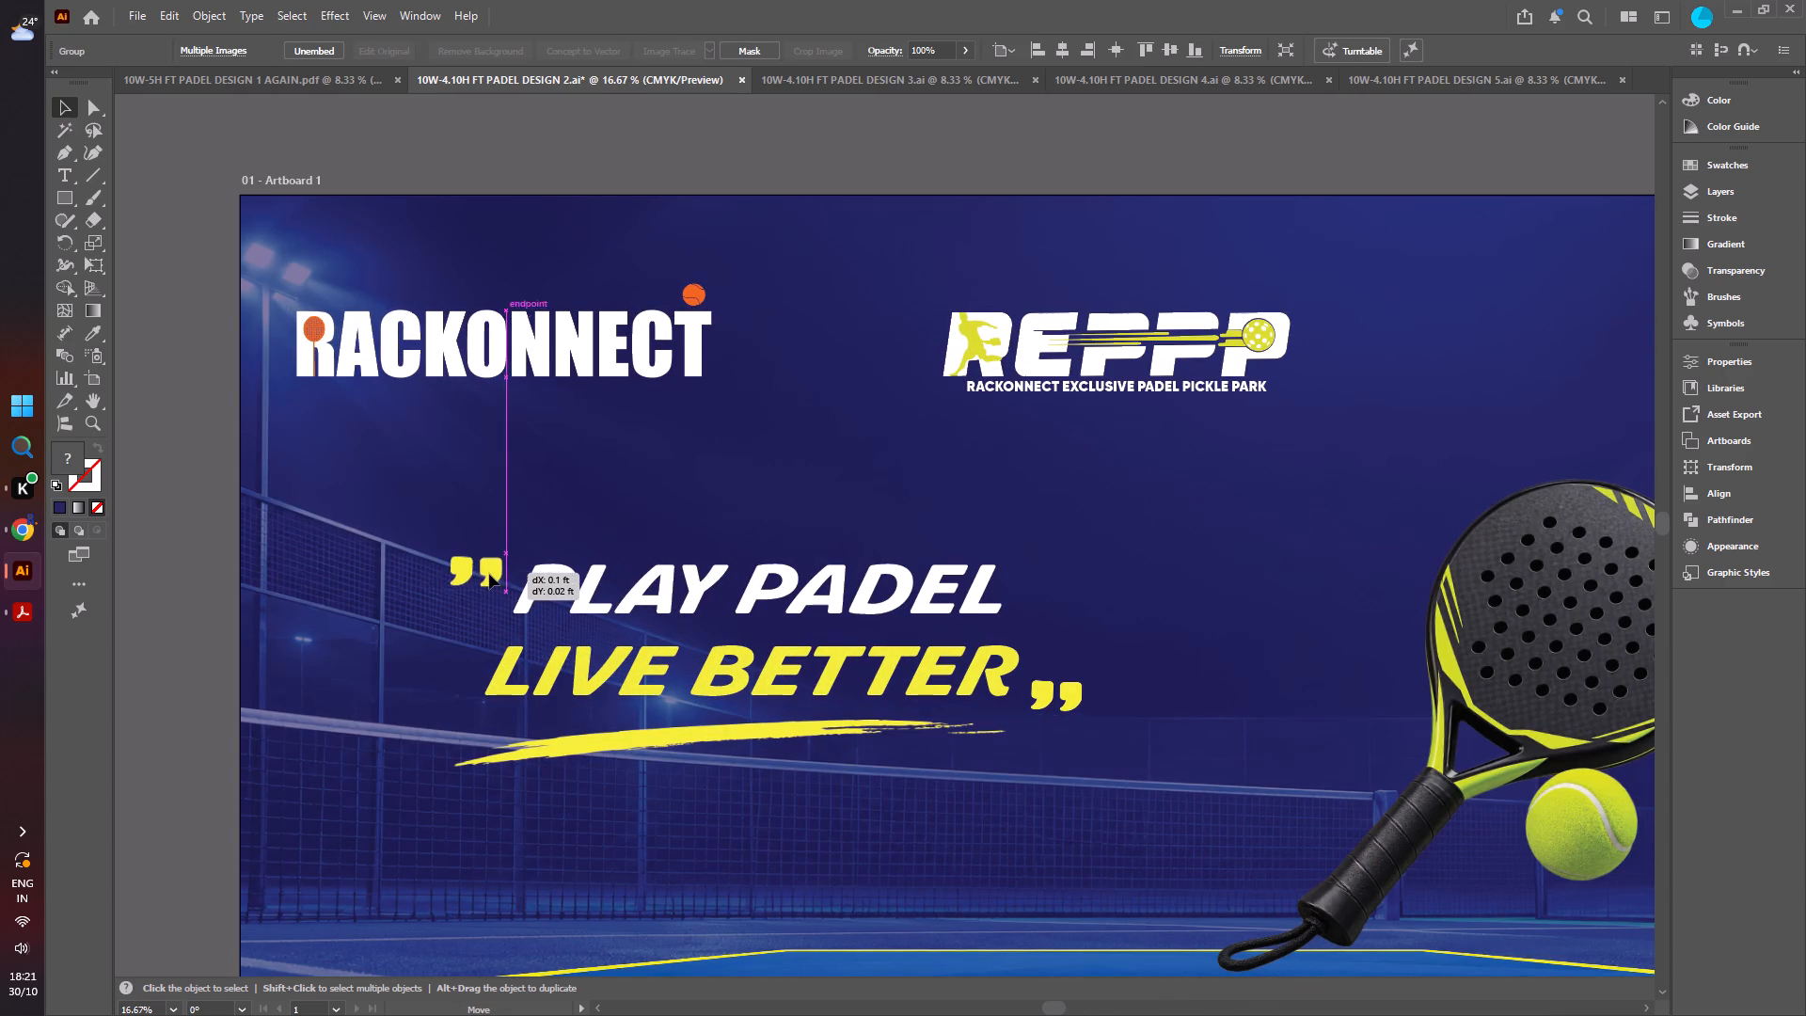
{"action": "left_click_drag", "start_coordinate": [489, 574], "coordinate": [485, 573]}
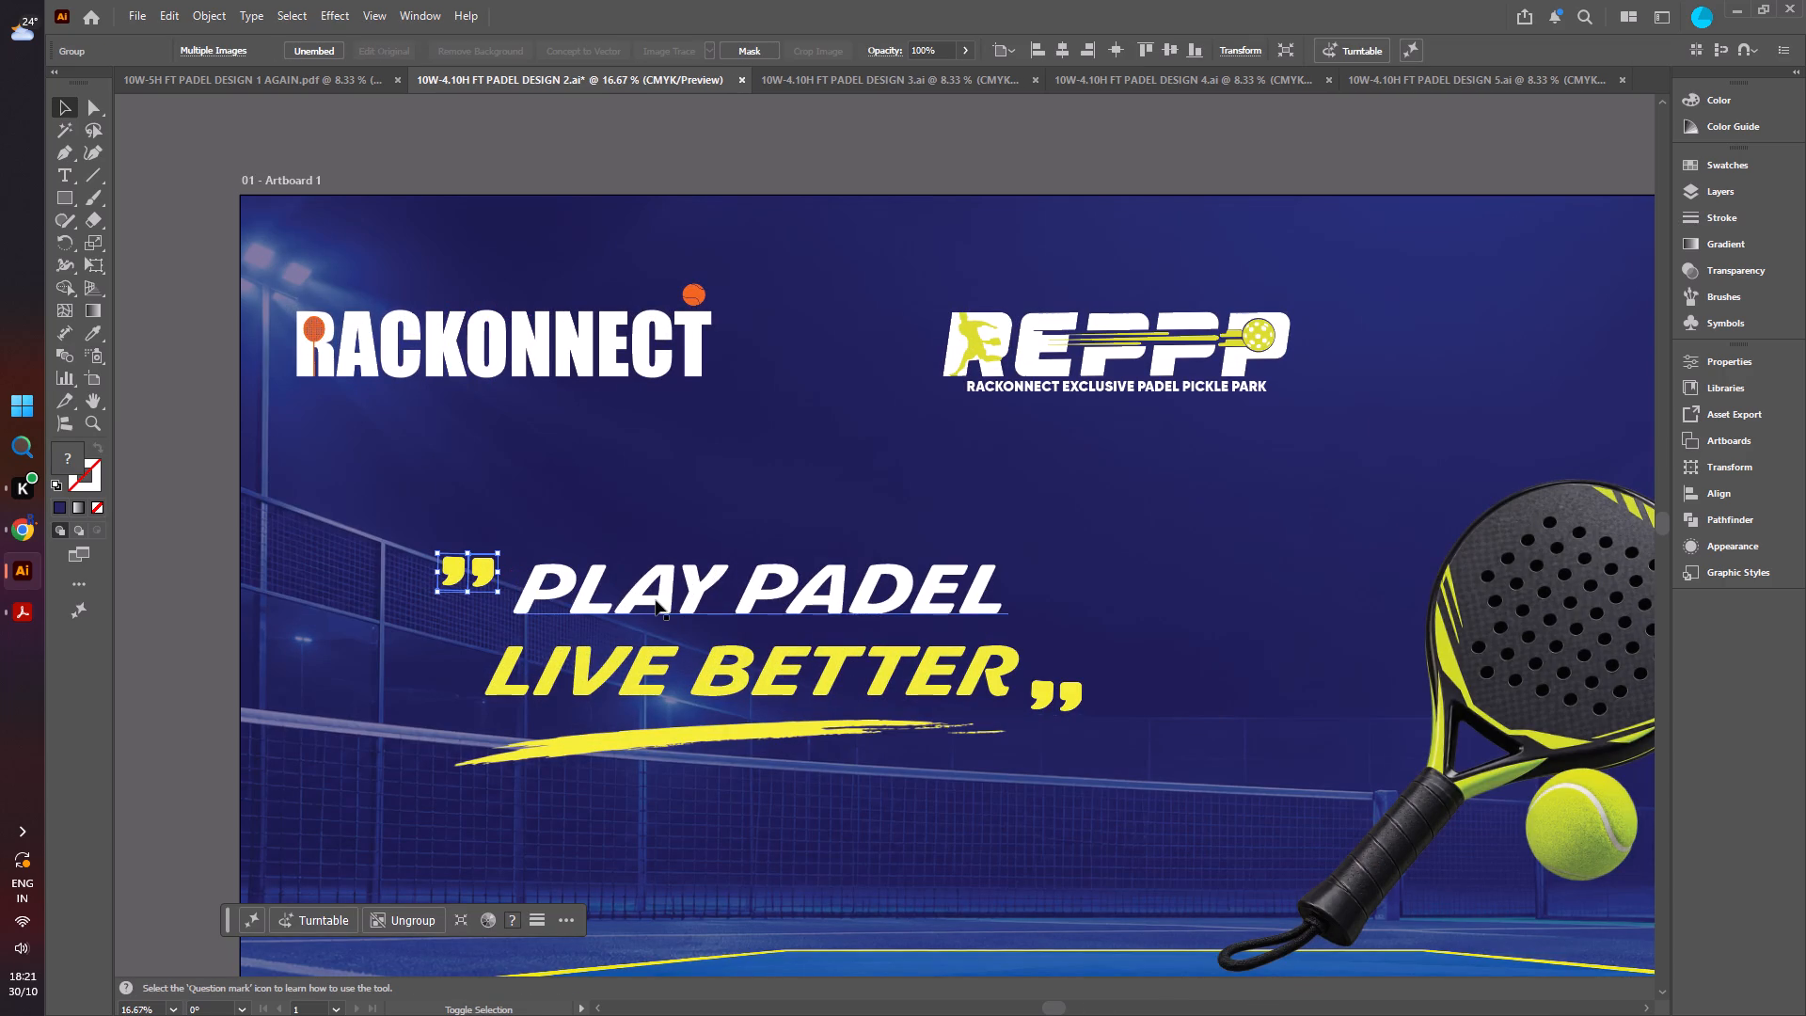
Group the opening quotation marks, PLAY PADEL LIVE BETTER text, yellow brush underline and closing quotation marks.
{"action": "left_click", "coordinate": [656, 600], "text": "shift"}
{"action": "left_click", "coordinate": [643, 740], "text": "shift"}
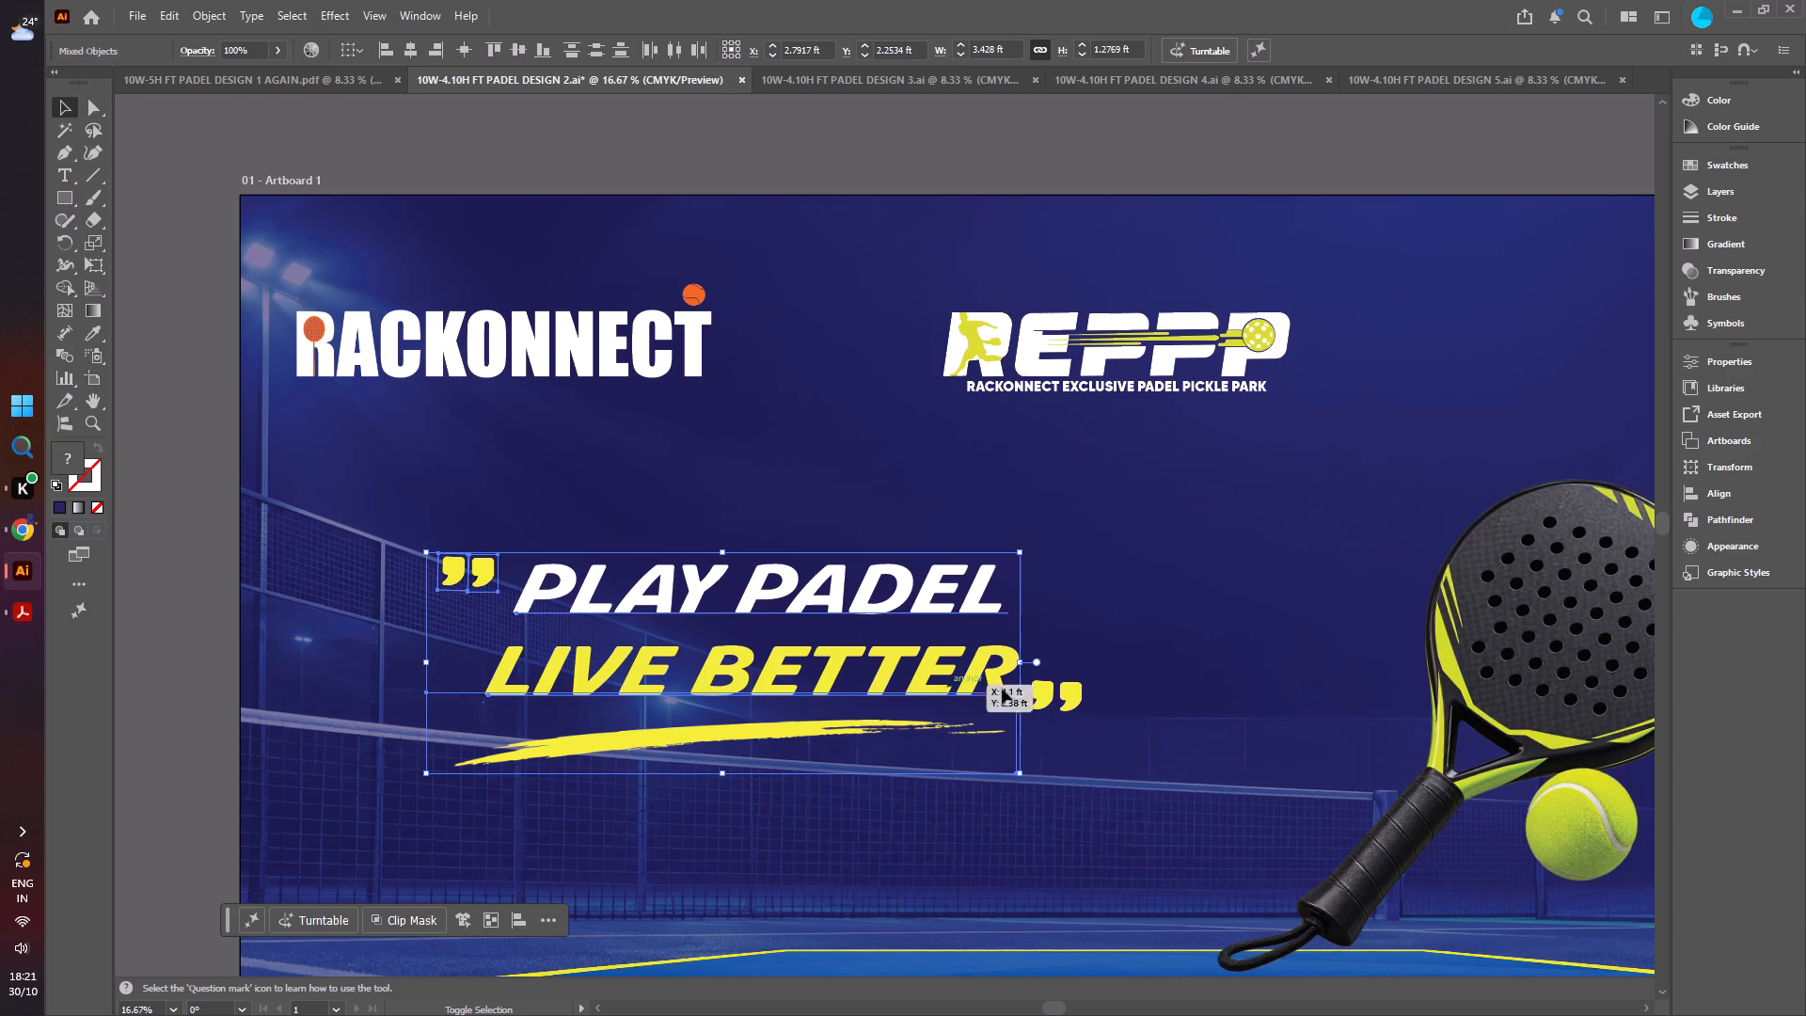
{"action": "left_click", "coordinate": [1041, 700], "text": "shift"}
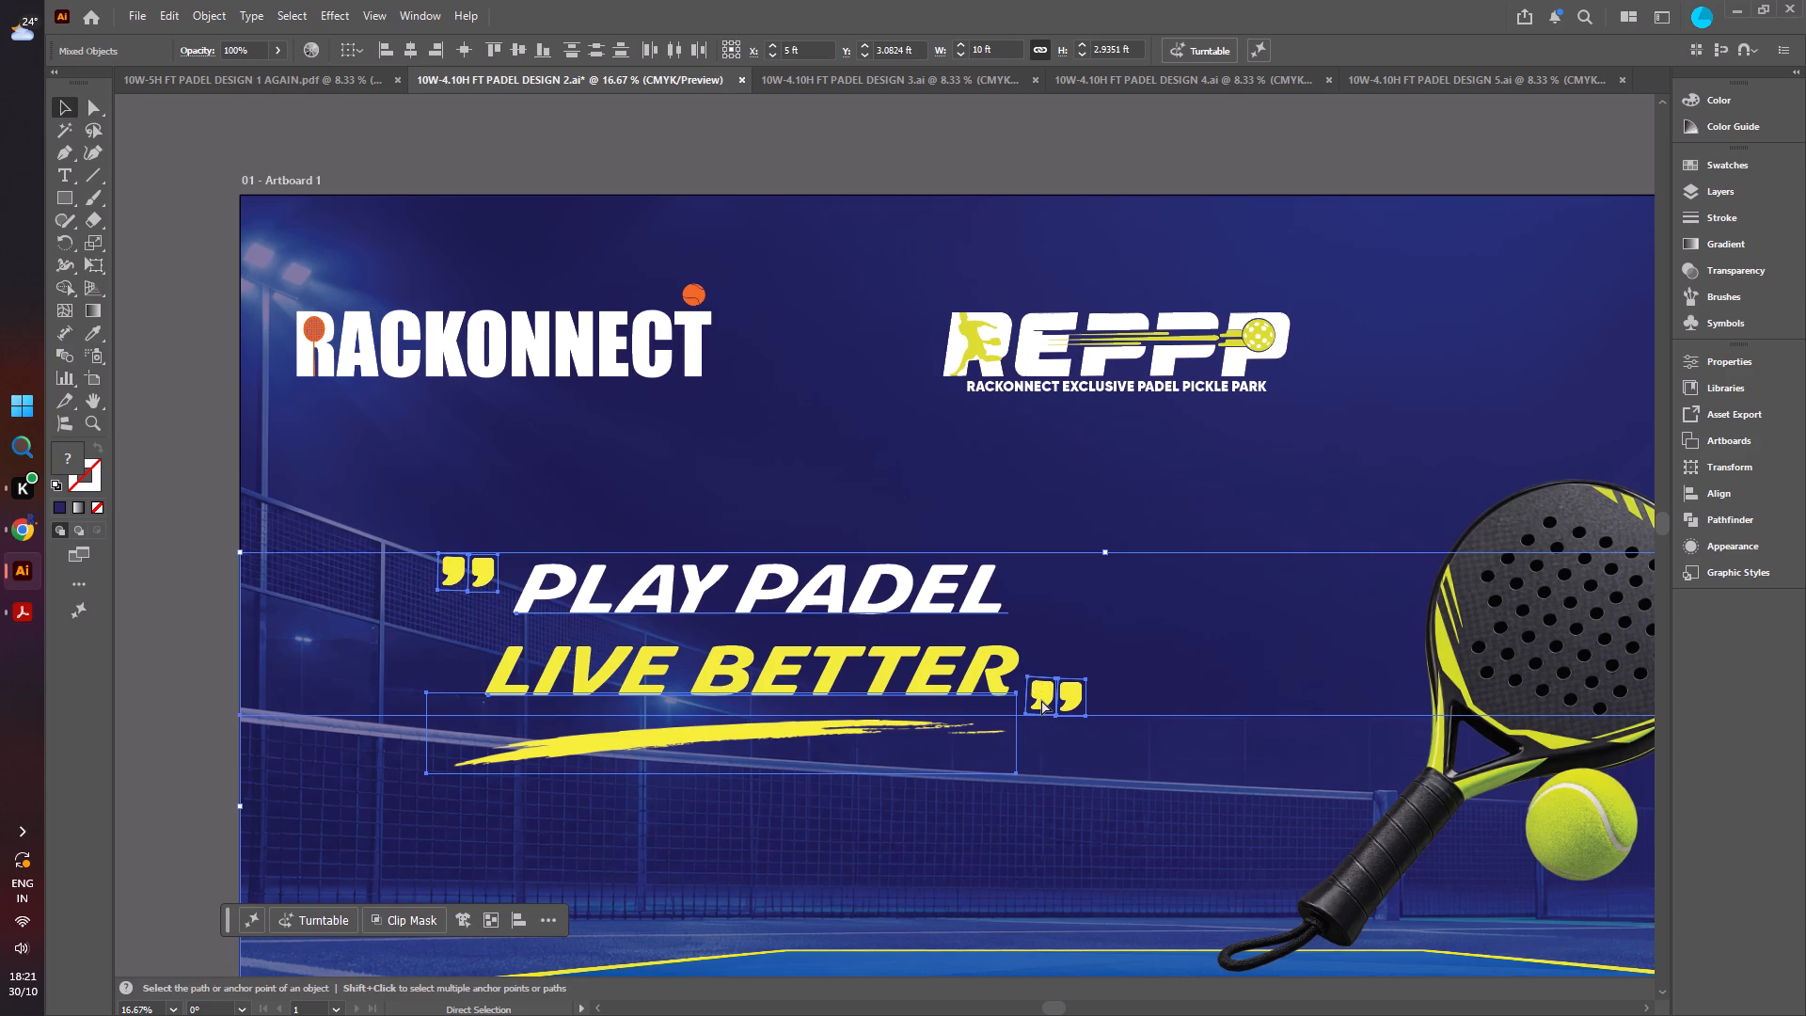
{"action": "key", "text": "ctrl+g"}
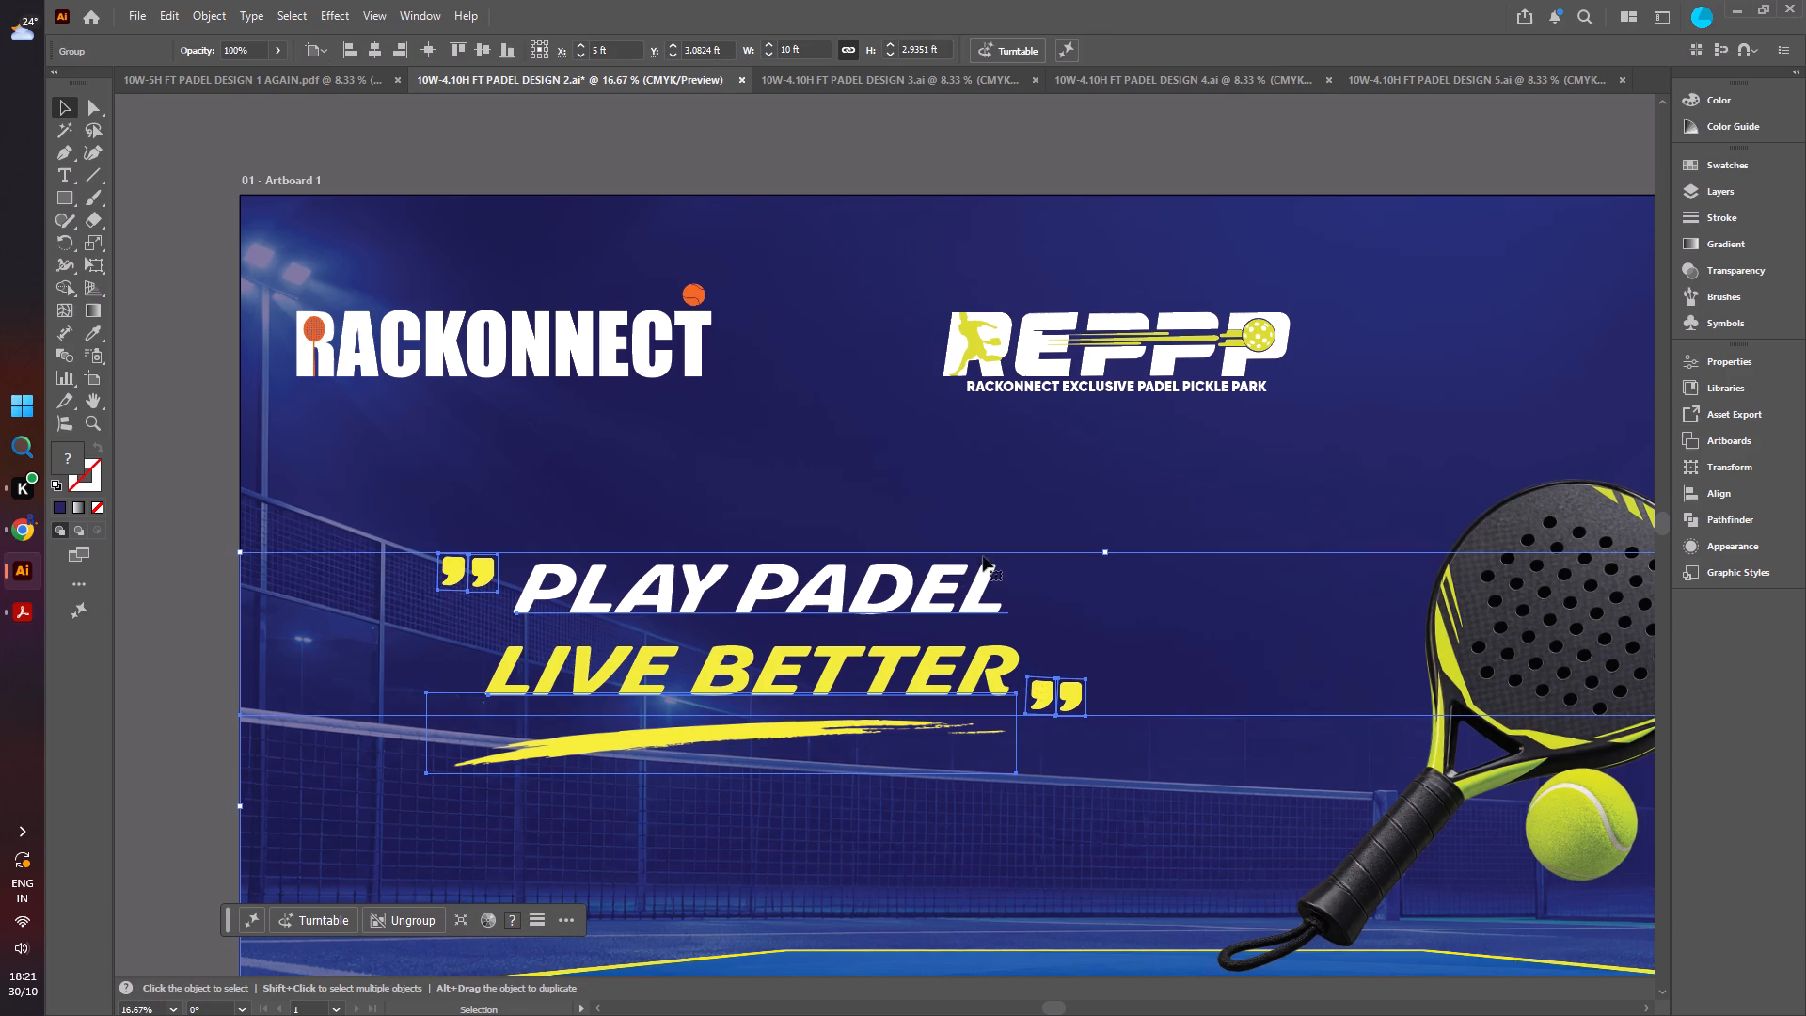
{"action": "scroll", "coordinate": [960, 555], "scroll_direction": "down", "scroll_amount": 3, "text": "alt"}
{"action": "left_click", "coordinate": [436, 564]}
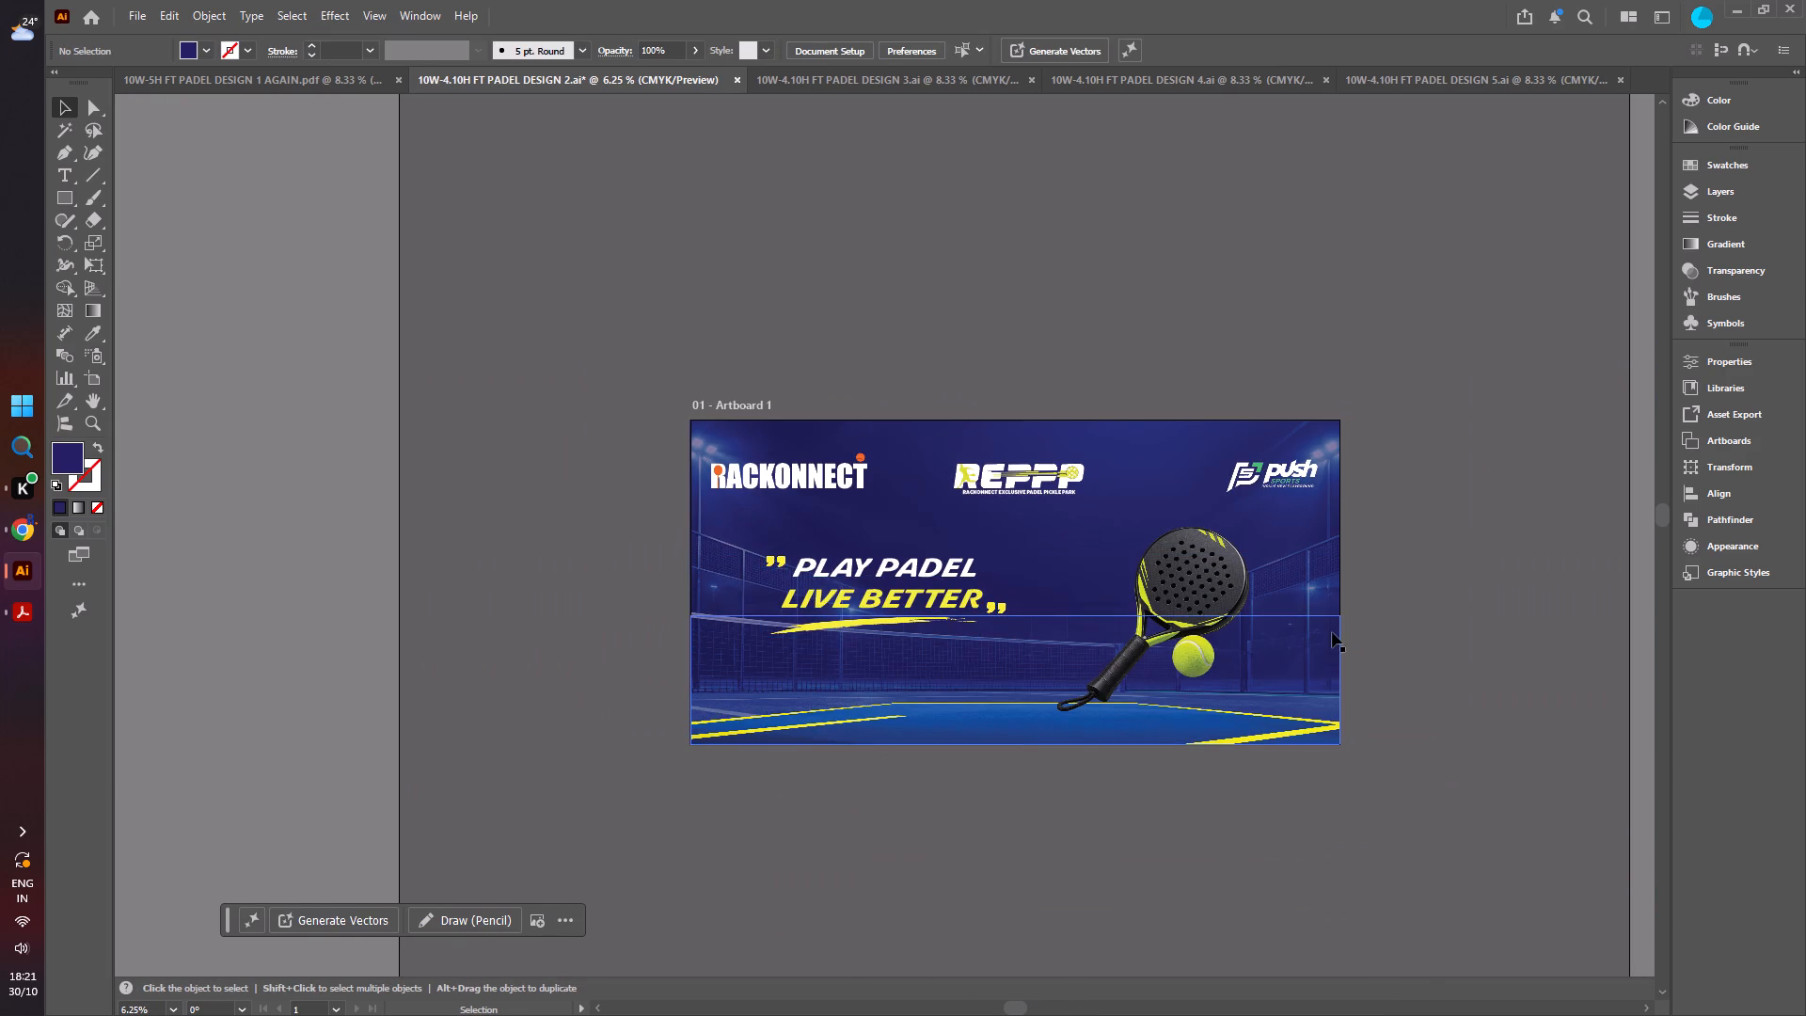
Move the racket and ball image down and right, then nudge it up so it sits just above the artboard's bottom edge.
{"action": "left_click_drag", "start_coordinate": [1200, 599], "coordinate": [1219, 631]}
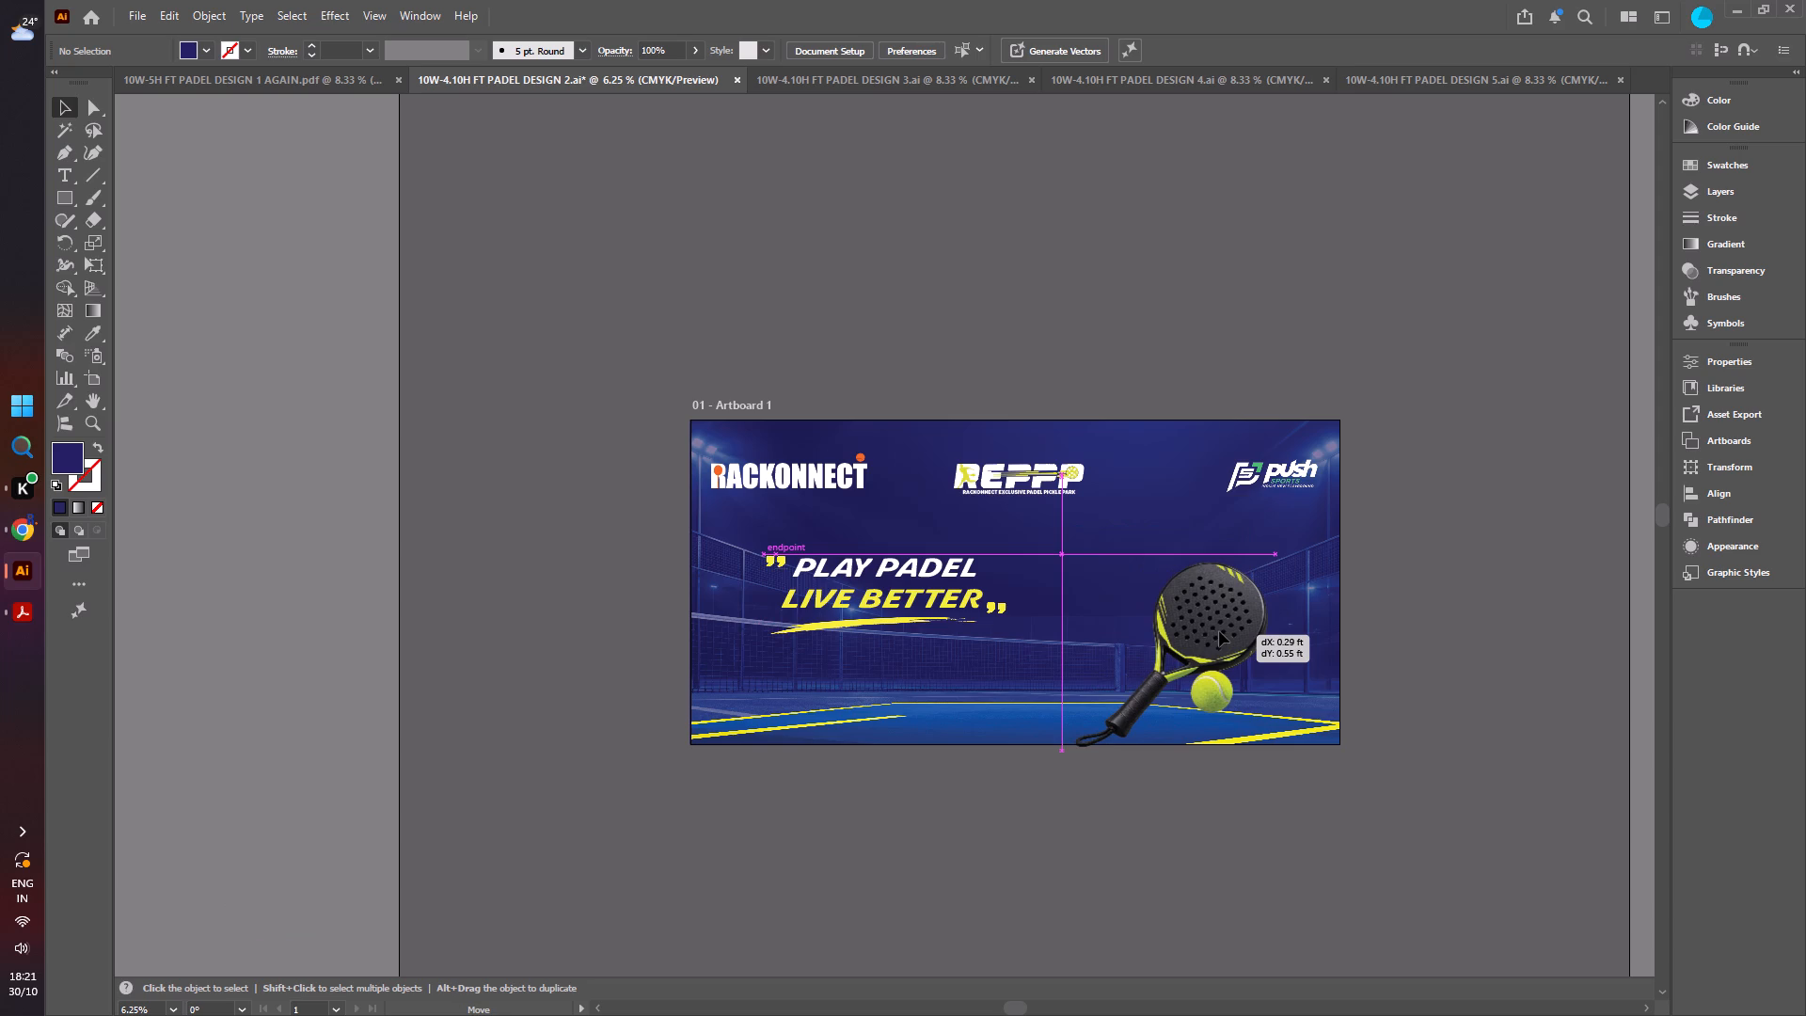
{"action": "left_click_drag", "start_coordinate": [1219, 631], "coordinate": [1217, 631]}
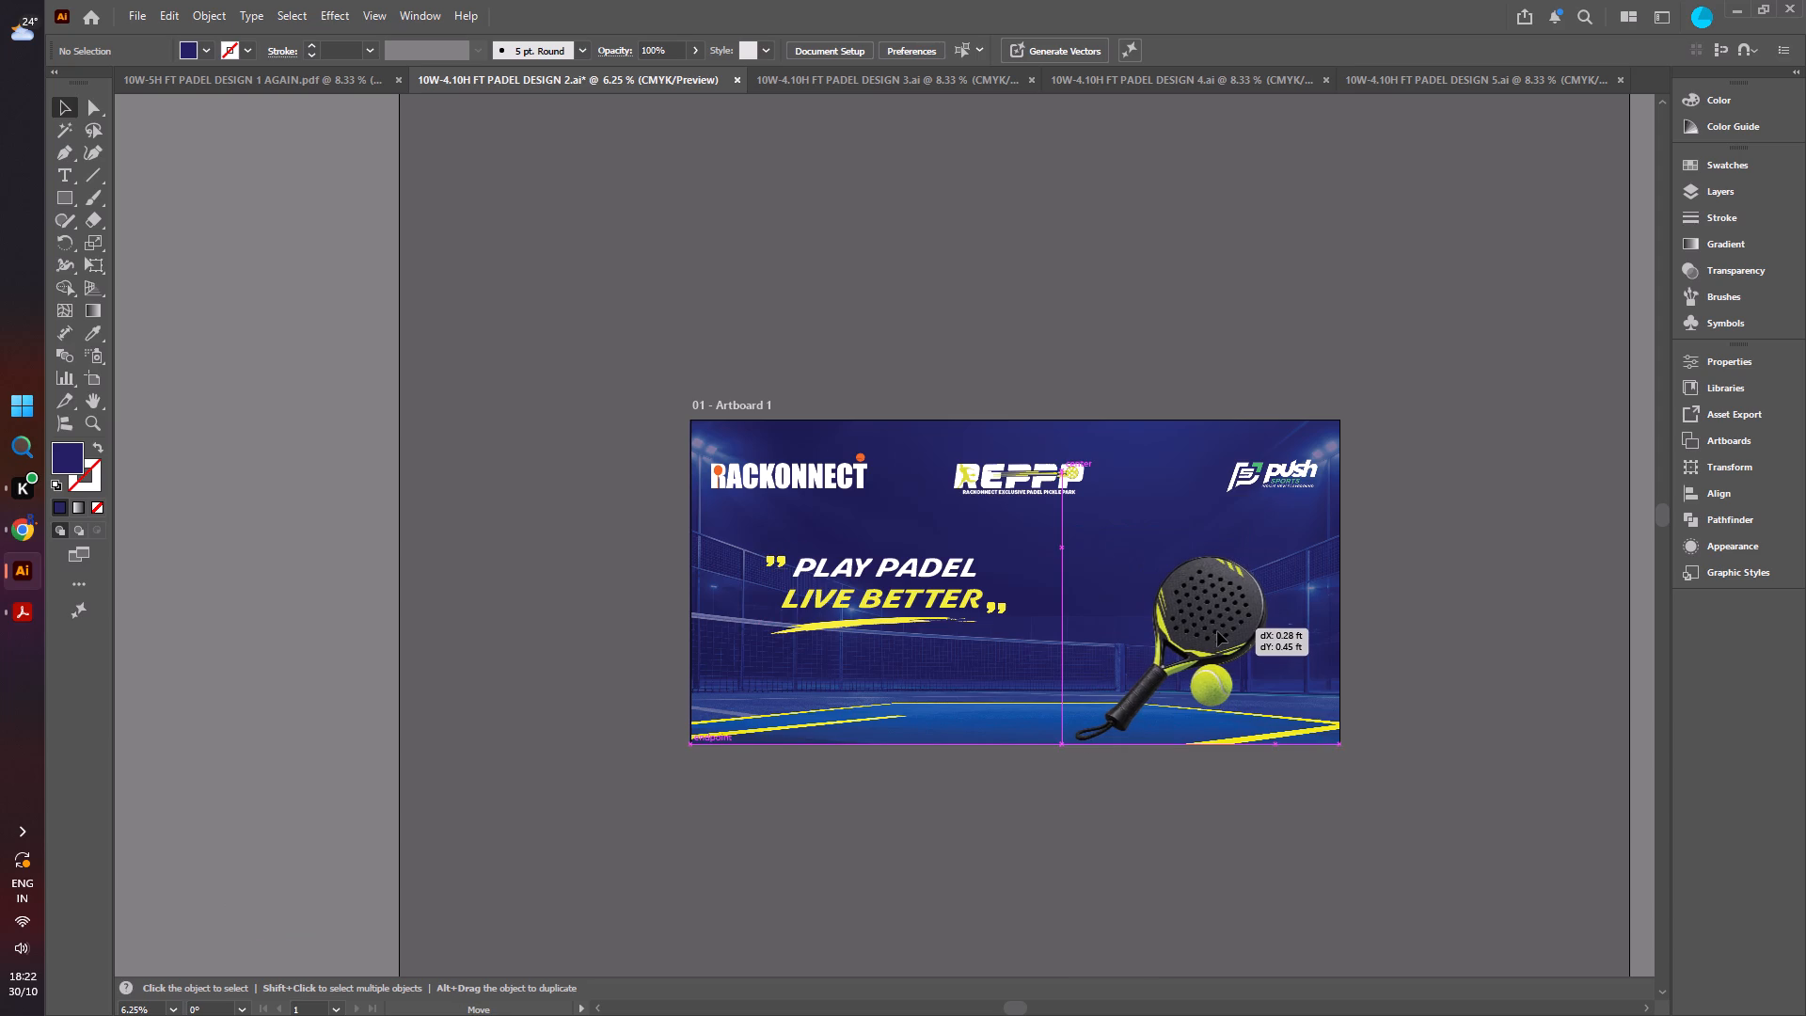
{"action": "left_click_drag", "start_coordinate": [1217, 631], "coordinate": [1217, 633]}
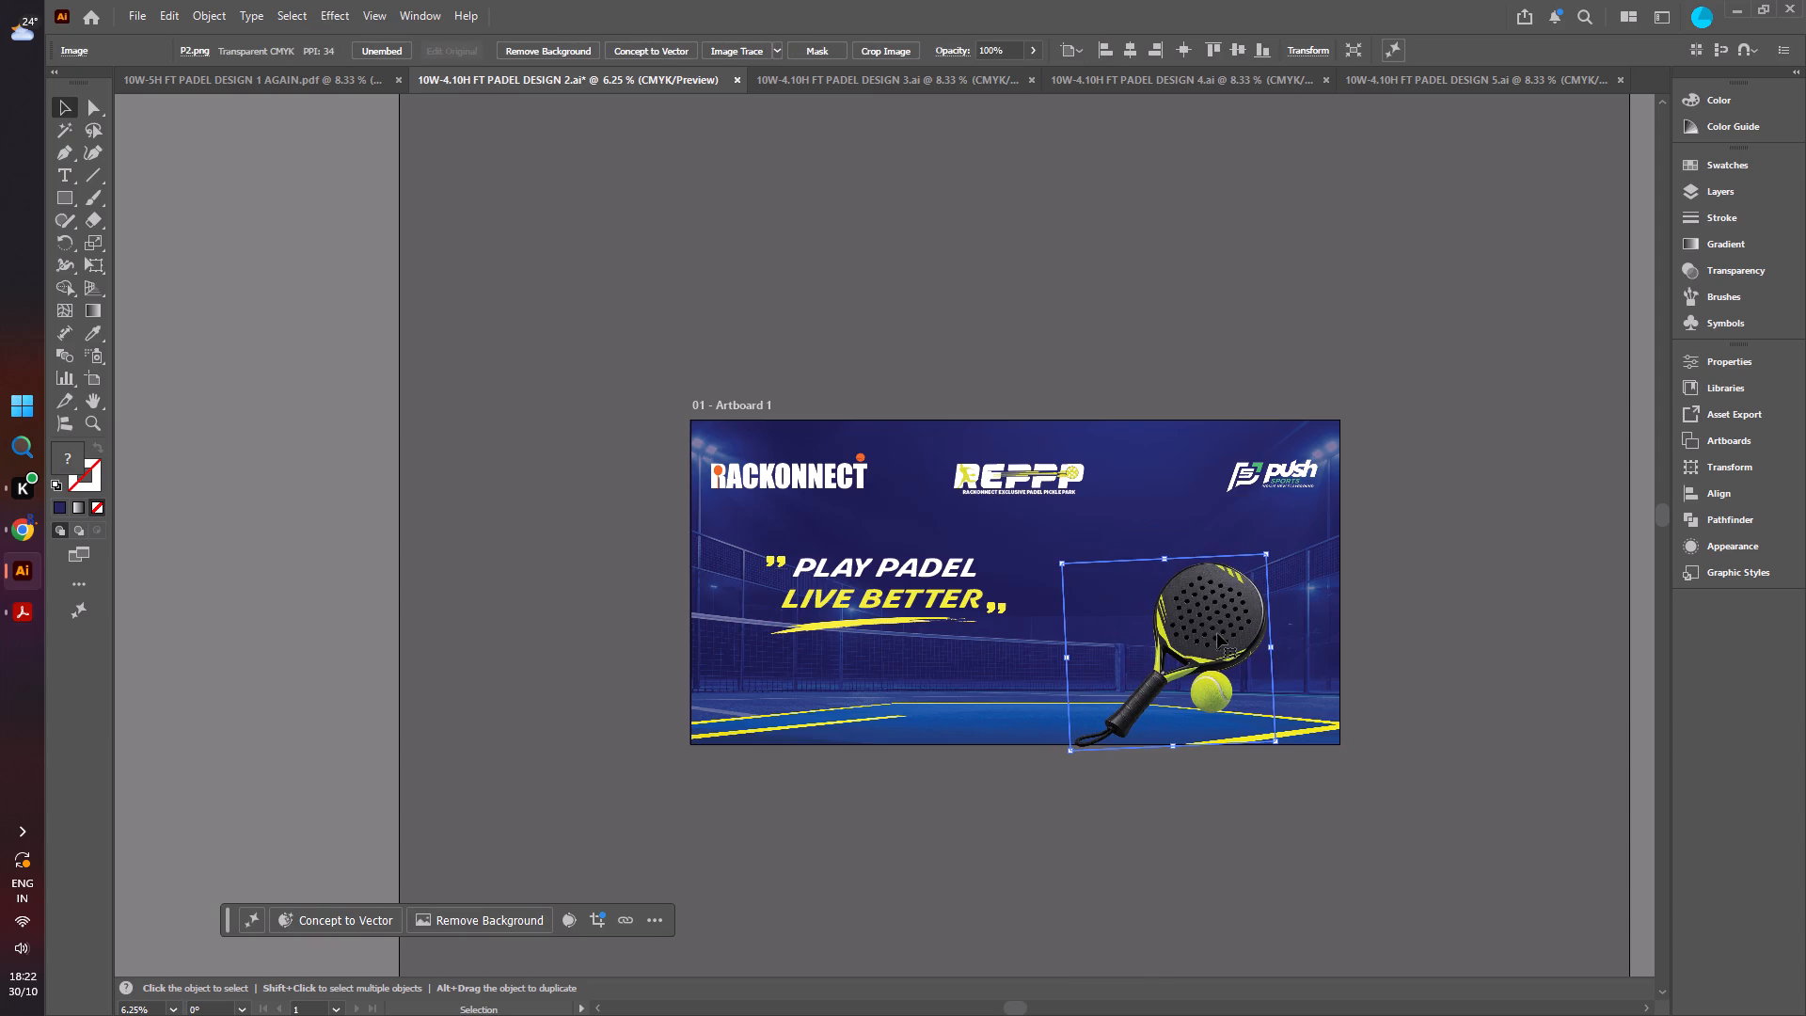
{"action": "key", "text": "Up"}
{"action": "key", "text": "Up"}
{"action": "key", "text": "Up"}
{"action": "key", "text": "Up"}
{"action": "key", "text": "Up"}
{"action": "key", "text": "Up"}
{"action": "key", "text": "Up"}
{"action": "key", "text": "Up"}
{"action": "key", "text": "Up"}
{"action": "key", "text": "Up"}
{"action": "key", "text": "Up"}
{"action": "key", "text": "Up"}
{"action": "key", "text": "Up"}
{"action": "key", "text": "Up"}
{"action": "key", "text": "Up"}
{"action": "key", "text": "Up"}
{"action": "key", "text": "Up"}
{"action": "key", "text": "Up"}
{"action": "key", "text": "Up"}
{"action": "key", "text": "Up"}
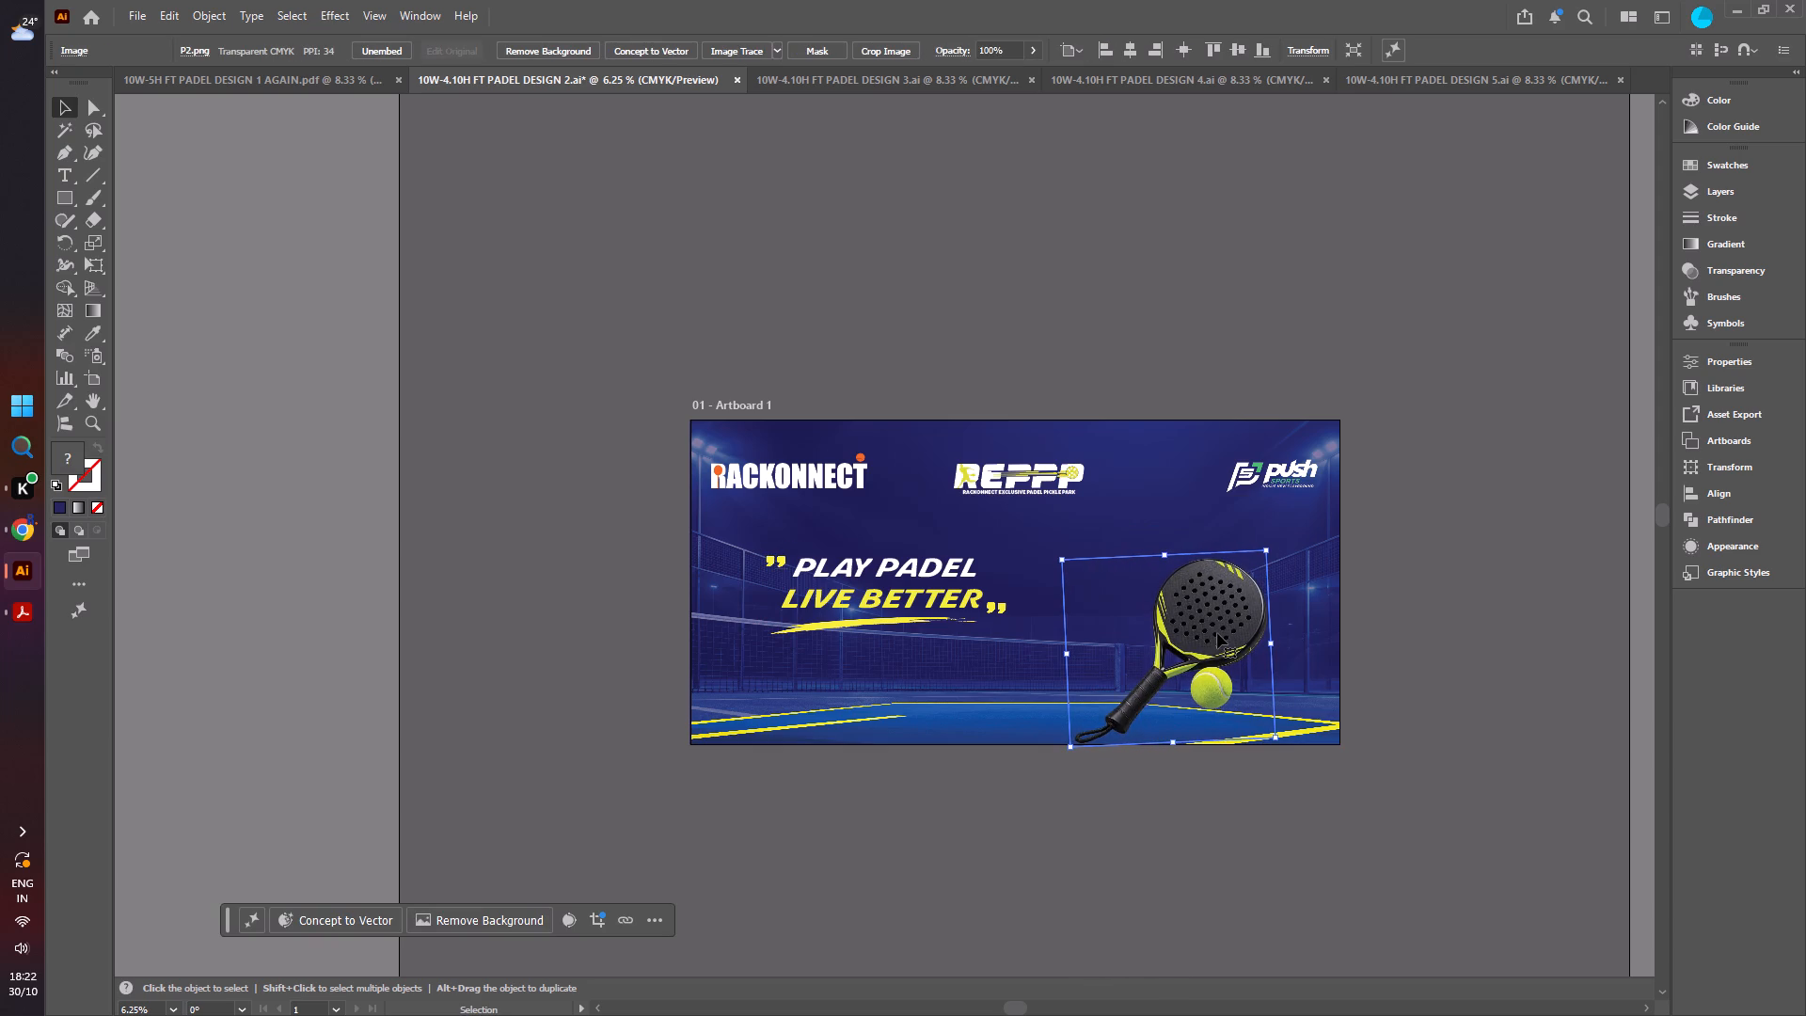
Enlarge the racket and ball image slightly and rotate it by about 1.8°.
{"action": "left_click", "coordinate": [1275, 734], "text": "shift"}
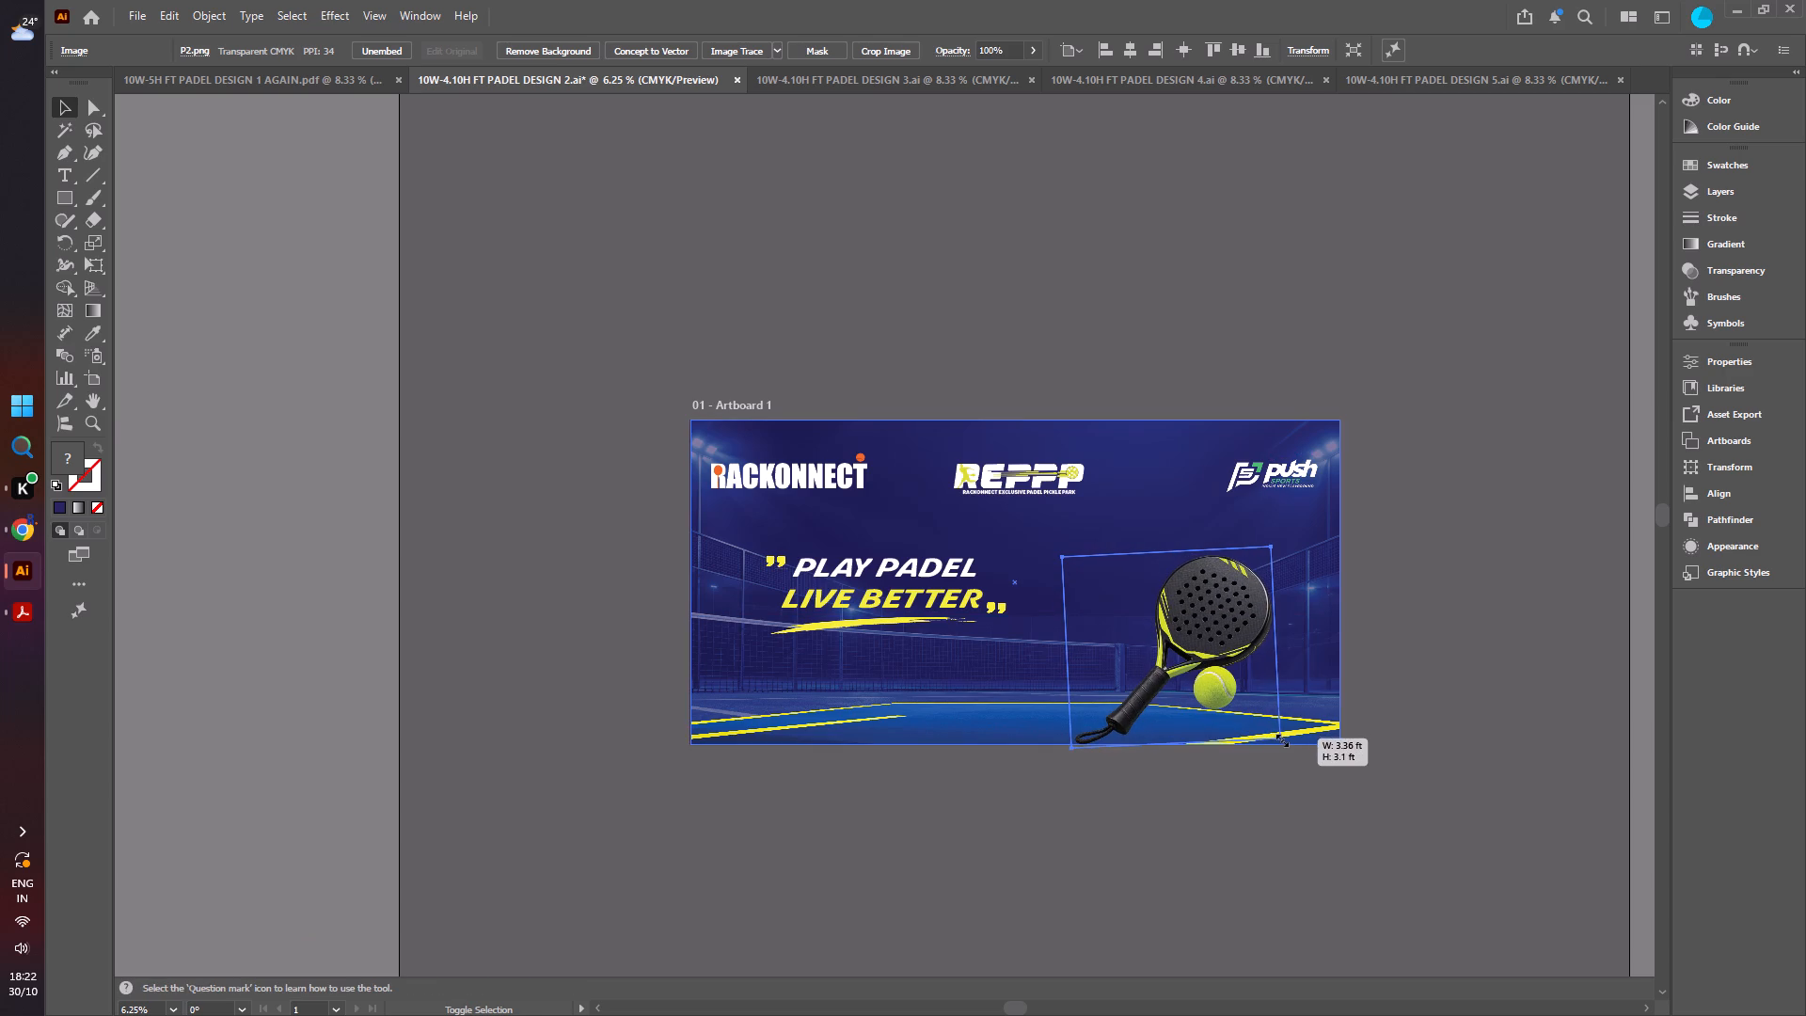
{"action": "left_click", "coordinate": [1069, 754]}
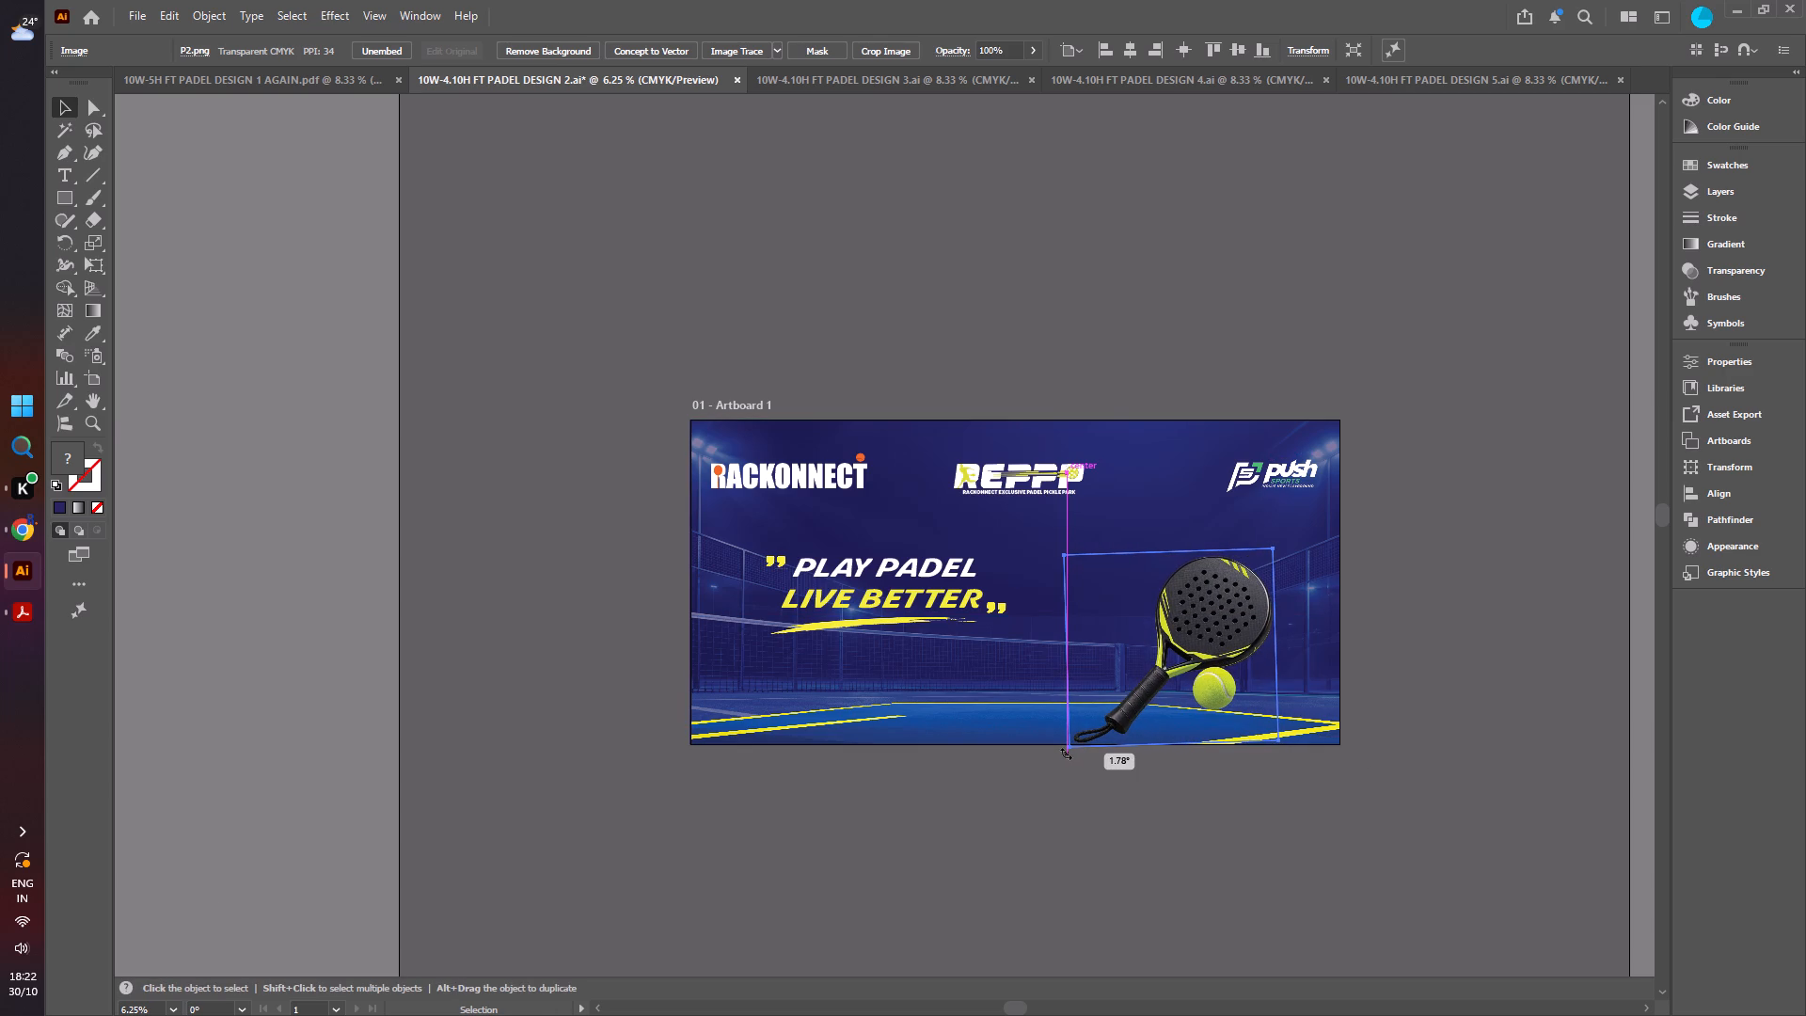
{"action": "left_click", "coordinate": [1034, 806]}
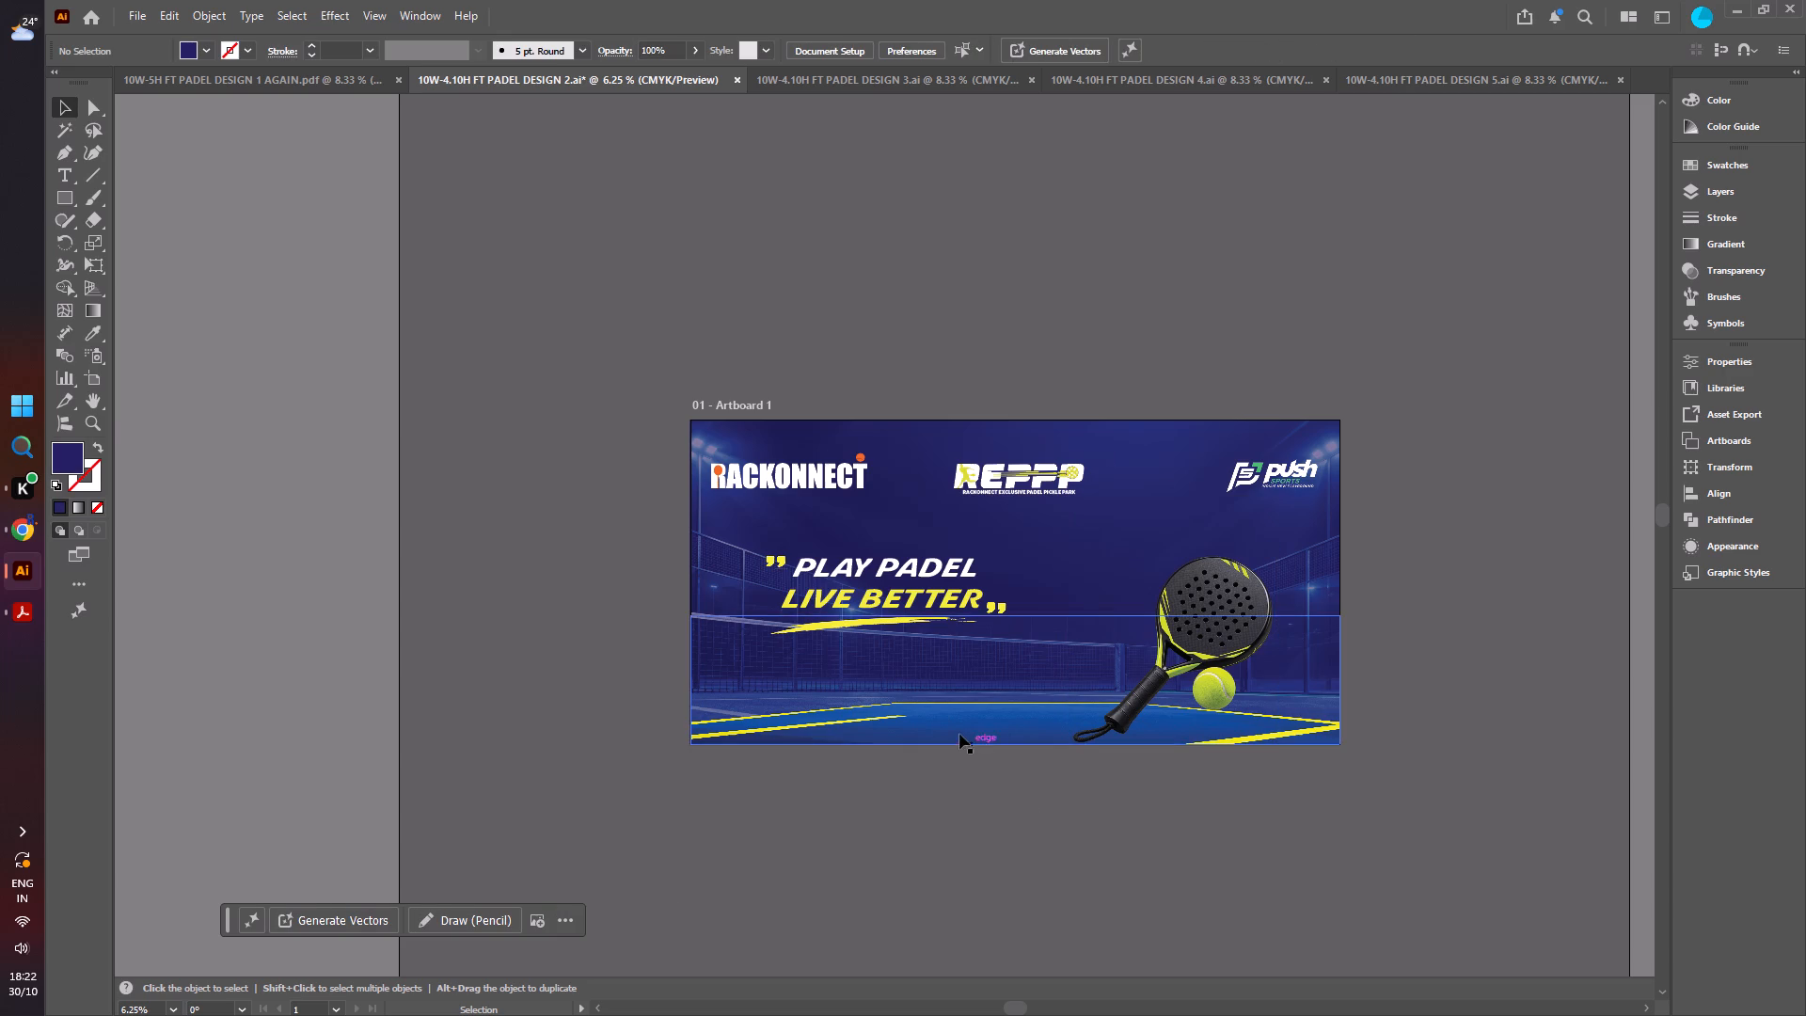
Nudge the RACKONNECT, REPPP and Push Sports logos up together, closer to the artboard's top edge.
{"action": "left_click", "coordinate": [803, 471]}
{"action": "left_click", "coordinate": [1021, 476], "text": "shift"}
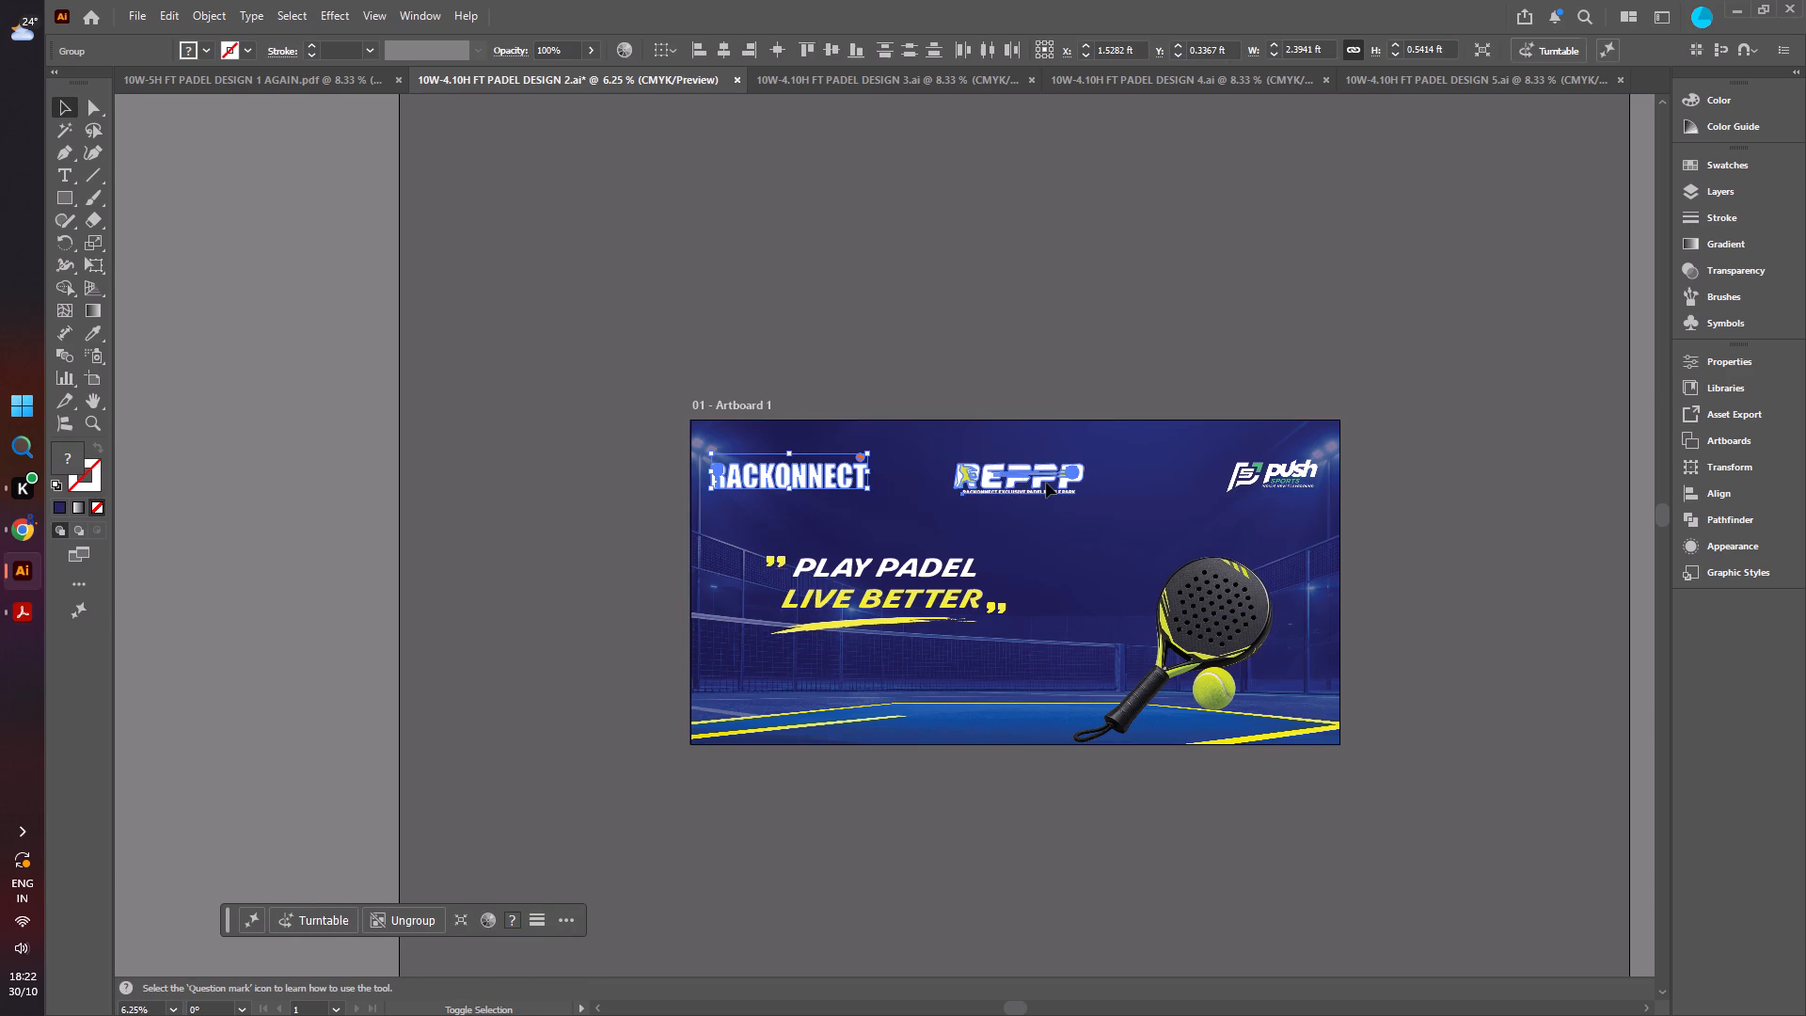
{"action": "left_click", "coordinate": [1289, 489], "text": "shift"}
{"action": "key", "text": "Up"}
{"action": "key", "text": "Up"}
{"action": "key", "text": "Up"}
{"action": "key", "text": "Up"}
{"action": "key", "text": "Up"}
{"action": "key", "text": "Up"}
{"action": "key", "text": "Up"}
{"action": "key", "text": "Up"}
{"action": "key", "text": "Up"}
{"action": "key", "text": "Up"}
{"action": "key", "text": "Up"}
{"action": "key", "text": "Up"}
{"action": "key", "text": "Up"}
{"action": "key", "text": "Up"}
{"action": "key", "text": "Up"}
{"action": "key", "text": "Up"}
{"action": "key", "text": "Up"}
{"action": "key", "text": "Up"}
{"action": "key", "text": "Up"}
{"action": "key", "text": "Up"}
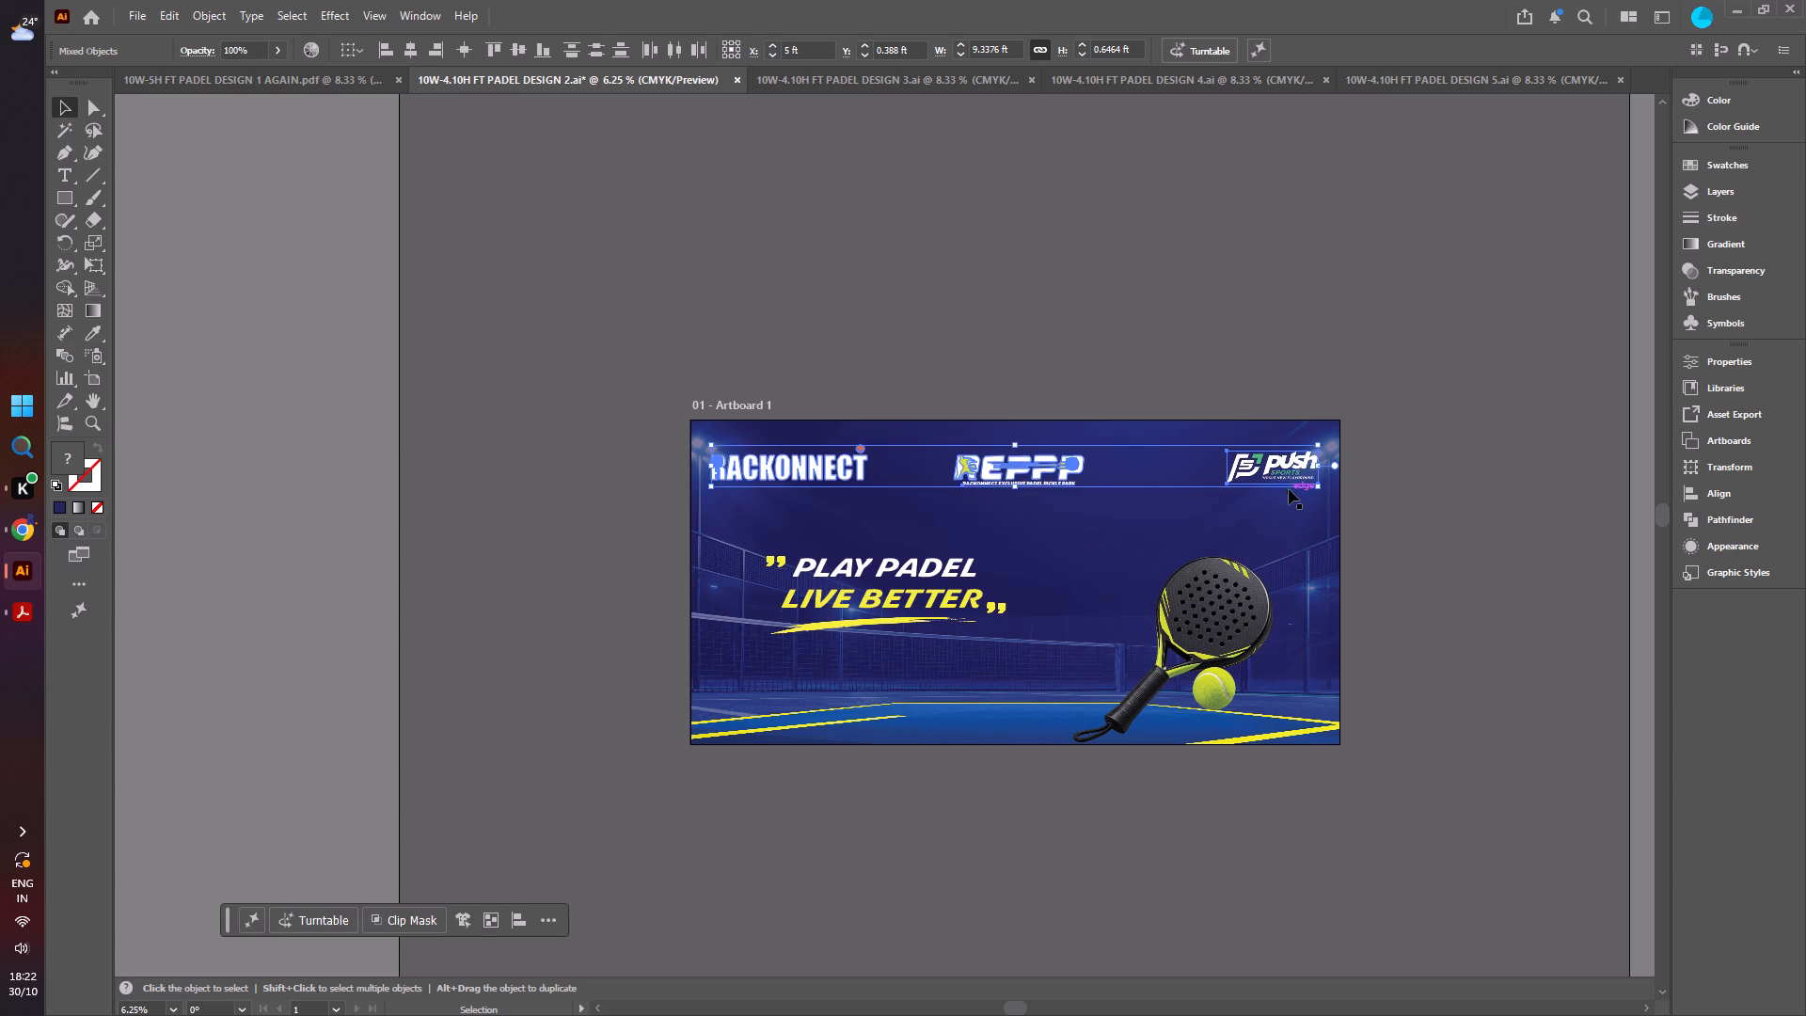
{"action": "left_click", "coordinate": [1591, 494]}
Inspect the resized banner's layout and how the artwork meets the artboard's lower edge.
{"action": "scroll", "coordinate": [915, 770], "scroll_direction": "up", "scroll_amount": 2, "text": "ctrl"}
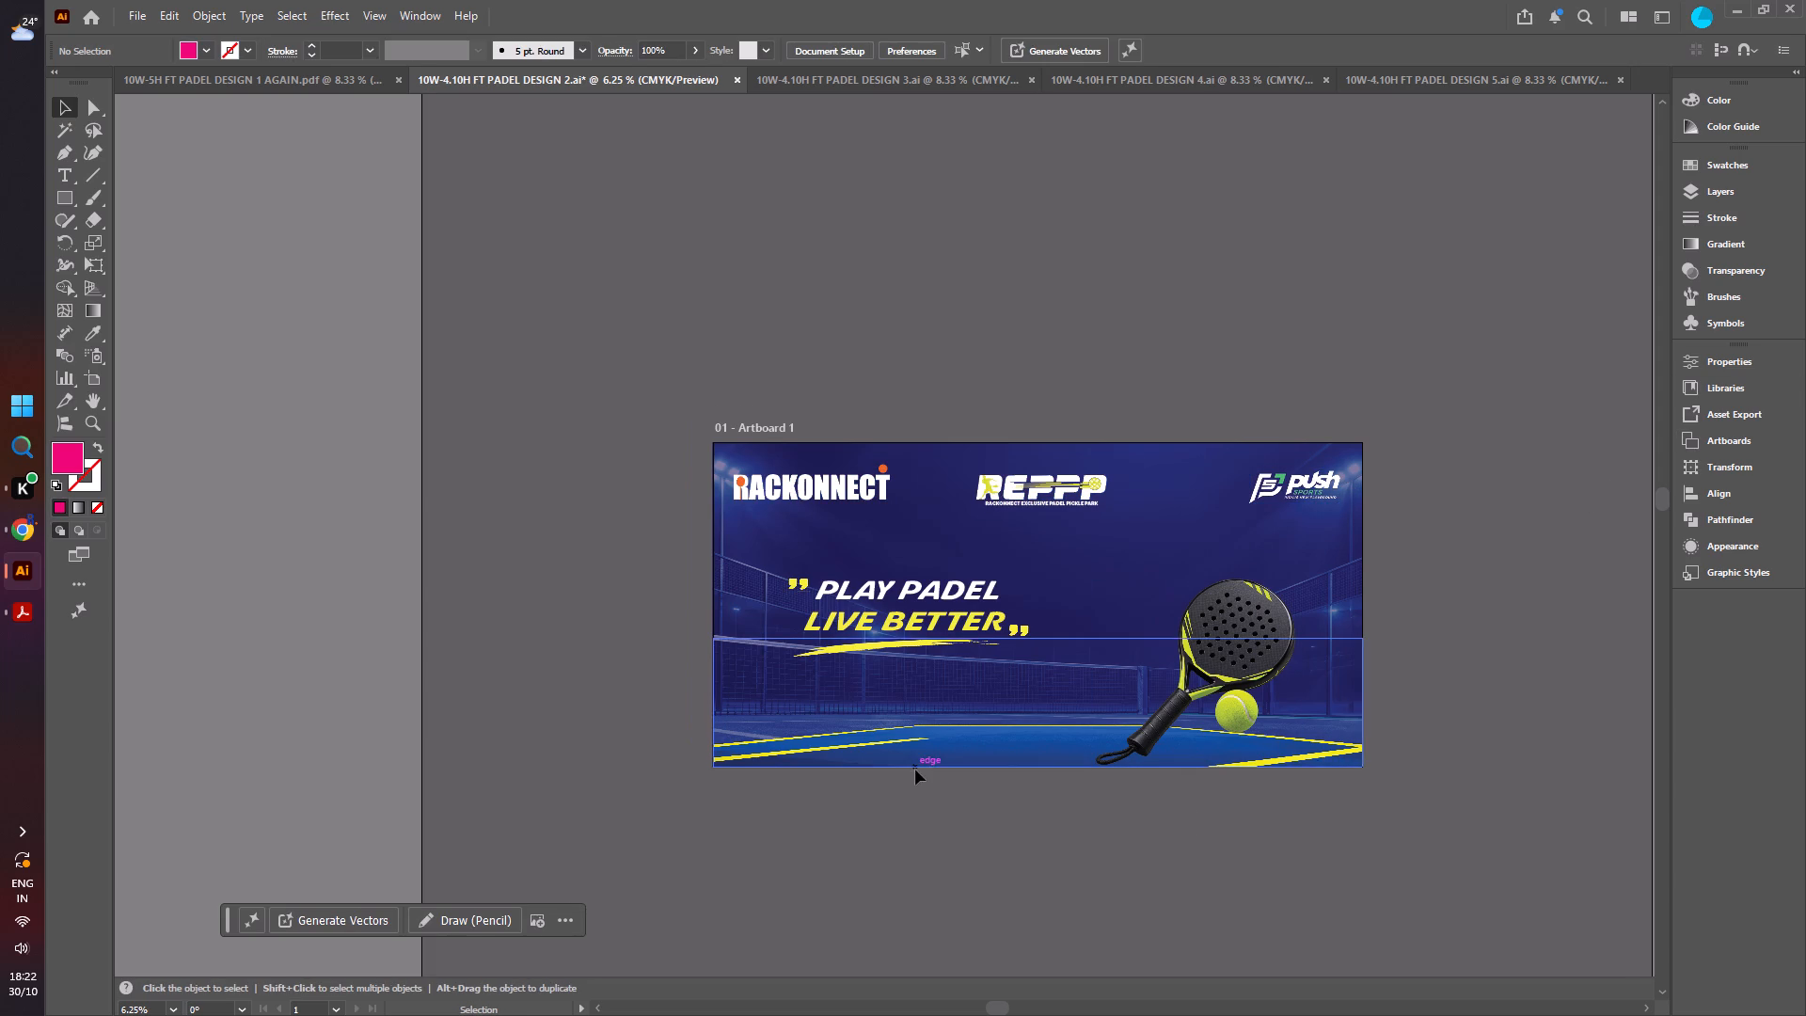
{"action": "scroll", "coordinate": [1033, 717], "scroll_direction": "up", "scroll_amount": 3, "text": "alt"}
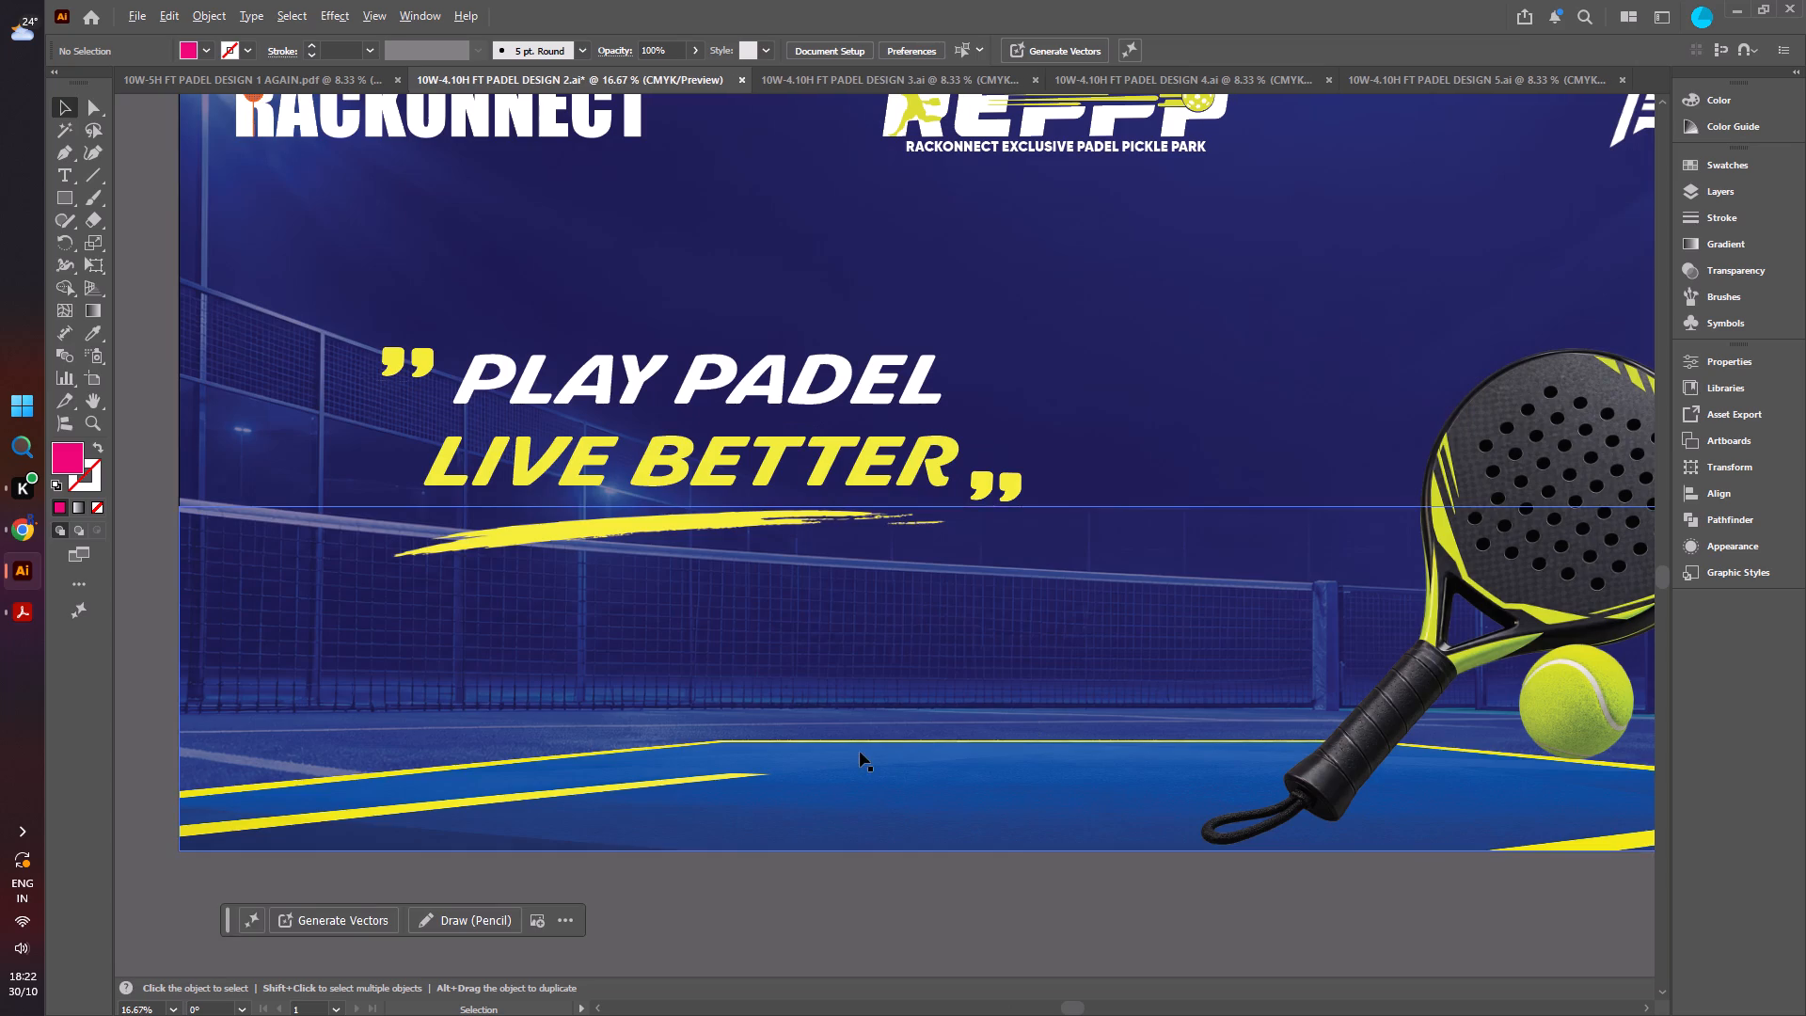
{"action": "scroll", "coordinate": [860, 752], "scroll_direction": "down", "scroll_amount": 2, "text": "alt"}
{"action": "left_click", "coordinate": [614, 836]}
{"action": "scroll", "coordinate": [621, 834], "scroll_direction": "up", "scroll_amount": 2, "text": "alt"}
{"action": "scroll", "coordinate": [562, 805], "scroll_direction": "down", "scroll_amount": 2, "text": "alt"}
{"action": "left_click", "coordinate": [372, 544]}
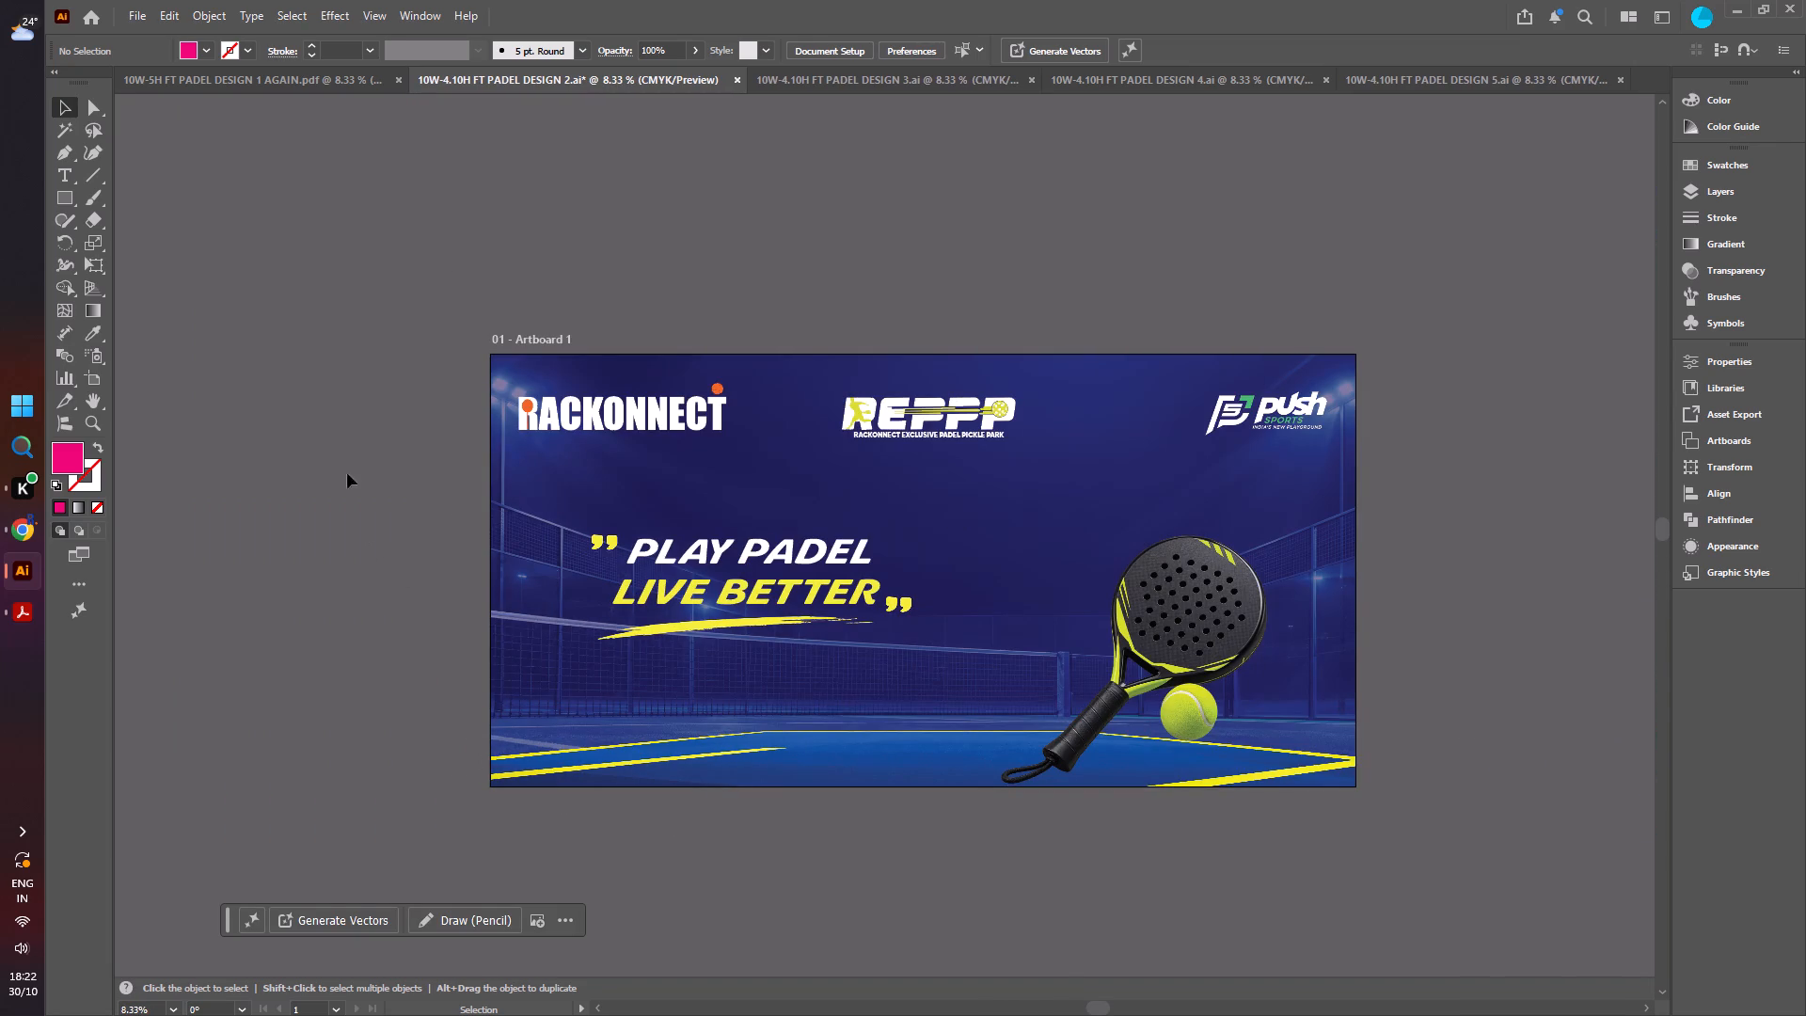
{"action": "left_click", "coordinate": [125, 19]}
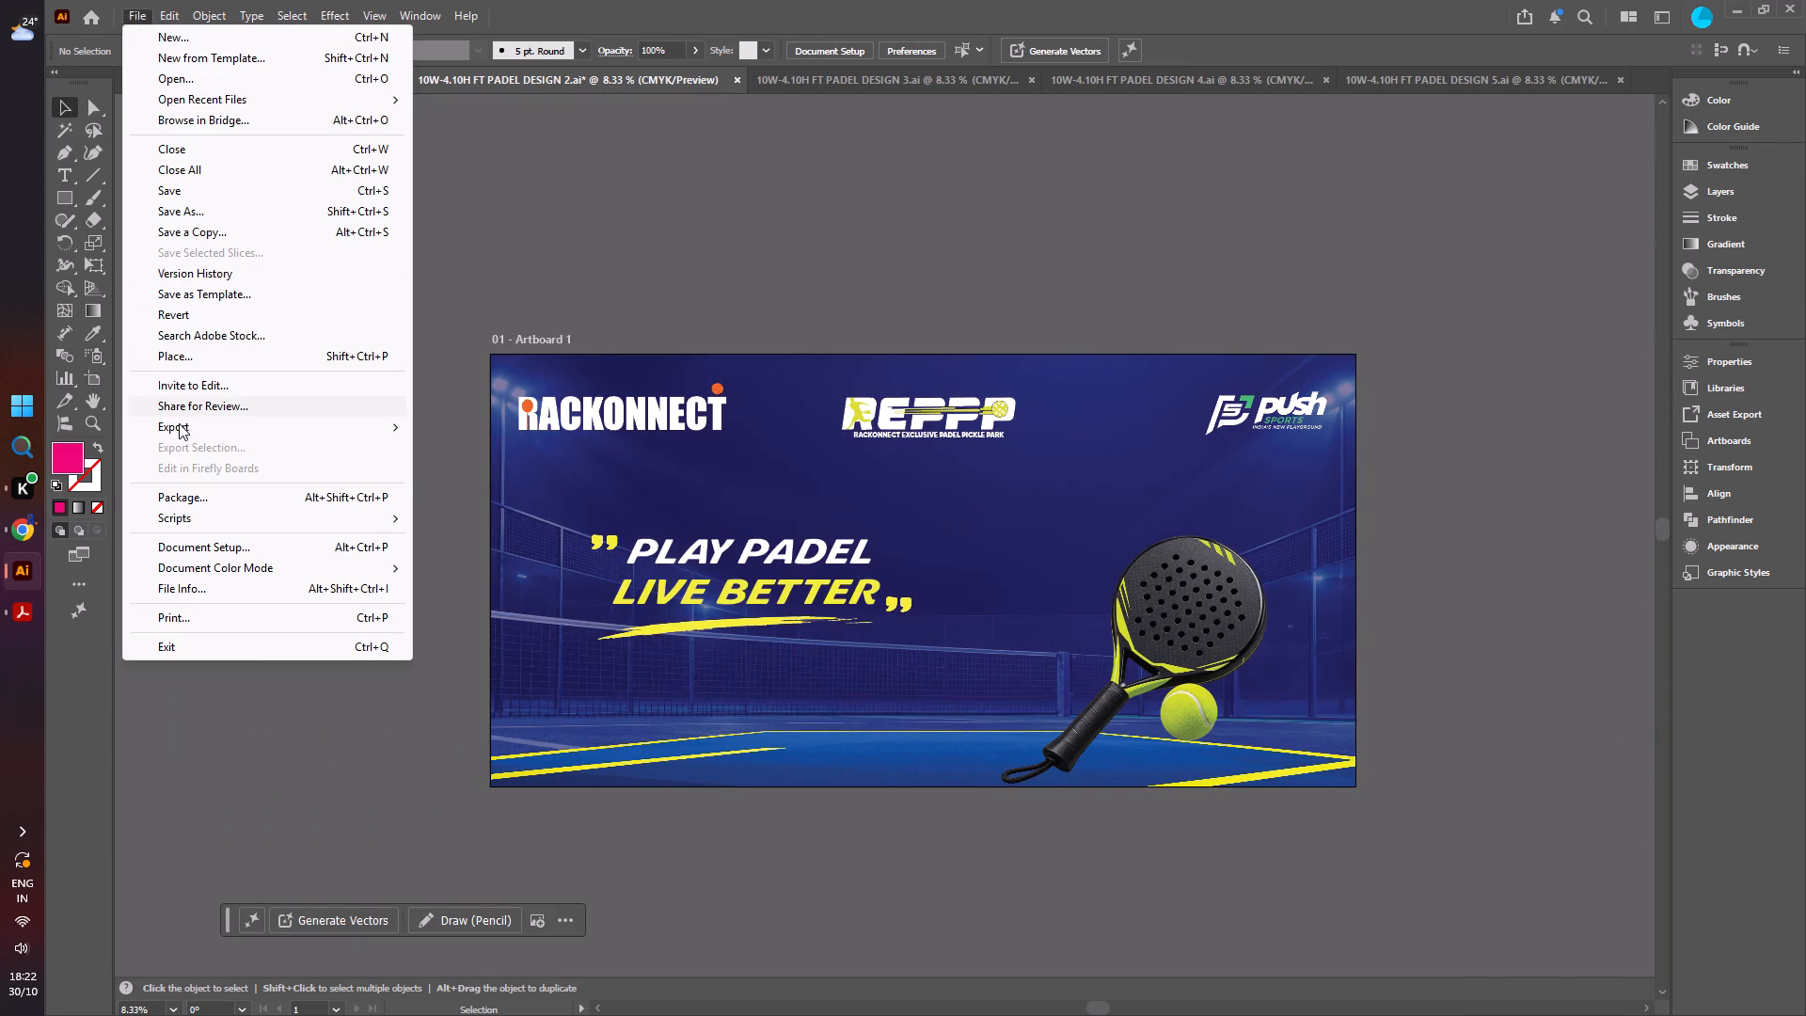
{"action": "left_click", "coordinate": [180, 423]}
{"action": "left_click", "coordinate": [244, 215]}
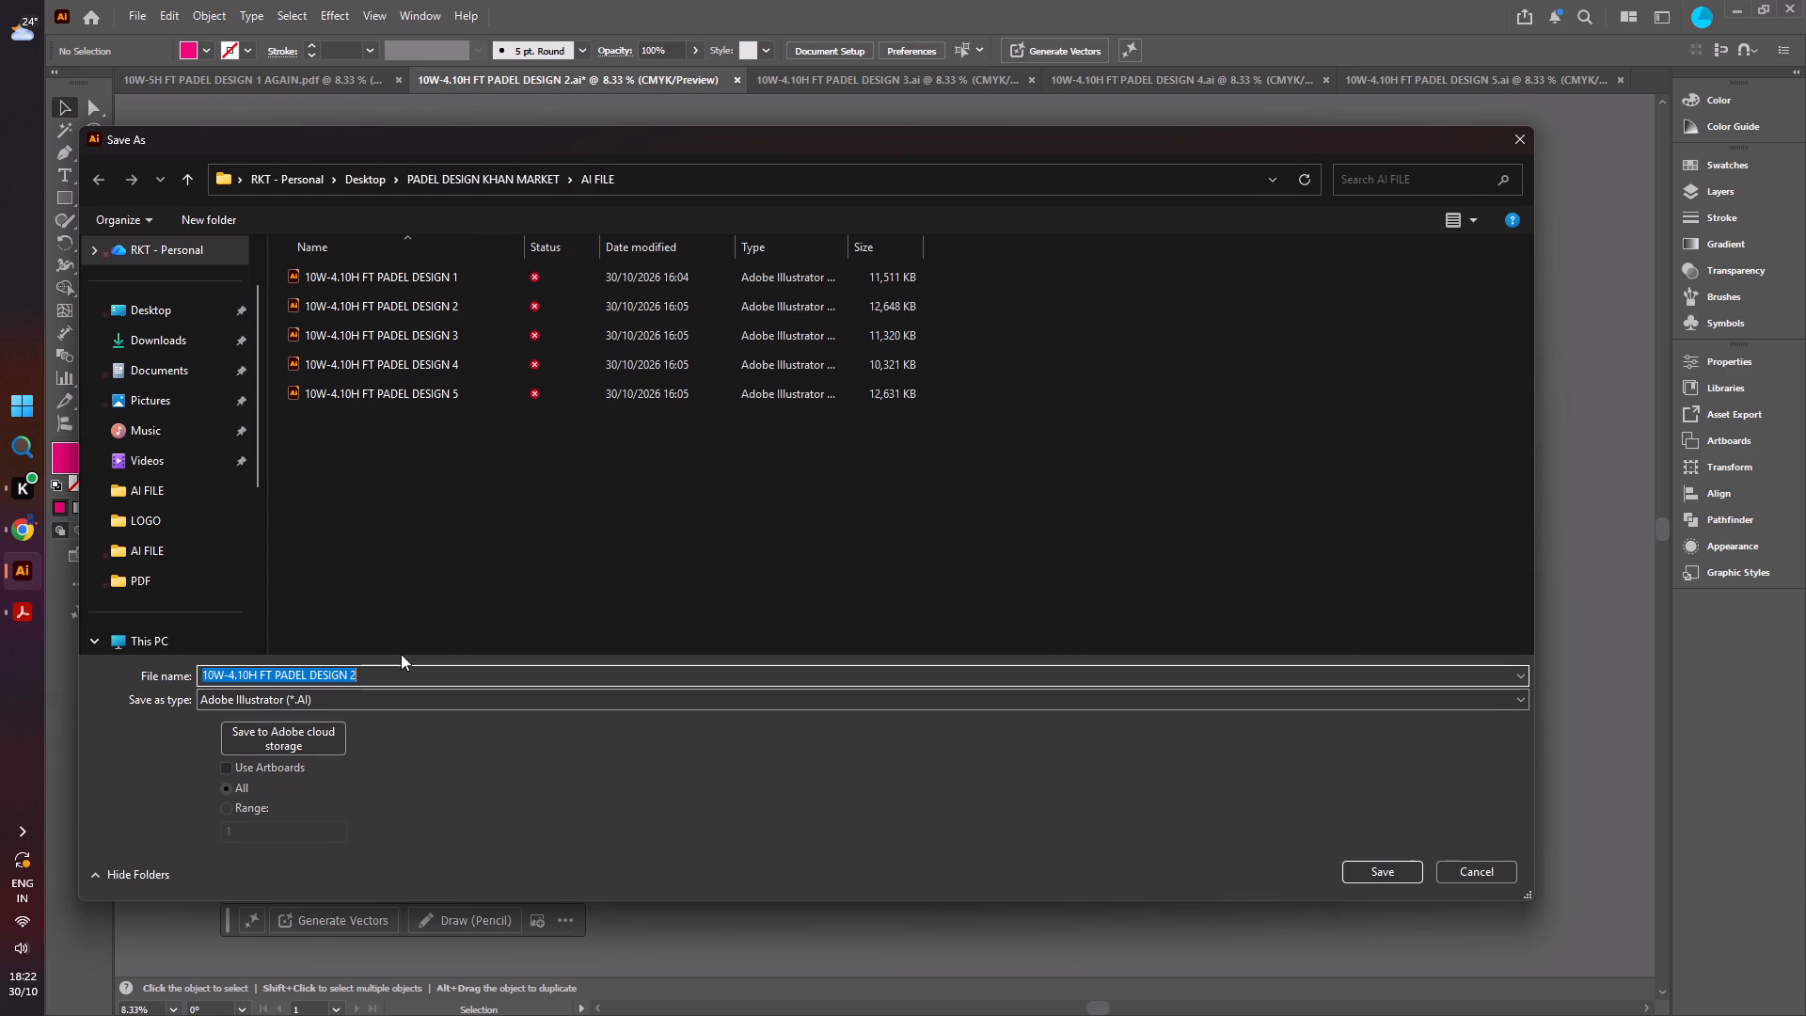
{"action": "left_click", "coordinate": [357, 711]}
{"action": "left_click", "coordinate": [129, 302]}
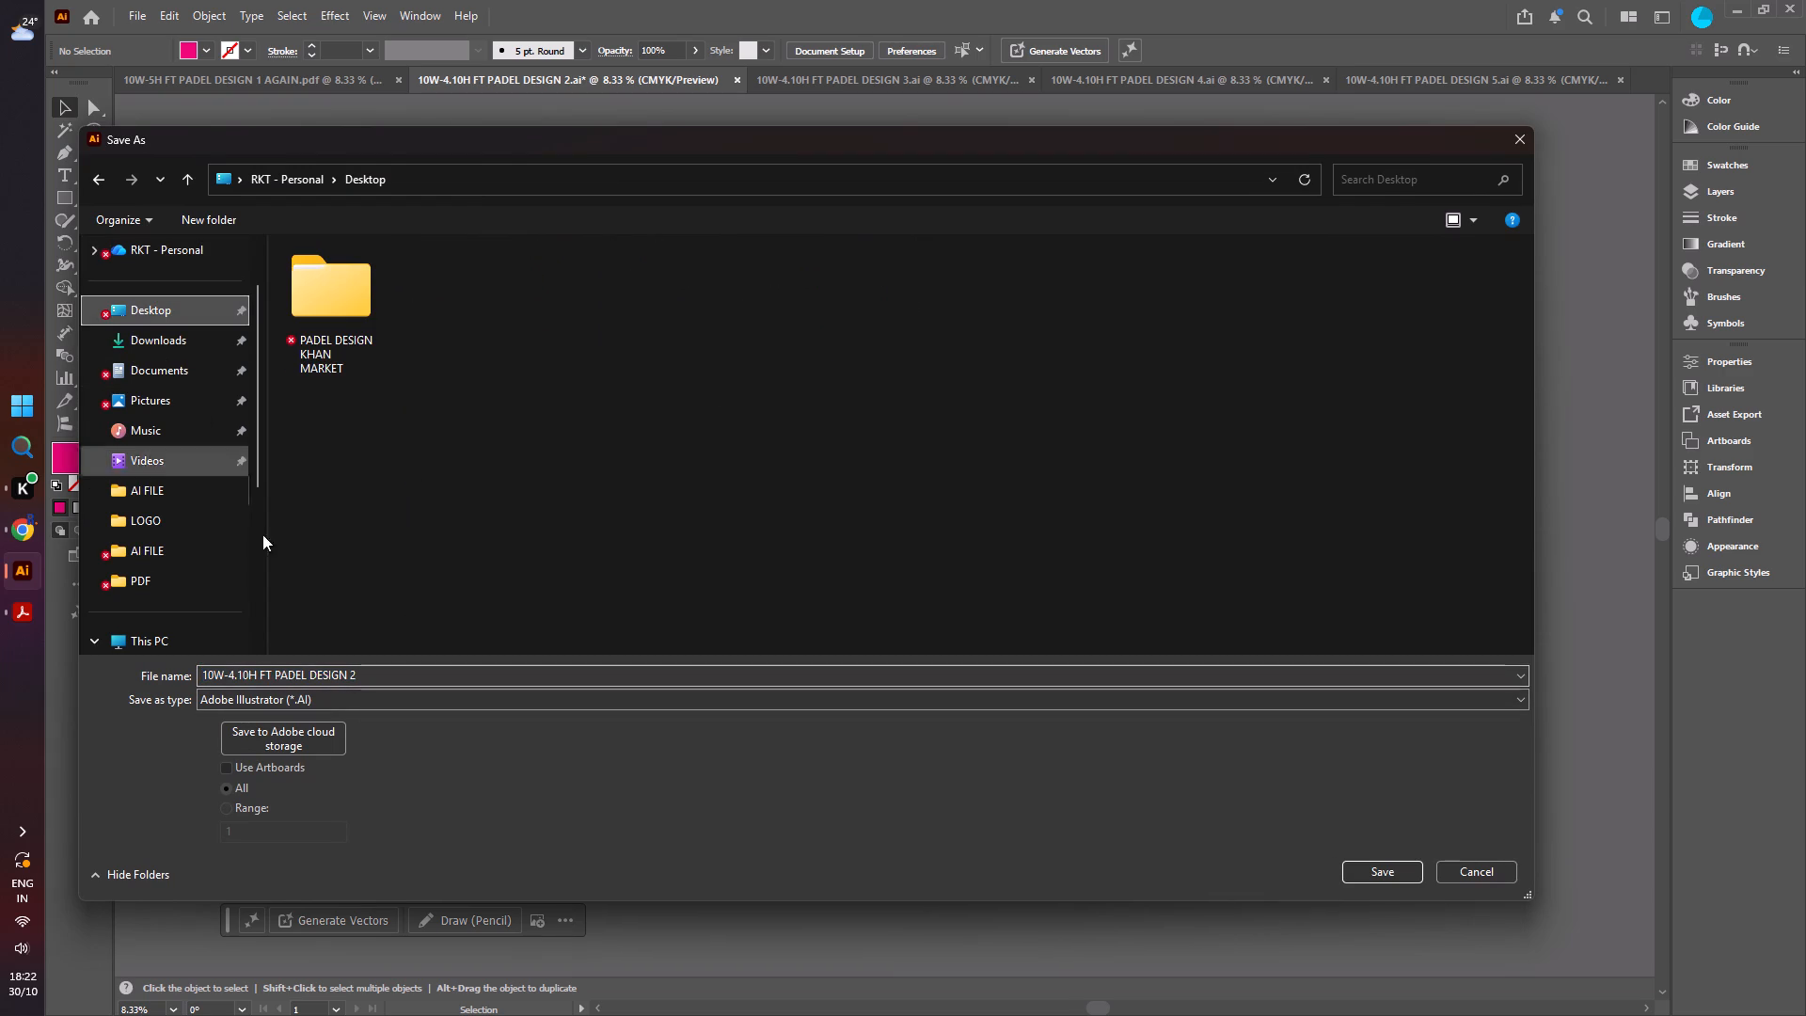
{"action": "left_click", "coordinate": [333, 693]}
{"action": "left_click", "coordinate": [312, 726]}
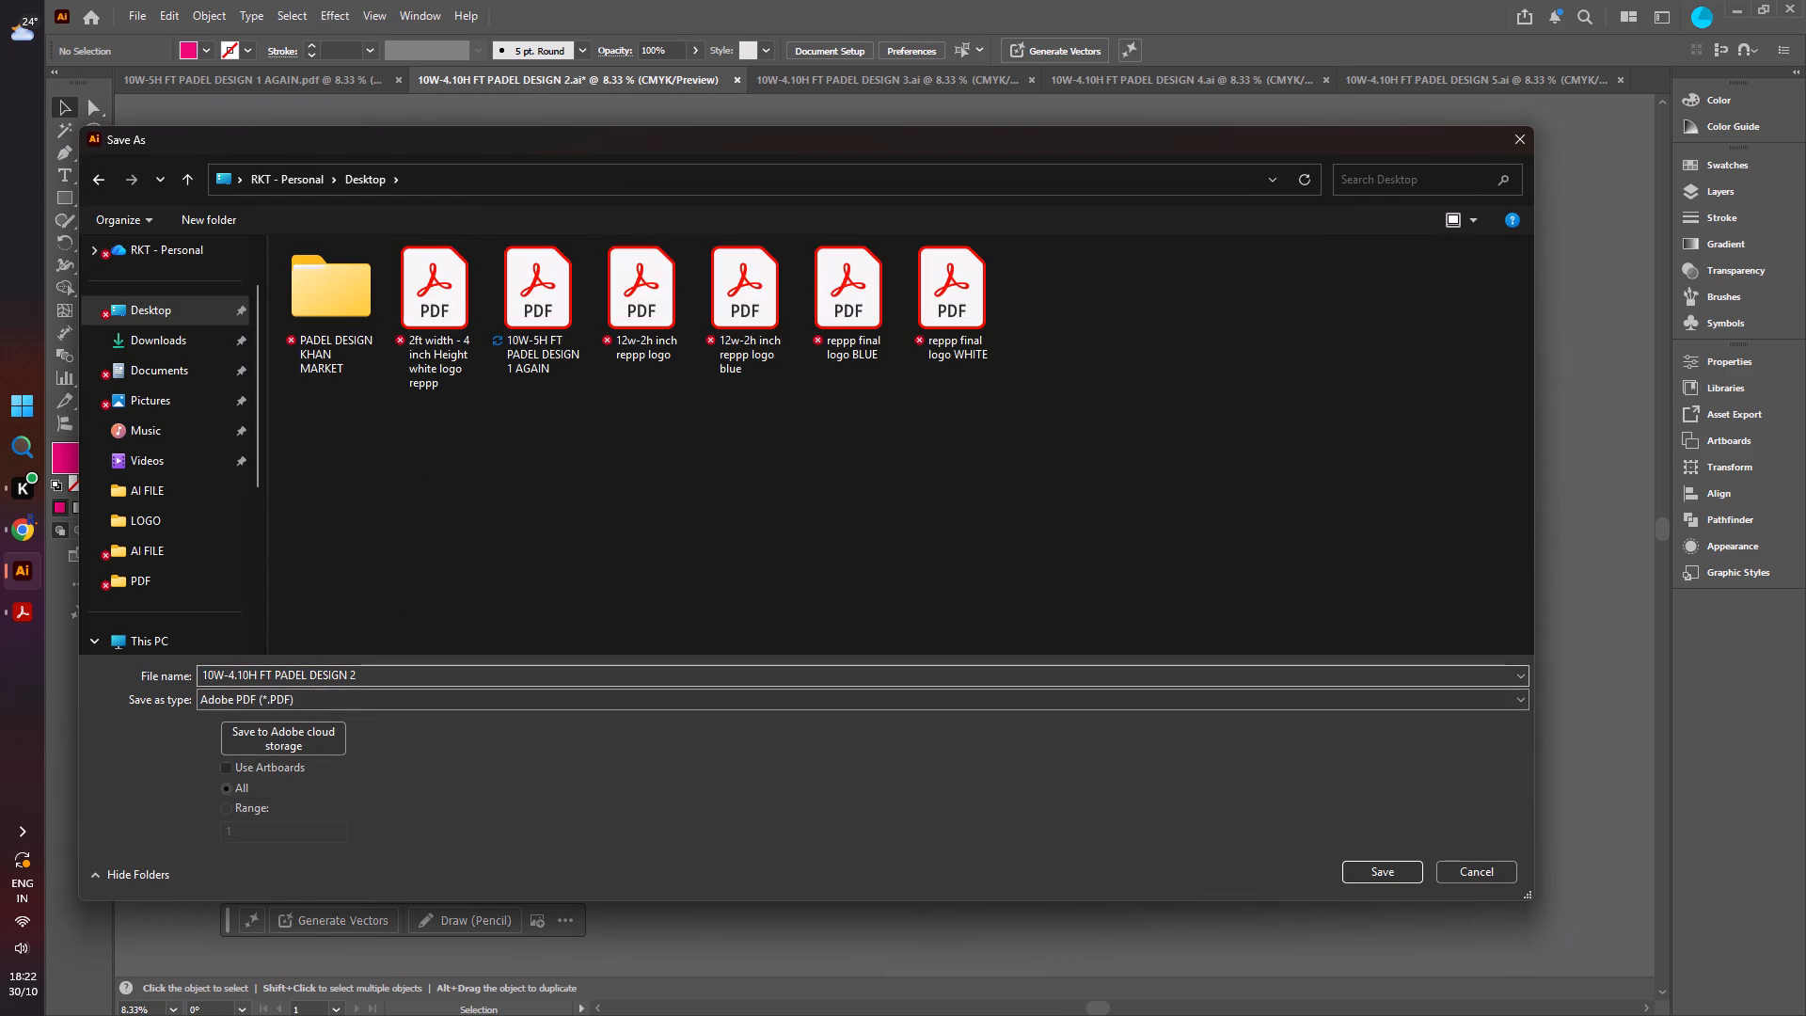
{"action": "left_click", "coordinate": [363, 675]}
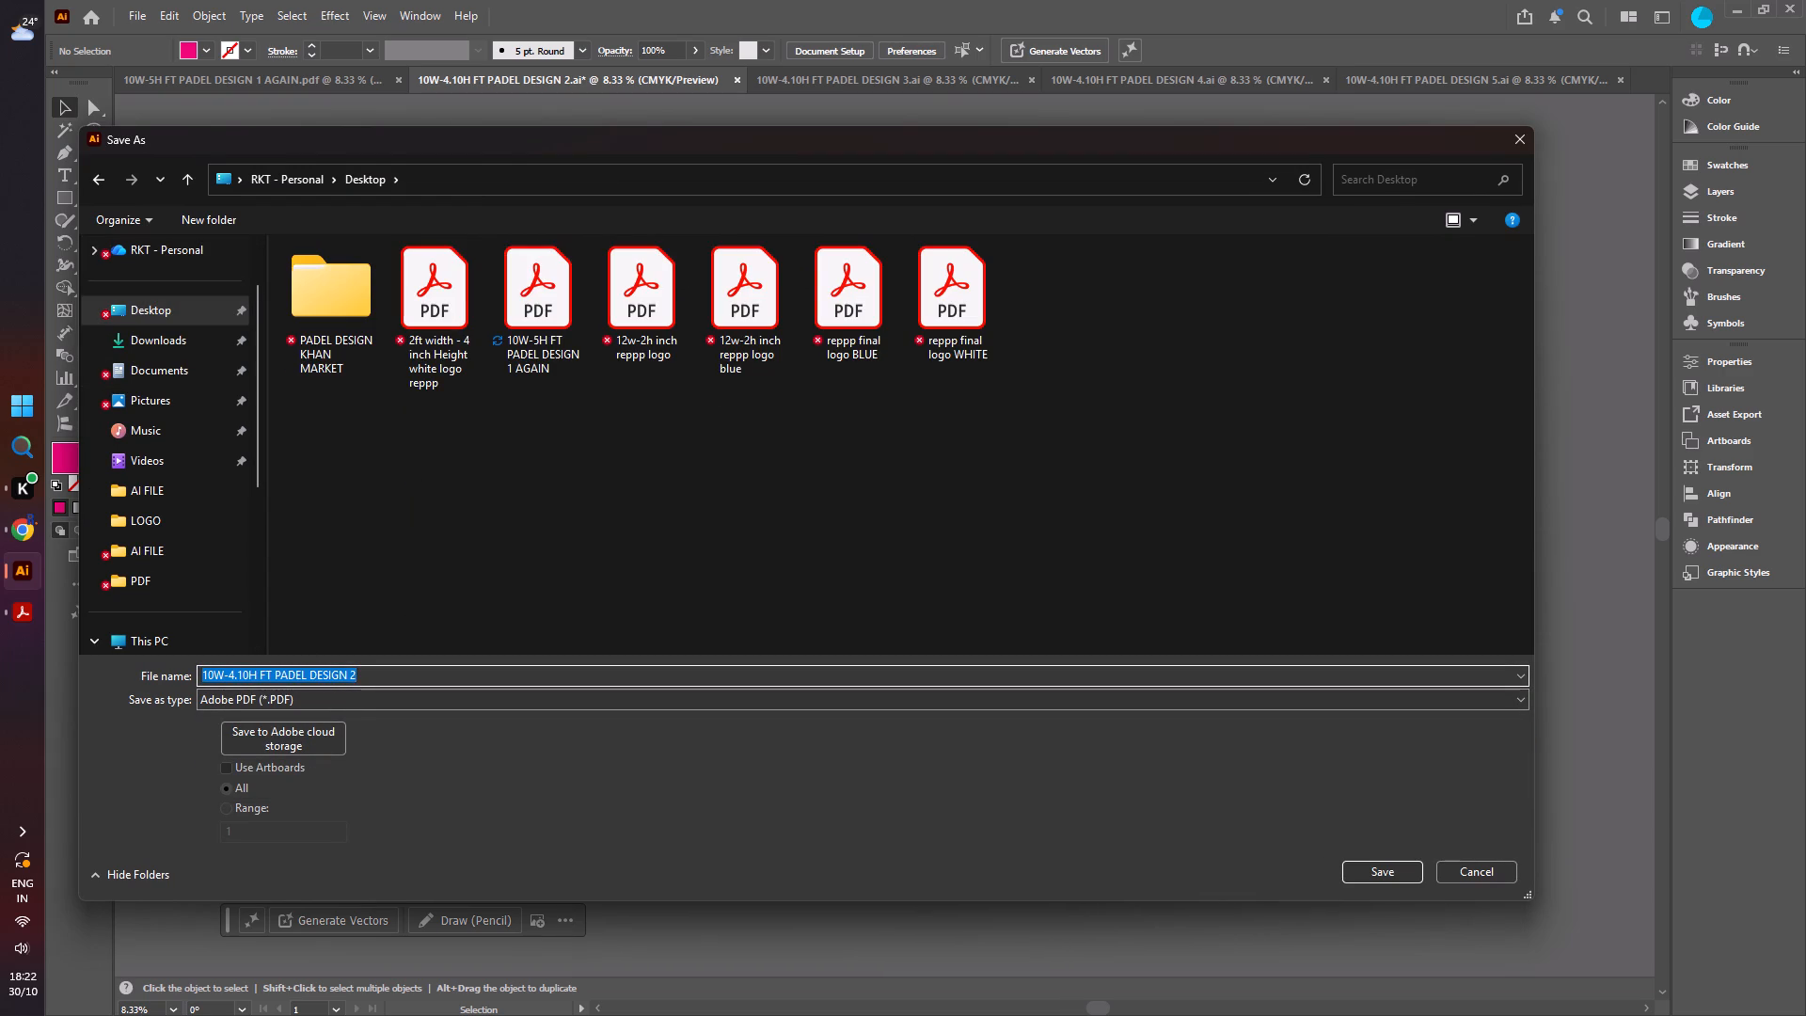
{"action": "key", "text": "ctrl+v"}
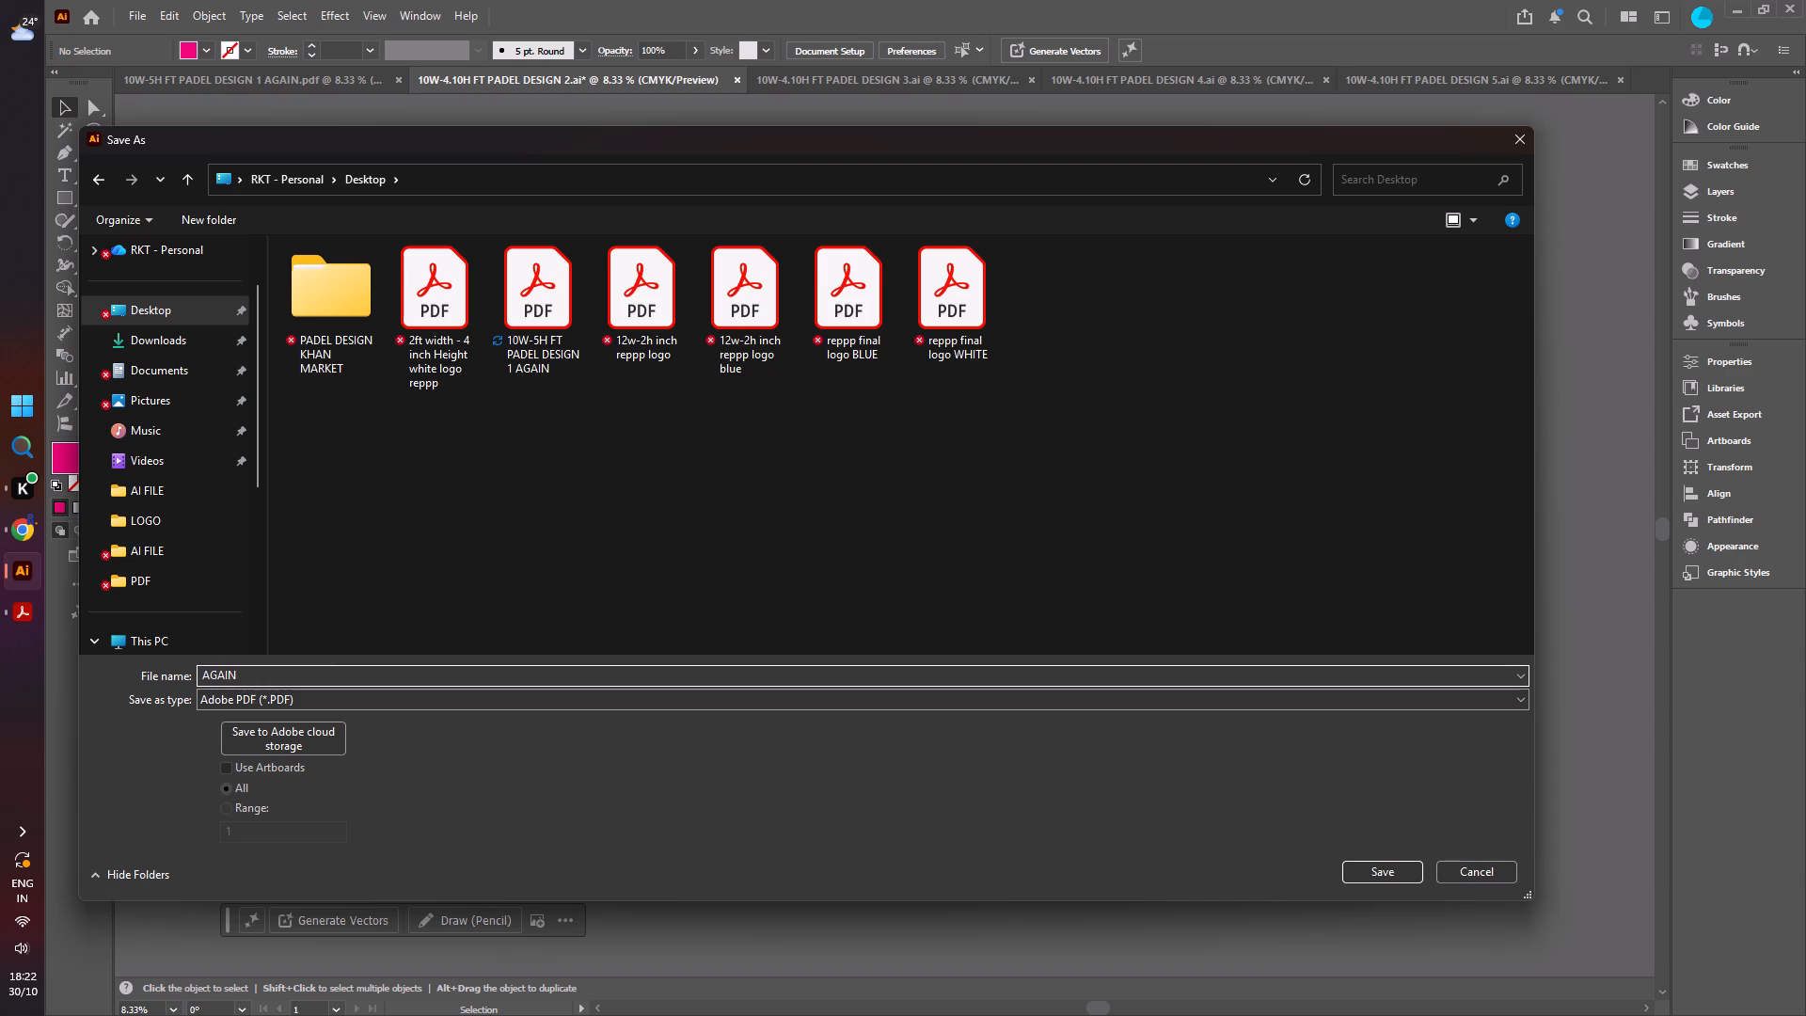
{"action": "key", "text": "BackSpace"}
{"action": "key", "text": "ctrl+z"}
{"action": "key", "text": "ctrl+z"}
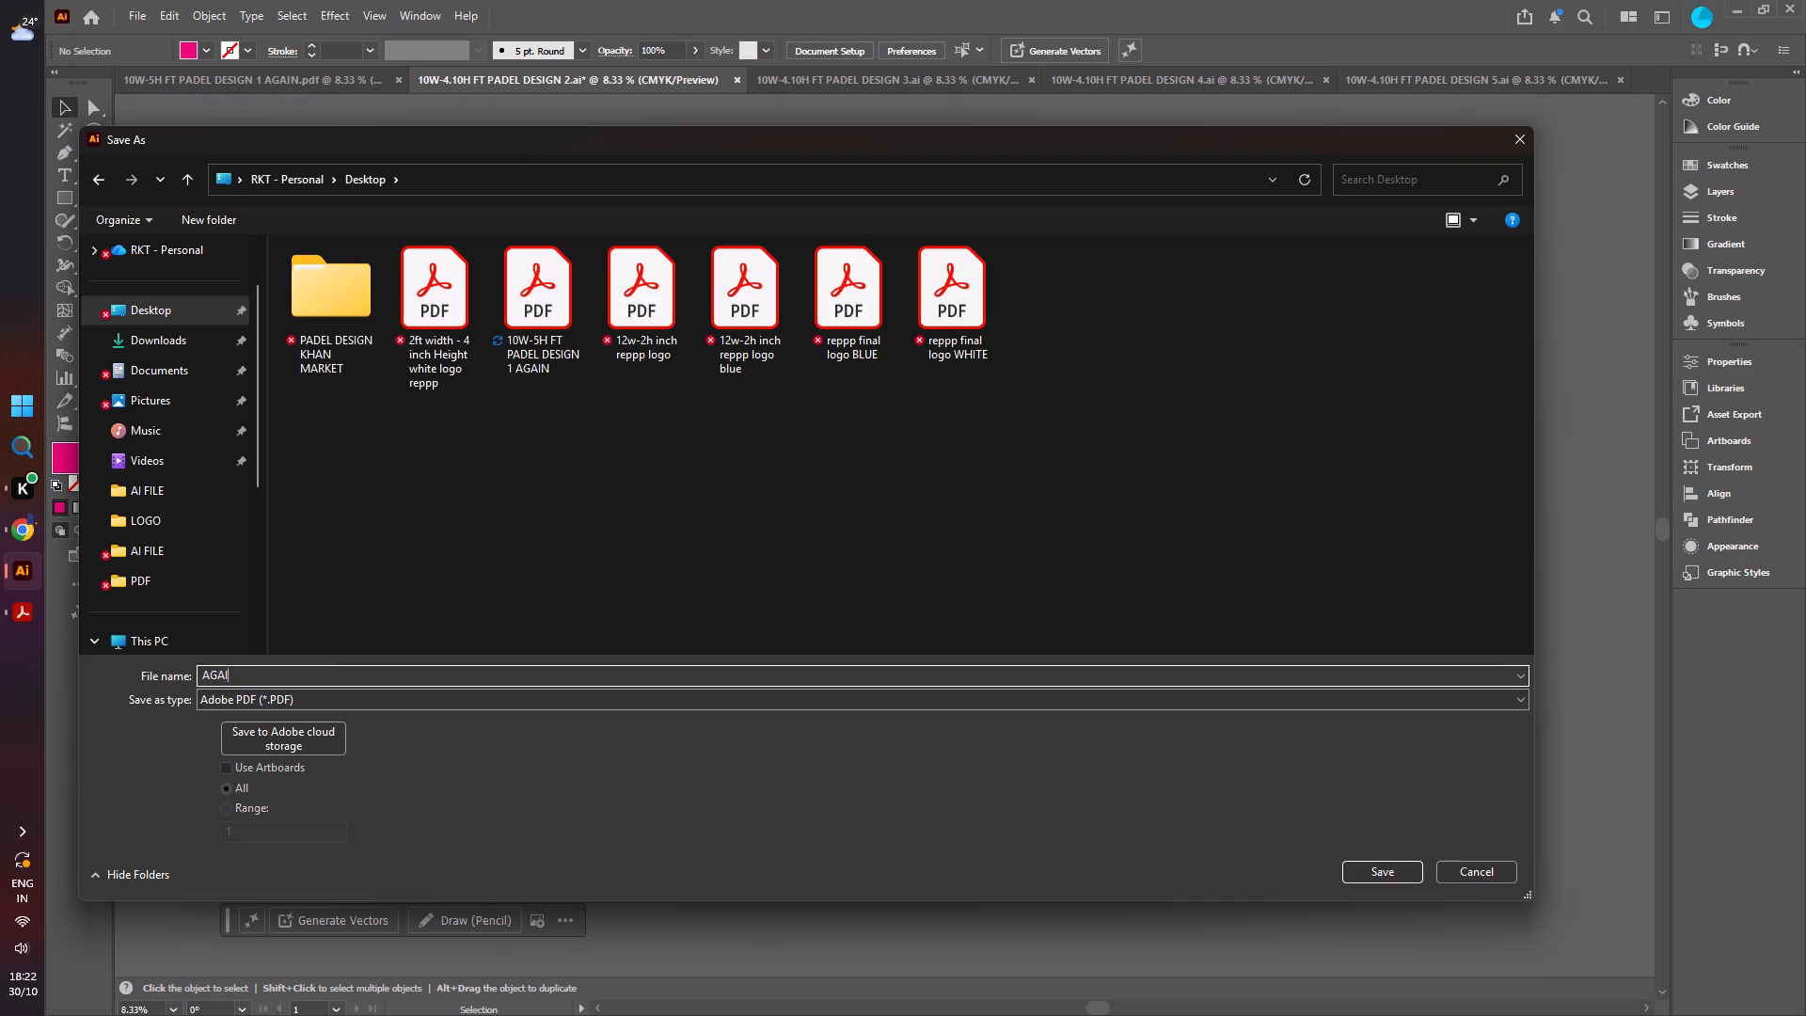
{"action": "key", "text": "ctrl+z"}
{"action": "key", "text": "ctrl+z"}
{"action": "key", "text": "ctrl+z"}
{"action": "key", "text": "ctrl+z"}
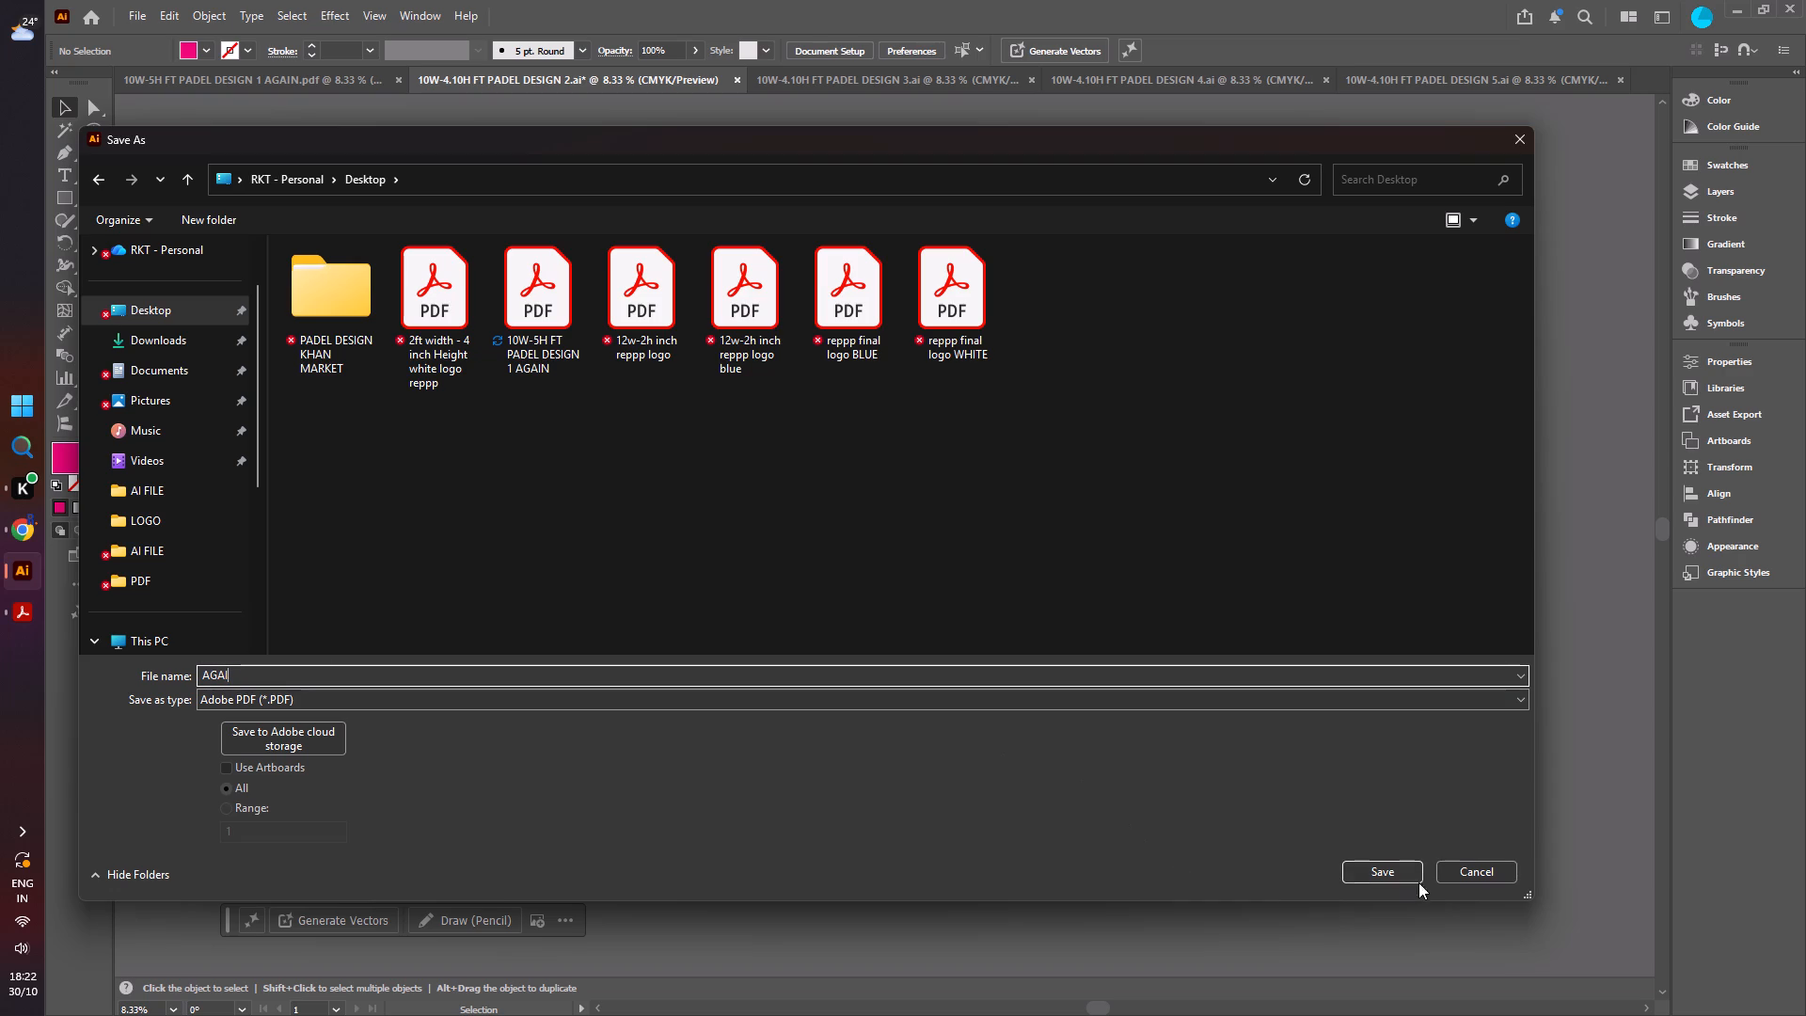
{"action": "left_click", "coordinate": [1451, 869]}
Save Design 2 to the Desktop as an Adobe PDF named 10W-5H FT PADEL DESIGN 2 AGAIN with the High Quality Print preset.
{"action": "left_click", "coordinate": [142, 17]}
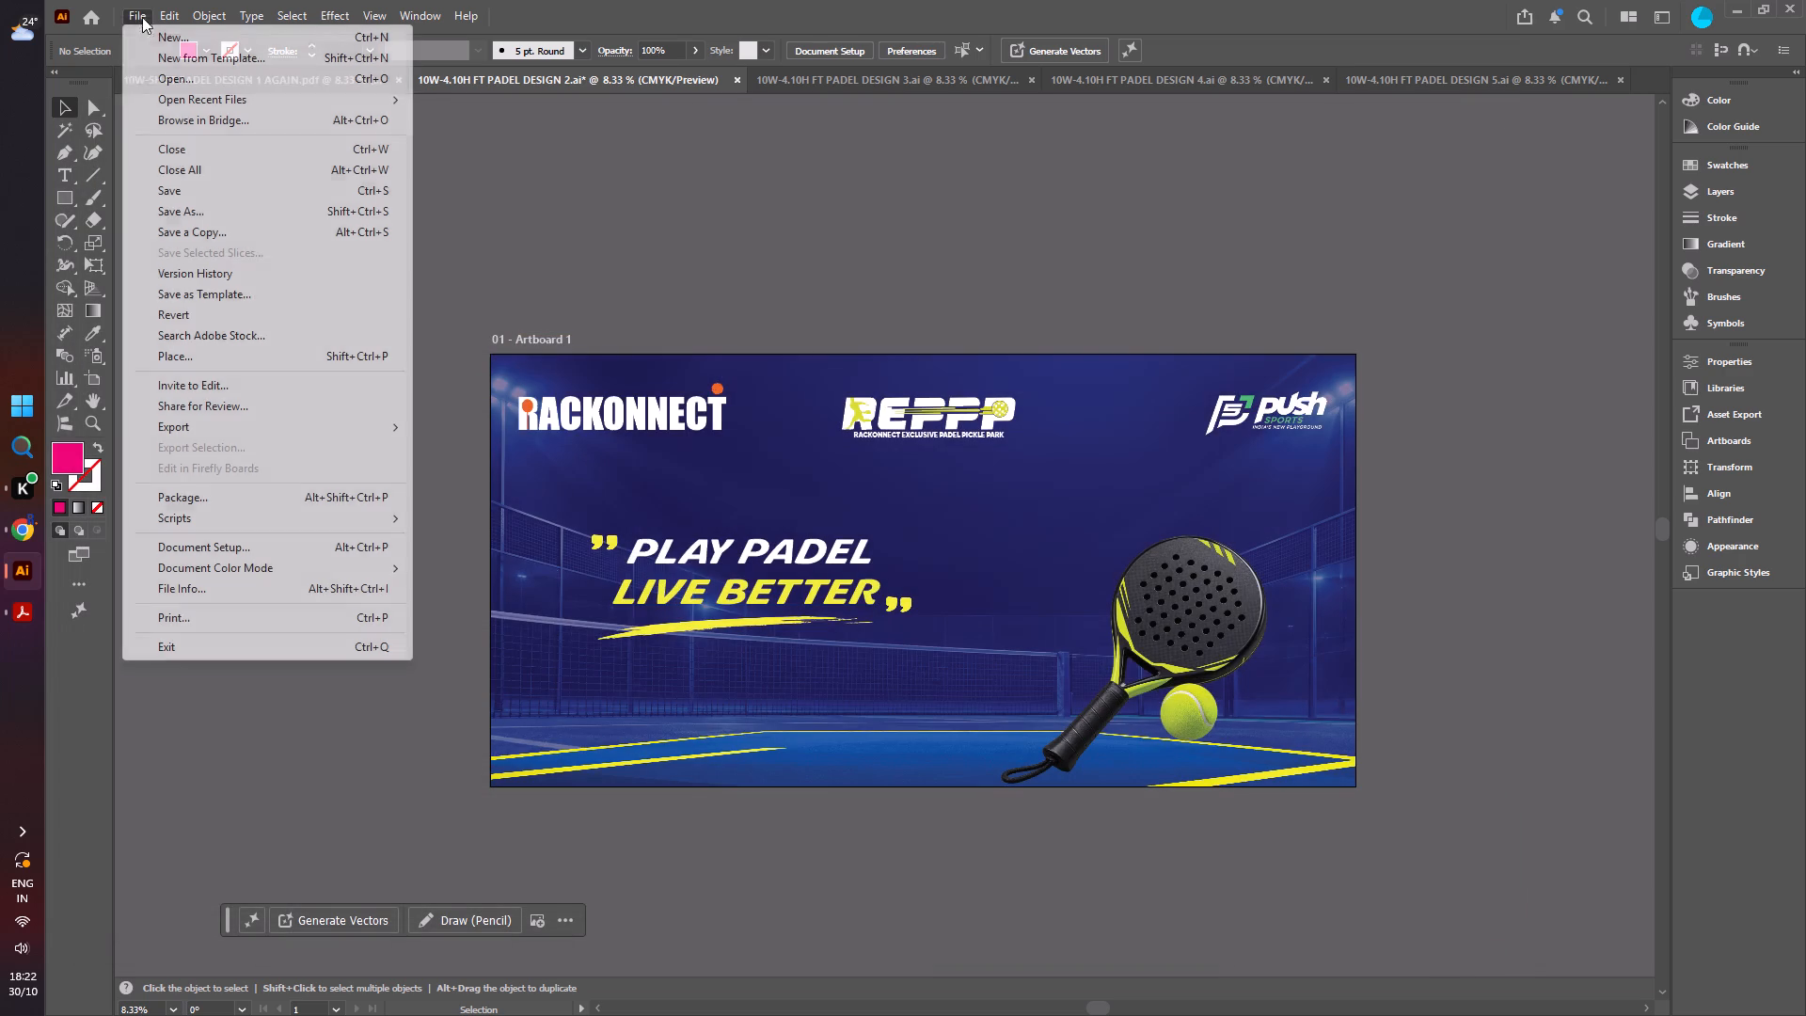
{"action": "left_click", "coordinate": [189, 205]}
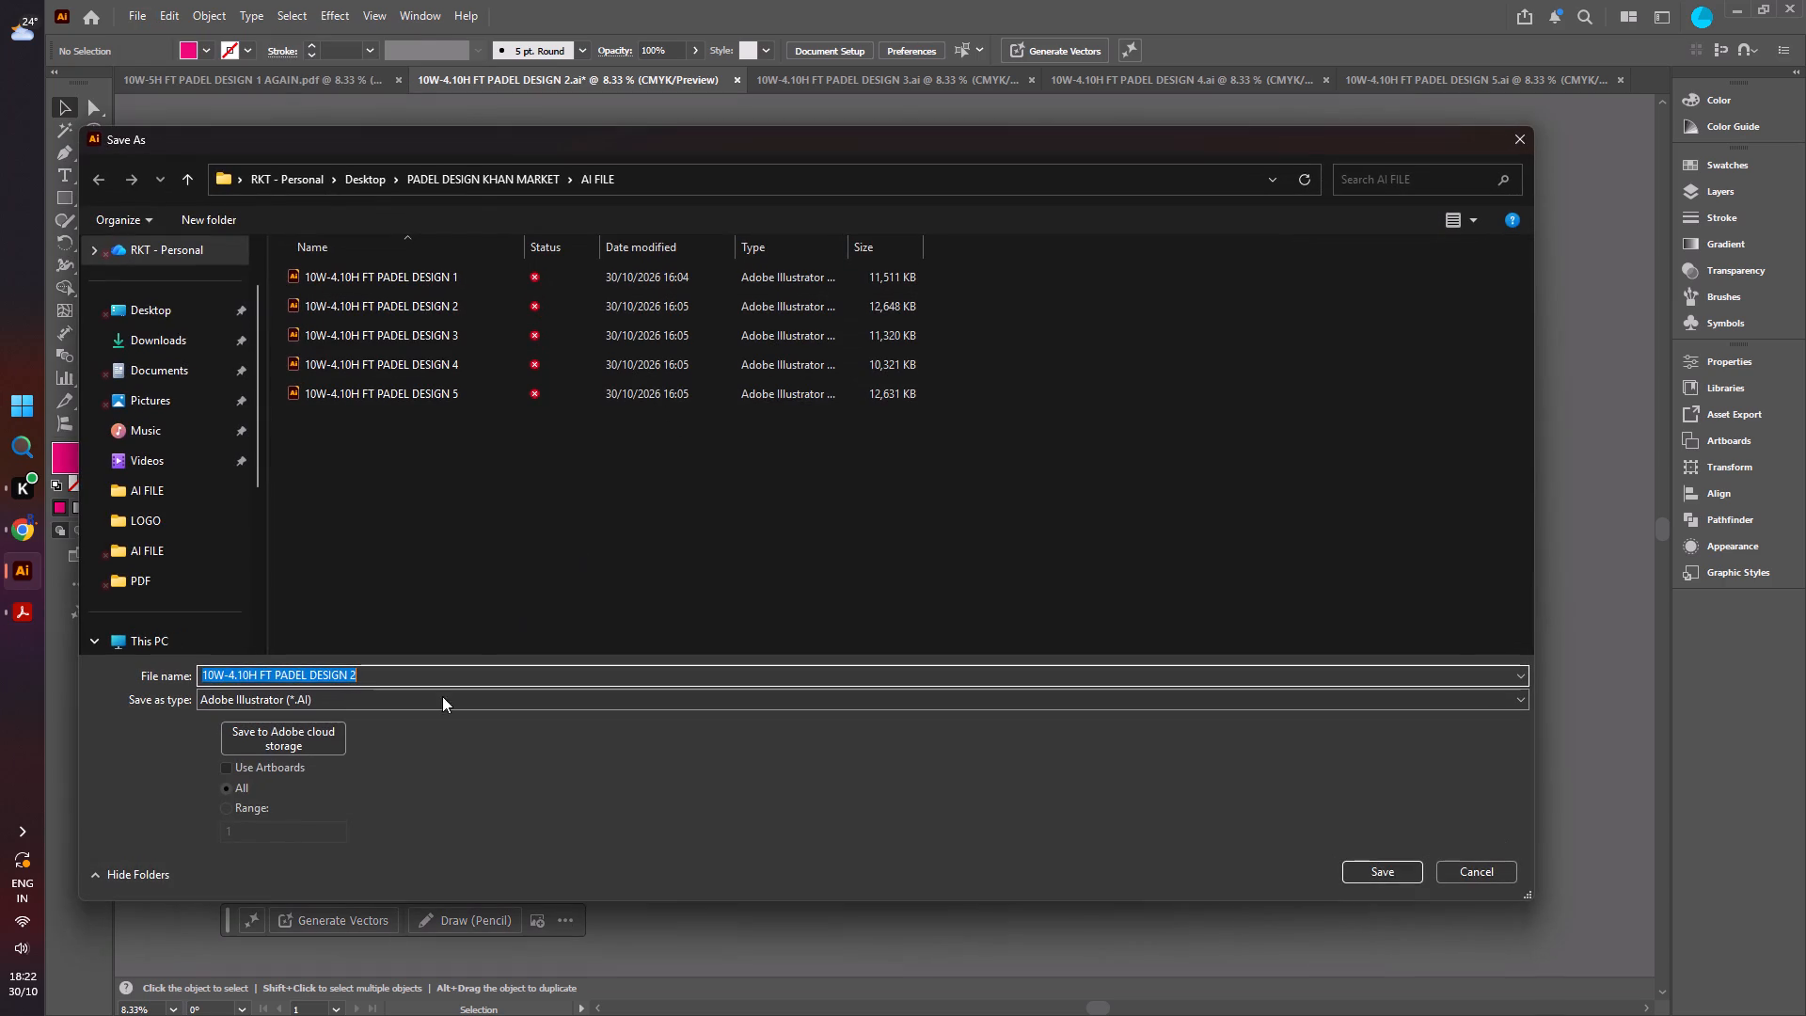
{"action": "left_click", "coordinate": [140, 307]}
{"action": "left_click", "coordinate": [335, 700]}
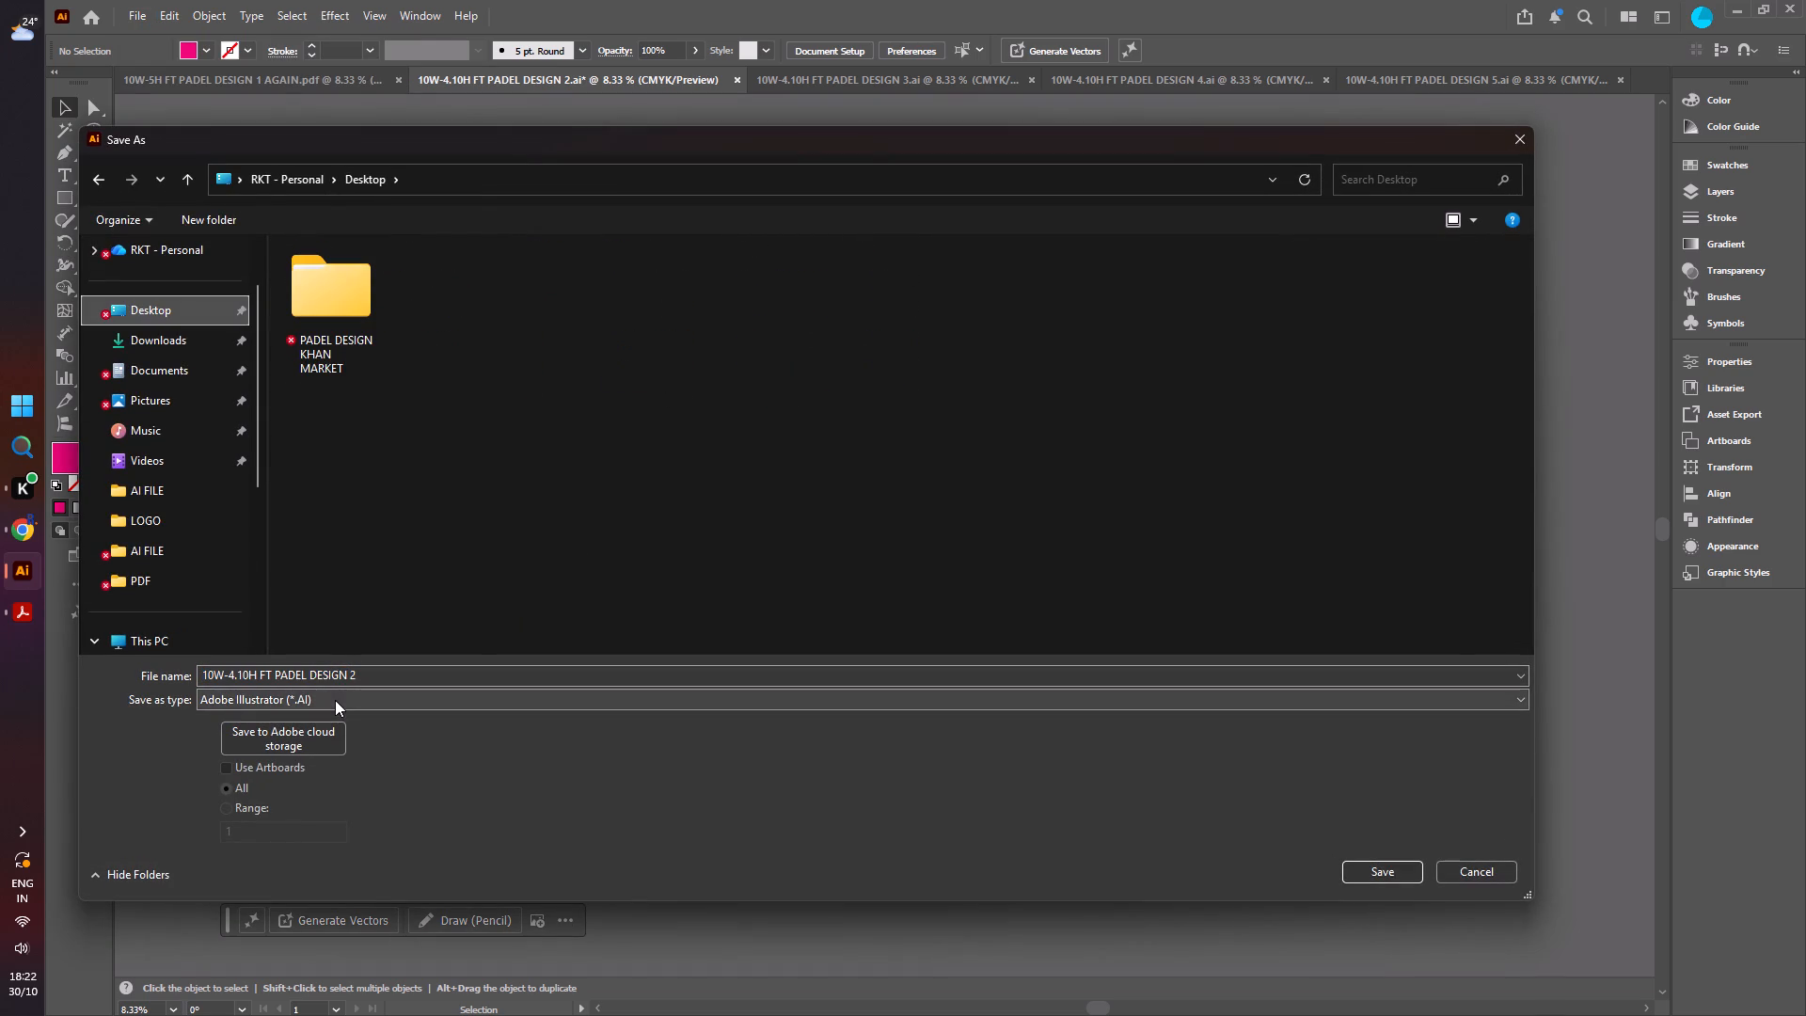
{"action": "left_click", "coordinate": [339, 729]}
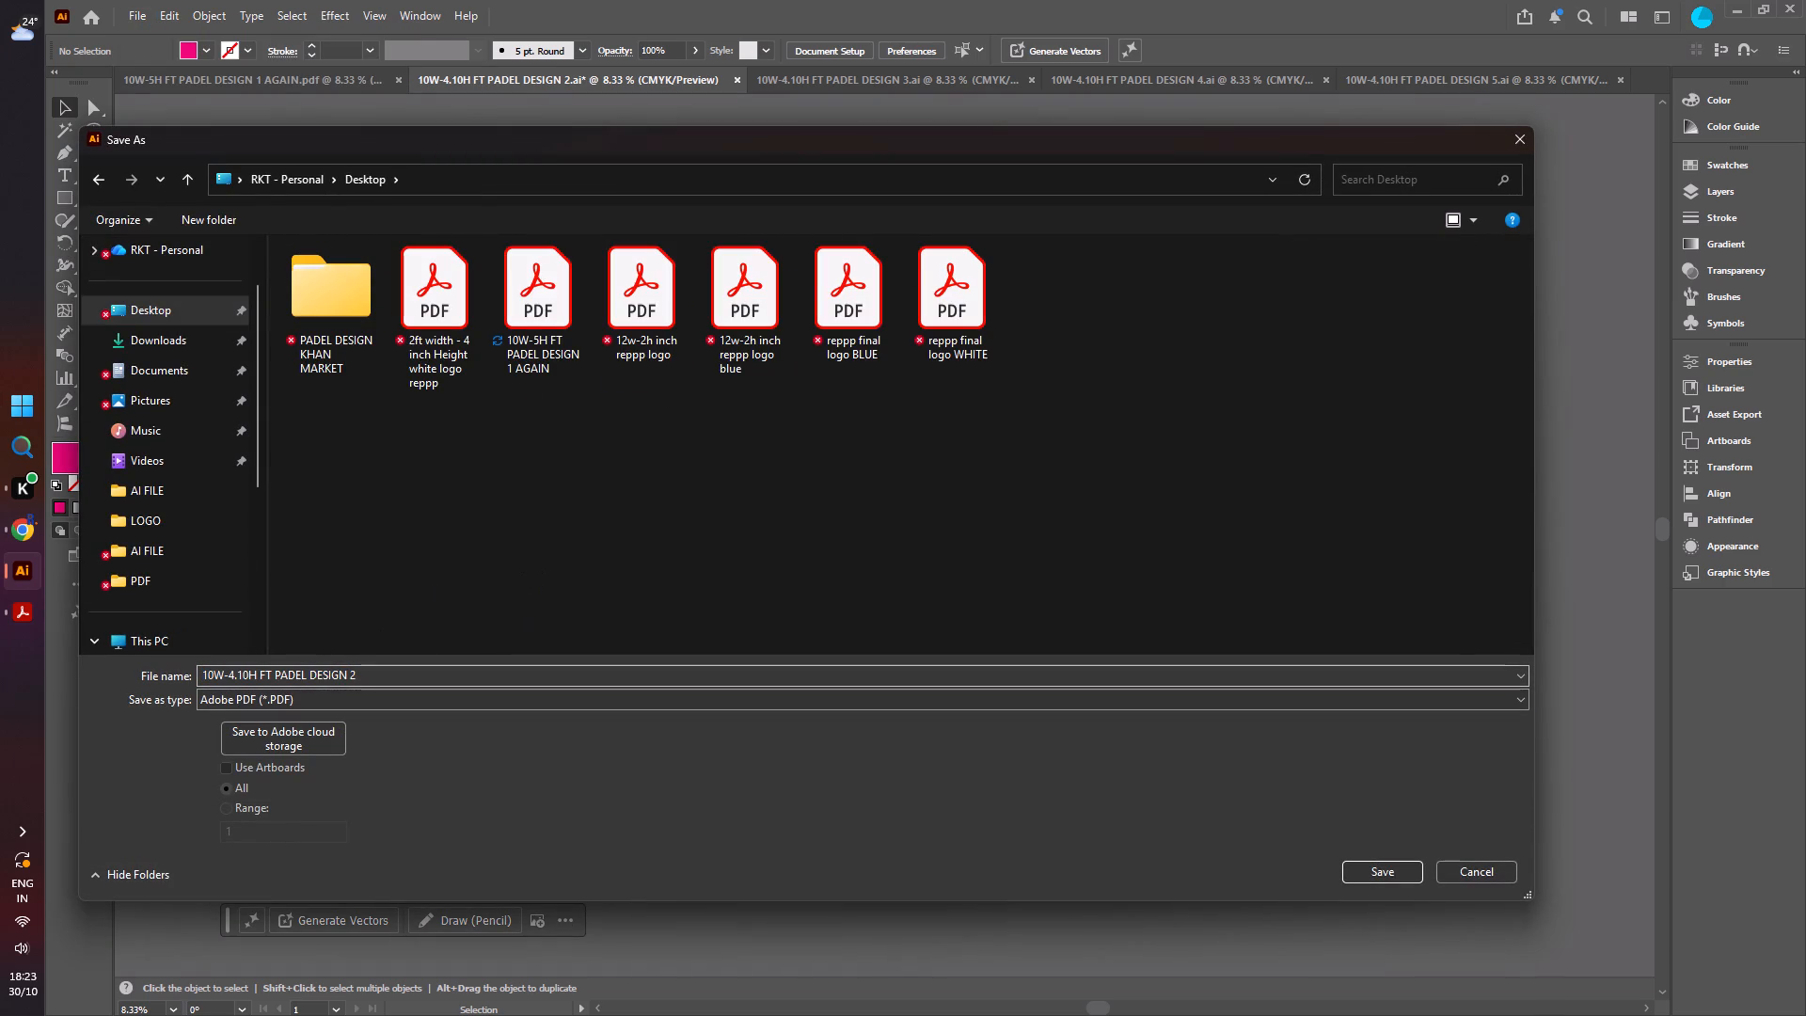
{"action": "left_click_drag", "start_coordinate": [249, 677], "coordinate": [238, 680]}
{"action": "left_click", "coordinate": [238, 680]}
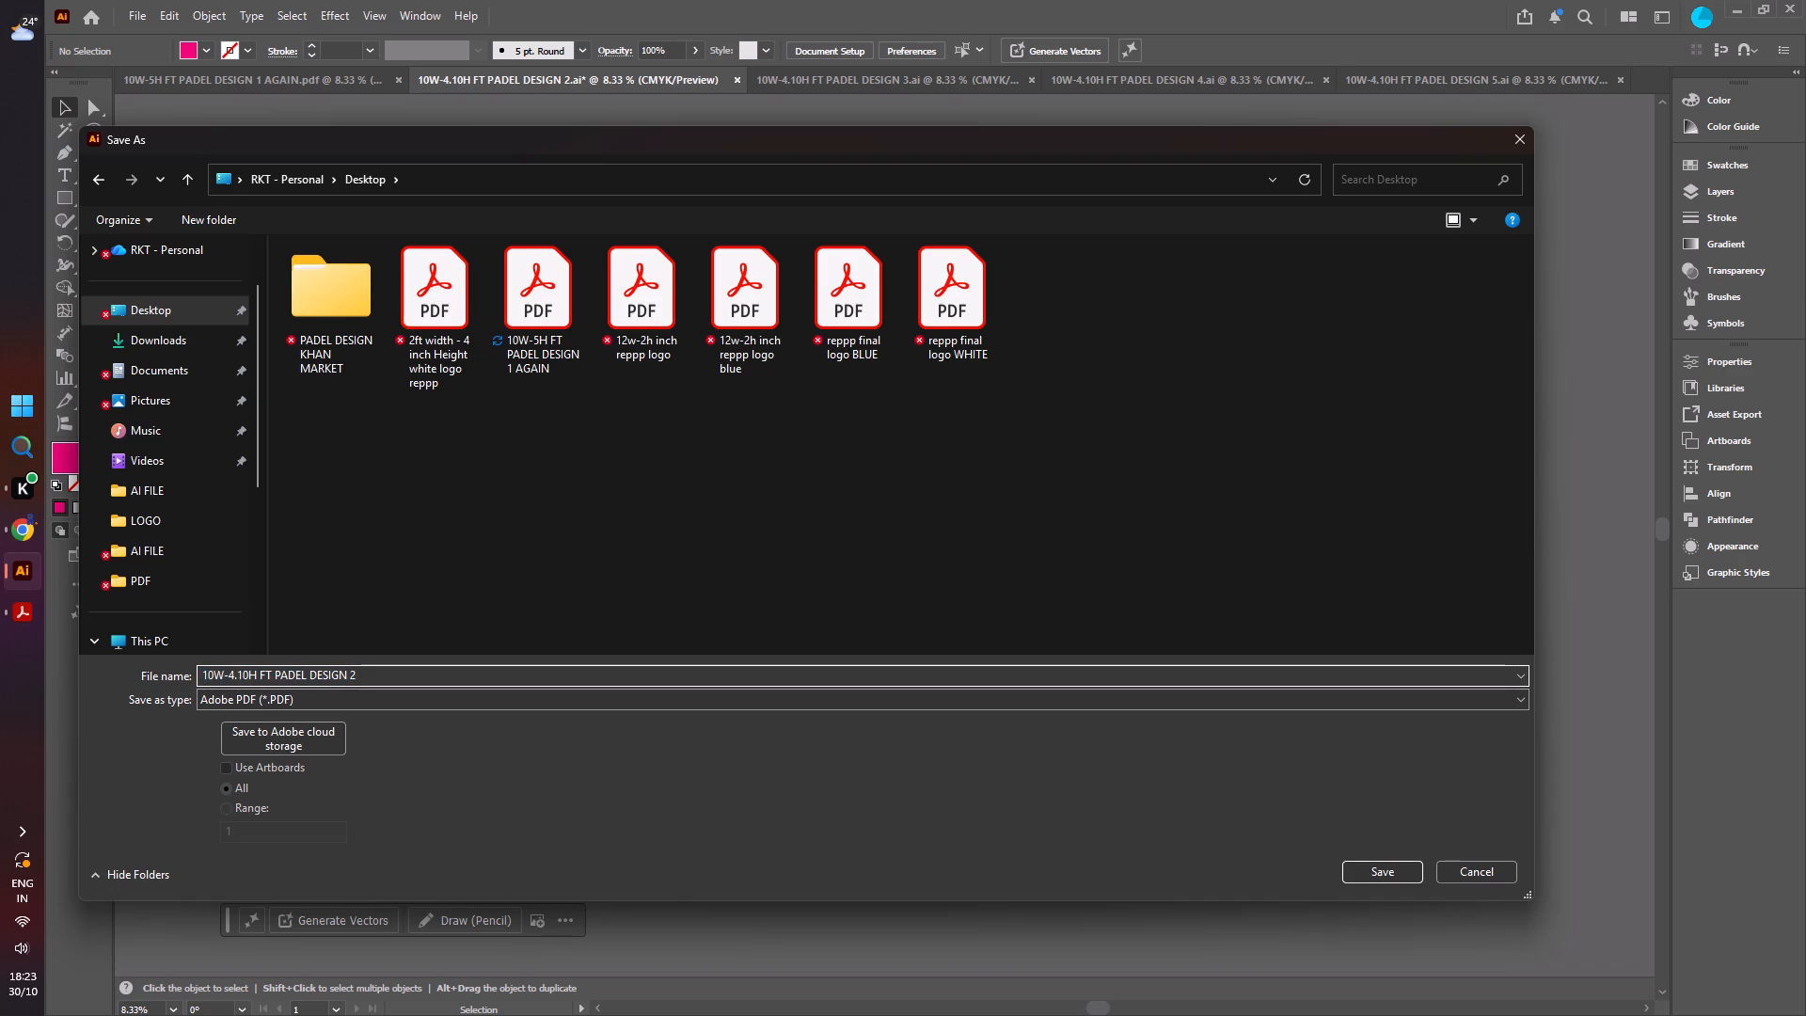
{"action": "left_click_drag", "start_coordinate": [247, 675], "coordinate": [230, 675]}
{"action": "key", "text": "5"}
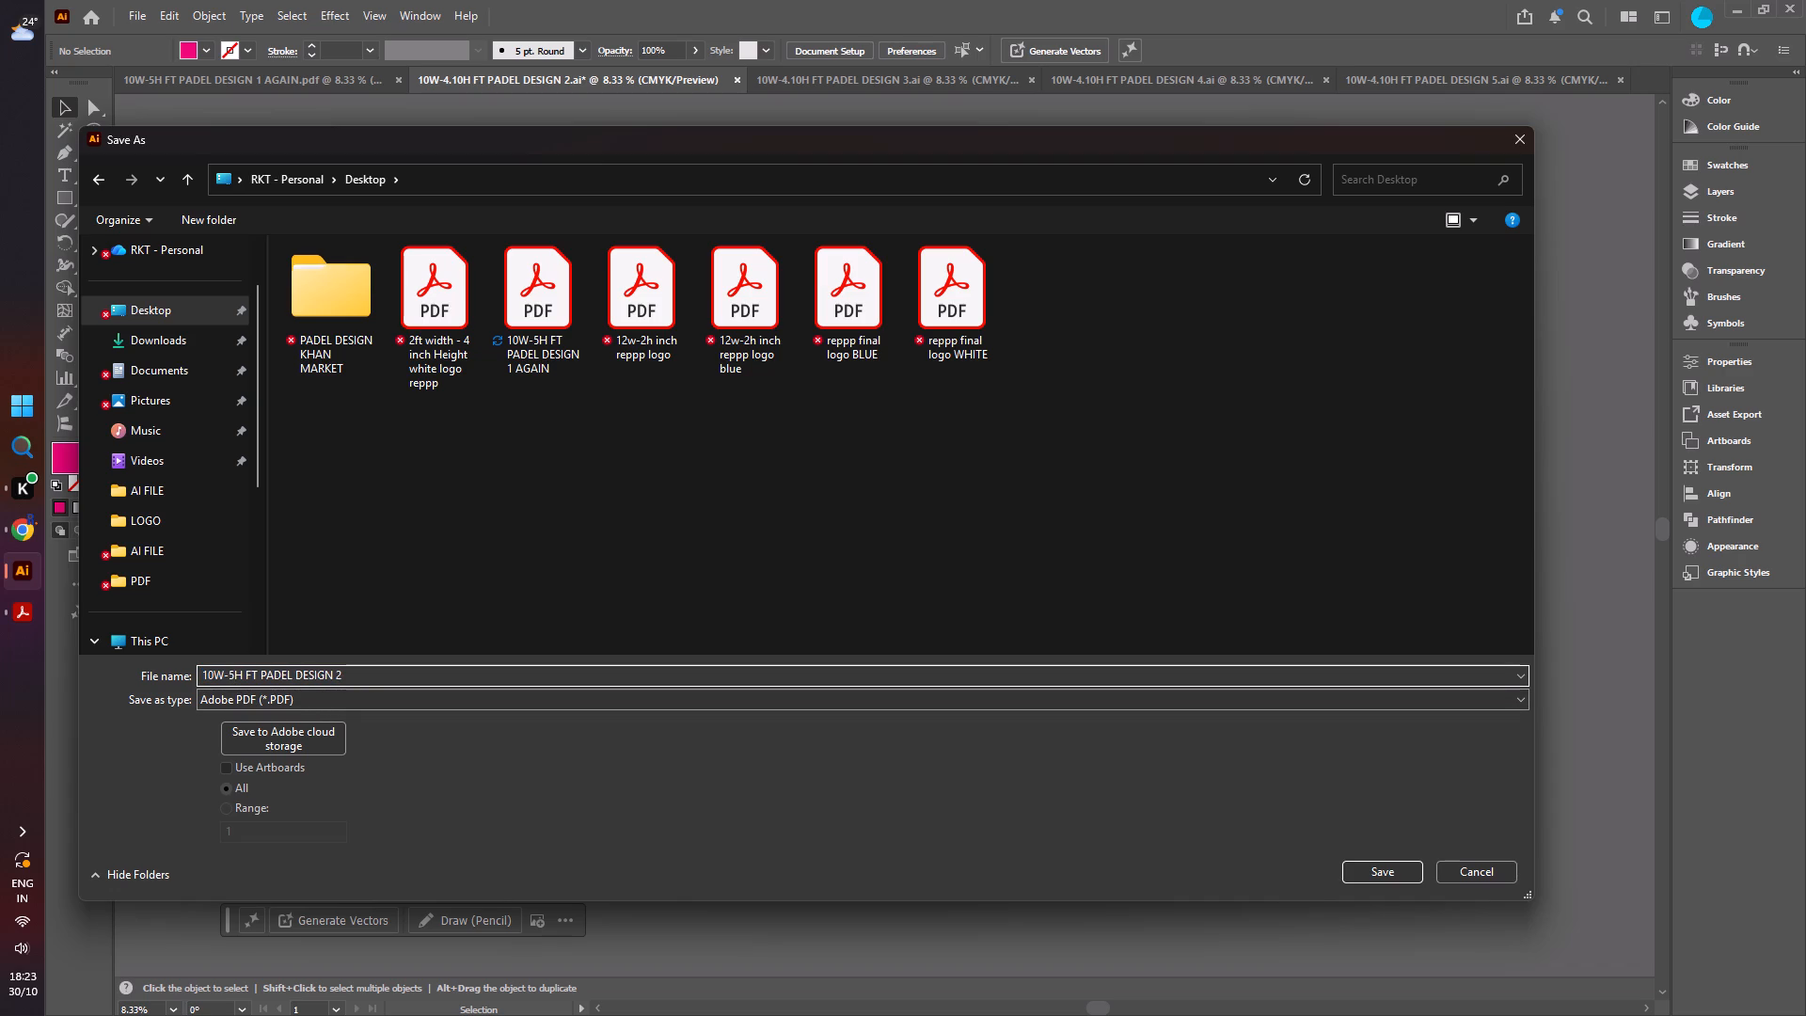
{"action": "left_click", "coordinate": [358, 674]}
{"action": "key", "text": "space"}
{"action": "type", "text": "AGAIN"}
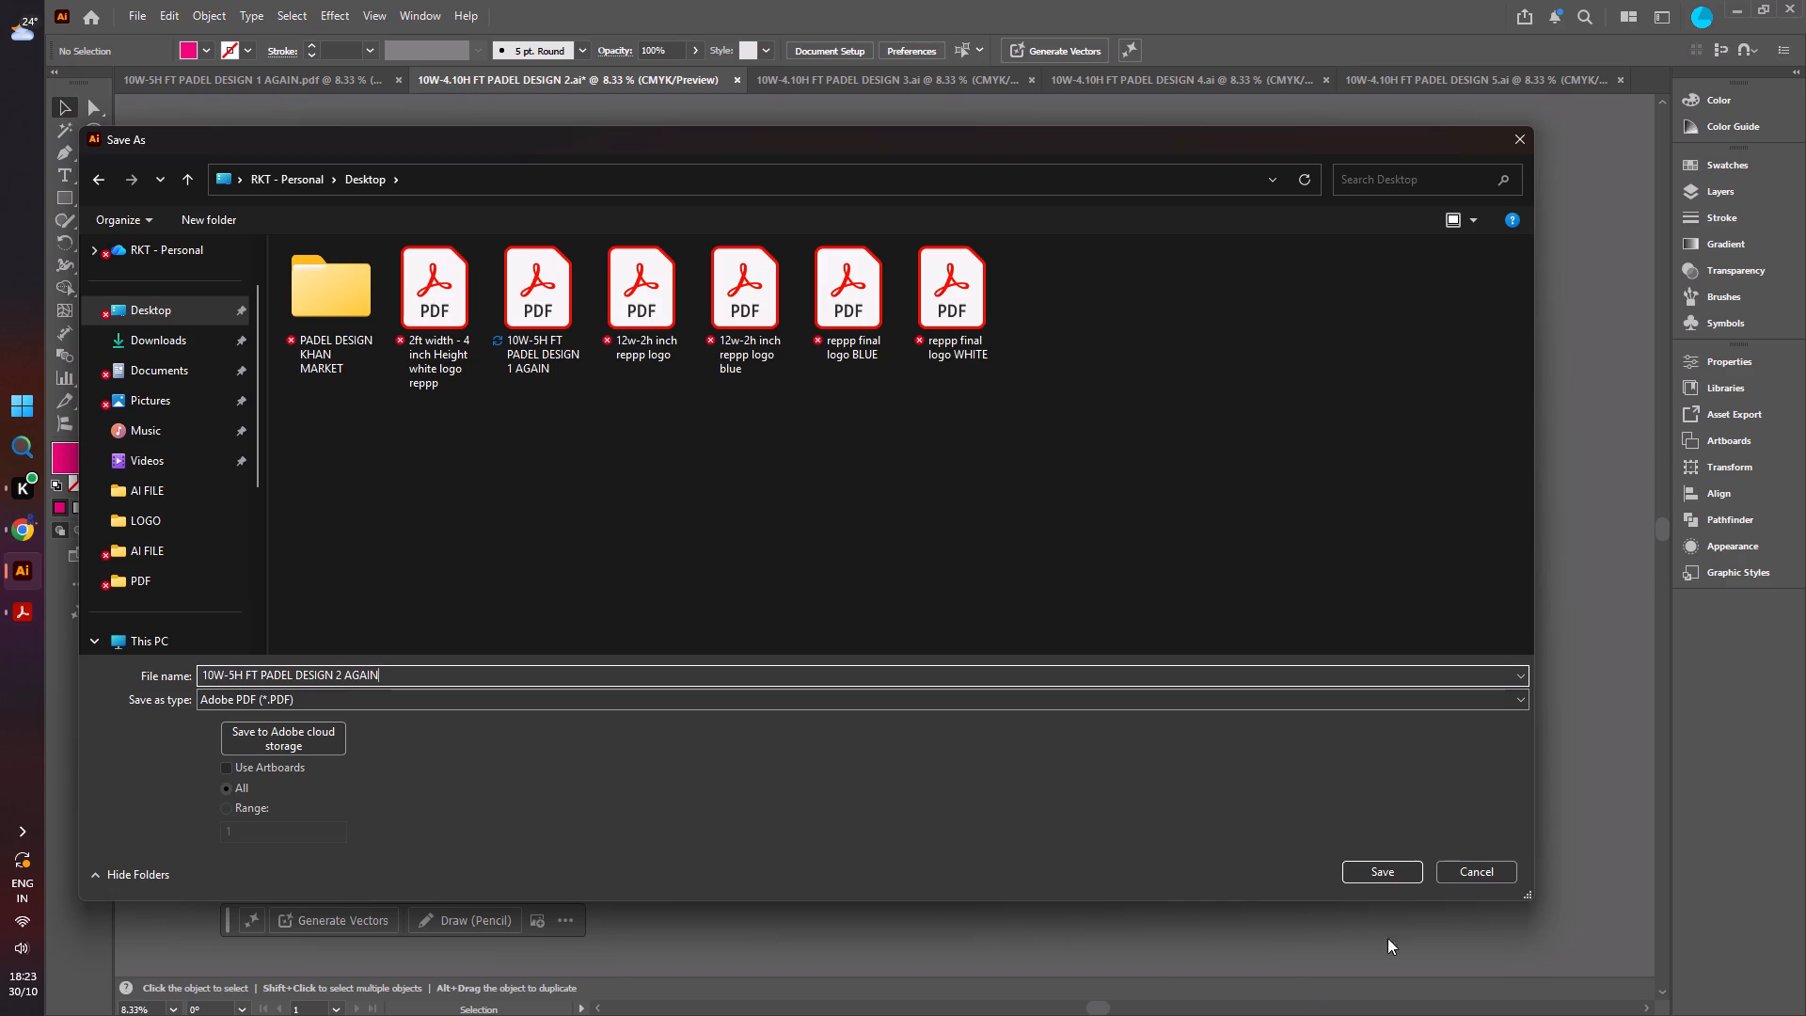
{"action": "left_click", "coordinate": [1387, 877]}
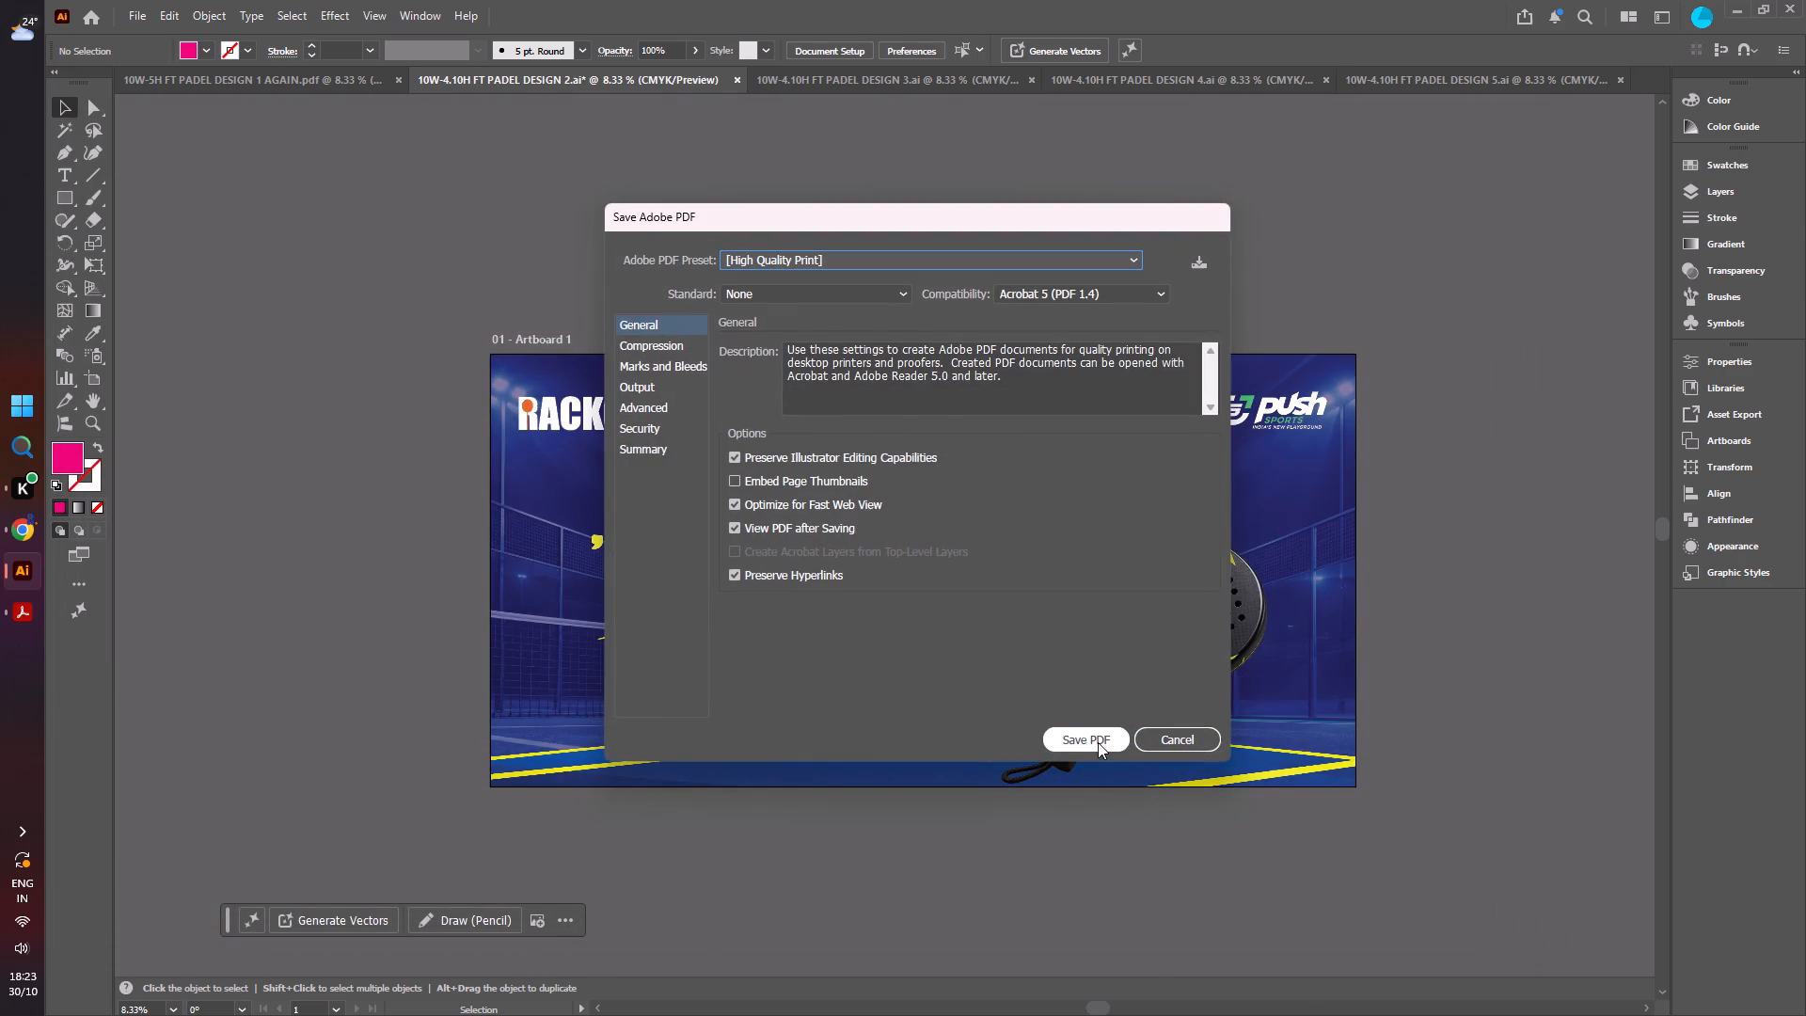
{"action": "left_click", "coordinate": [1098, 742]}
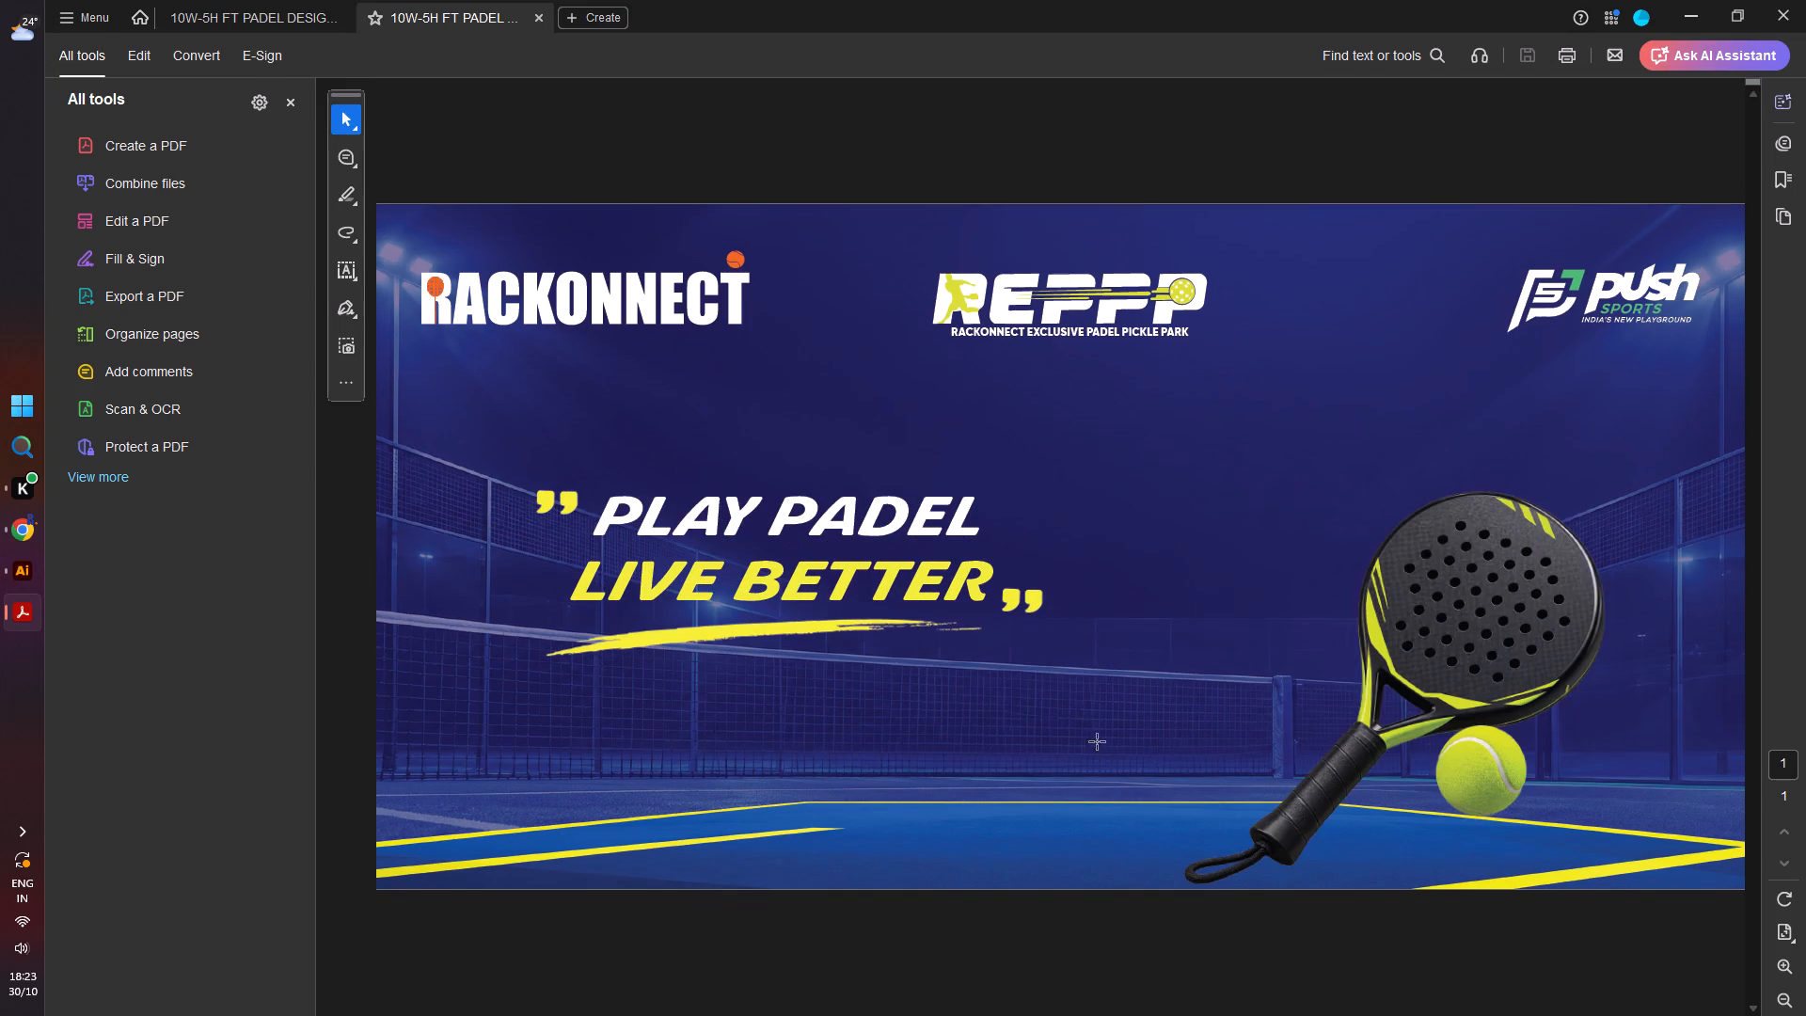
Close all the open banner PDFs in Acrobat.
{"action": "left_click", "coordinate": [1790, 15]}
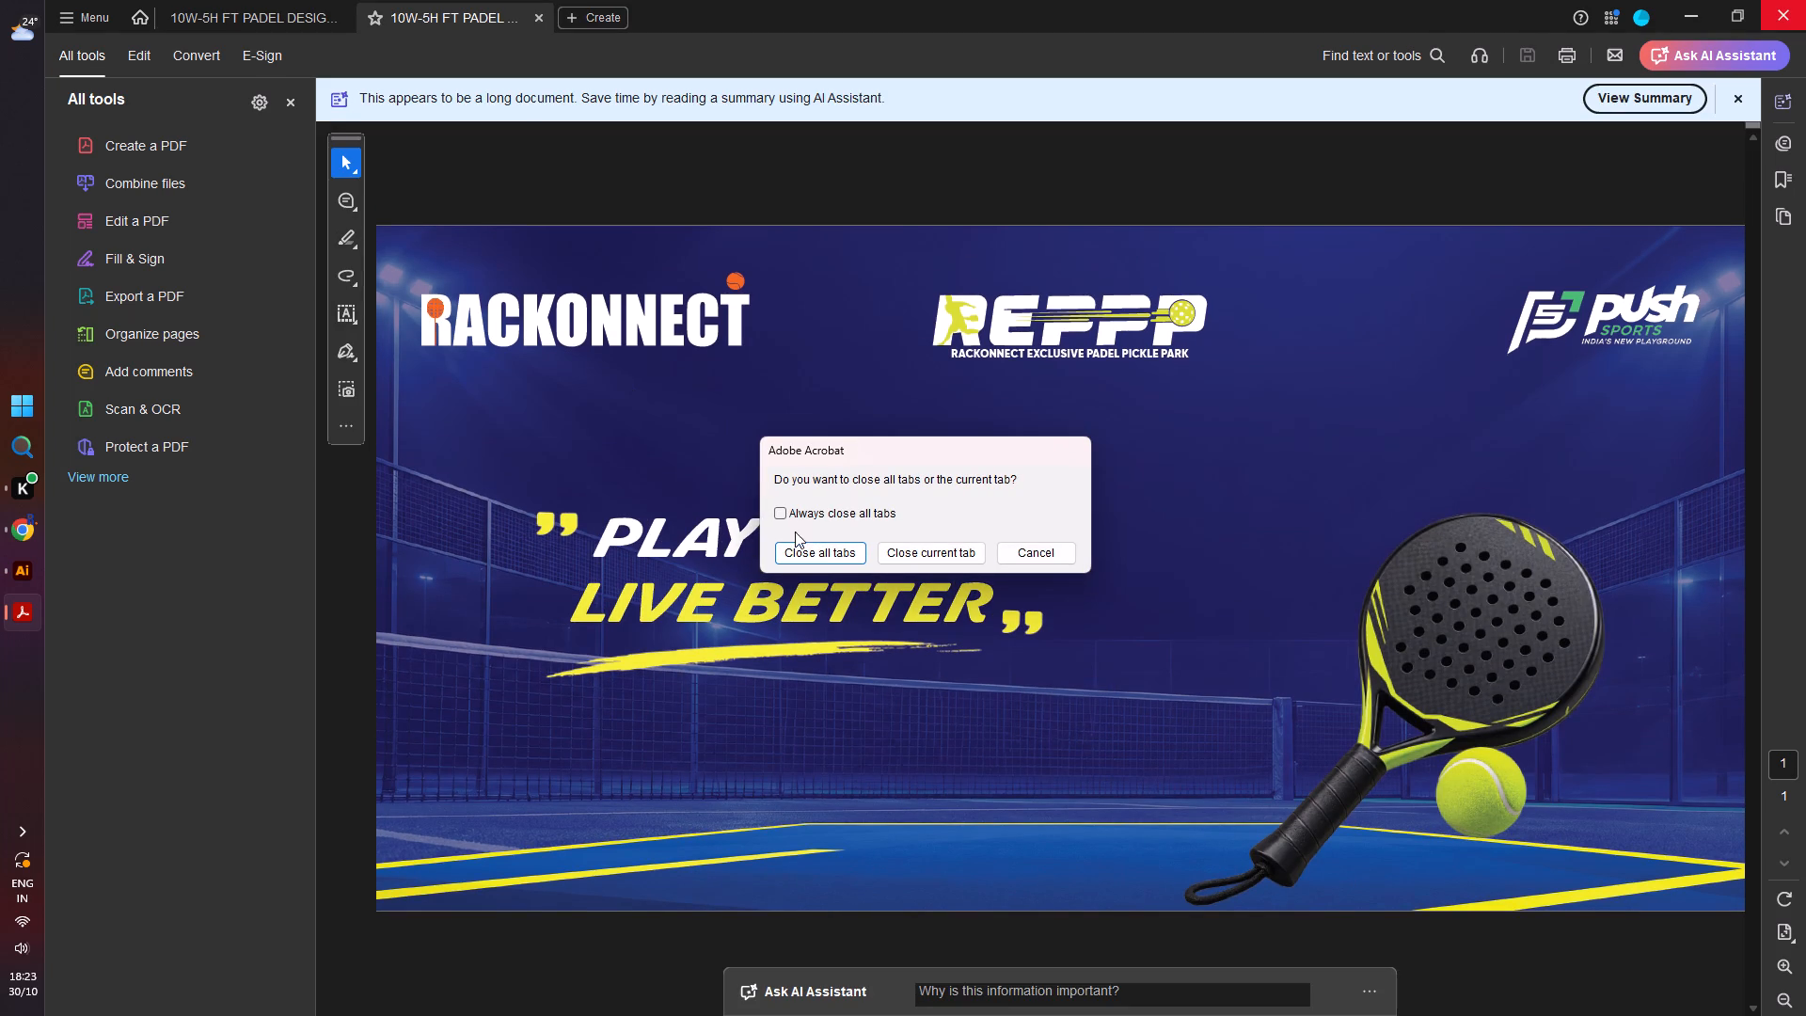
{"action": "left_click", "coordinate": [817, 543]}
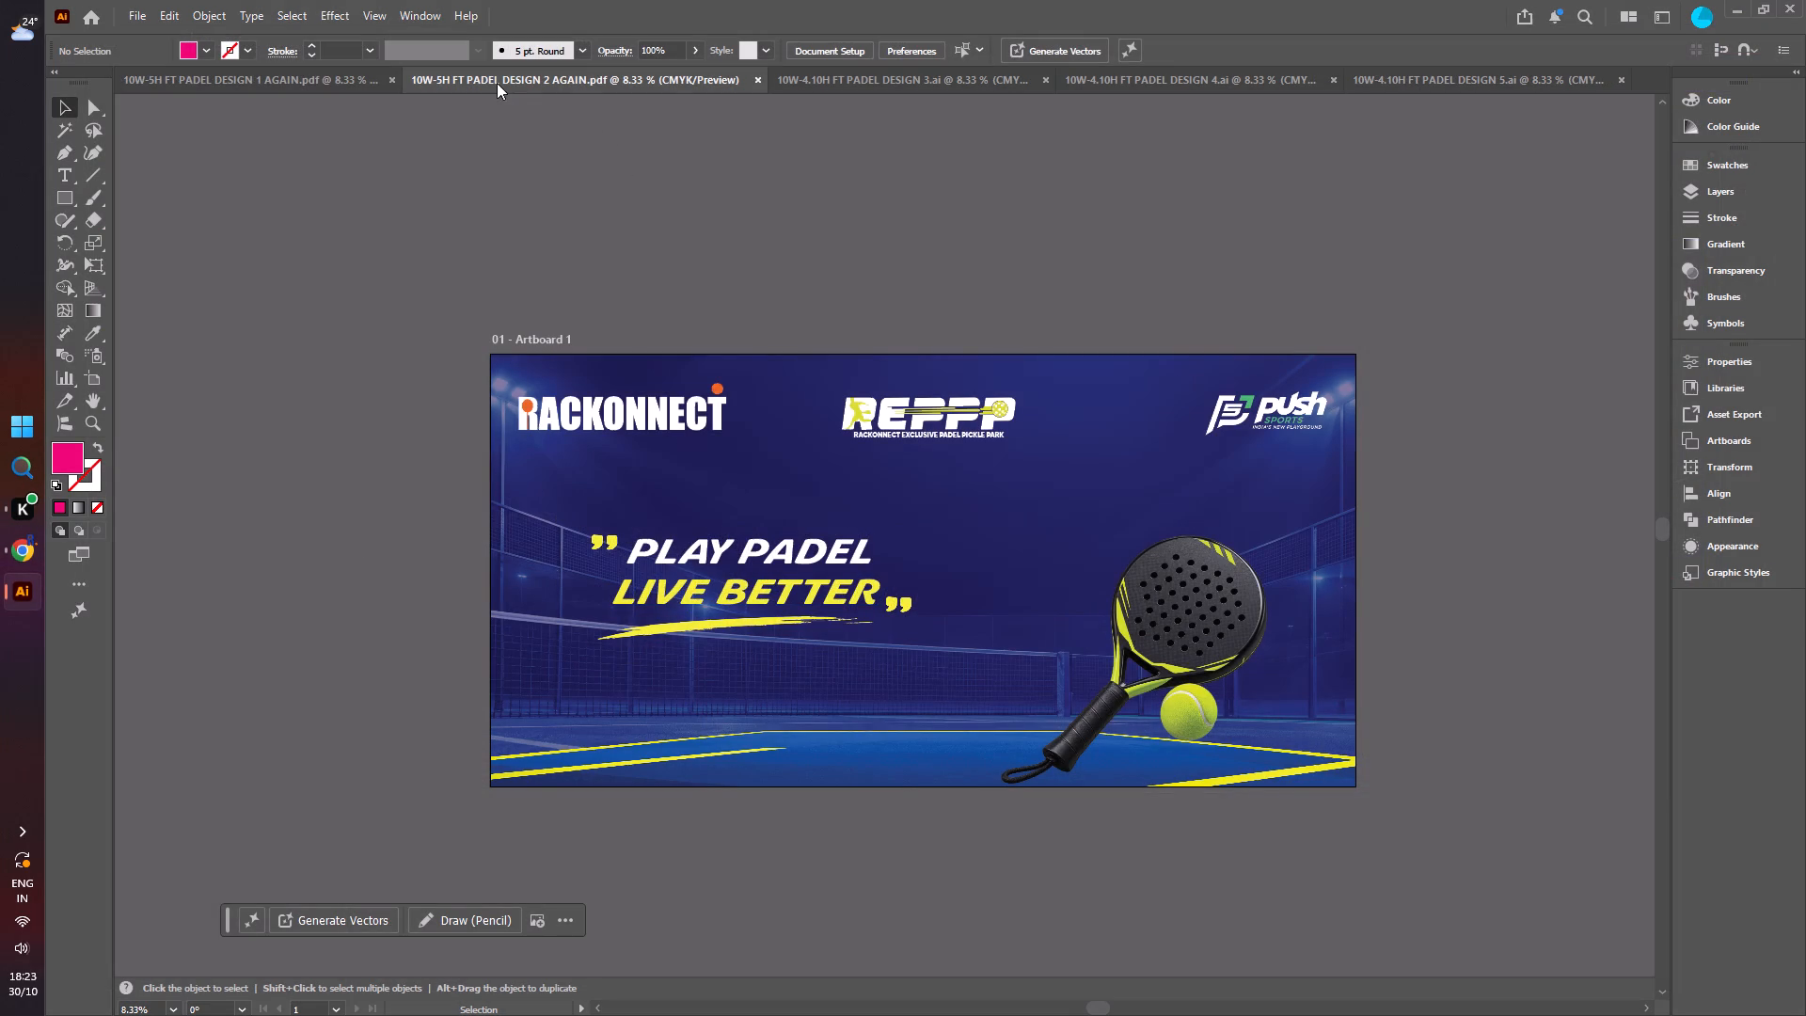
Save the 10W-5H FT PADEL DESIGN 2 AGAIN document in Illustrator.
{"action": "key", "text": "ctrl+s"}
{"action": "left_click", "coordinate": [683, 129]}
Switch to the Design 3 document and shift its background court image slightly left and down from the artboard's edges.
{"action": "left_click", "coordinate": [876, 80]}
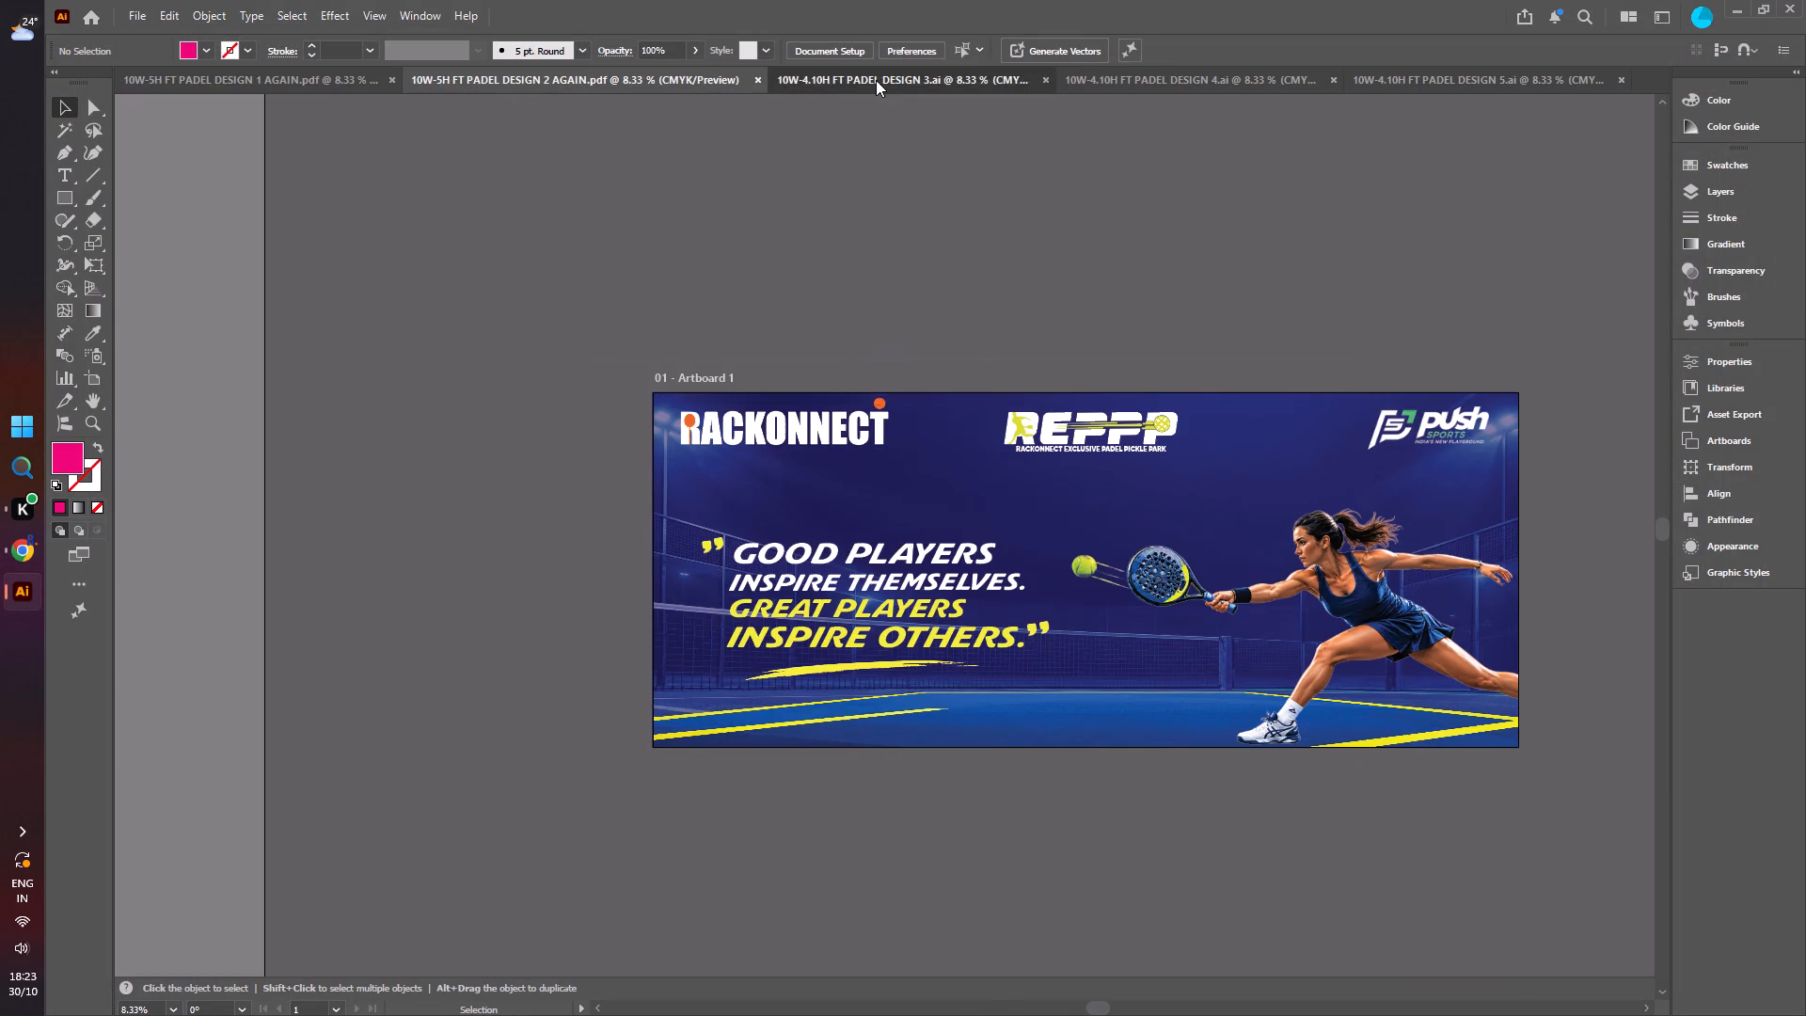
{"action": "left_click", "coordinate": [864, 265]}
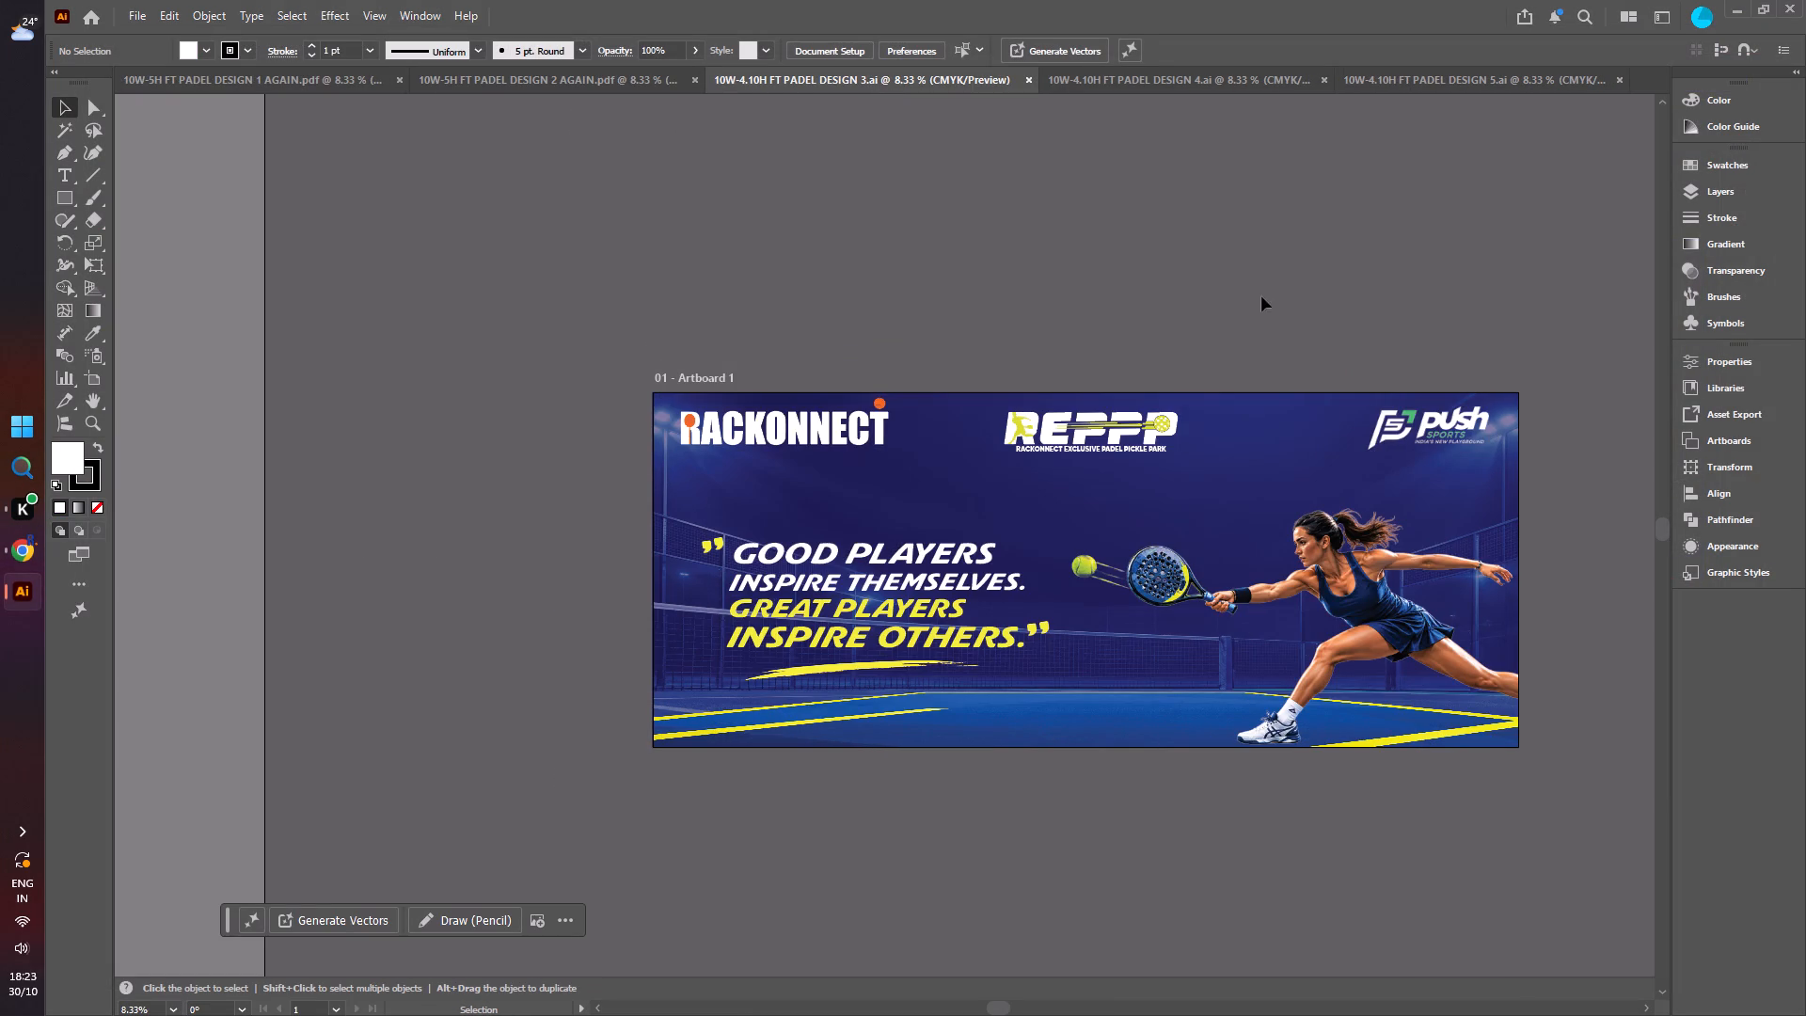
{"action": "left_click", "coordinate": [1475, 398]}
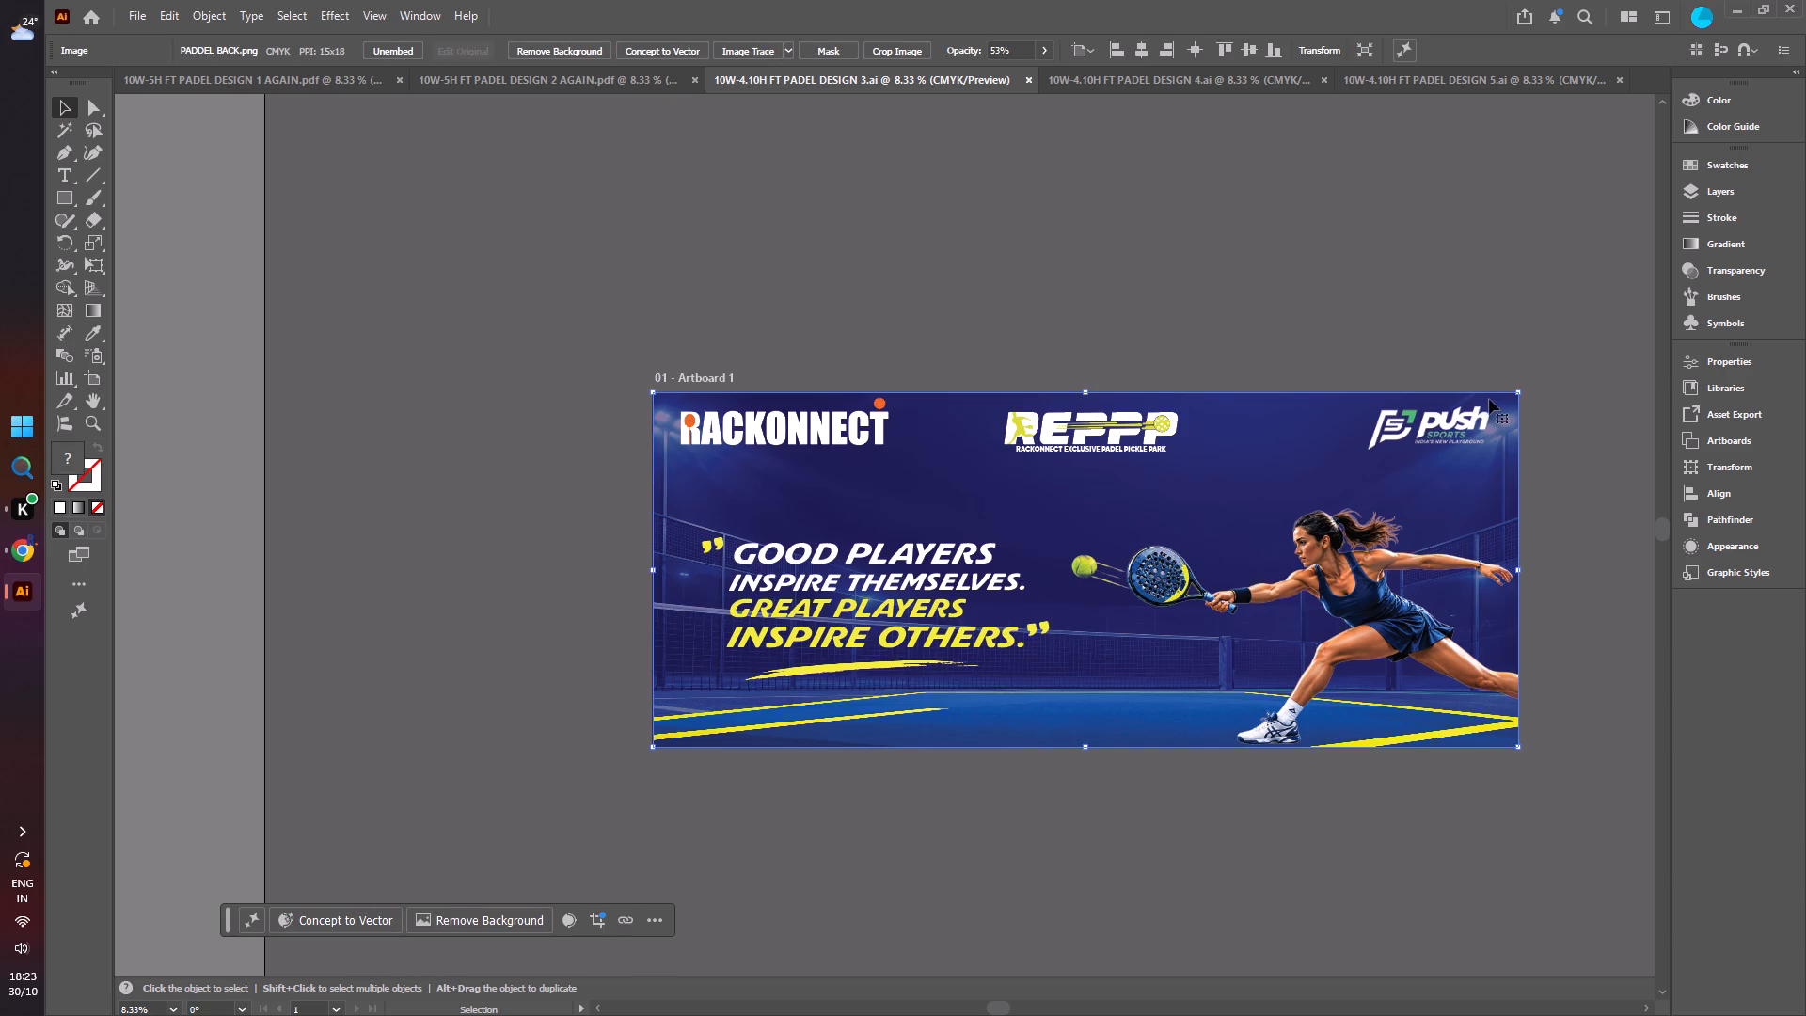
{"action": "left_click_drag", "start_coordinate": [1493, 399], "coordinate": [1483, 407]}
{"action": "left_click", "coordinate": [1513, 411]}
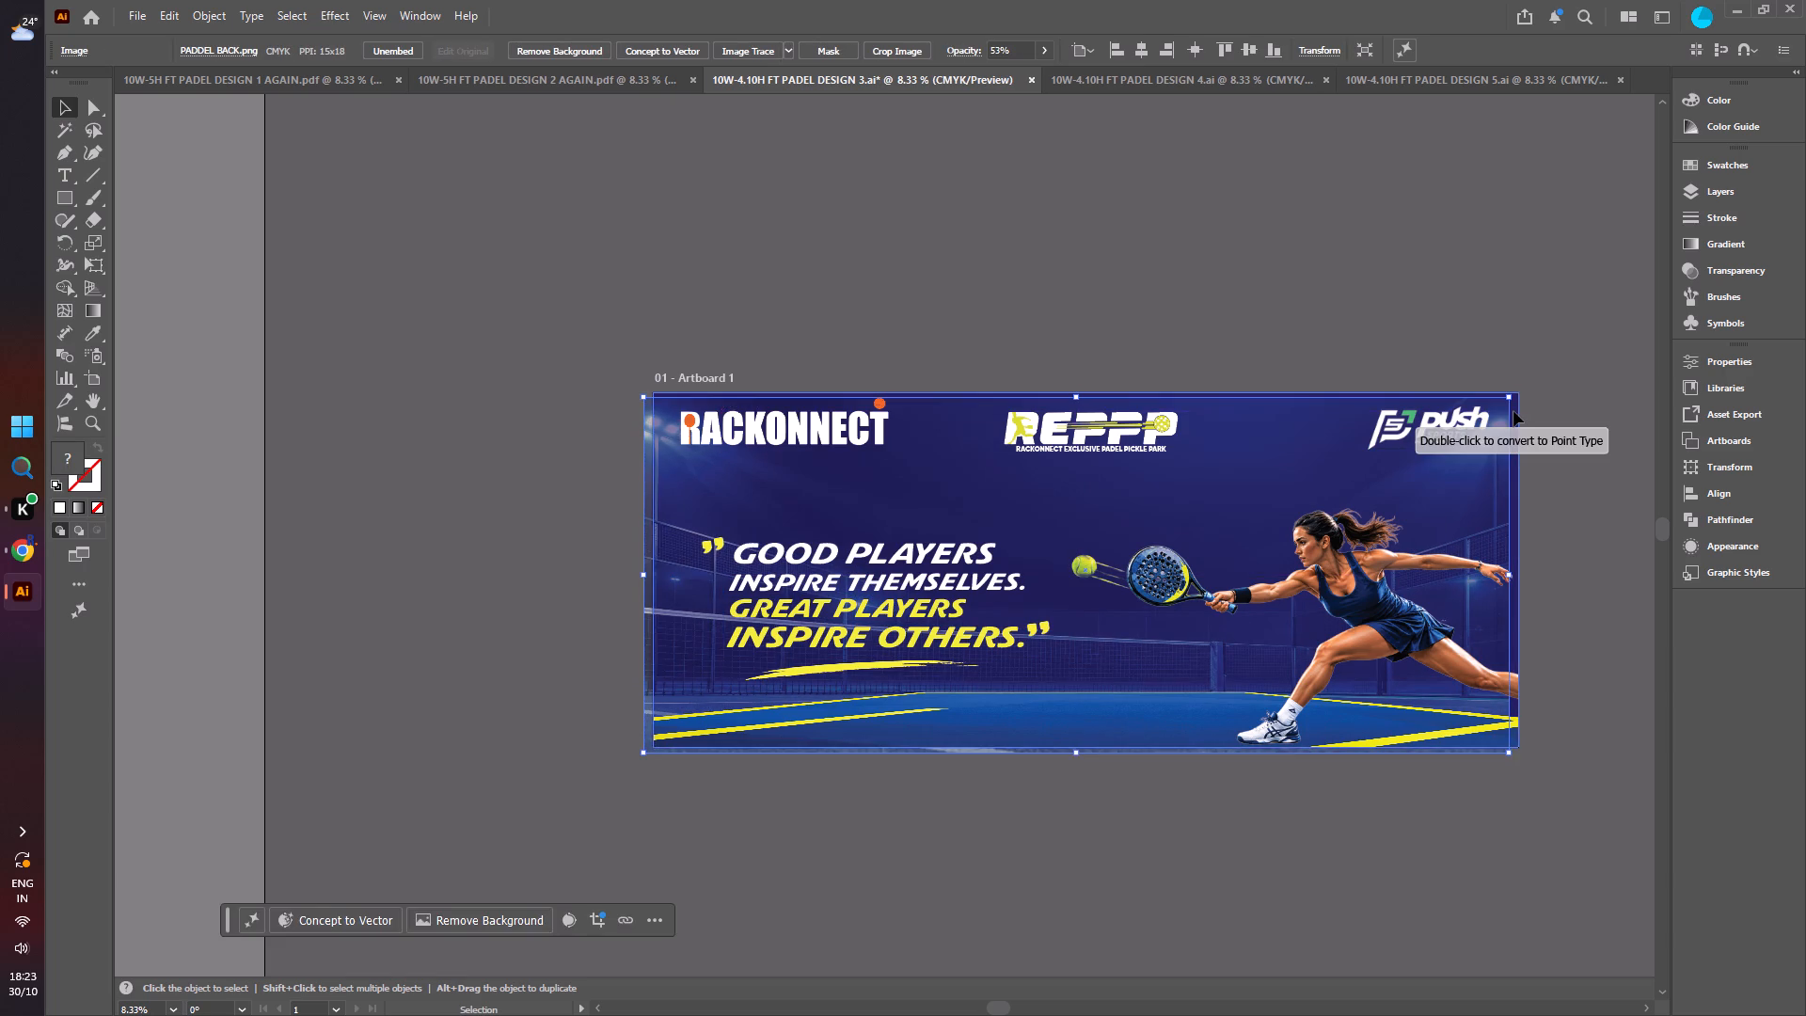
{"action": "left_click_drag", "start_coordinate": [1513, 411], "coordinate": [1504, 415]}
{"action": "left_click", "coordinate": [1513, 410]}
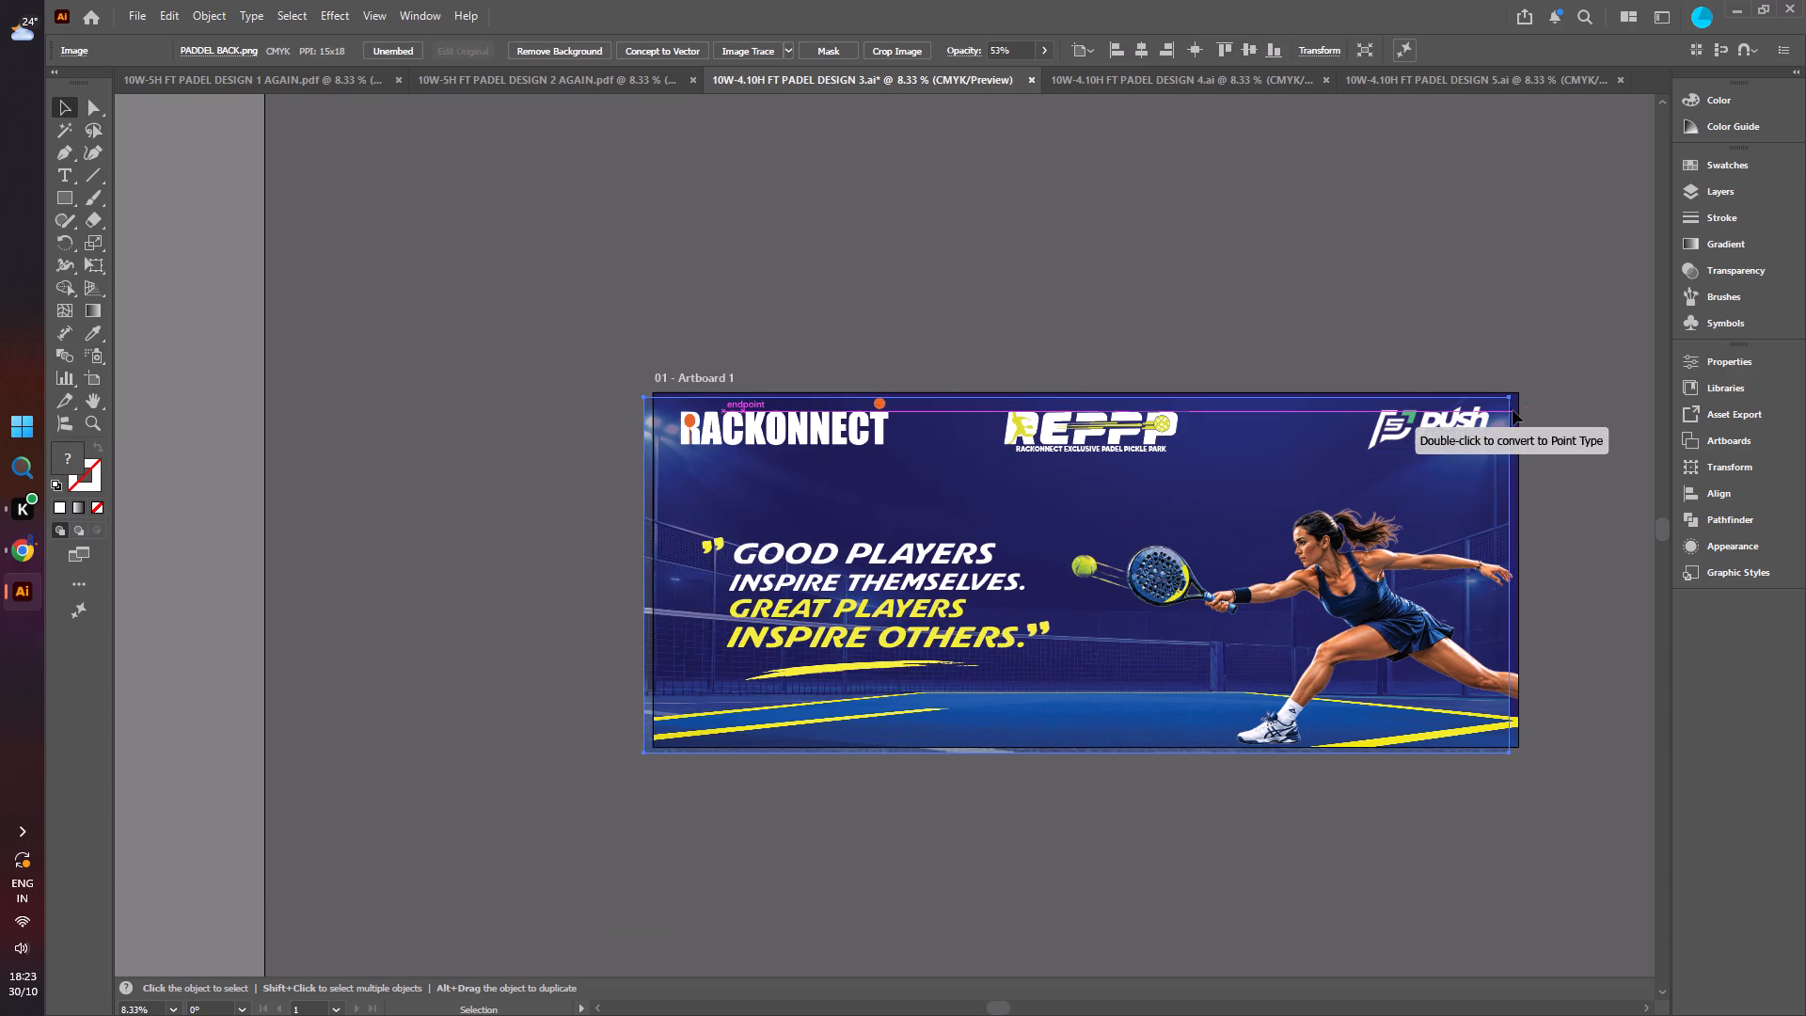
{"action": "left_click", "coordinate": [1514, 410]}
{"action": "left_click_drag", "start_coordinate": [1514, 410], "coordinate": [1511, 412]}
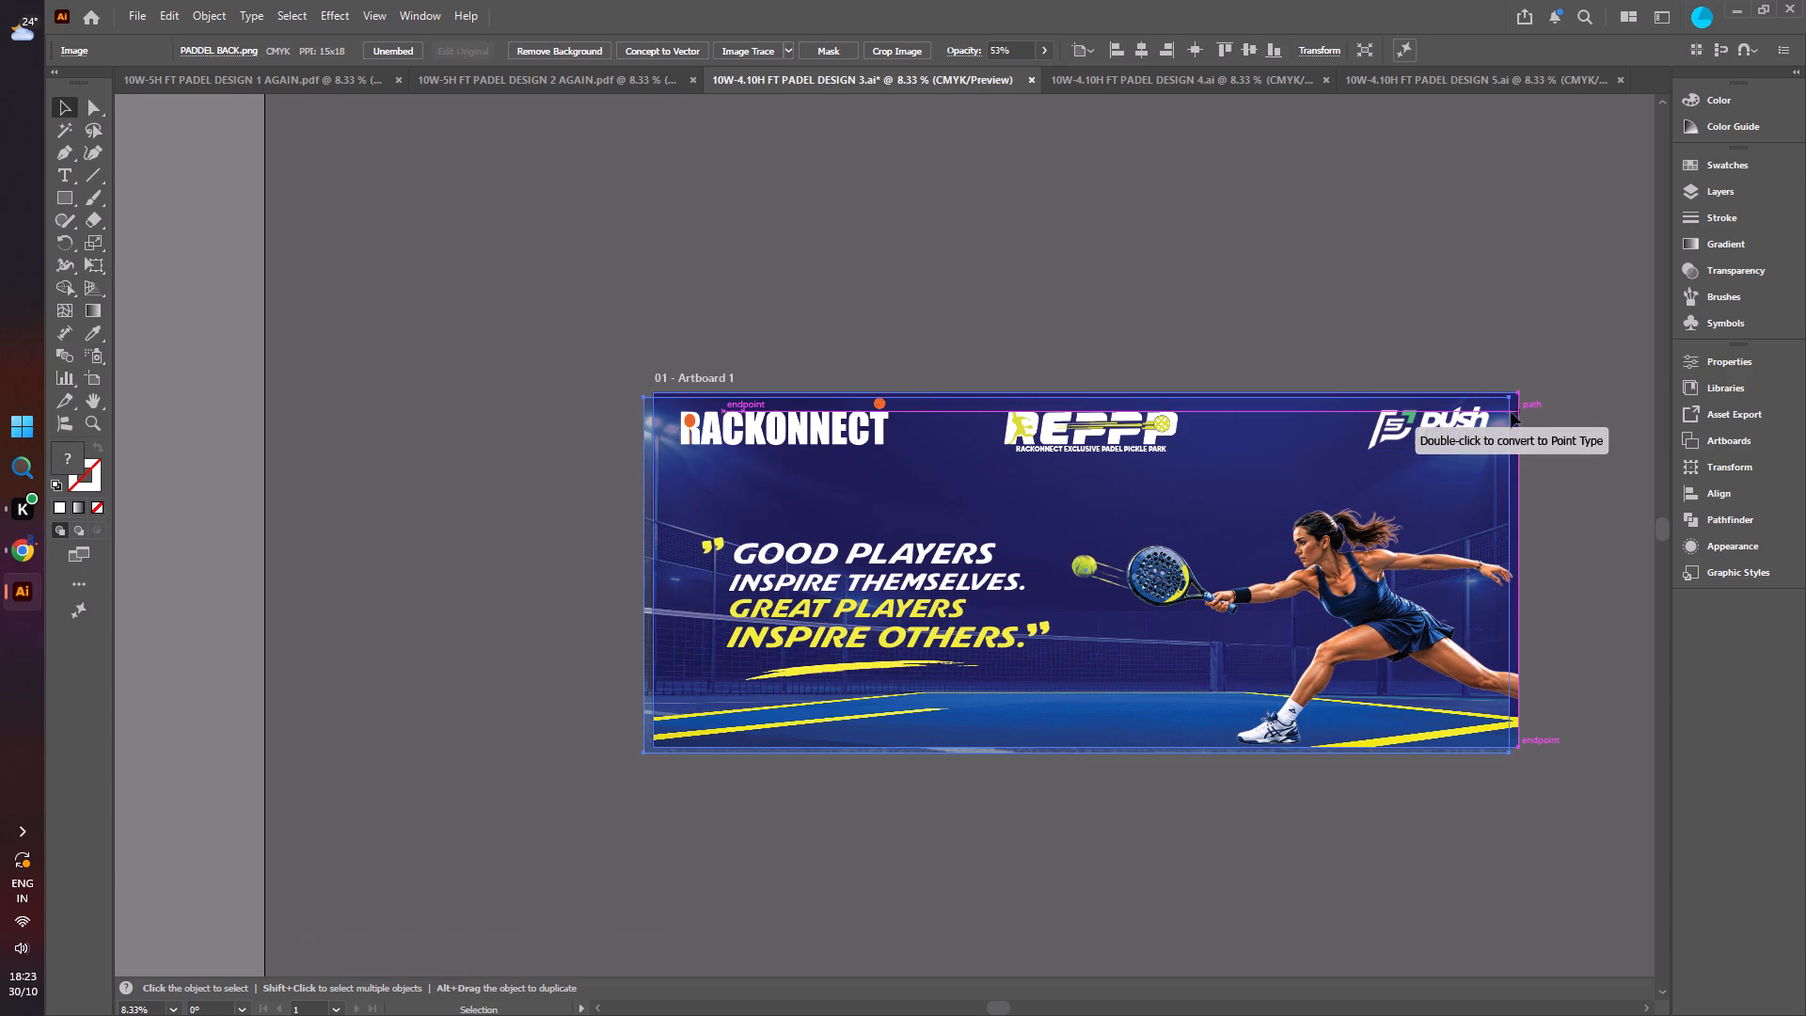
{"action": "left_click_drag", "start_coordinate": [1511, 412], "coordinate": [1495, 412]}
{"action": "left_click", "coordinate": [1572, 384]}
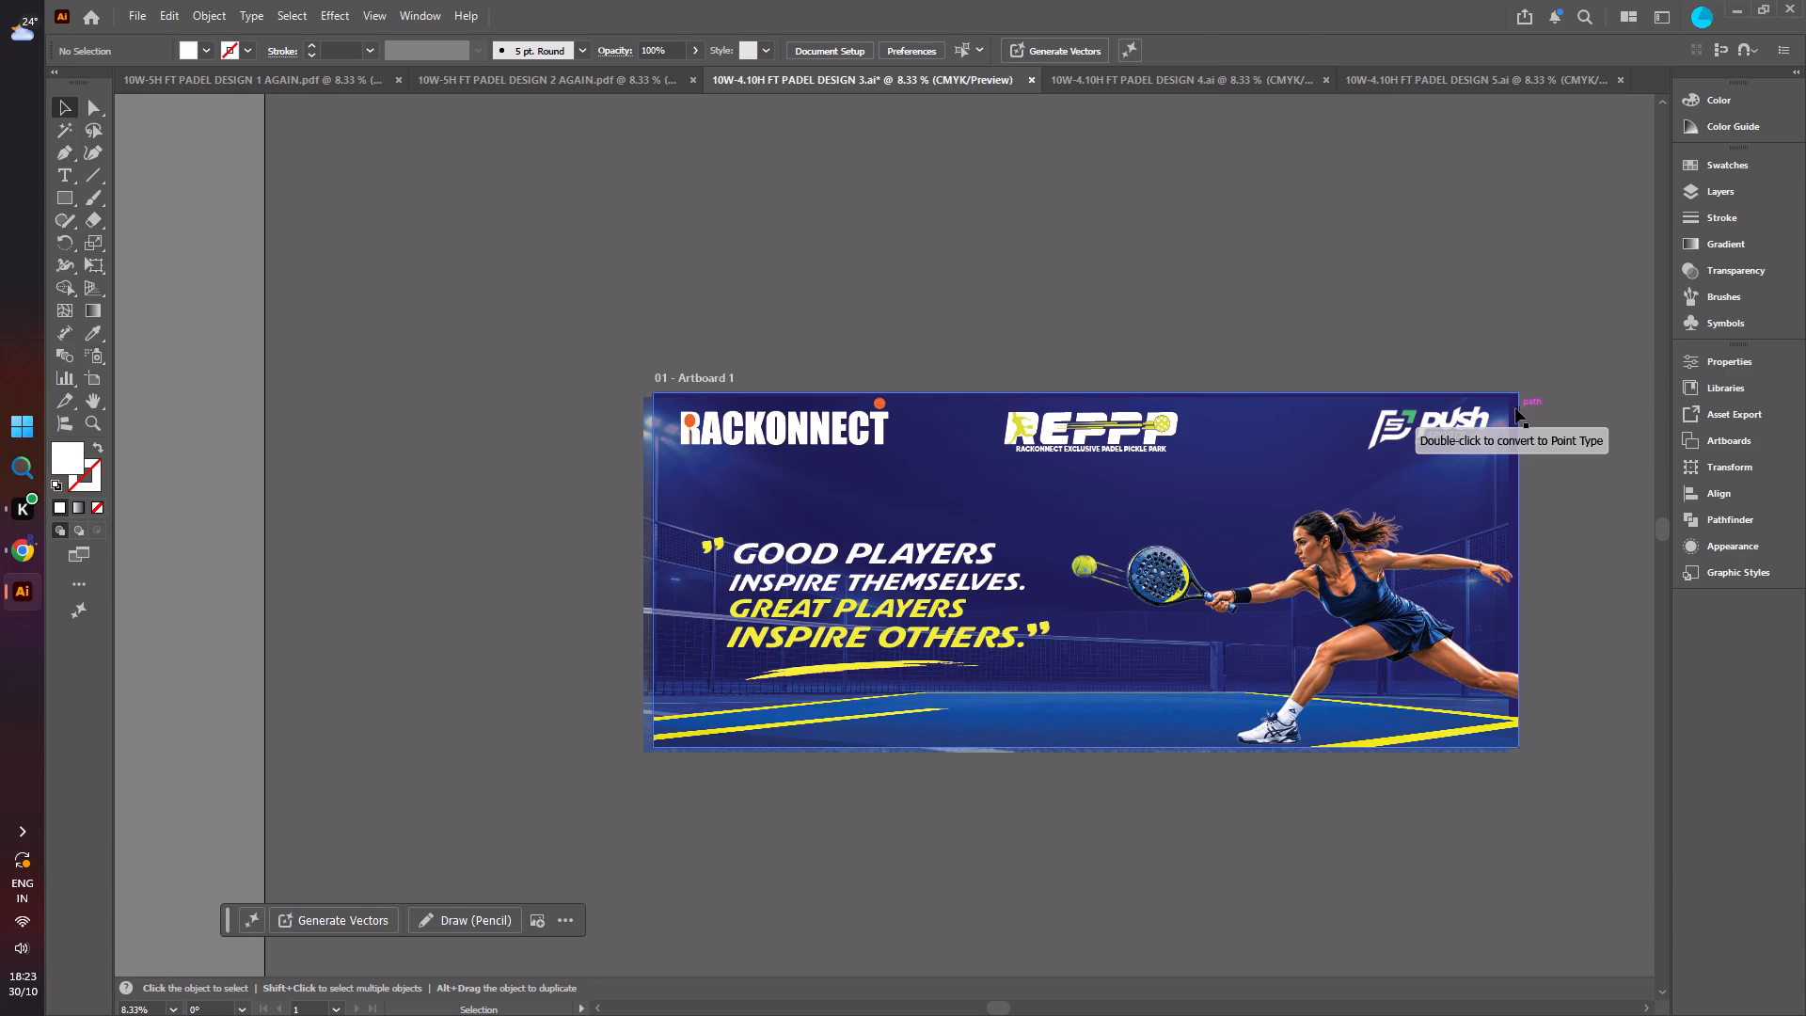
Move the dark blue background rectangle about 0.1 ft to the left.
{"action": "left_click", "coordinate": [1515, 408]}
{"action": "left_click", "coordinate": [1515, 408]}
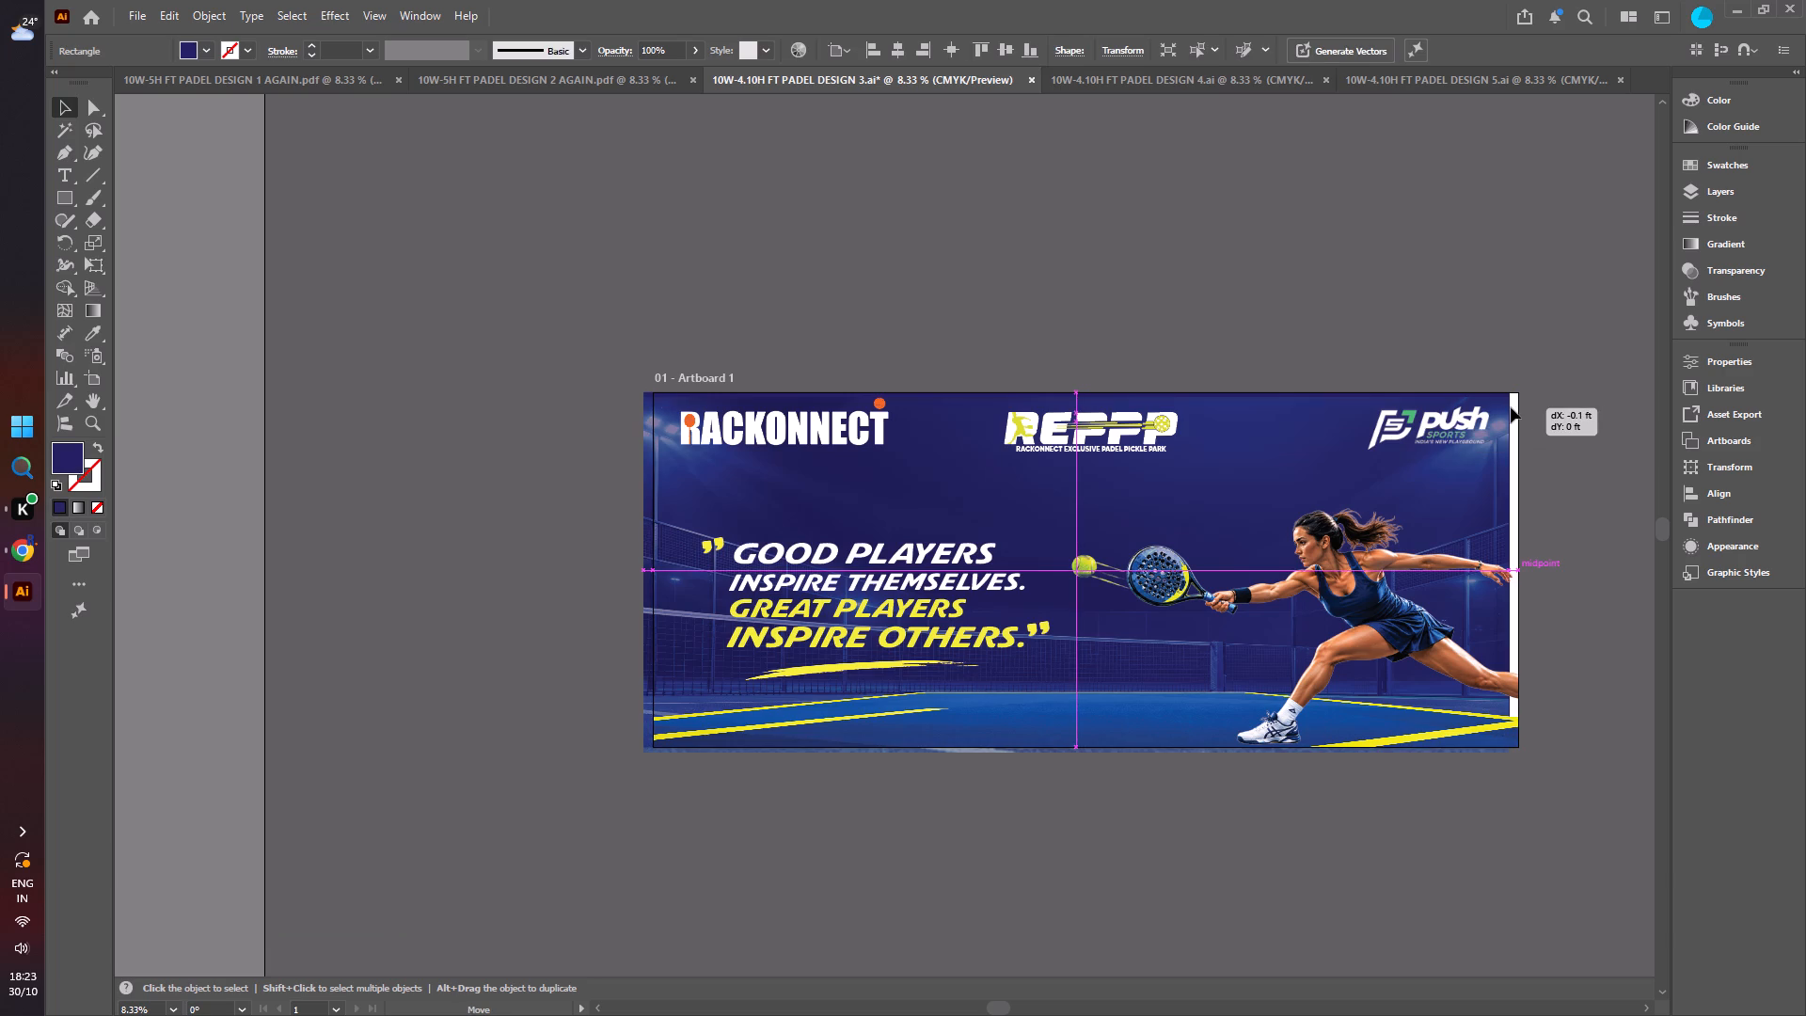
{"action": "left_click", "coordinate": [1561, 382]}
{"action": "left_click", "coordinate": [1513, 429]}
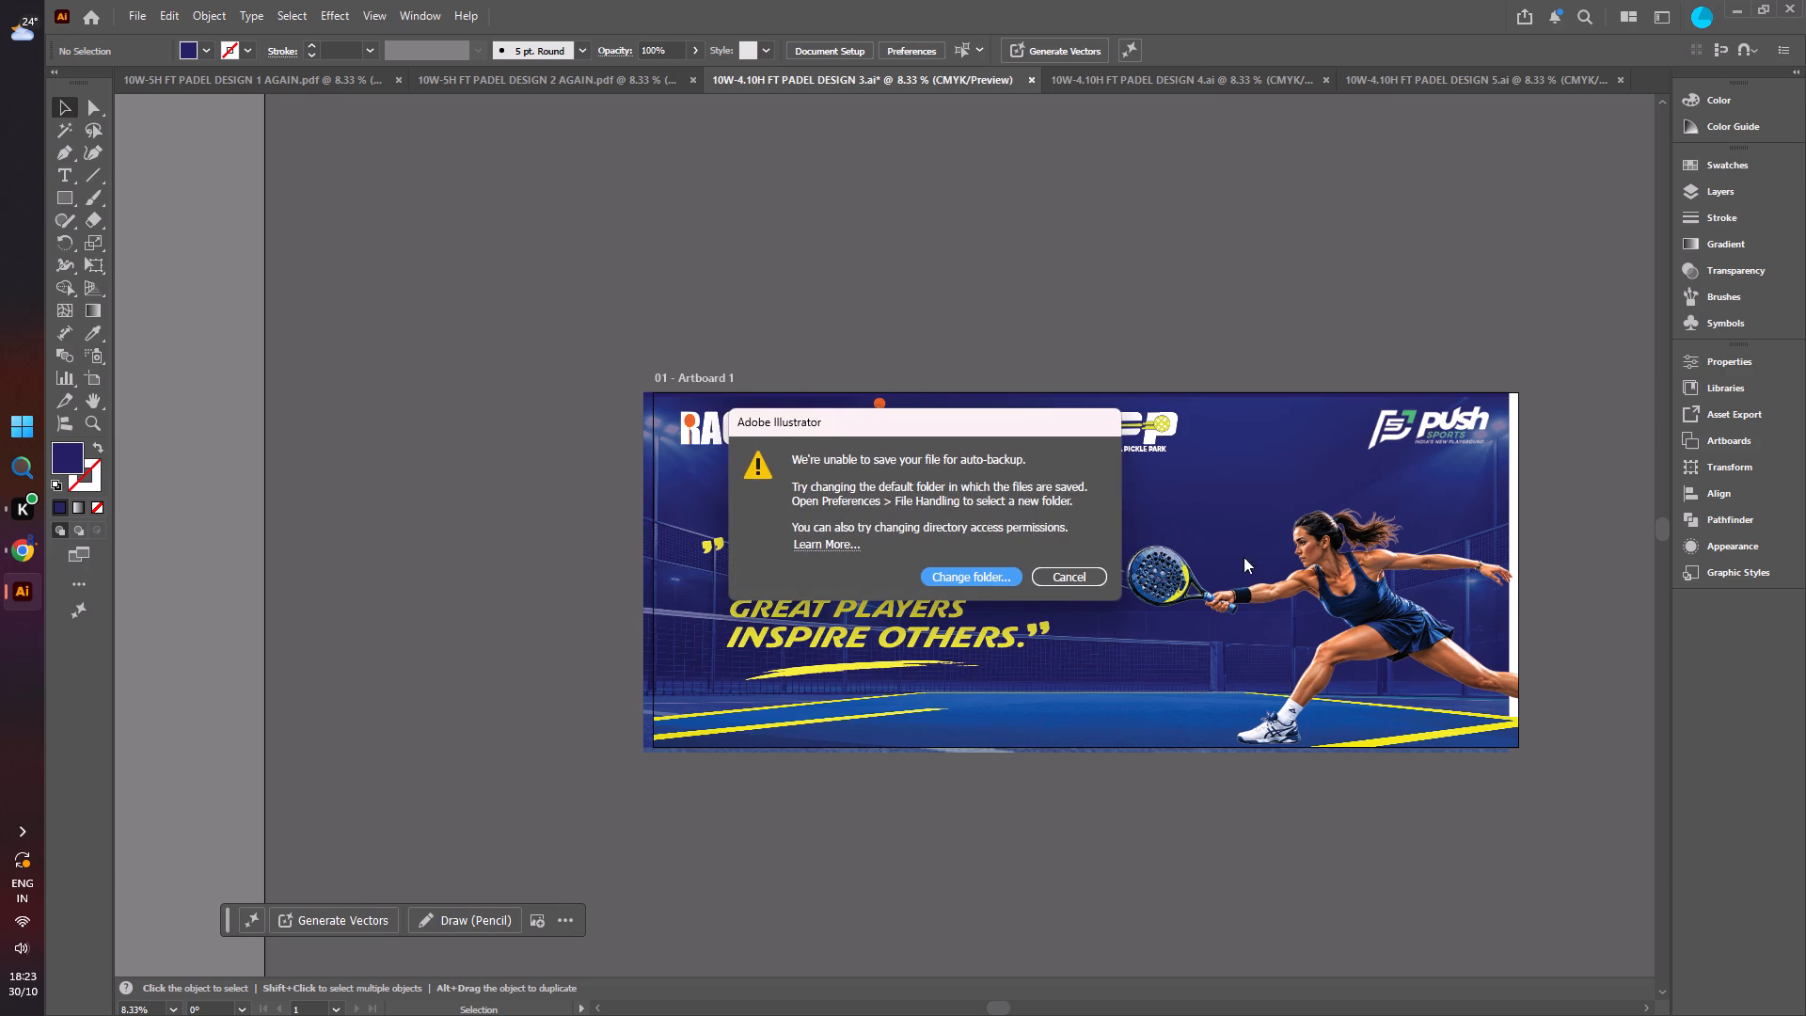
Open the auto-backup folder preferences and accept them as they are.
{"action": "left_click", "coordinate": [986, 573]}
{"action": "left_click", "coordinate": [1114, 806]}
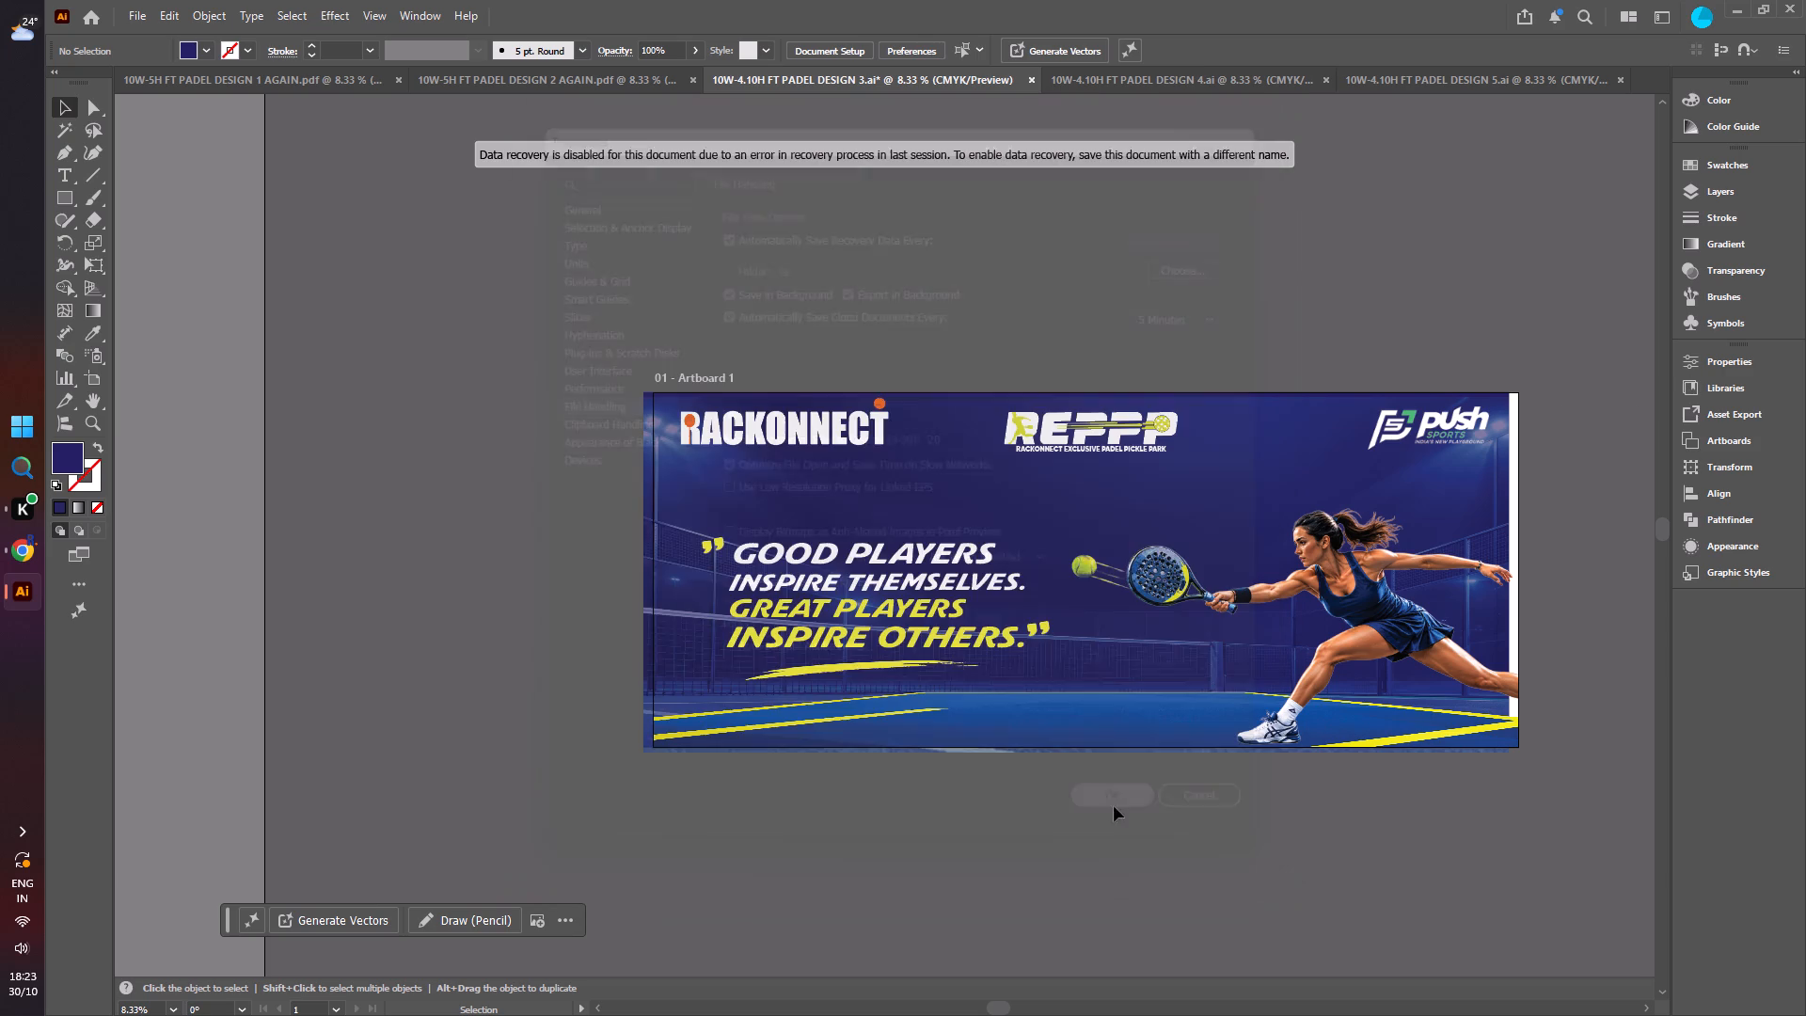
Set the artboard height to 5 ft and return to the Selection tool.
{"action": "left_click", "coordinate": [1688, 359]}
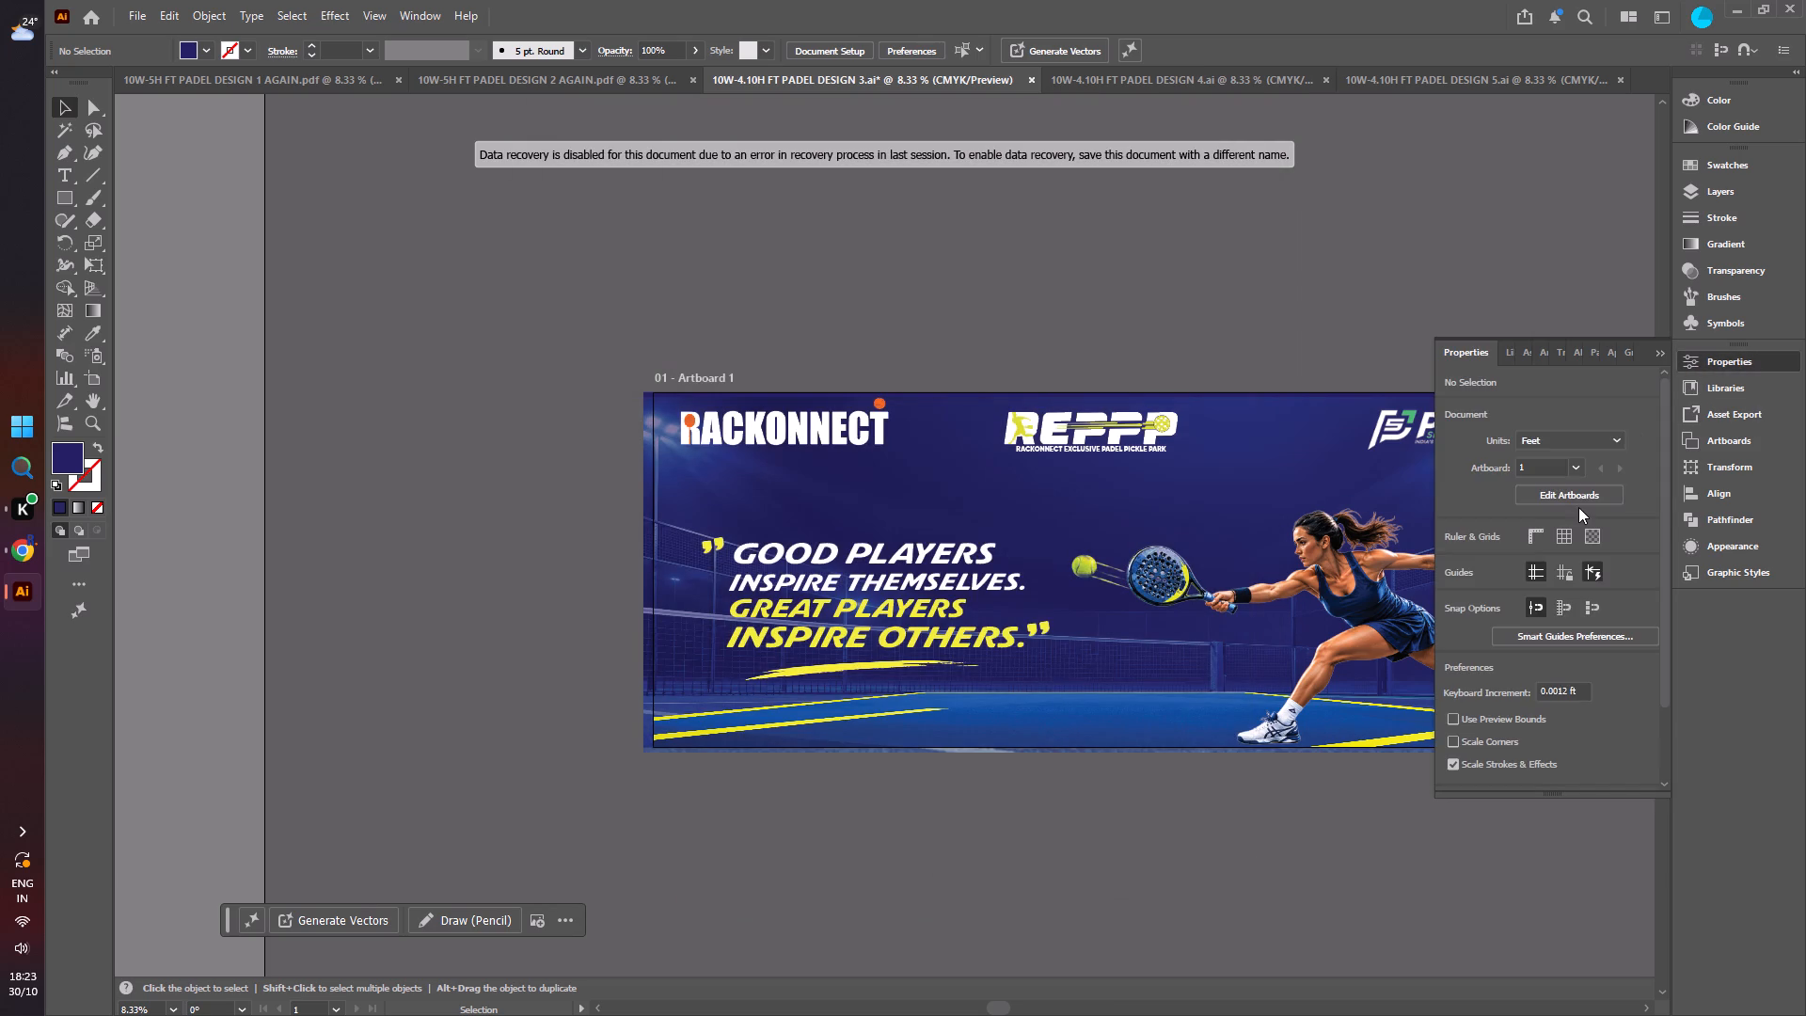
{"action": "left_click", "coordinate": [1581, 492]}
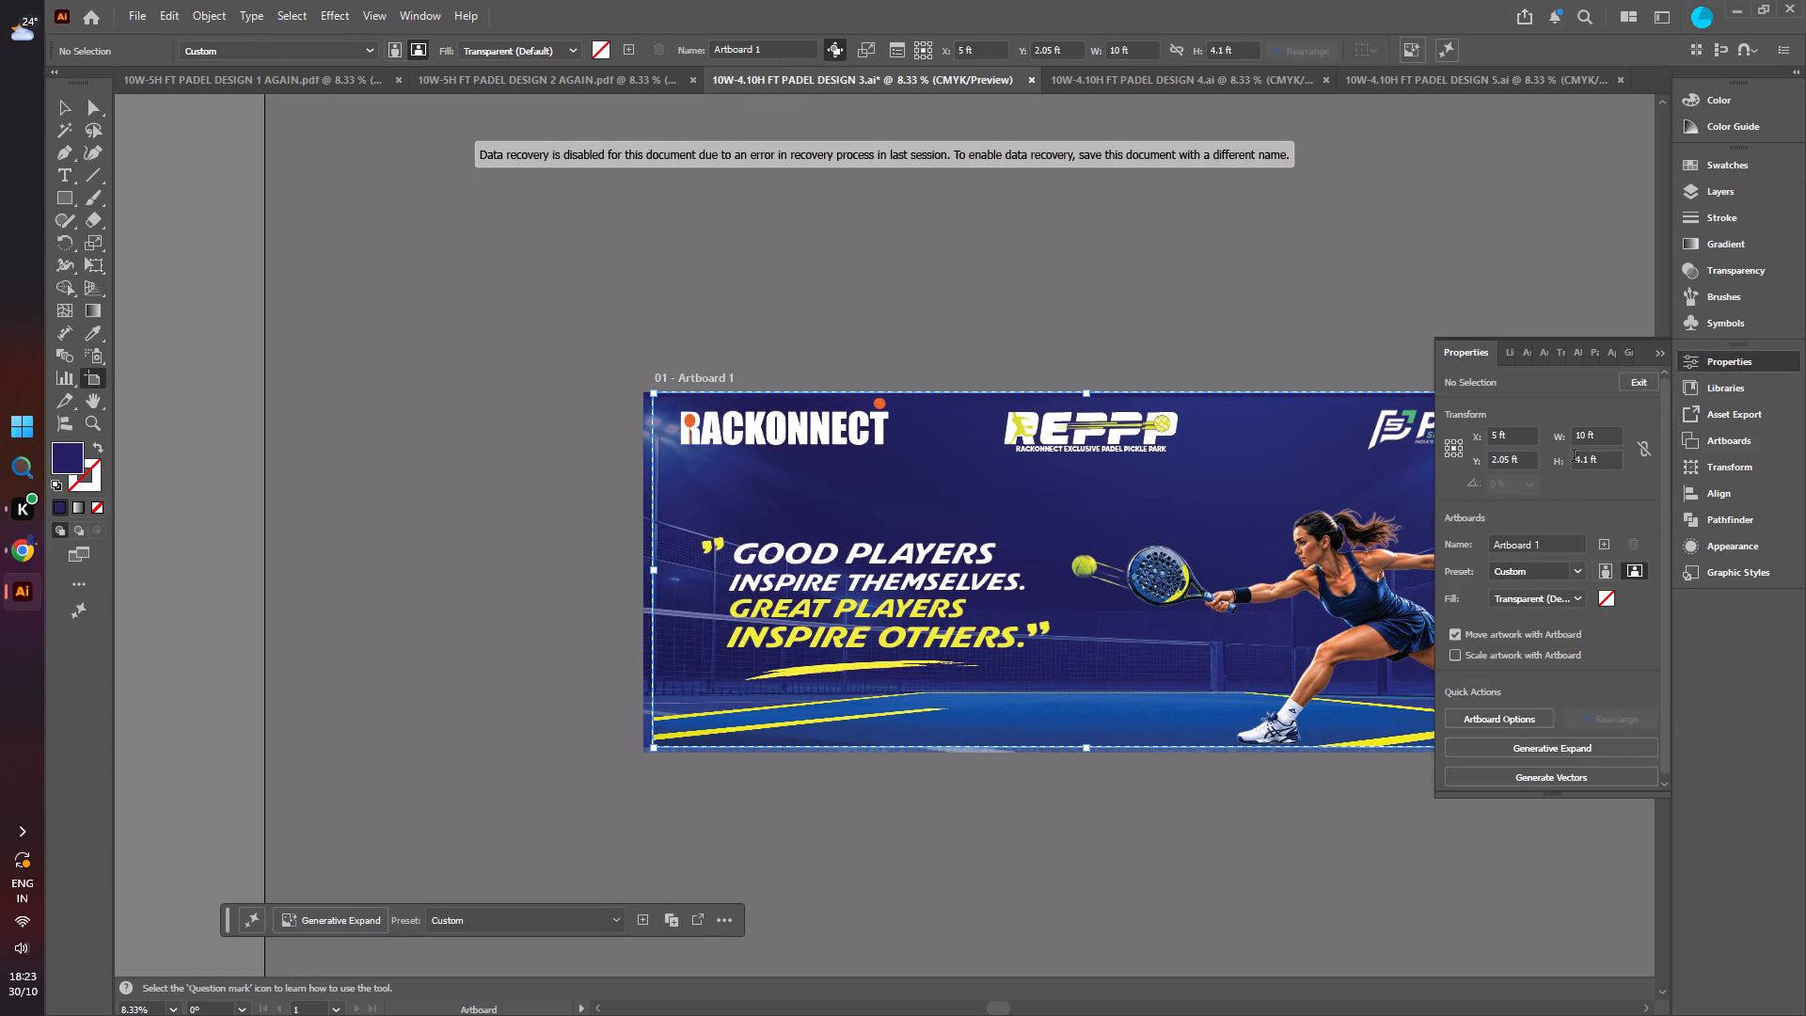
{"action": "left_click_drag", "start_coordinate": [1590, 464], "coordinate": [1577, 466]}
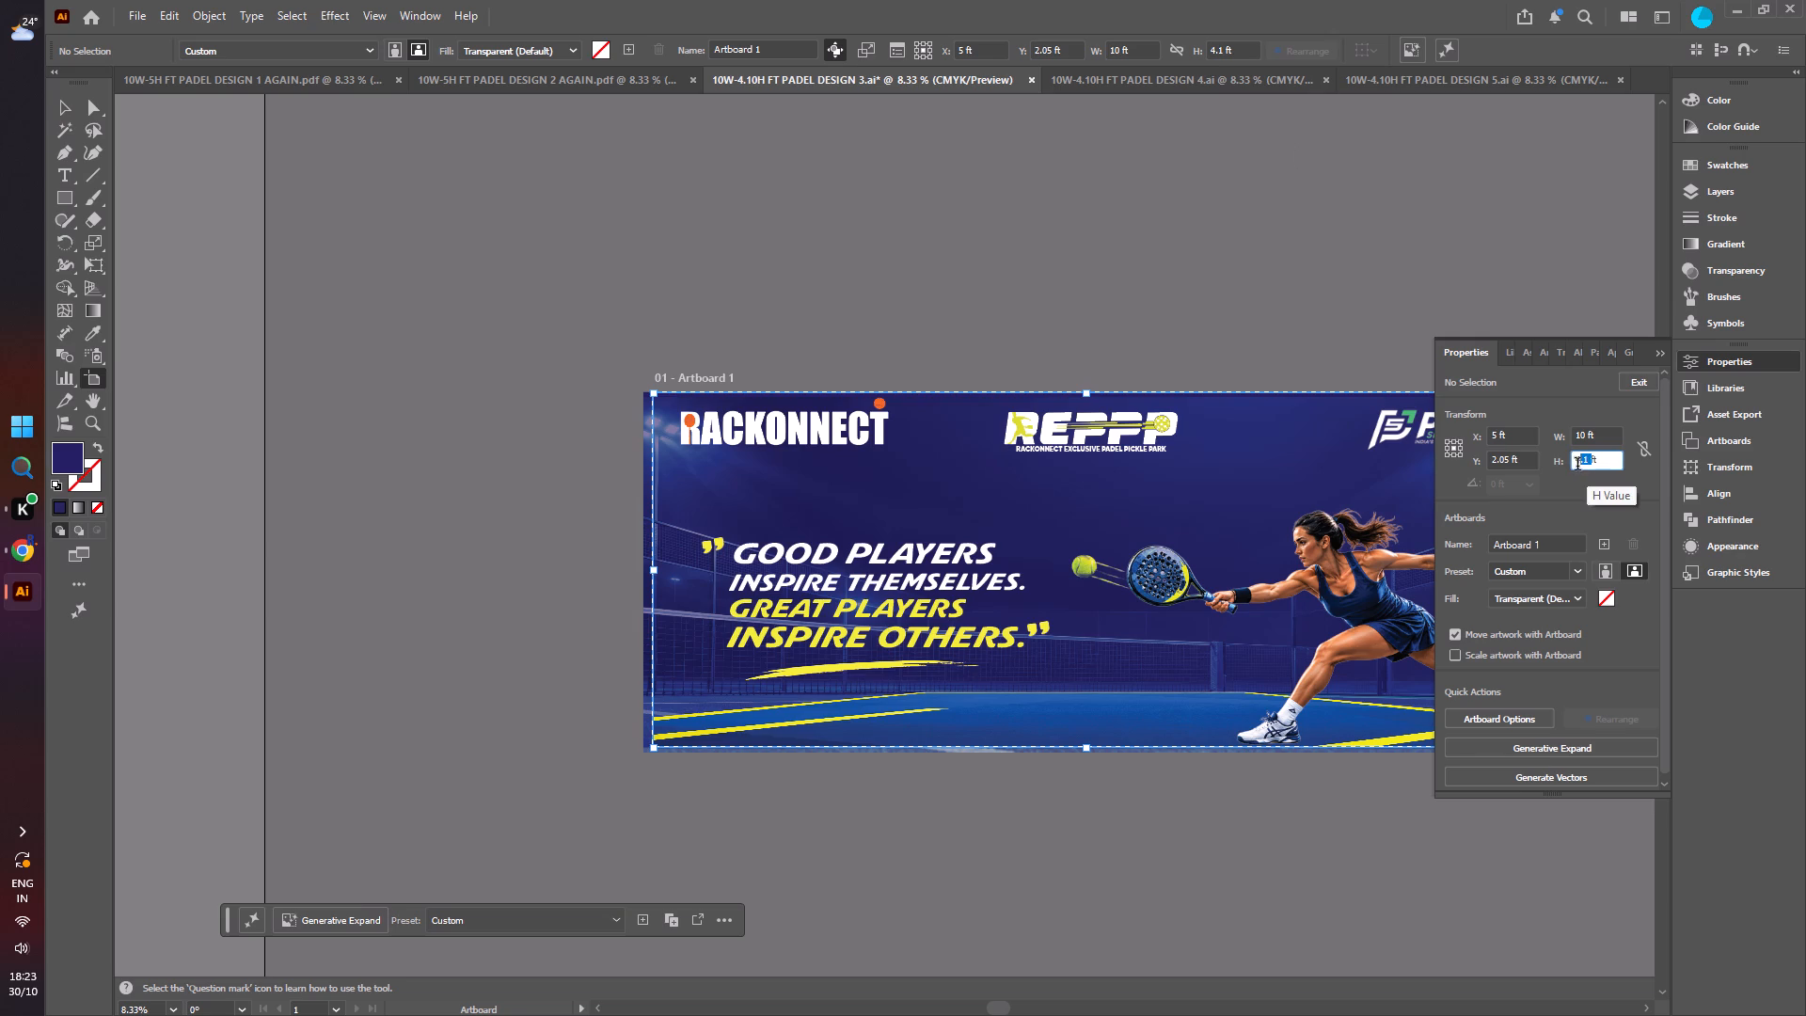
{"action": "left_click_drag", "start_coordinate": [1577, 466], "coordinate": [1572, 466]}
{"action": "key", "text": "5"}
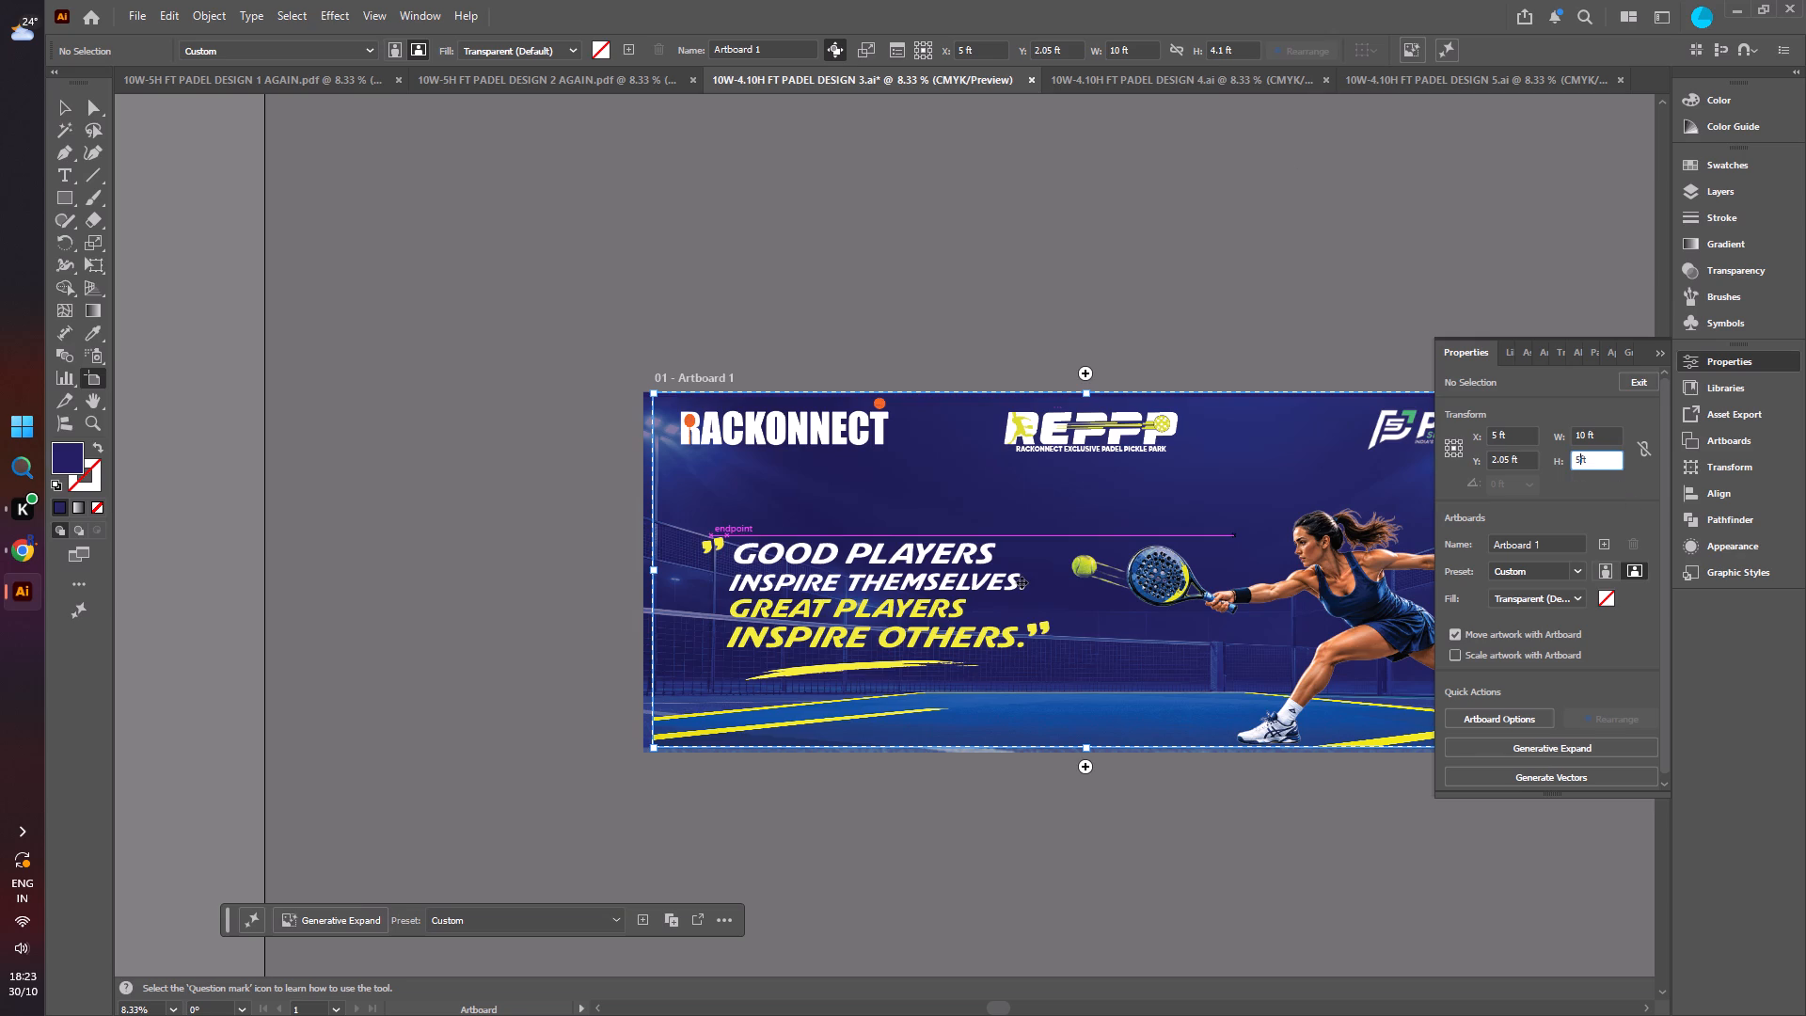
{"action": "key", "text": "space"}
{"action": "key", "text": "Return"}
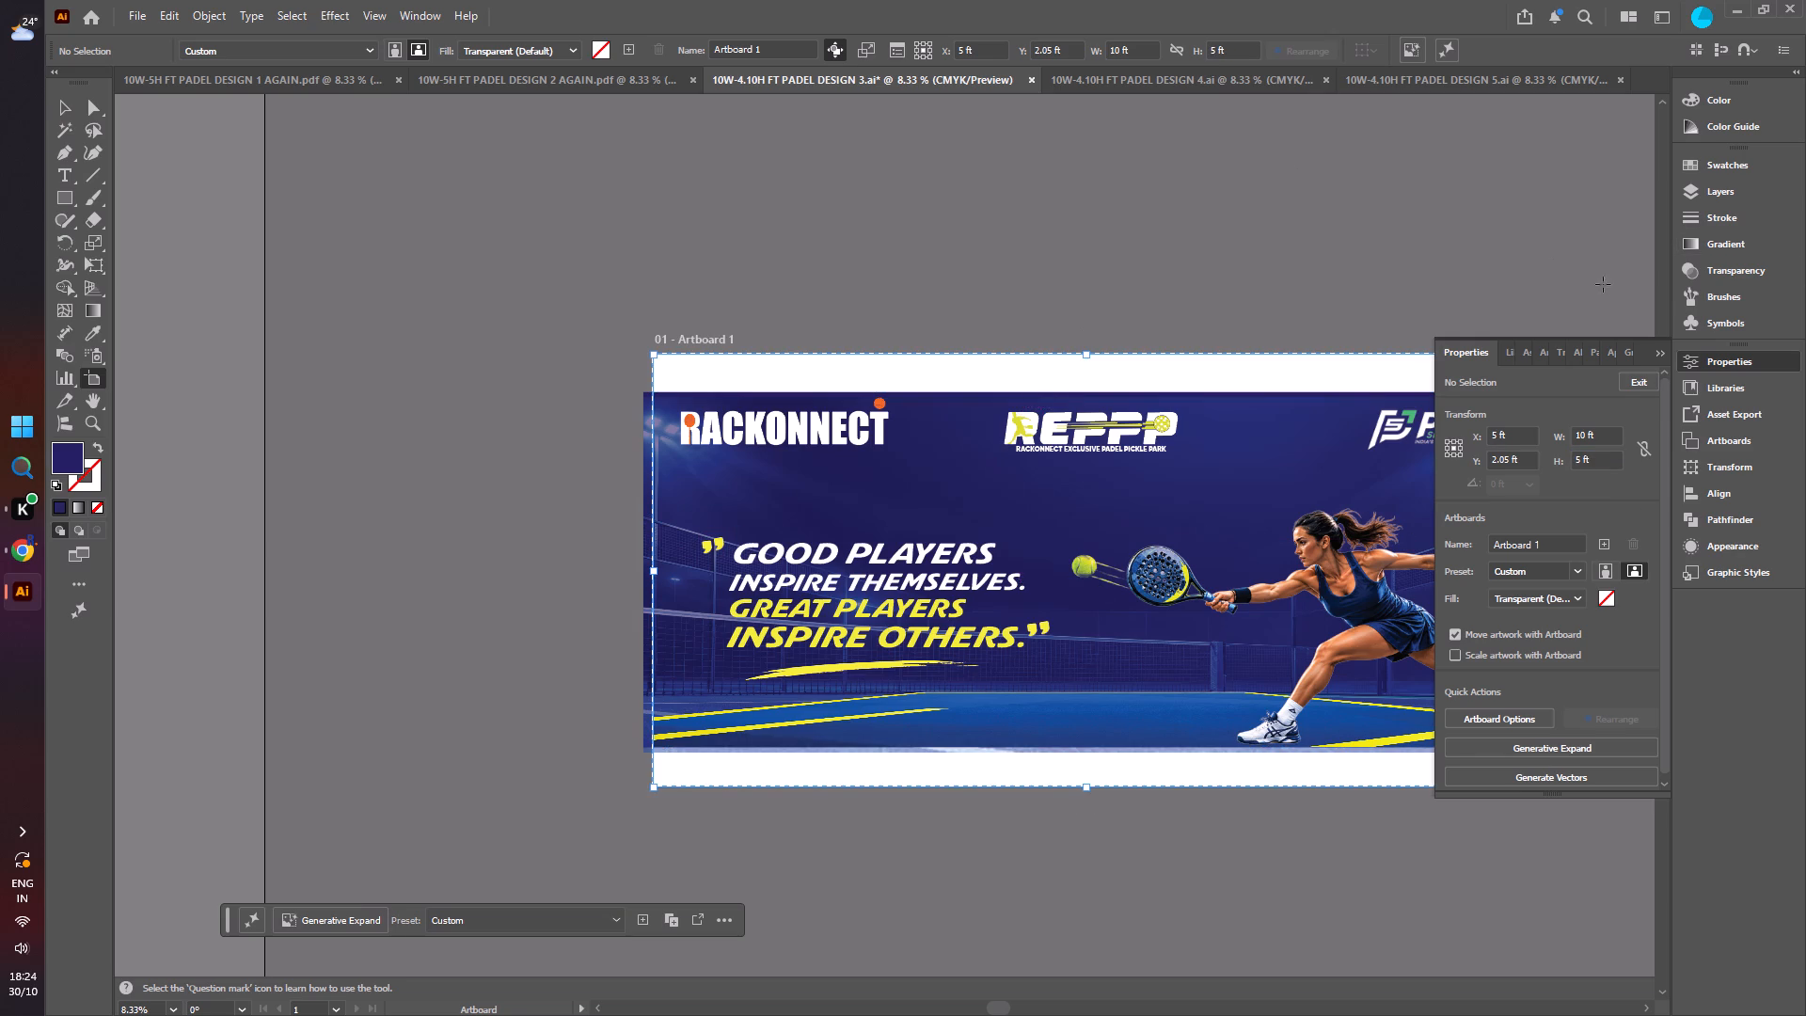
{"action": "left_click", "coordinate": [1656, 354]}
{"action": "left_click", "coordinate": [1192, 259]}
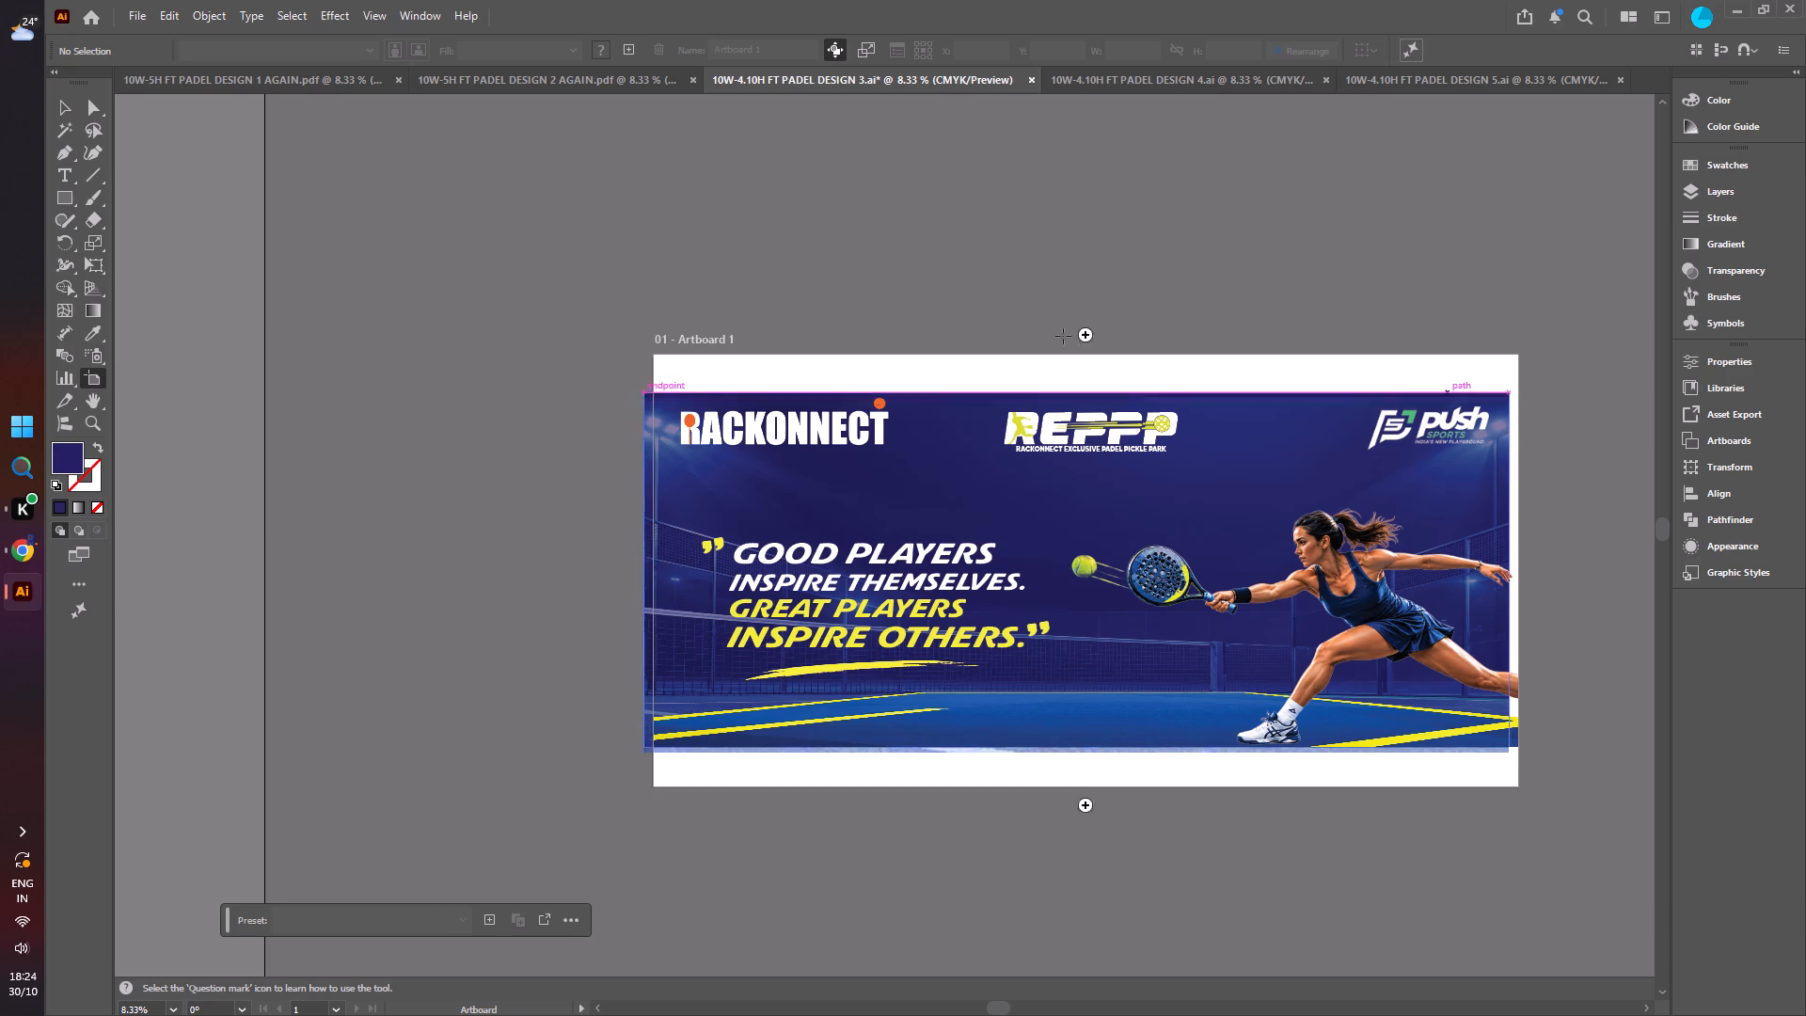
{"action": "left_click", "coordinate": [54, 108]}
{"action": "left_click", "coordinate": [337, 149]}
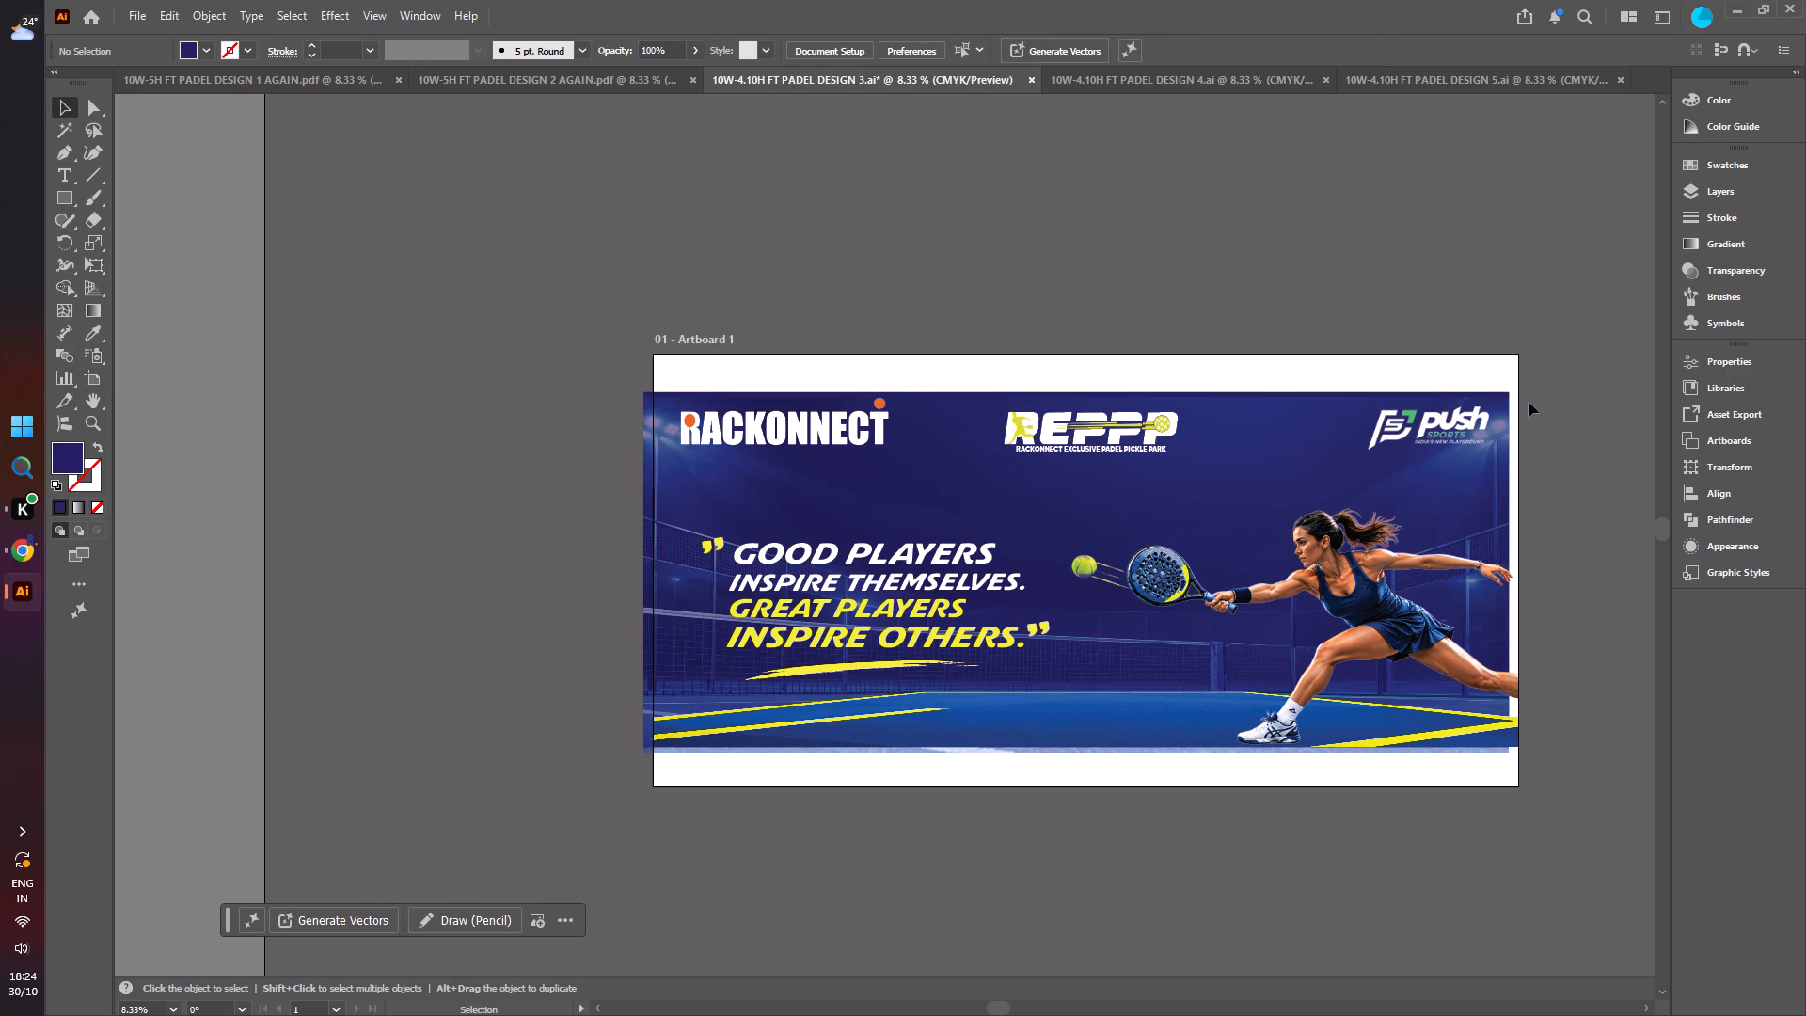
Move the dark blue background rectangle up to the artboard's top edge, in line with the artboard's sides.
{"action": "left_click_drag", "start_coordinate": [1495, 392], "coordinate": [1507, 384]}
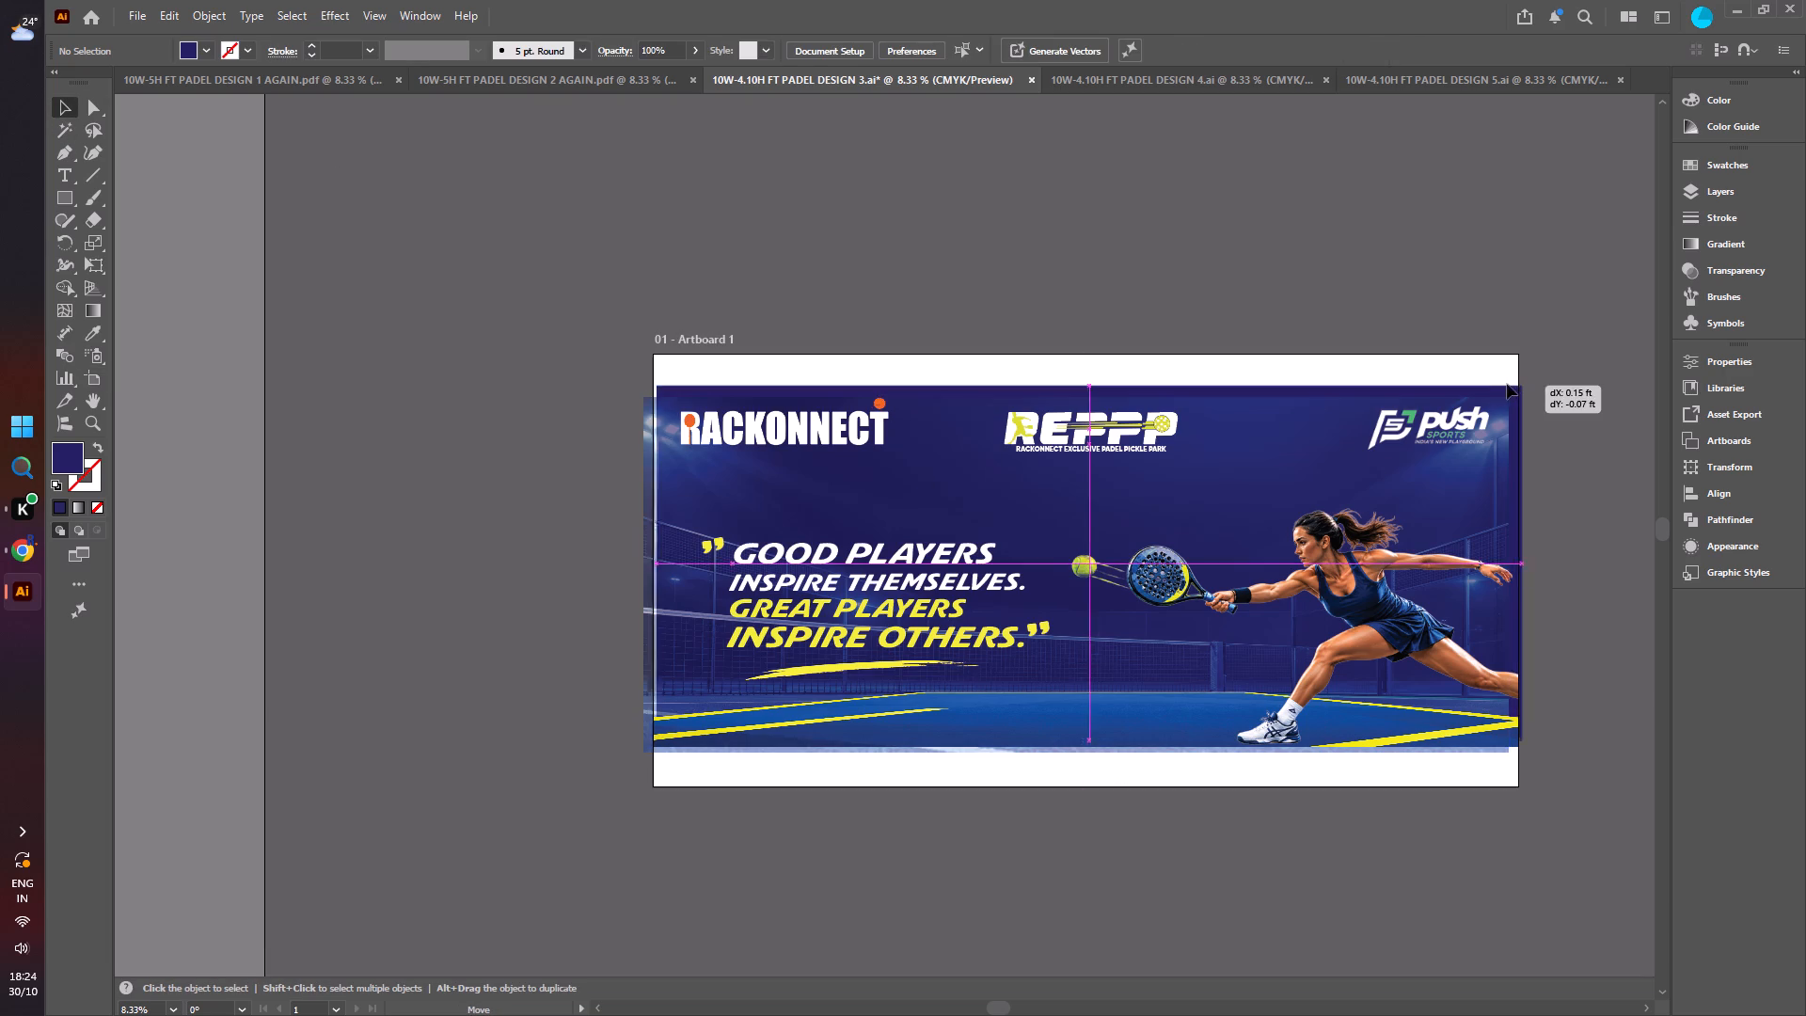
{"action": "left_click_drag", "start_coordinate": [1507, 384], "coordinate": [1502, 357]}
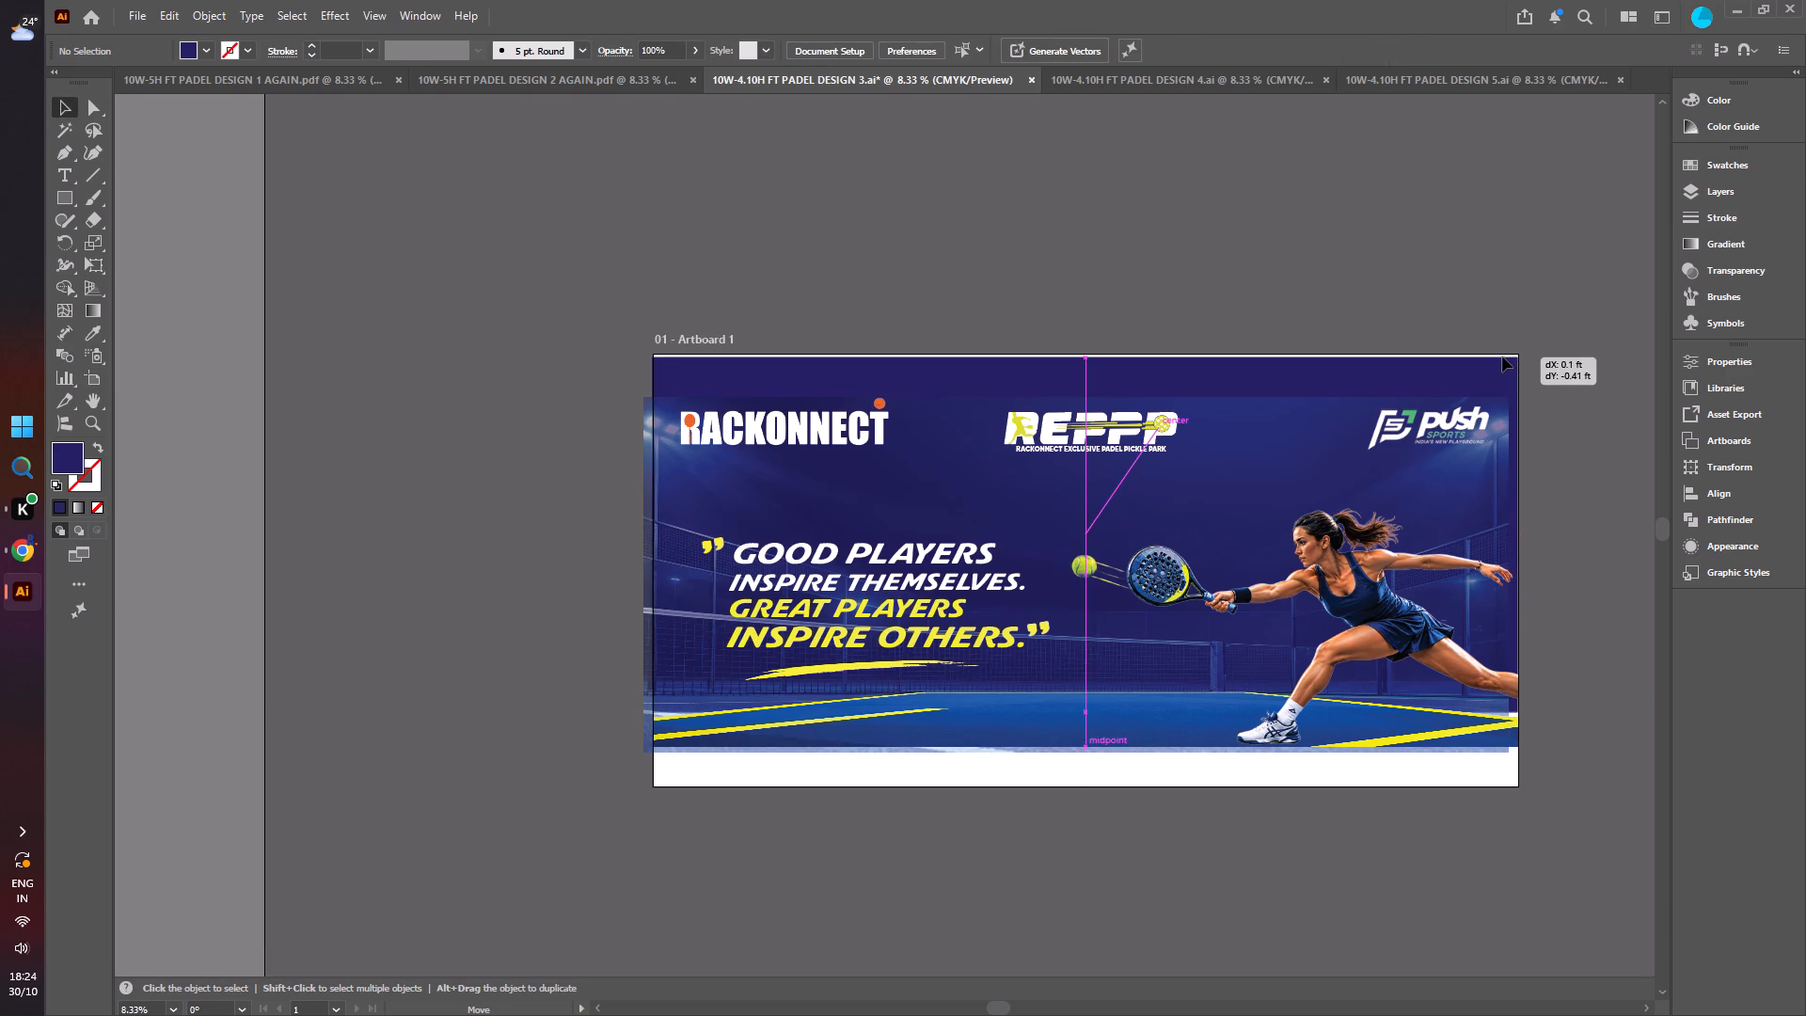
{"action": "left_click_drag", "start_coordinate": [1502, 357], "coordinate": [1504, 353]}
{"action": "left_click", "coordinate": [701, 362]}
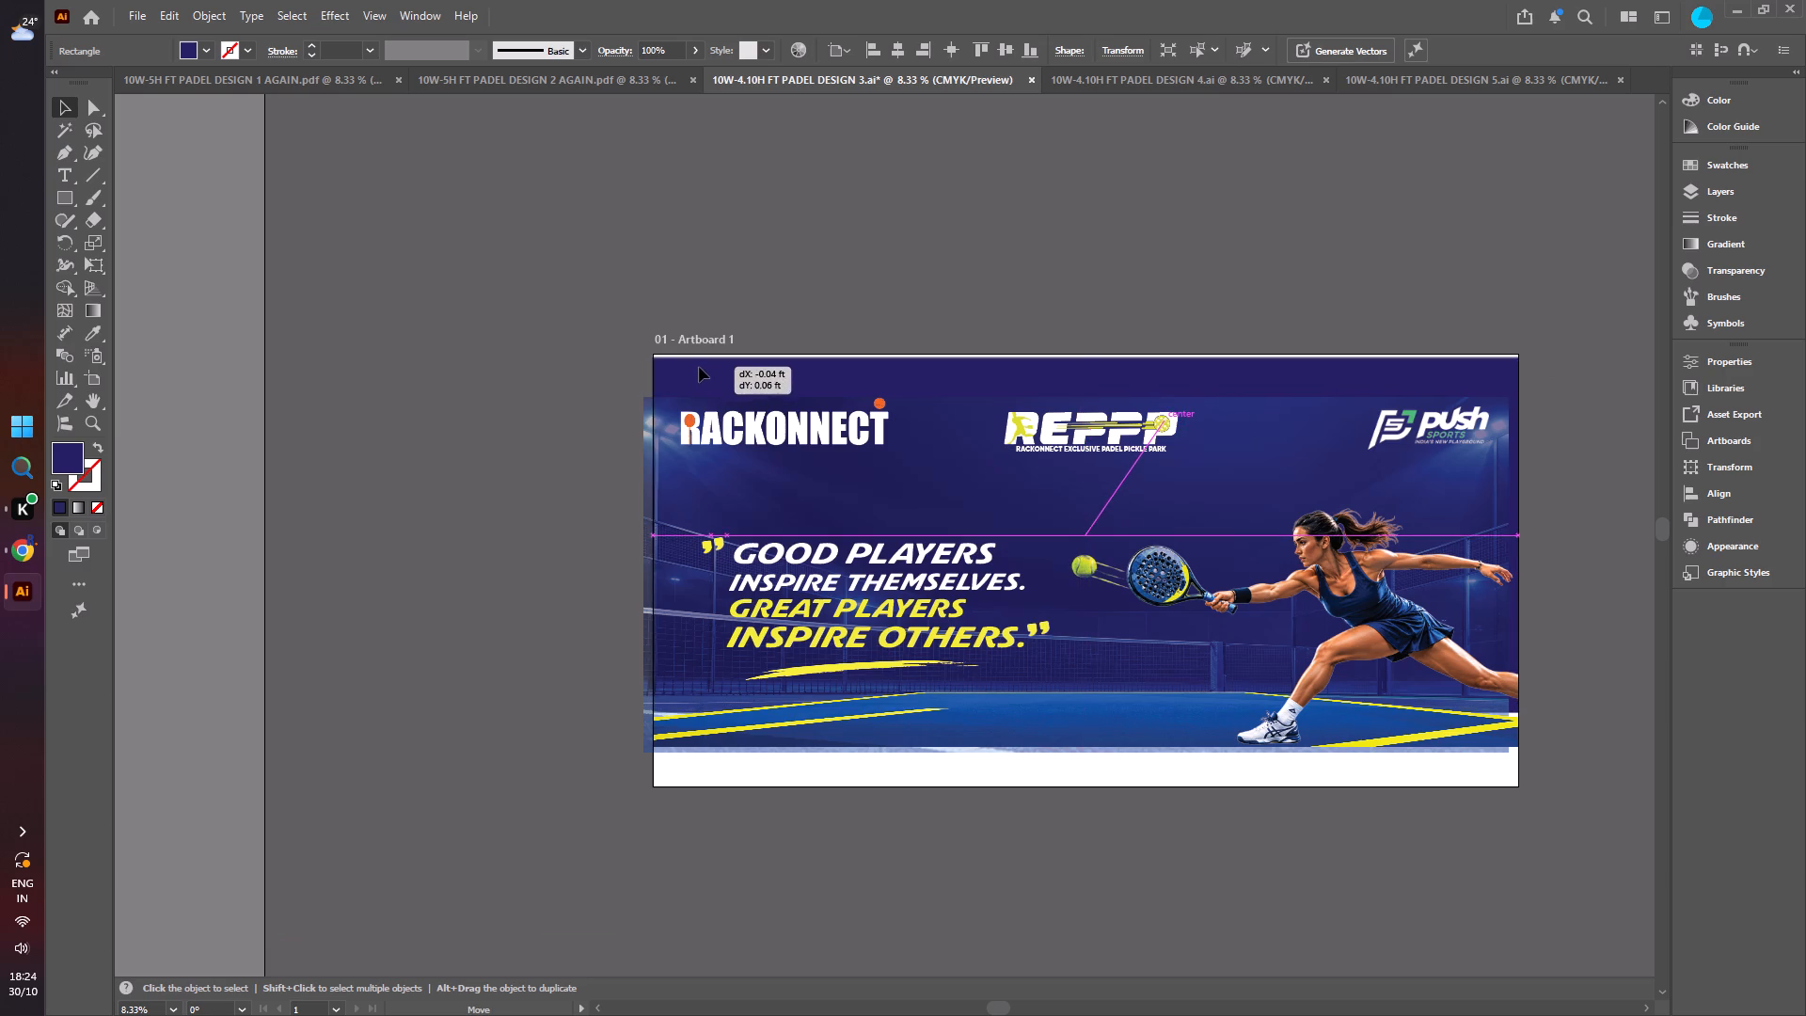
{"action": "scroll", "coordinate": [663, 362], "scroll_direction": "up", "scroll_amount": 6, "text": "ctrl"}
{"action": "scroll", "coordinate": [736, 362], "scroll_direction": "up", "scroll_amount": 2, "text": "alt"}
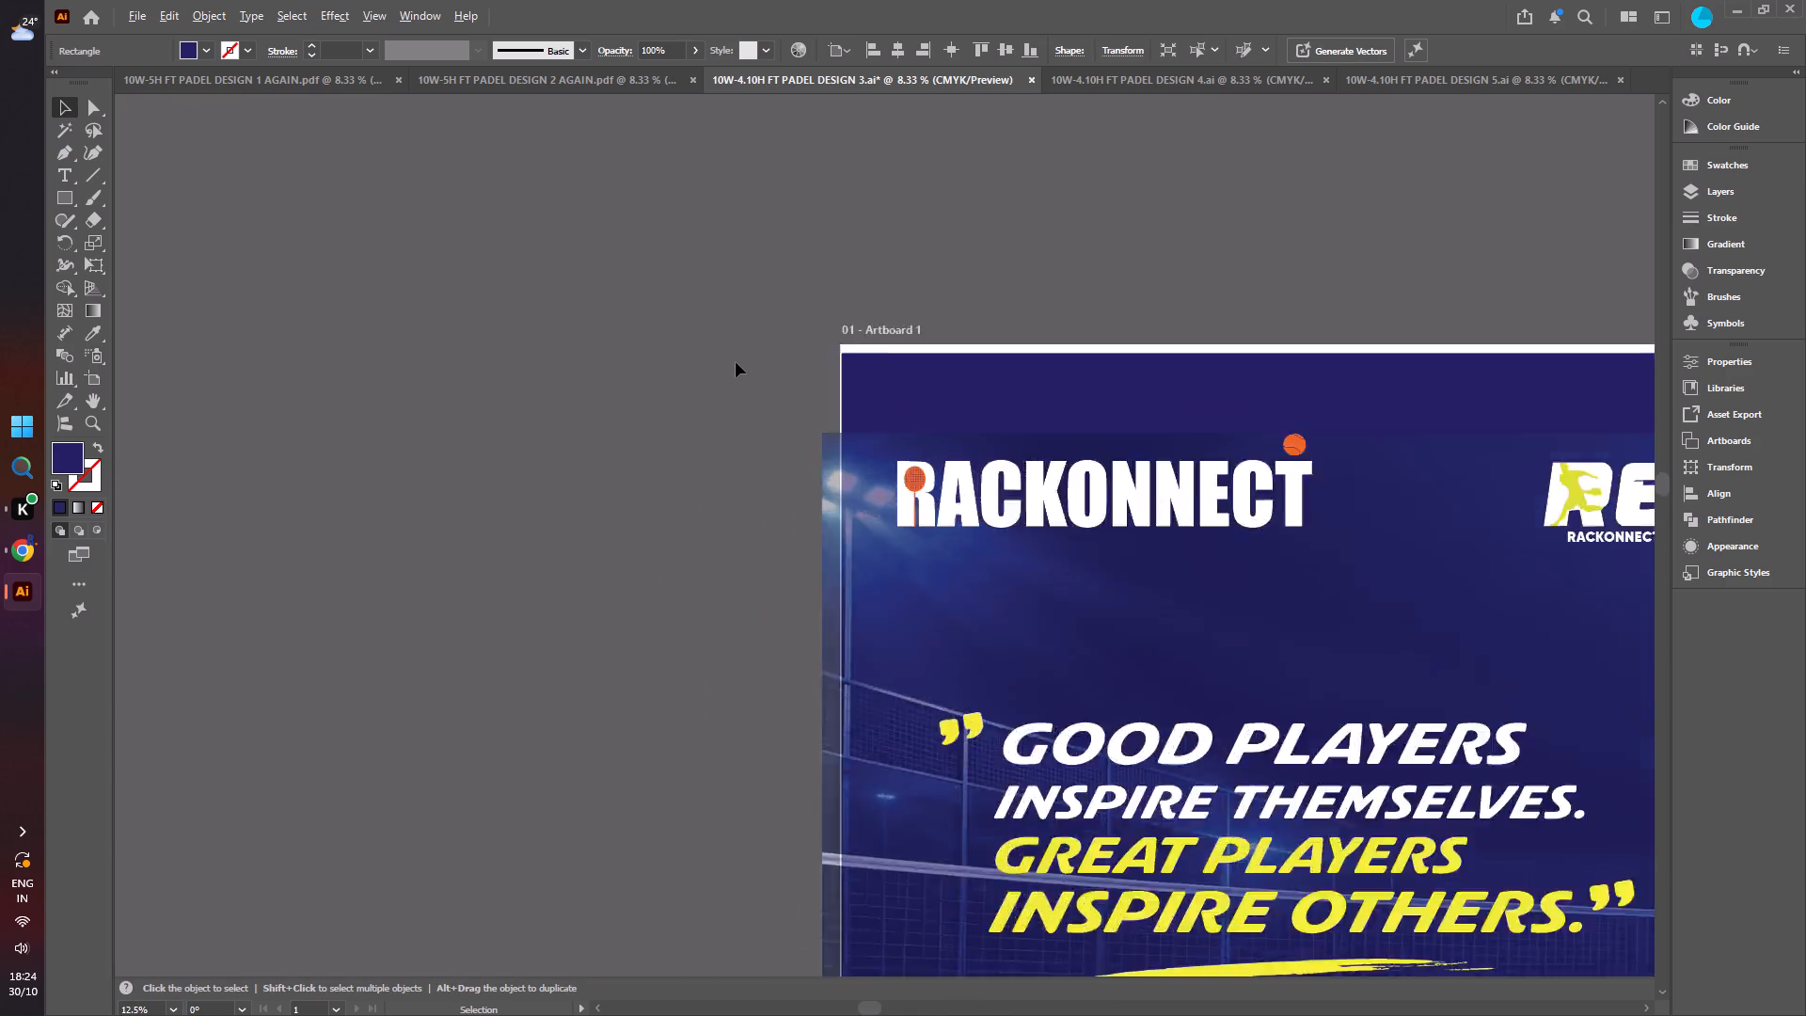
{"action": "scroll", "coordinate": [736, 362], "scroll_direction": "up", "scroll_amount": 3, "text": "alt"}
{"action": "left_click_drag", "start_coordinate": [1104, 366], "coordinate": [1098, 341]}
{"action": "left_click", "coordinate": [823, 373]}
Stretch the dark blue rectangle's bottom edge down to the artboard's bottom edge.
{"action": "scroll", "coordinate": [781, 341], "scroll_direction": "down", "scroll_amount": 8, "text": "alt"}
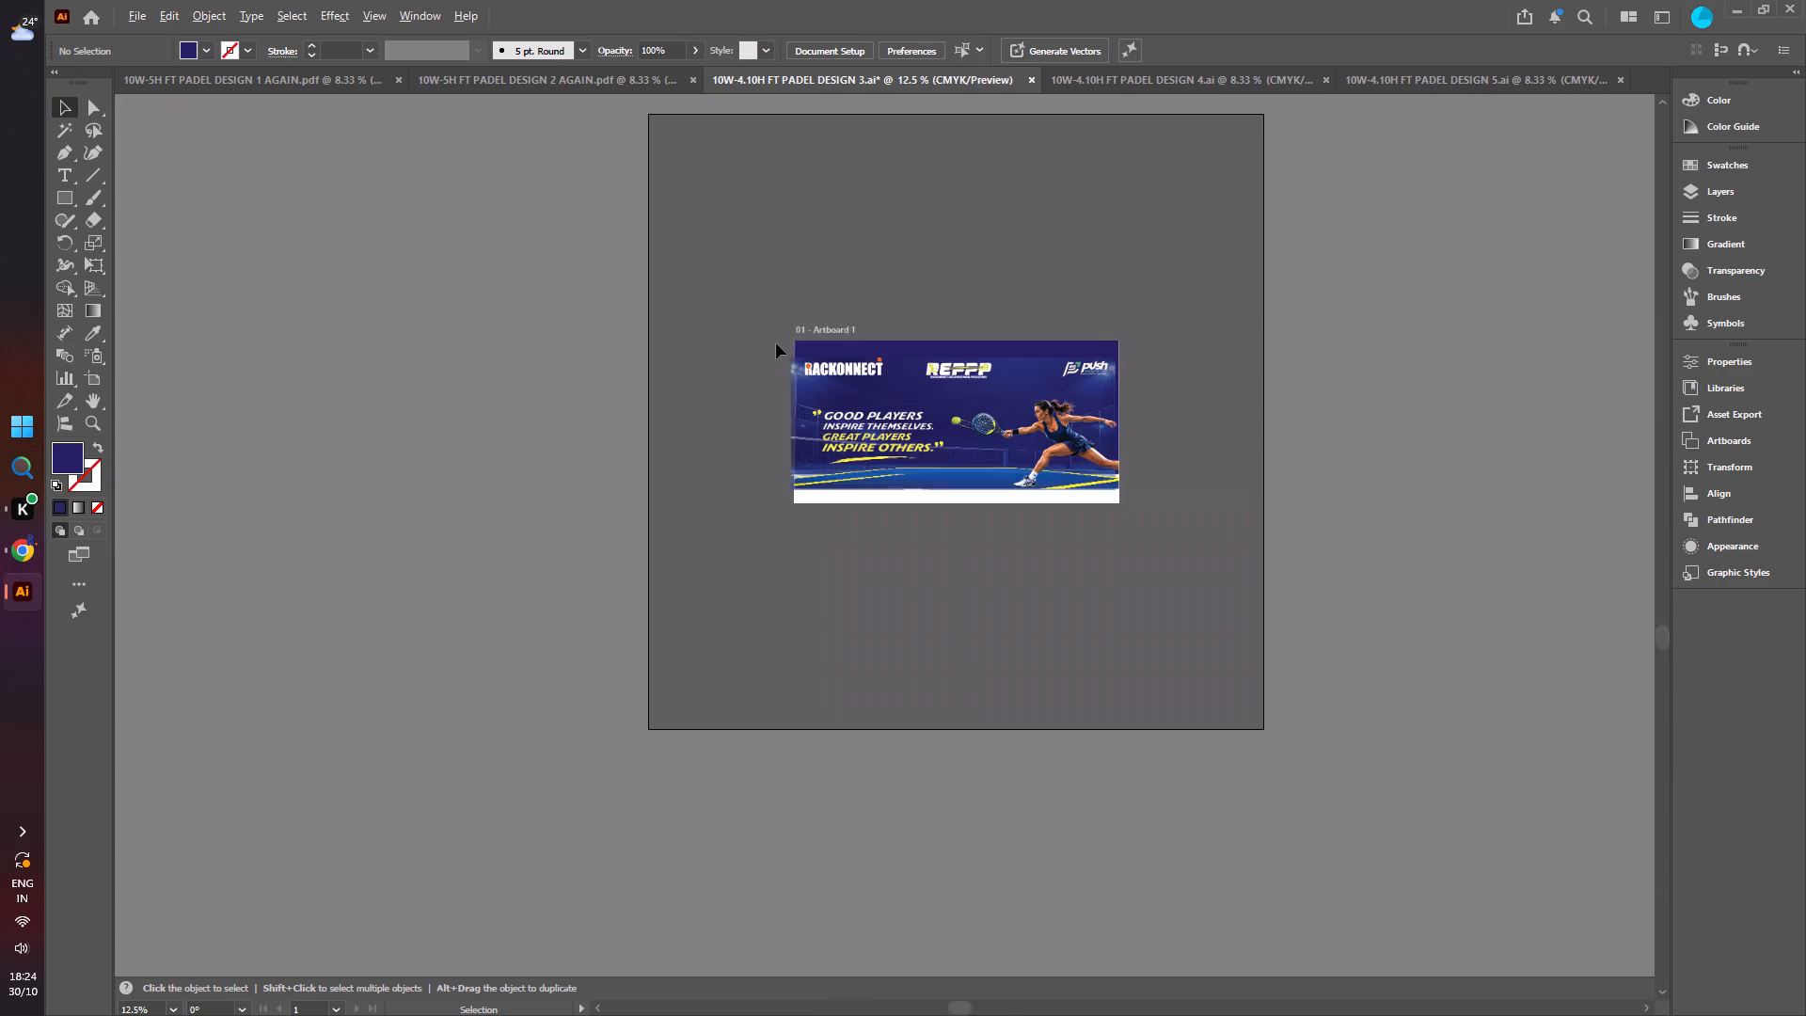
{"action": "scroll", "coordinate": [879, 525], "scroll_direction": "up", "scroll_amount": 2, "text": "alt"}
{"action": "left_click", "coordinate": [929, 170]}
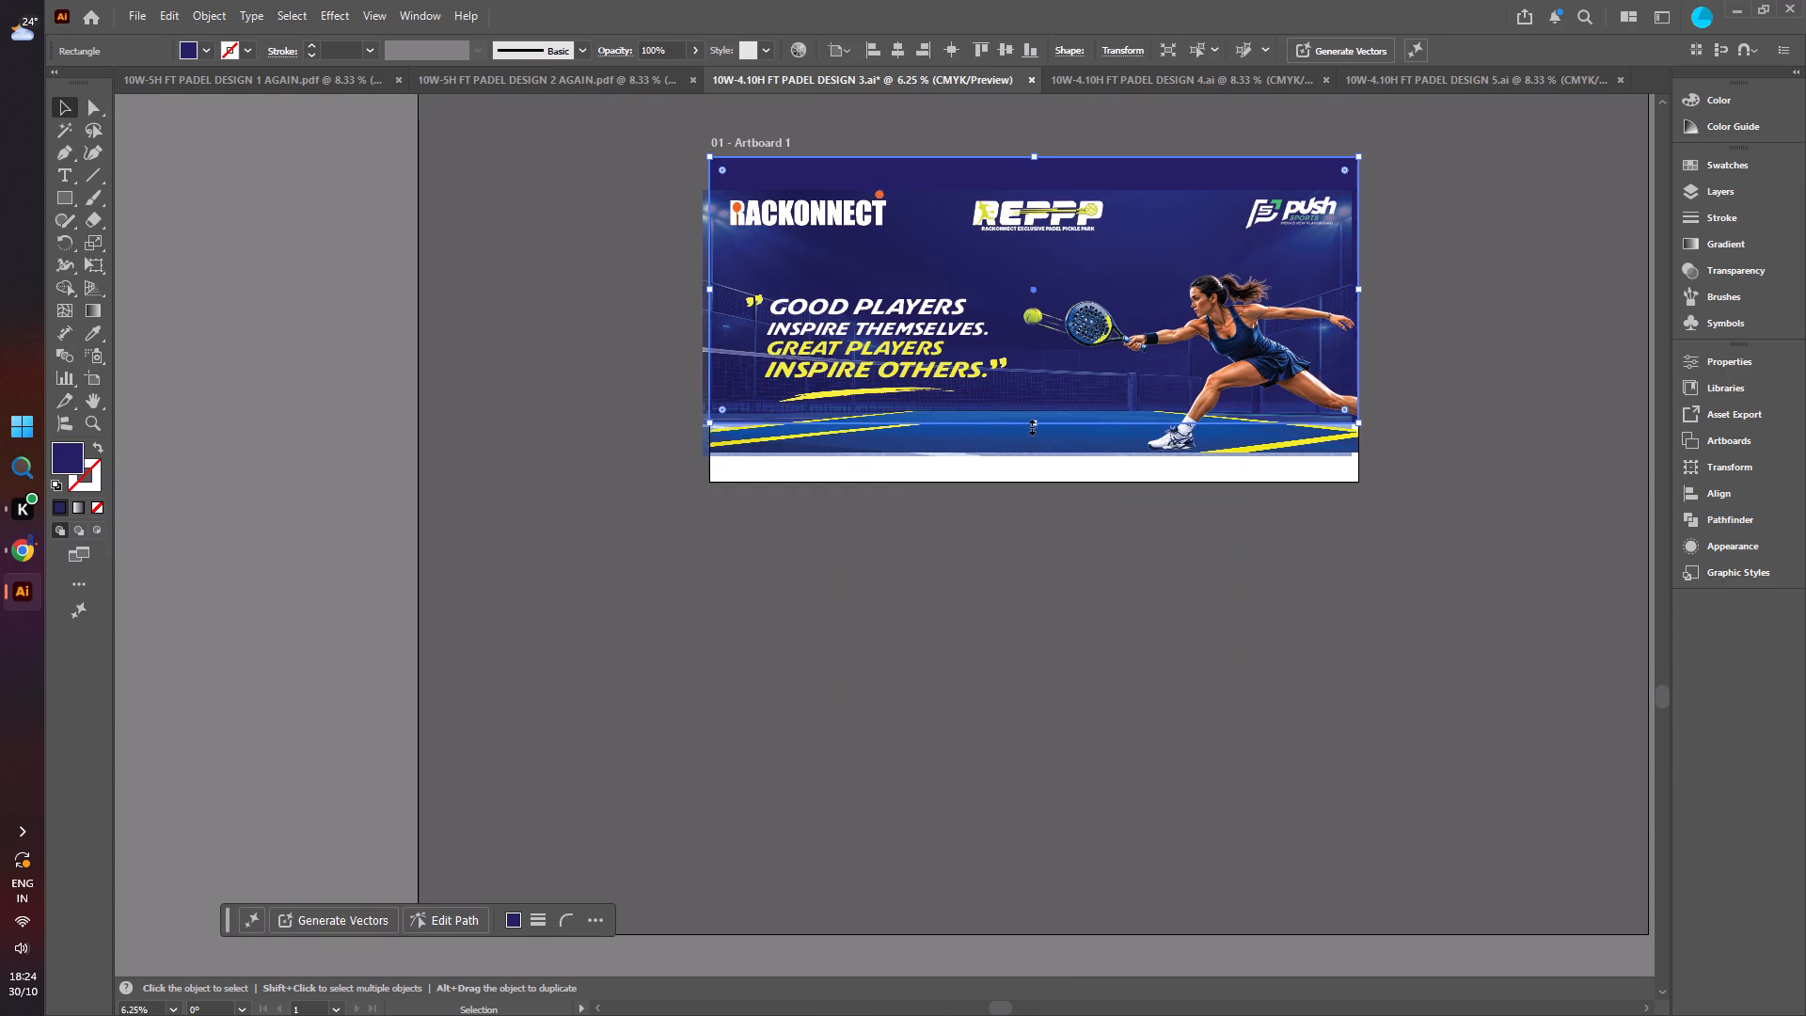
{"action": "left_click_drag", "start_coordinate": [1030, 425], "coordinate": [1032, 481]}
{"action": "scroll", "coordinate": [1025, 488], "scroll_direction": "up", "scroll_amount": 5, "text": "alt"}
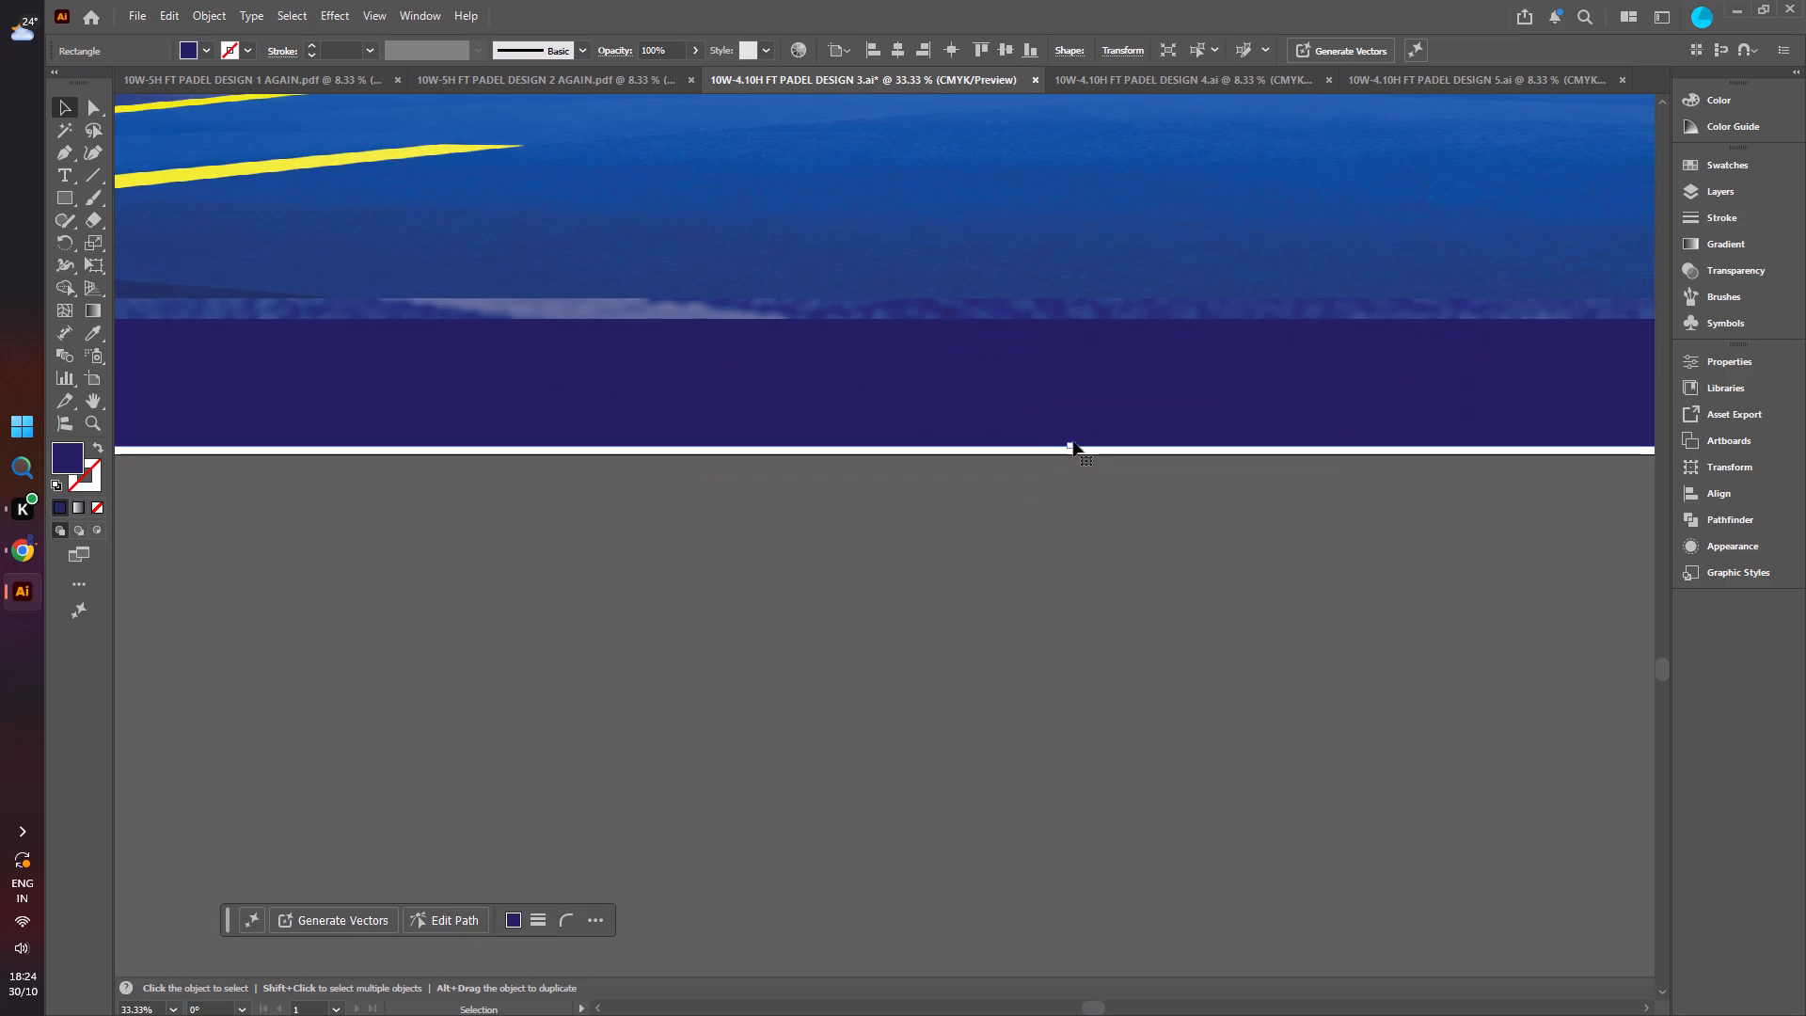
{"action": "left_click", "coordinate": [1069, 448]}
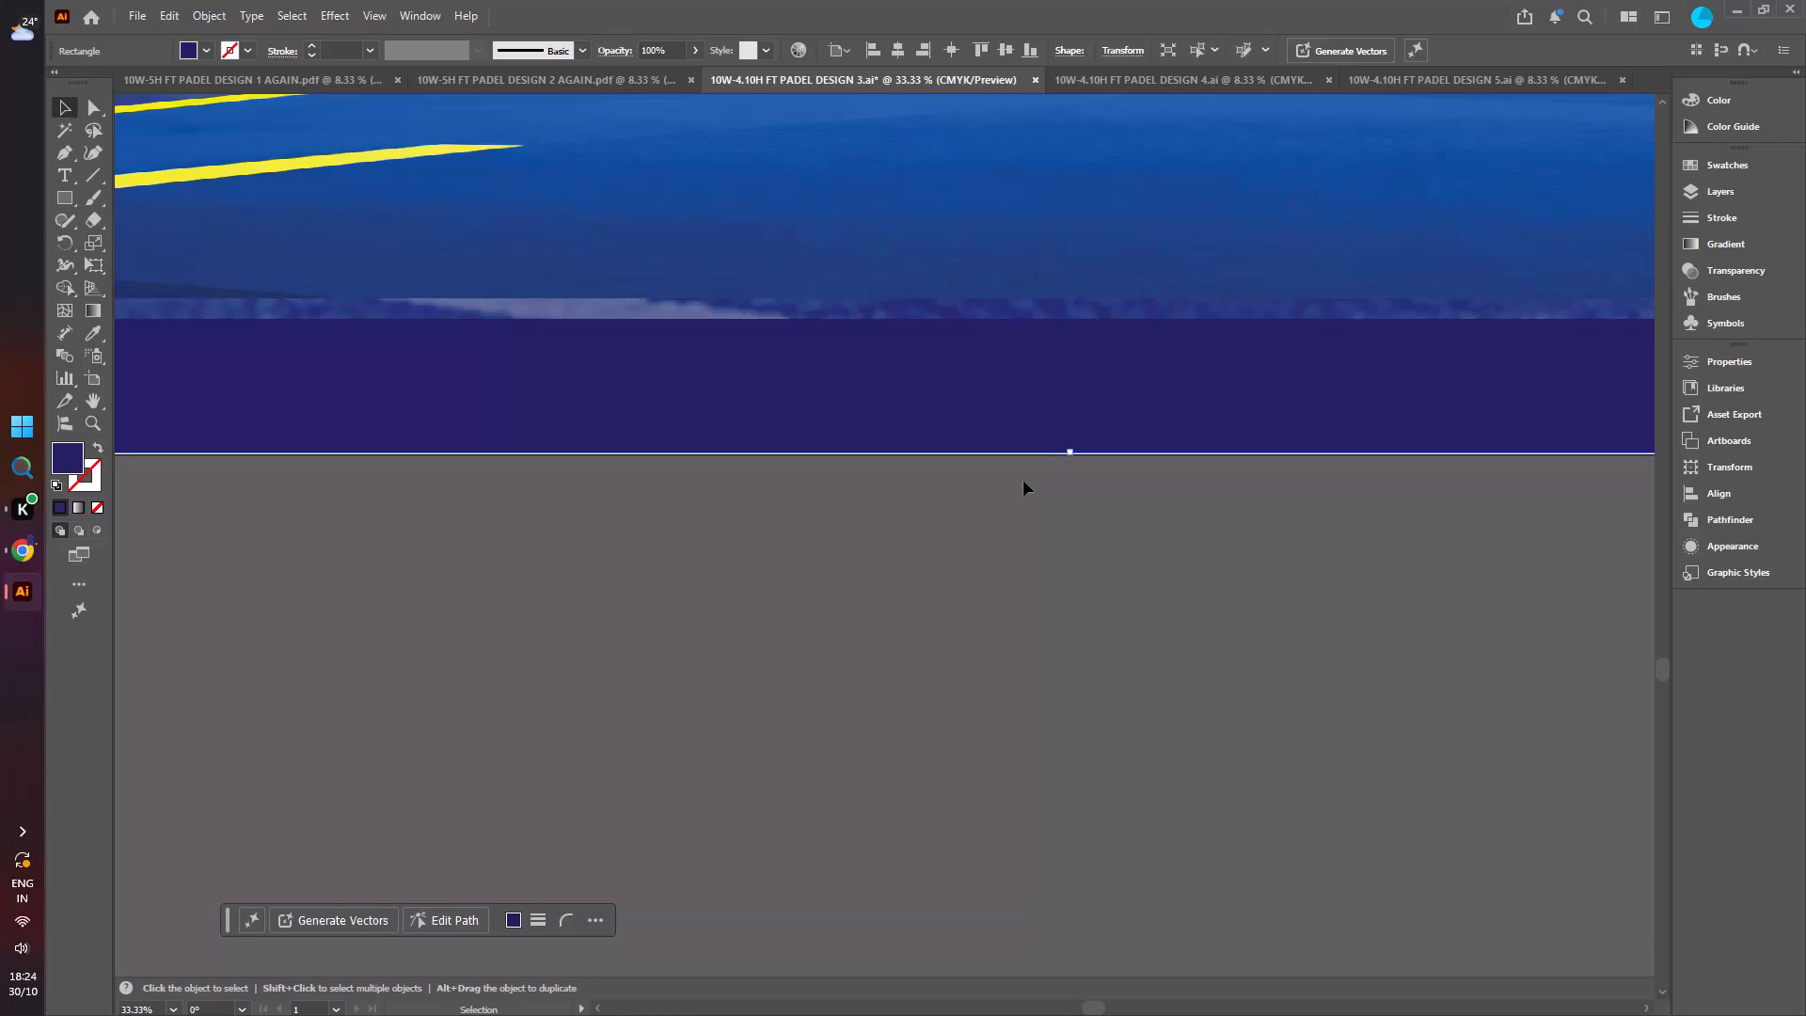
{"action": "left_click", "coordinate": [1069, 455]}
{"action": "scroll", "coordinate": [1069, 452], "scroll_direction": "up", "scroll_amount": 4, "text": "alt"}
{"action": "left_click_drag", "start_coordinate": [1074, 455], "coordinate": [1075, 465]}
{"action": "left_click", "coordinate": [1035, 543]}
Move the translucent court background image up to the artboard's top edge and centre it horizontally.
{"action": "scroll", "coordinate": [1018, 564], "scroll_direction": "down", "scroll_amount": 10, "text": "alt"}
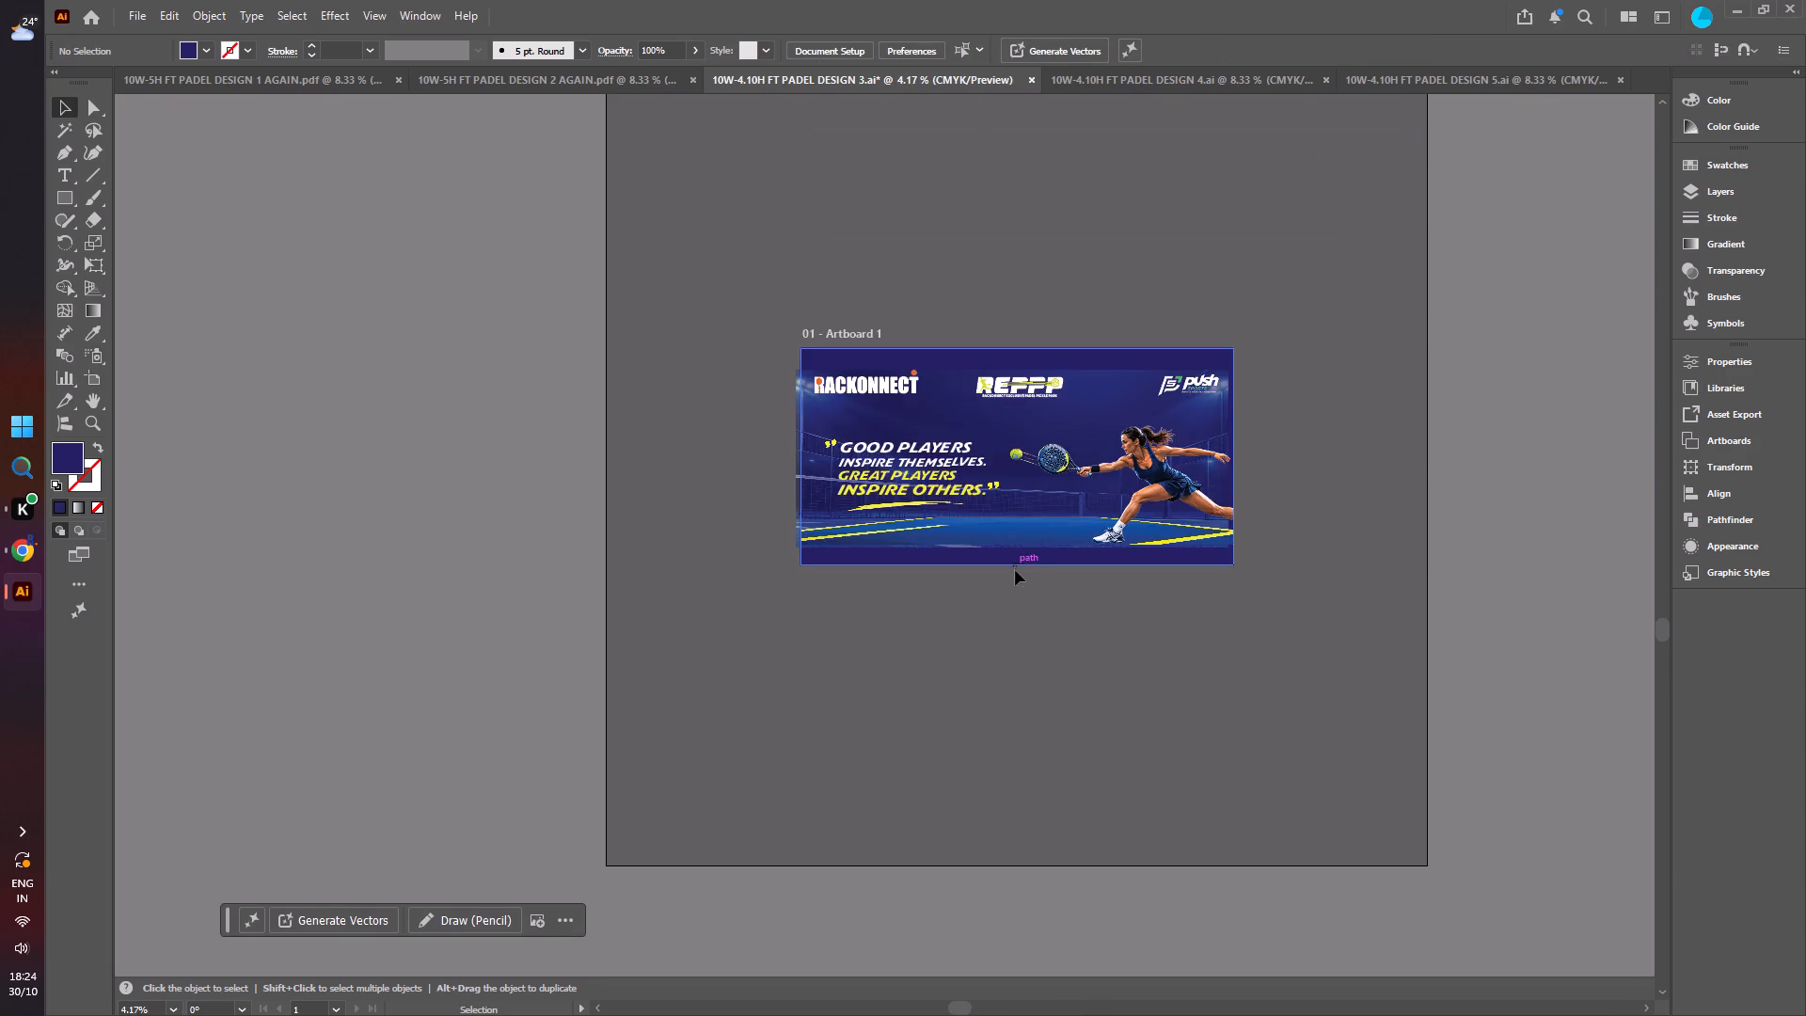
{"action": "scroll", "coordinate": [1014, 601], "scroll_direction": "up", "scroll_amount": 2, "text": "alt"}
{"action": "scroll", "coordinate": [698, 237], "scroll_direction": "up", "scroll_amount": 2}
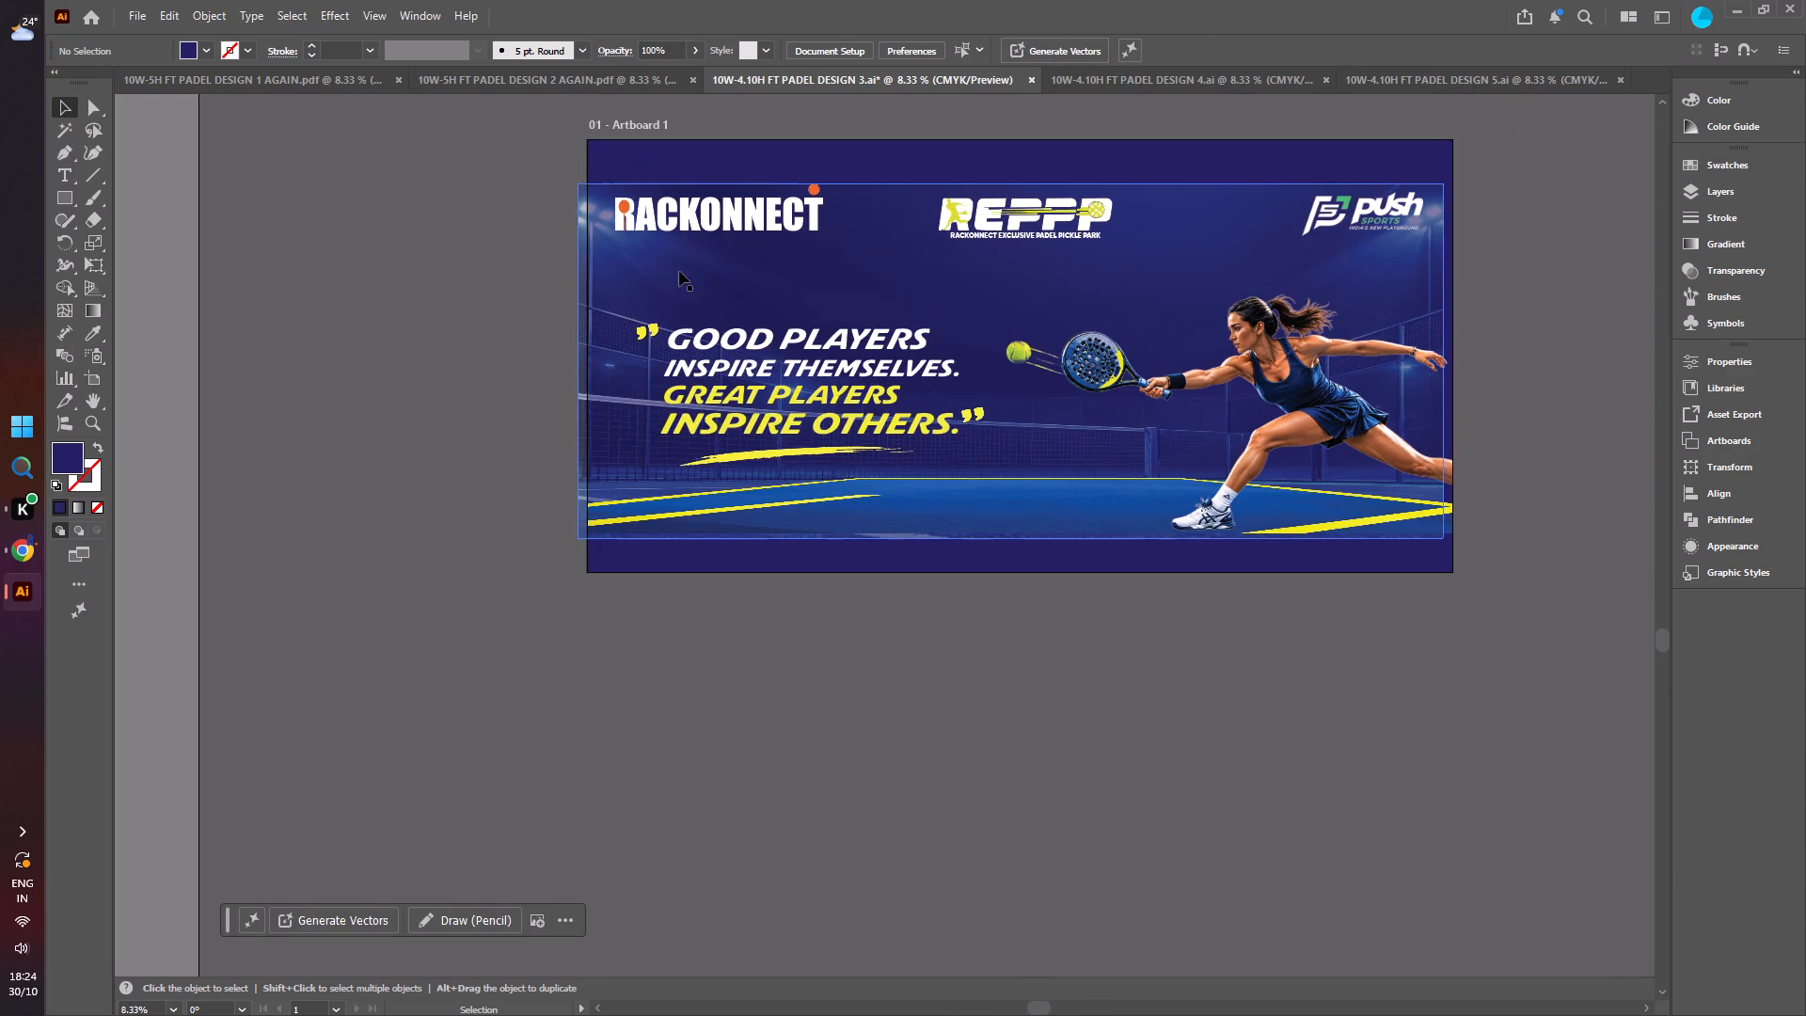
{"action": "left_click_drag", "start_coordinate": [679, 271], "coordinate": [691, 227]}
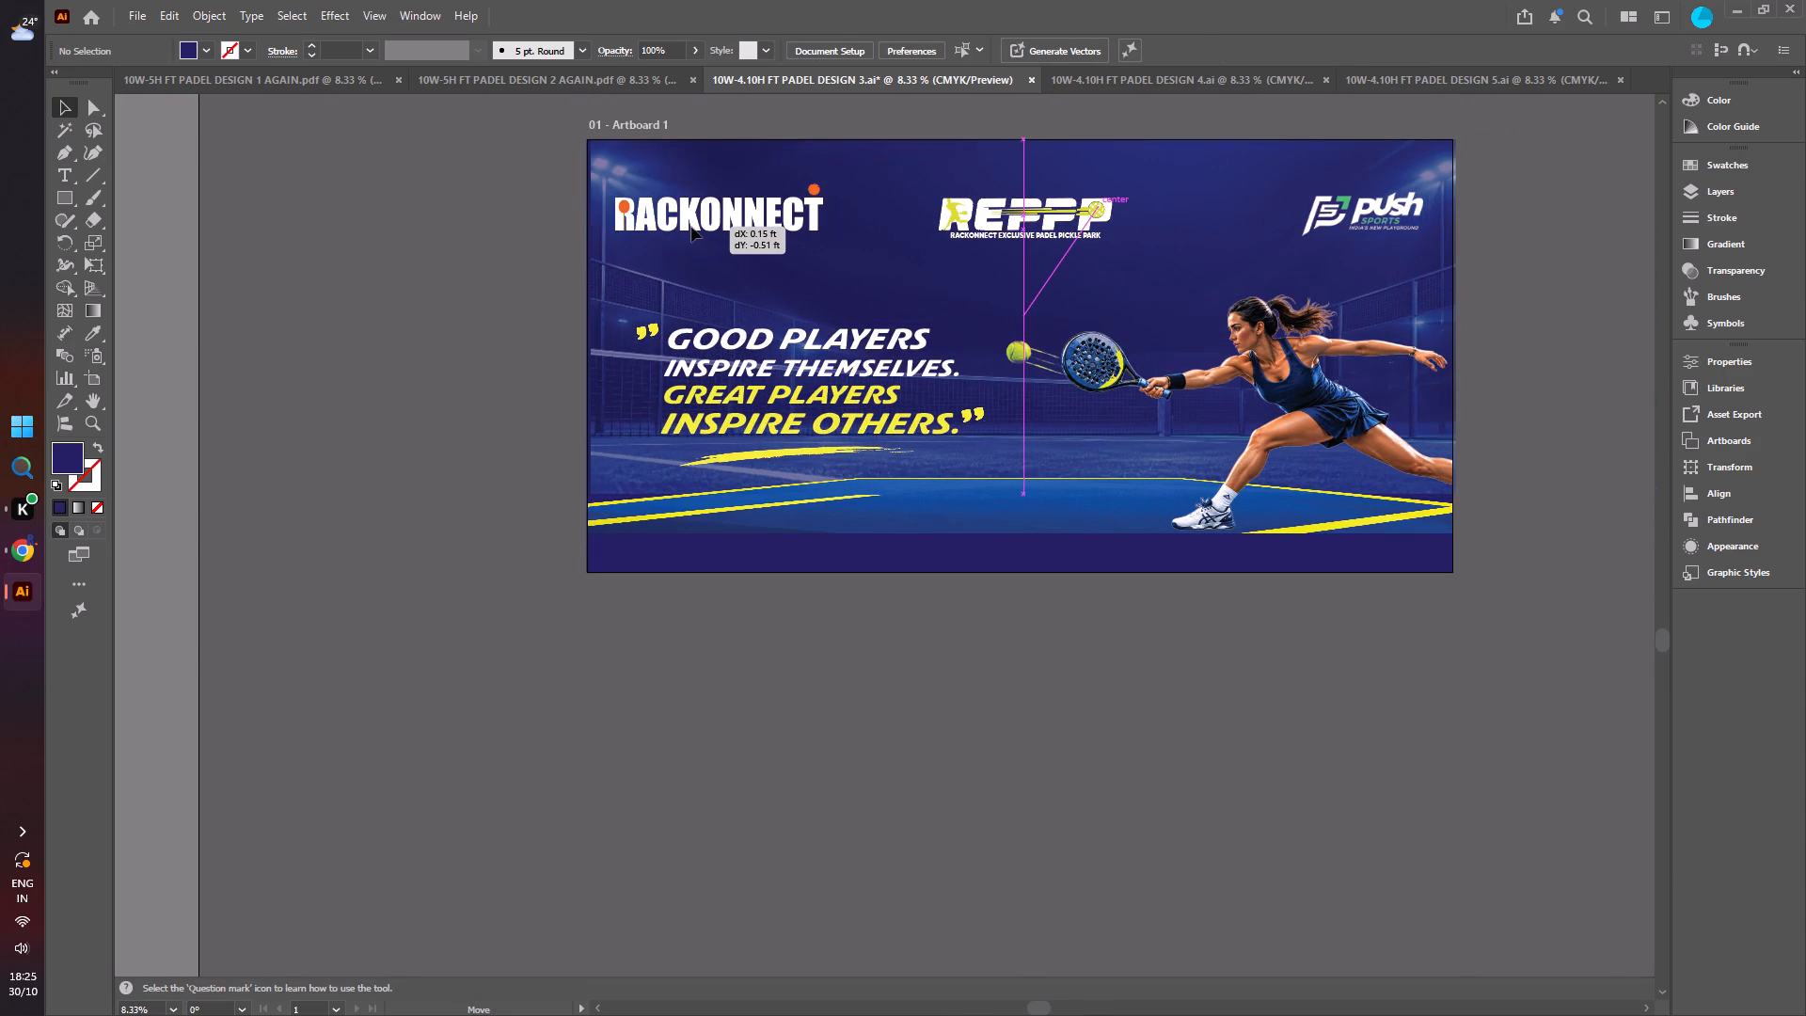
{"action": "left_click_drag", "start_coordinate": [691, 227], "coordinate": [688, 228]}
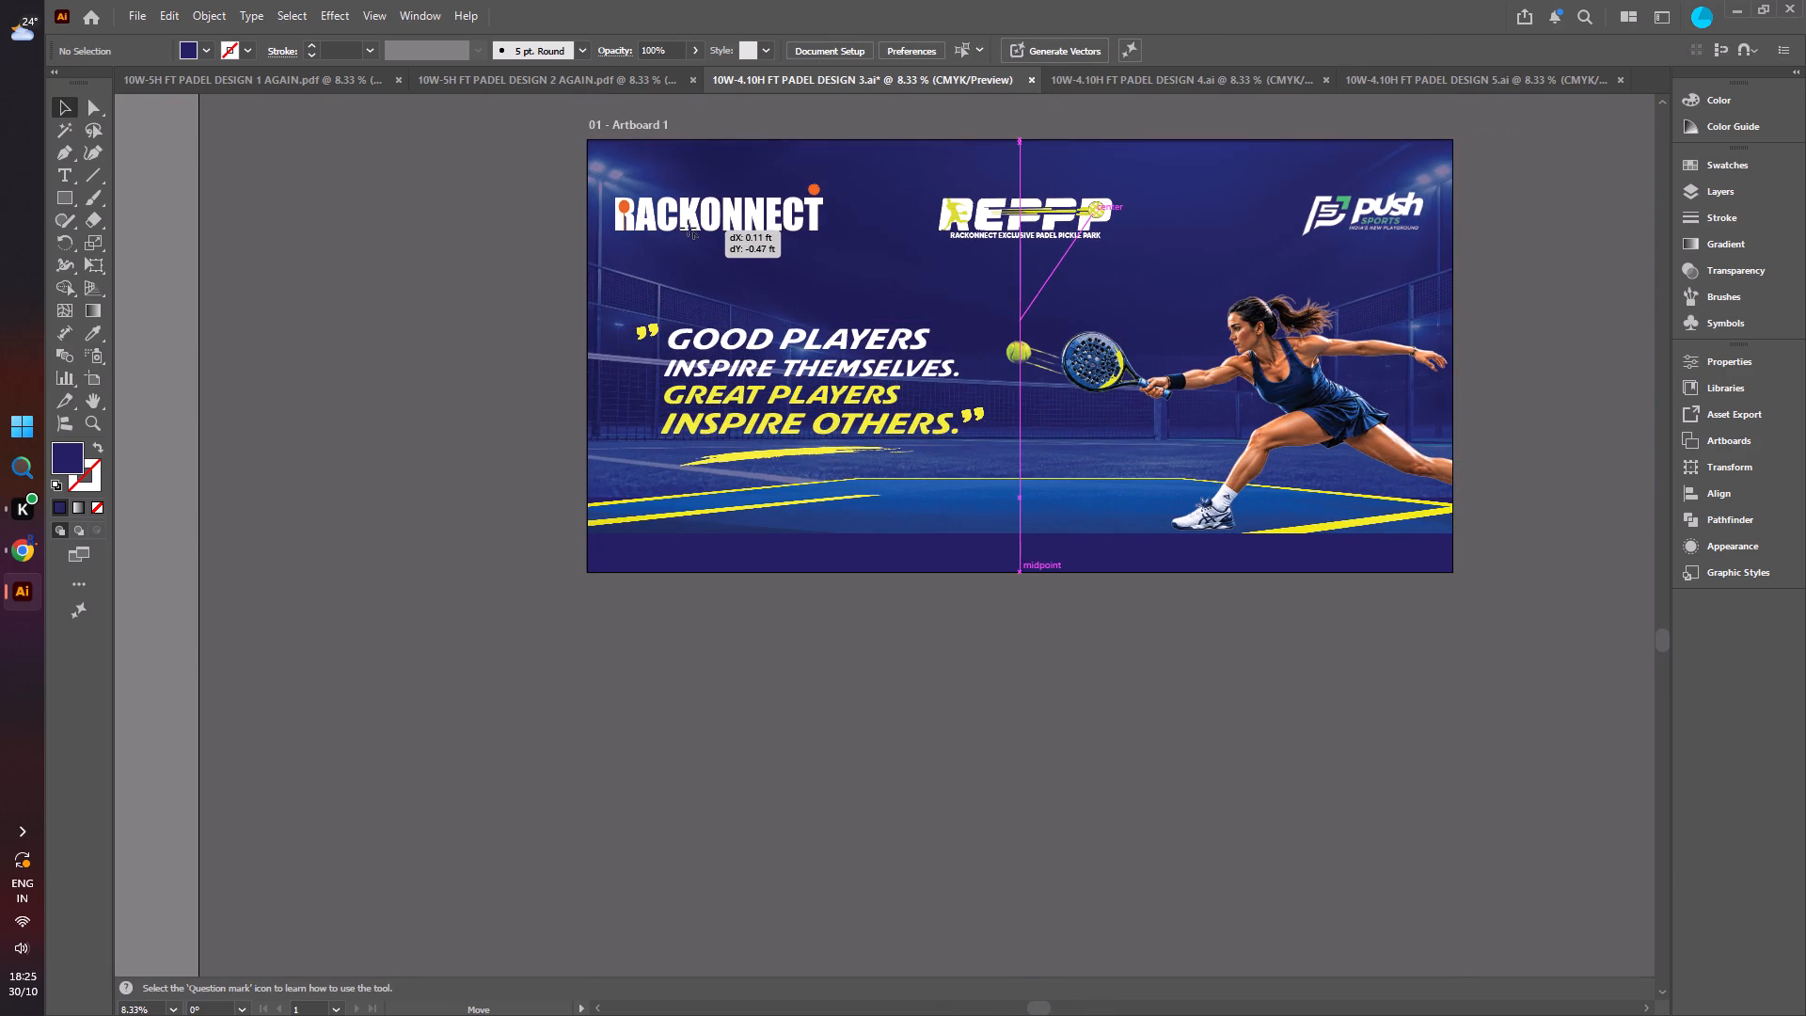
{"action": "left_click_drag", "start_coordinate": [688, 228], "coordinate": [688, 226]}
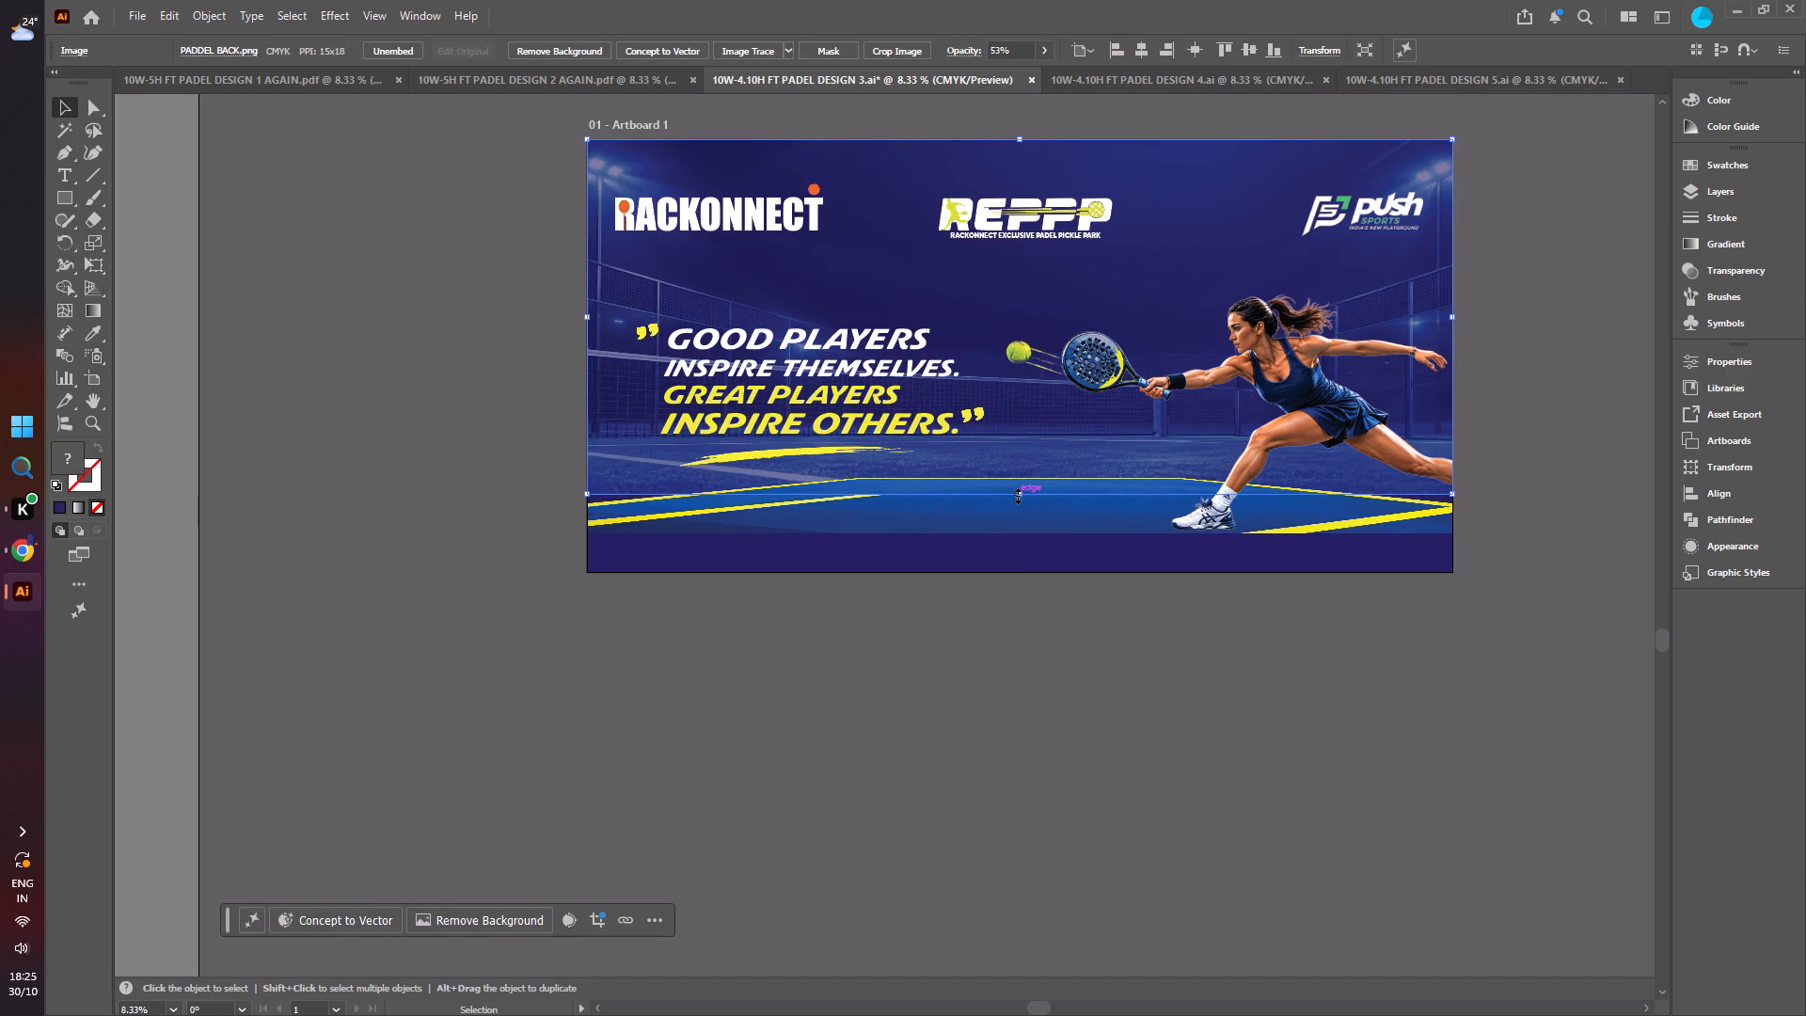
Stretch the court background image's bottom edge down to the artboard's bottom edge.
{"action": "left_click_drag", "start_coordinate": [1016, 494], "coordinate": [1012, 570]}
{"action": "left_click", "coordinate": [879, 617]}
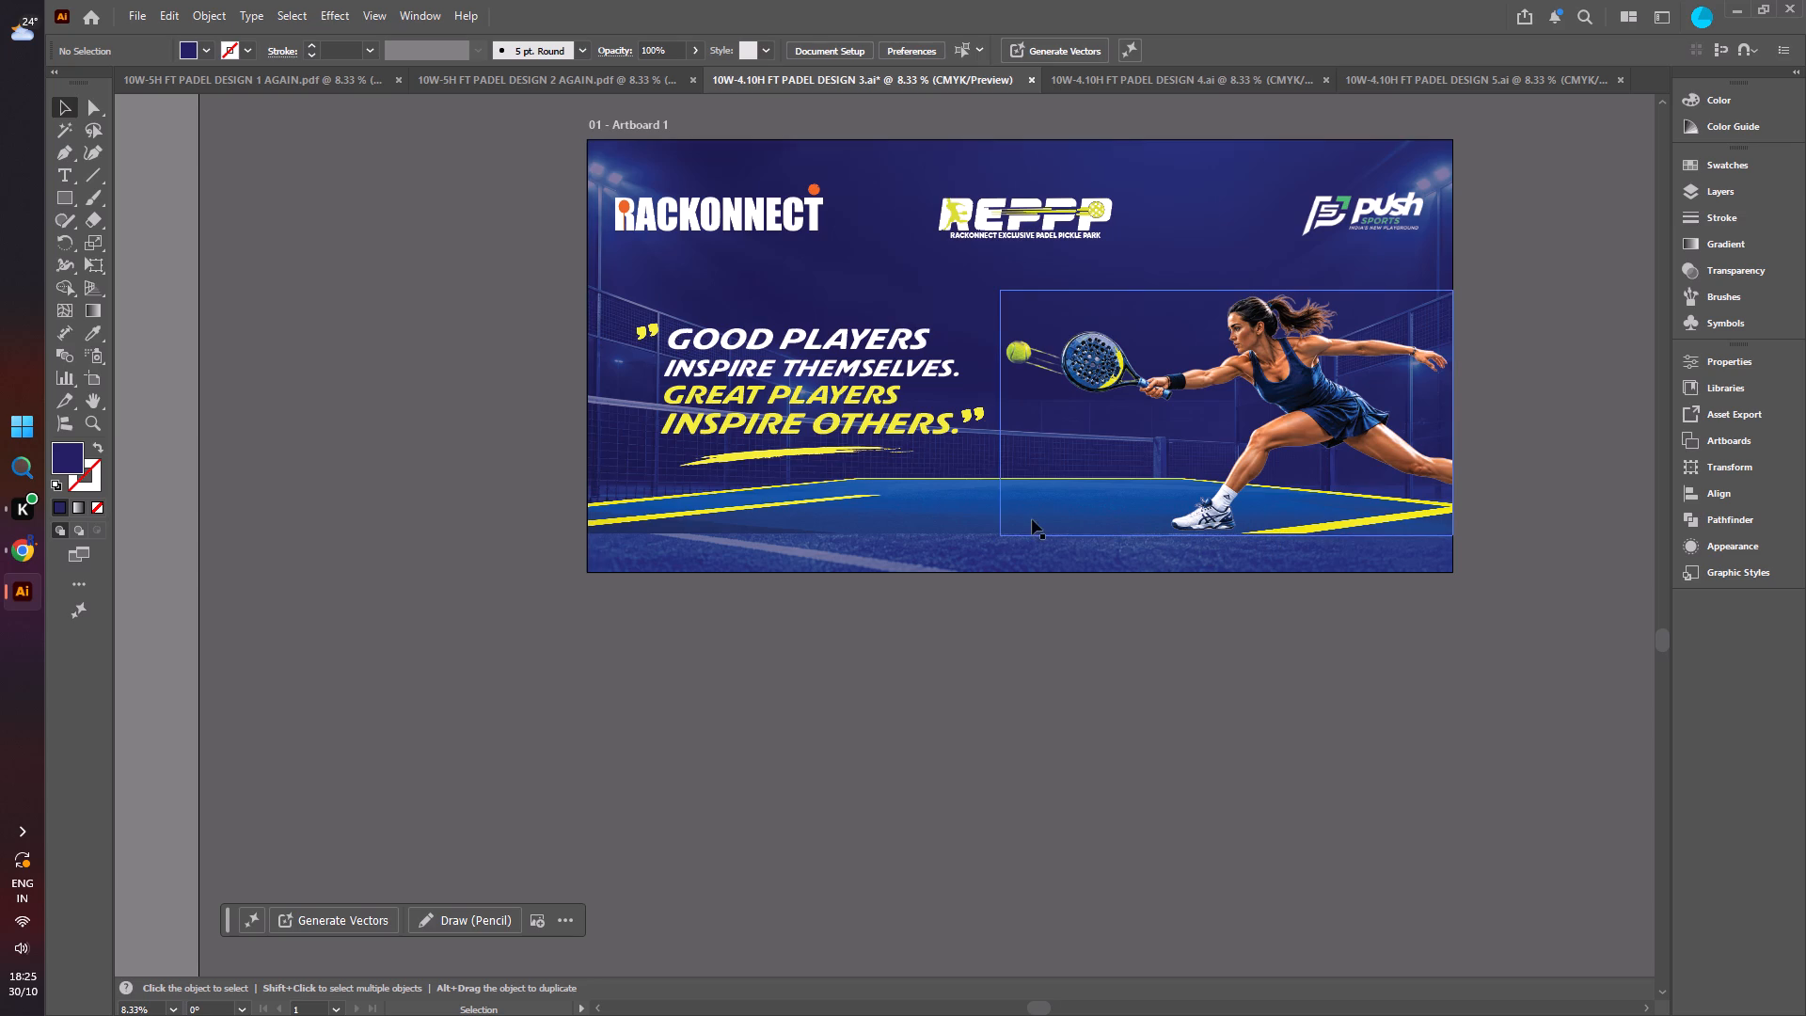
Move the blue court floor with the yellow lines down to the artboard's bottom edge.
{"action": "left_click_drag", "start_coordinate": [973, 516], "coordinate": [971, 554]}
{"action": "left_click", "coordinate": [1050, 643]}
Move the padel player image slightly down so she stands on the lowered court floor.
{"action": "left_click_drag", "start_coordinate": [1316, 390], "coordinate": [1316, 392]}
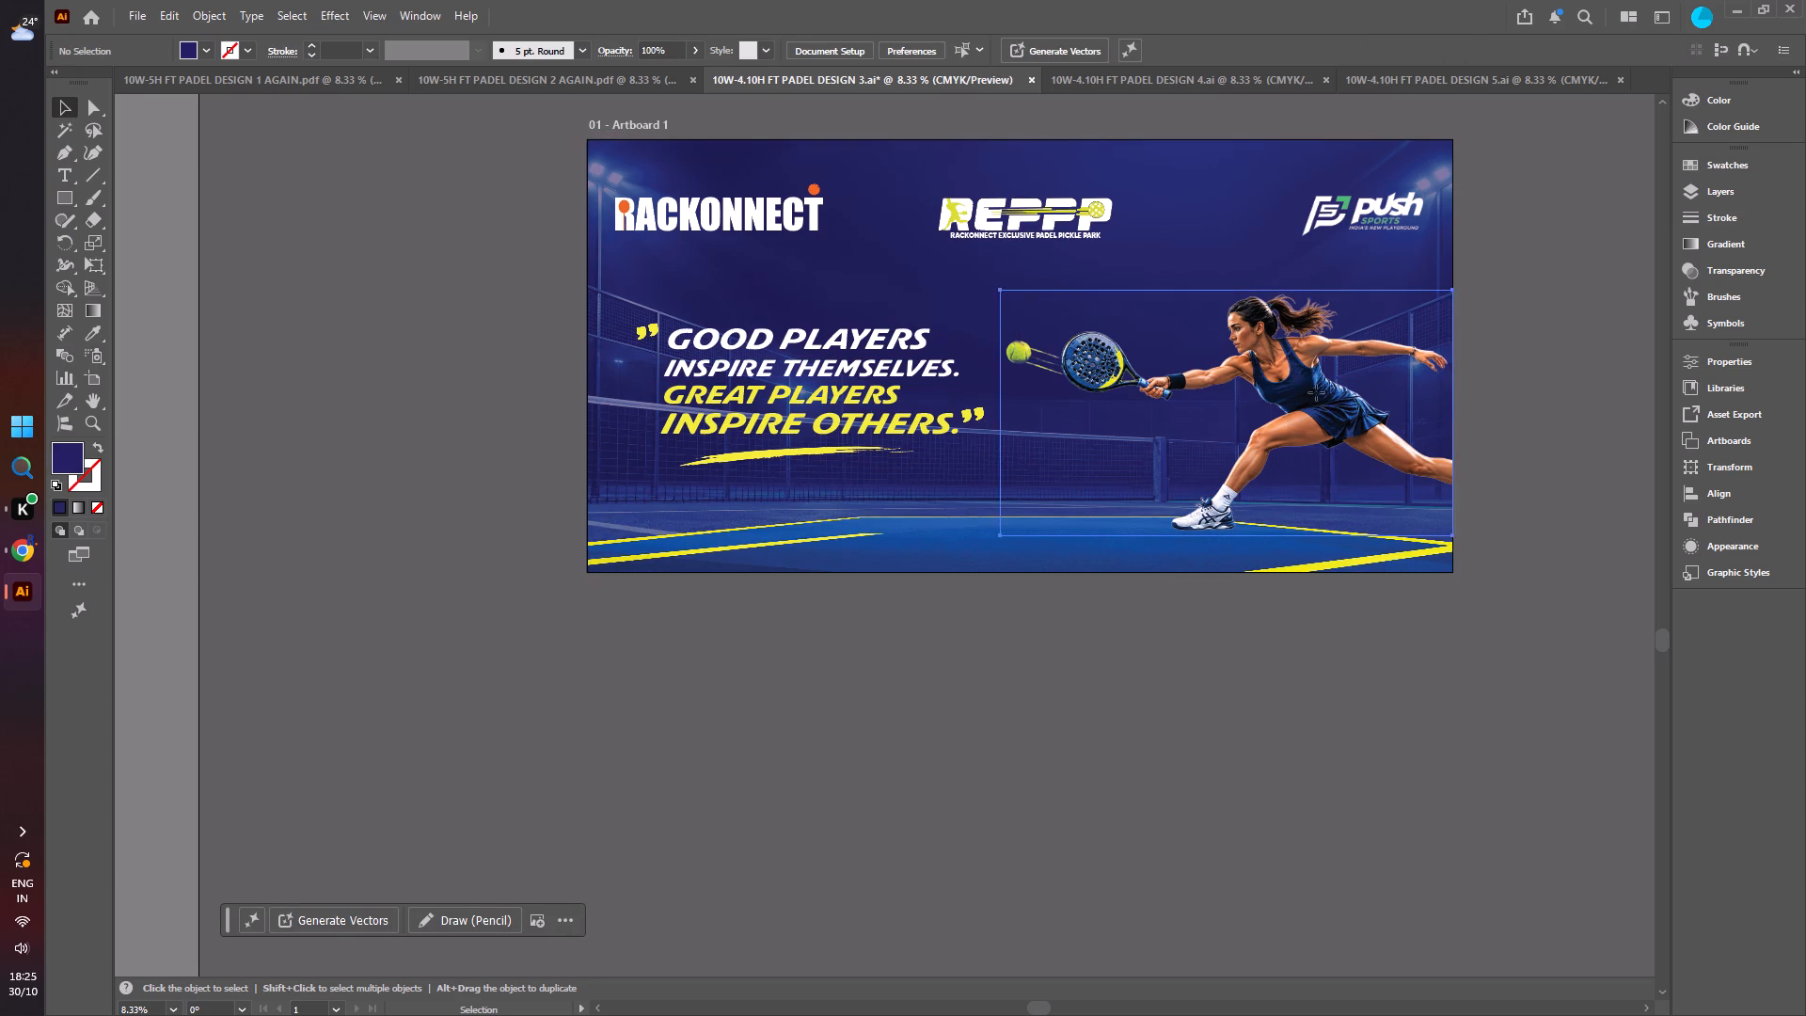
{"action": "left_click_drag", "start_coordinate": [1316, 392], "coordinate": [1314, 414]}
{"action": "left_click", "coordinate": [1321, 670]}
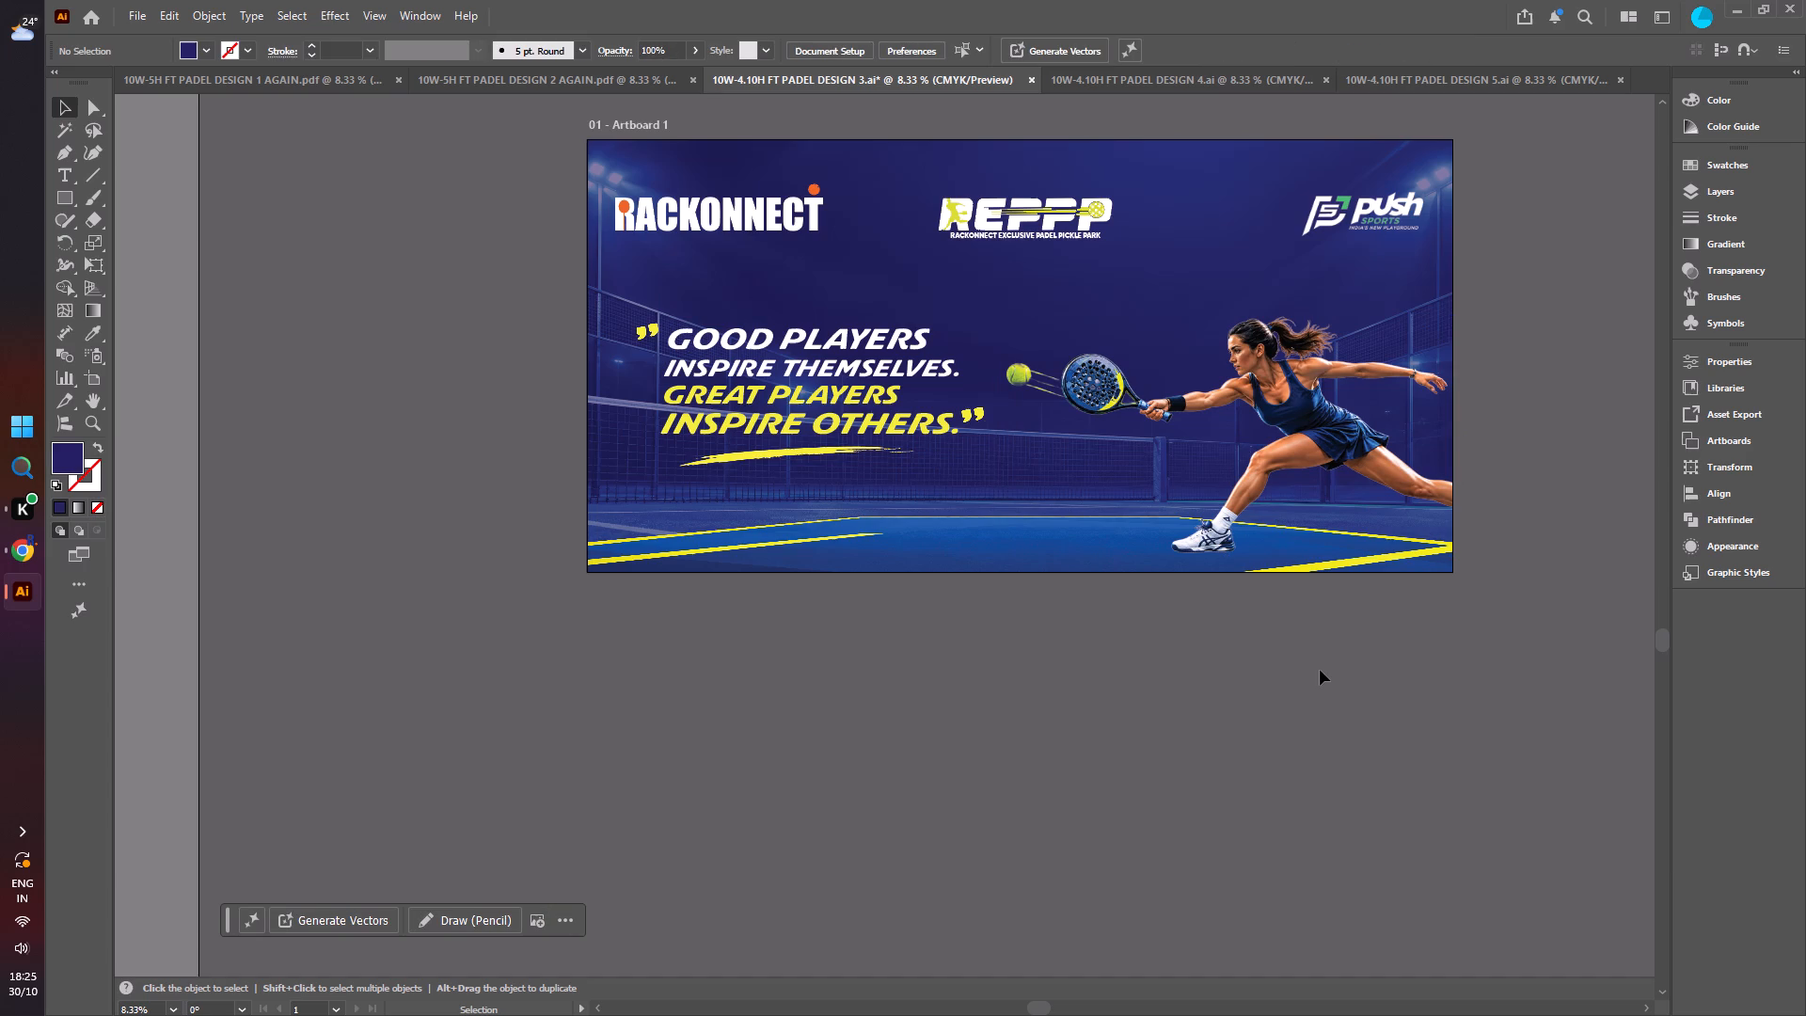
Nudge the Rackonnect, REPPP and Push Sports logos up together to a Y position of about 0.15 ft.
{"action": "left_click", "coordinate": [721, 214]}
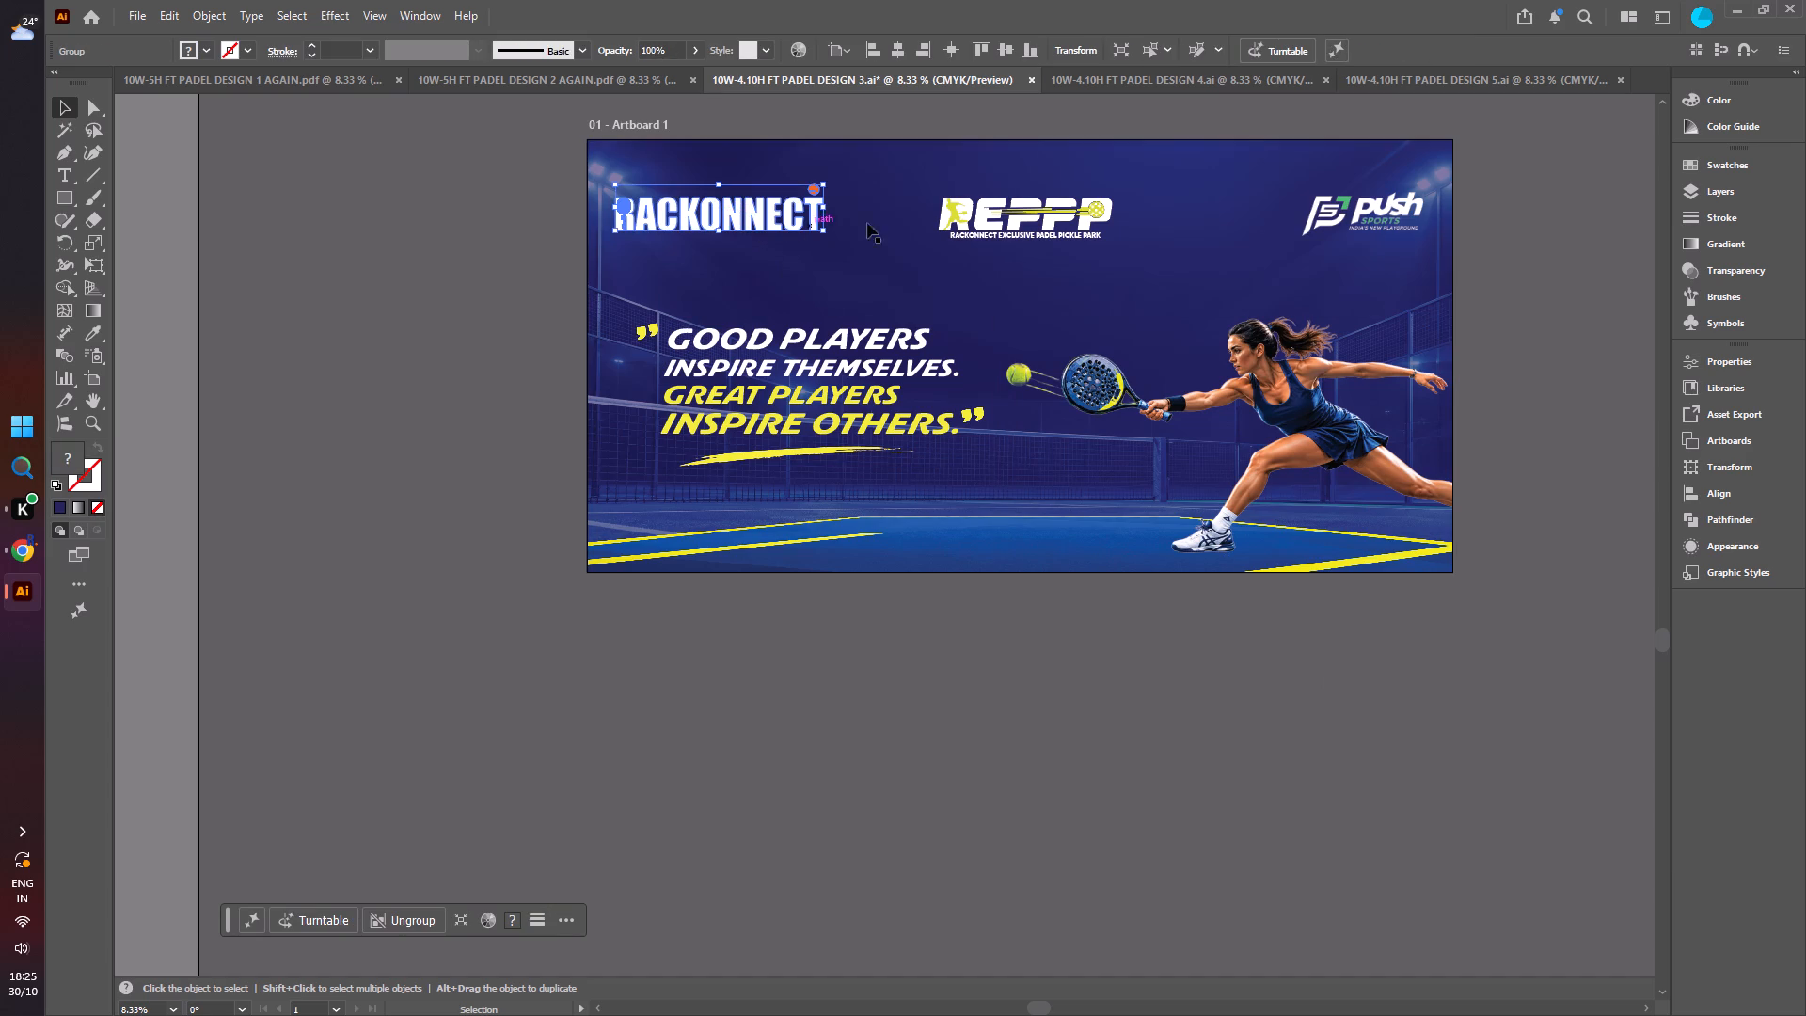
{"action": "left_click", "coordinate": [1006, 221], "text": "shift"}
{"action": "left_click", "coordinate": [1341, 220], "text": "shift"}
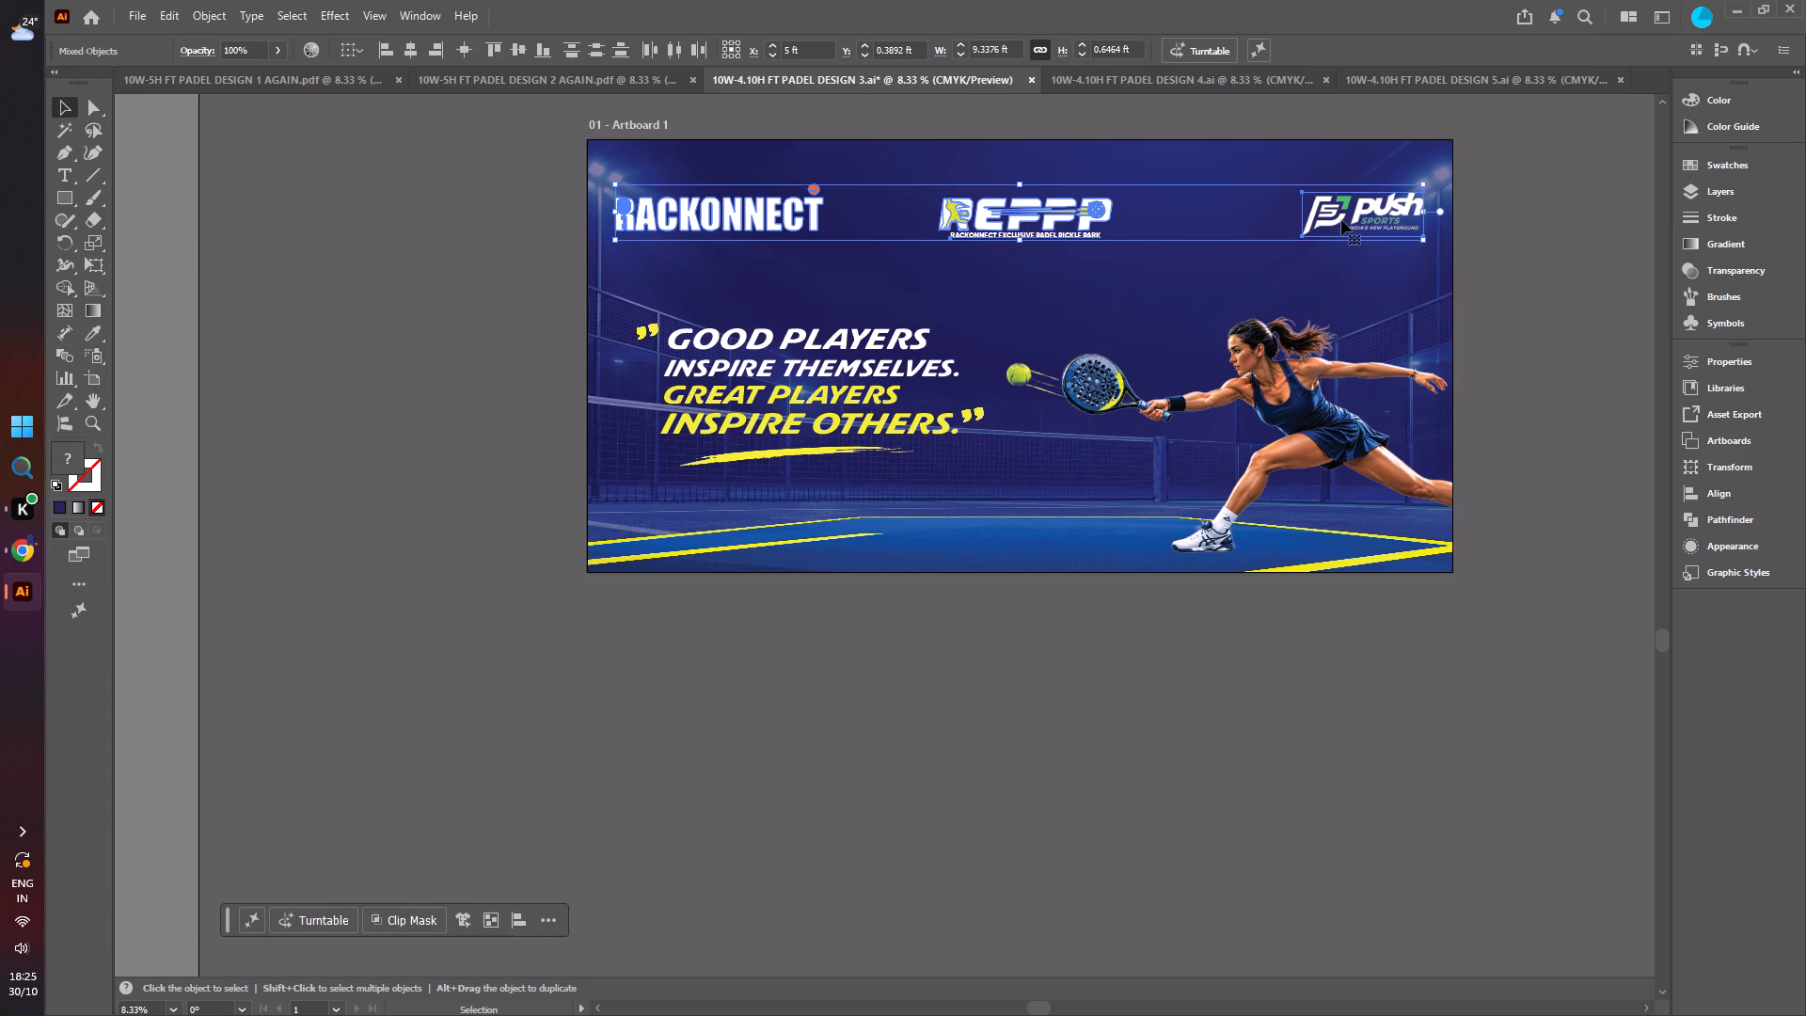
{"action": "key", "text": "Up"}
{"action": "key", "text": "Up"}
{"action": "key", "text": "Up"}
{"action": "key", "text": "Up"}
{"action": "key", "text": "Up"}
{"action": "key", "text": "Up"}
{"action": "key", "text": "Up"}
{"action": "key", "text": "Up"}
{"action": "key", "text": "Up"}
{"action": "key", "text": "Up"}
{"action": "key", "text": "Up"}
{"action": "key", "text": "Up"}
{"action": "key", "text": "Up"}
{"action": "key", "text": "Up"}
{"action": "key", "text": "Up"}
{"action": "key", "text": "Up"}
{"action": "key", "text": "Up"}
{"action": "key", "text": "Up"}
{"action": "key", "text": "Up"}
{"action": "key", "text": "Up"}
{"action": "key", "text": "Up"}
{"action": "key", "text": "Up"}
{"action": "key", "text": "Up"}
{"action": "key", "text": "Up"}
{"action": "key", "text": "Up"}
{"action": "key", "text": "Up"}
{"action": "key", "text": "Up"}
{"action": "key", "text": "Up"}
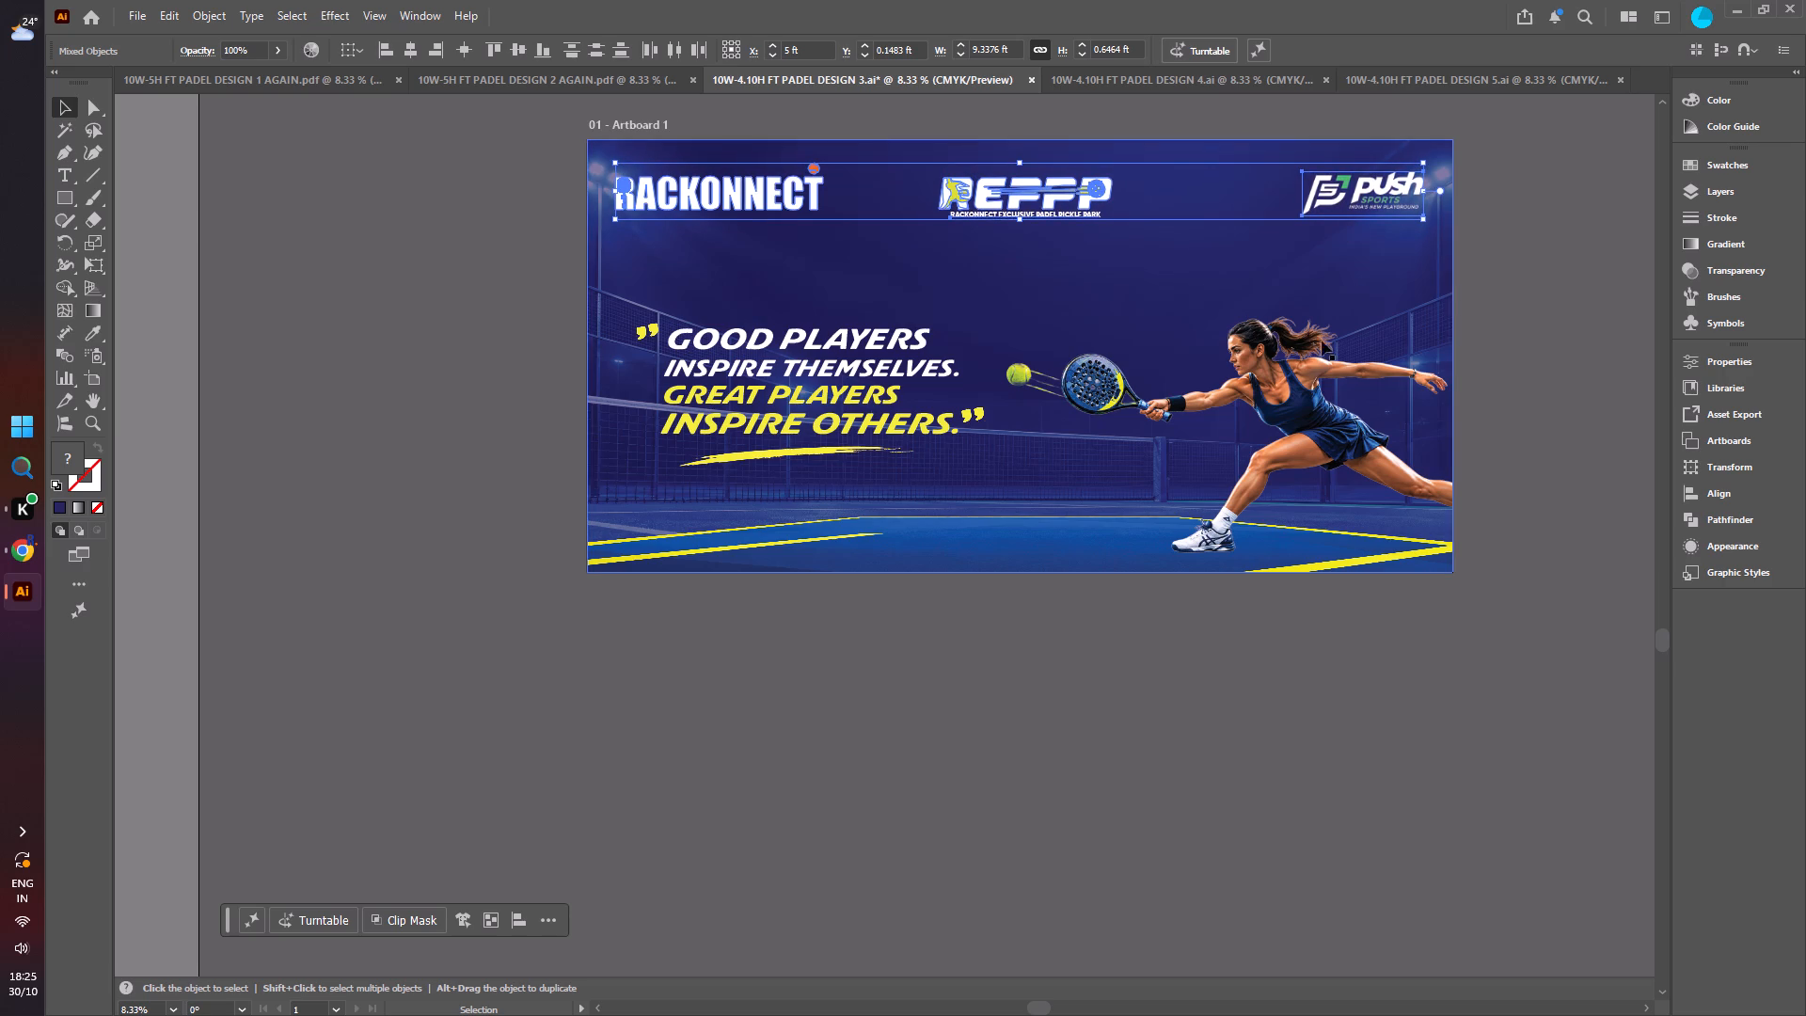
{"action": "left_click", "coordinate": [950, 629]}
Rotate the closing quotation marks after "INSPIRE OTHERS." slightly until they sit level.
{"action": "scroll", "coordinate": [958, 420], "scroll_direction": "up", "scroll_amount": 5, "text": "ctrl"}
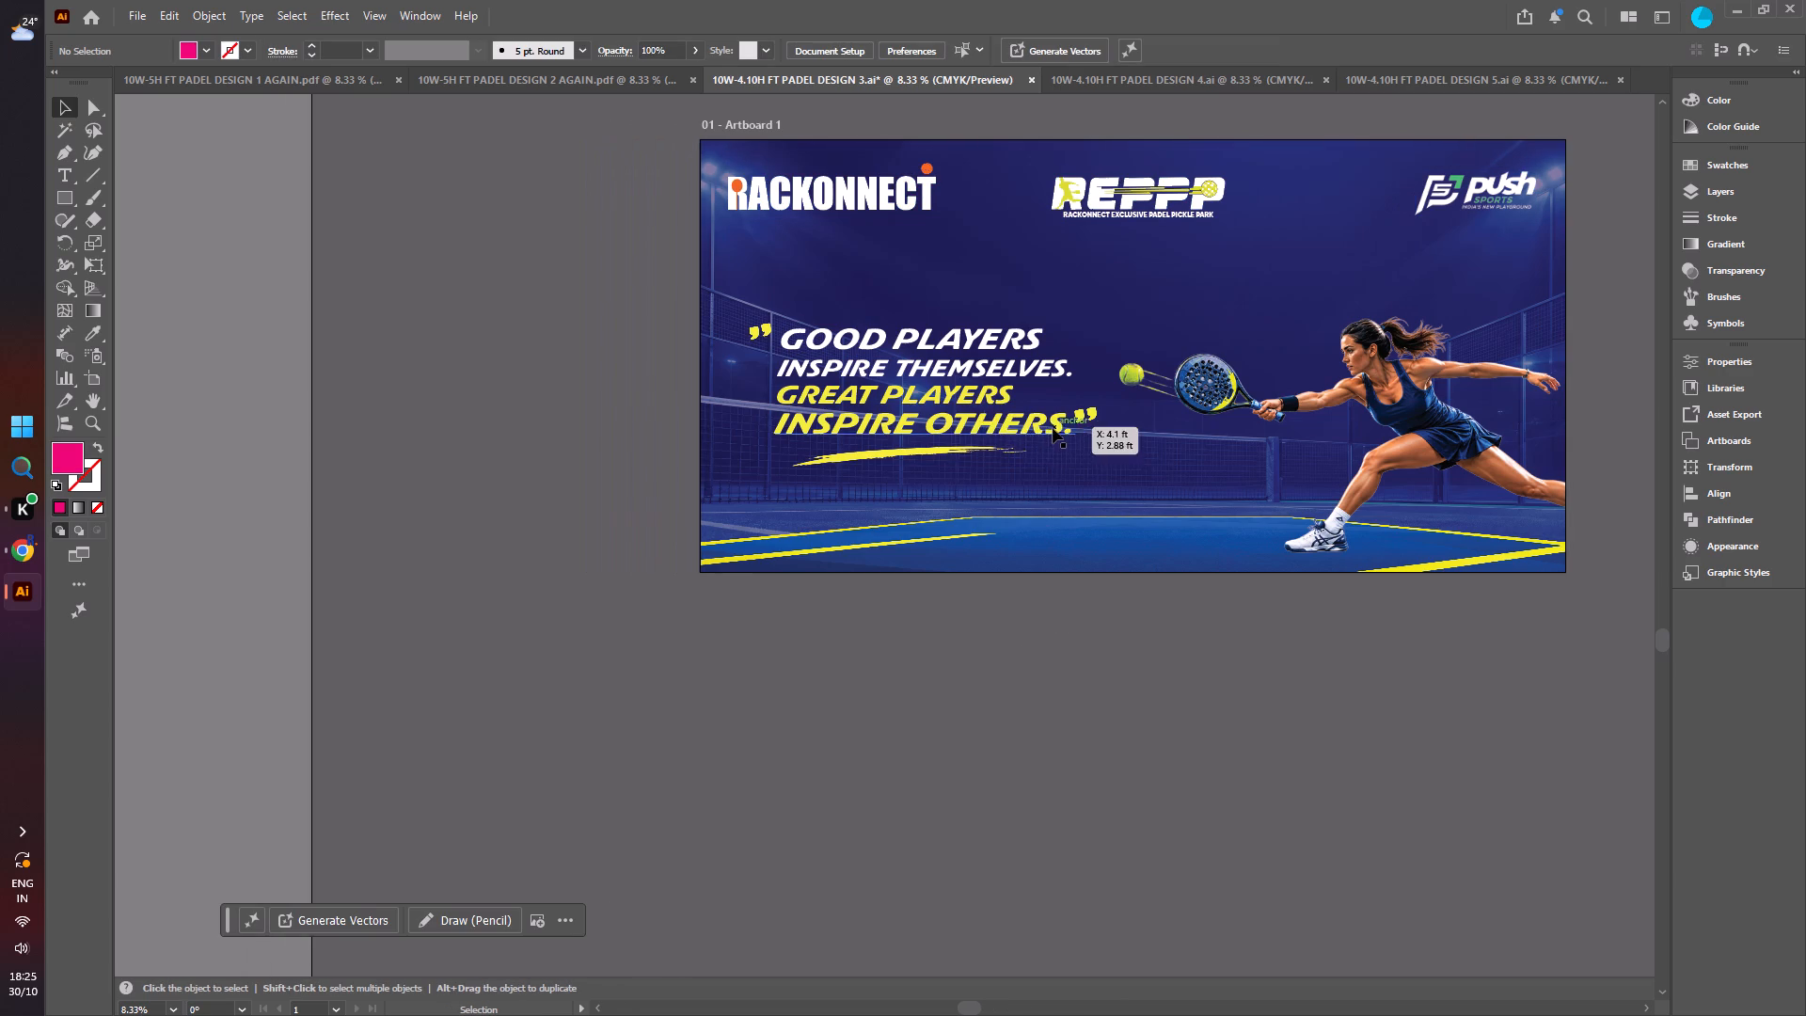
{"action": "scroll", "coordinate": [1053, 428], "scroll_direction": "up", "scroll_amount": 4, "text": "alt"}
{"action": "left_click", "coordinate": [1127, 392]}
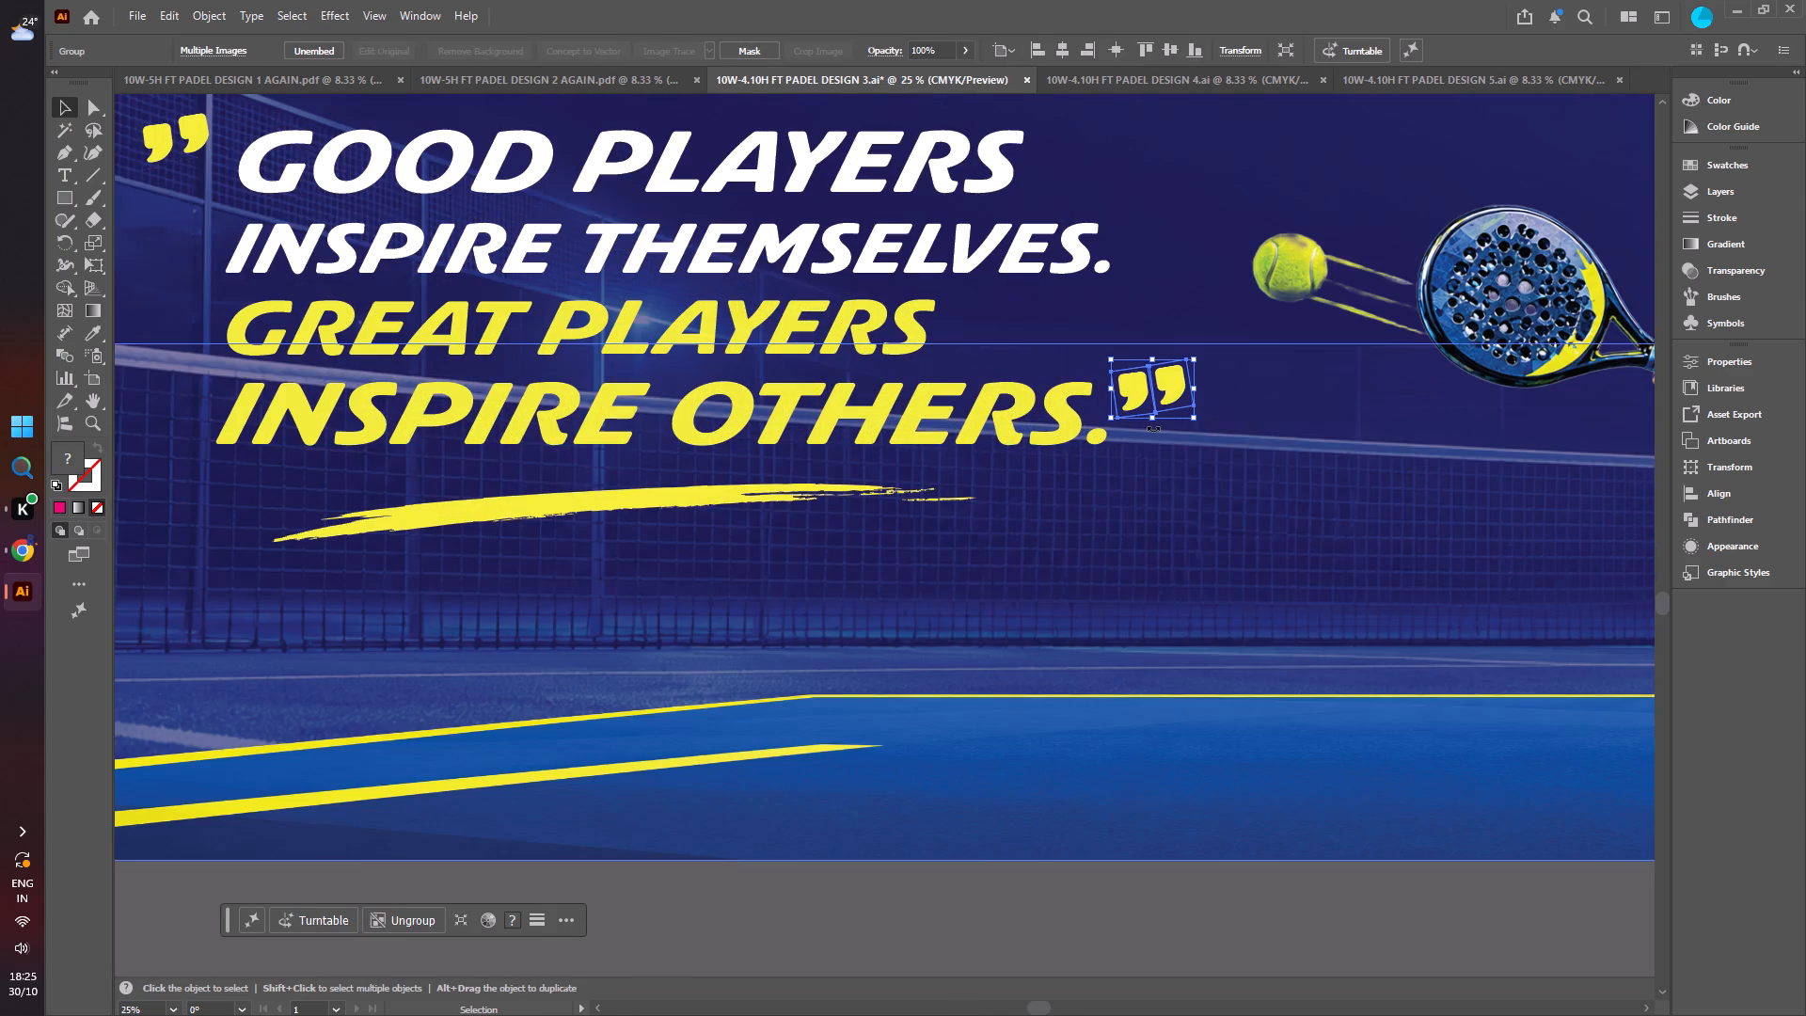
{"action": "left_click", "coordinate": [1153, 428]}
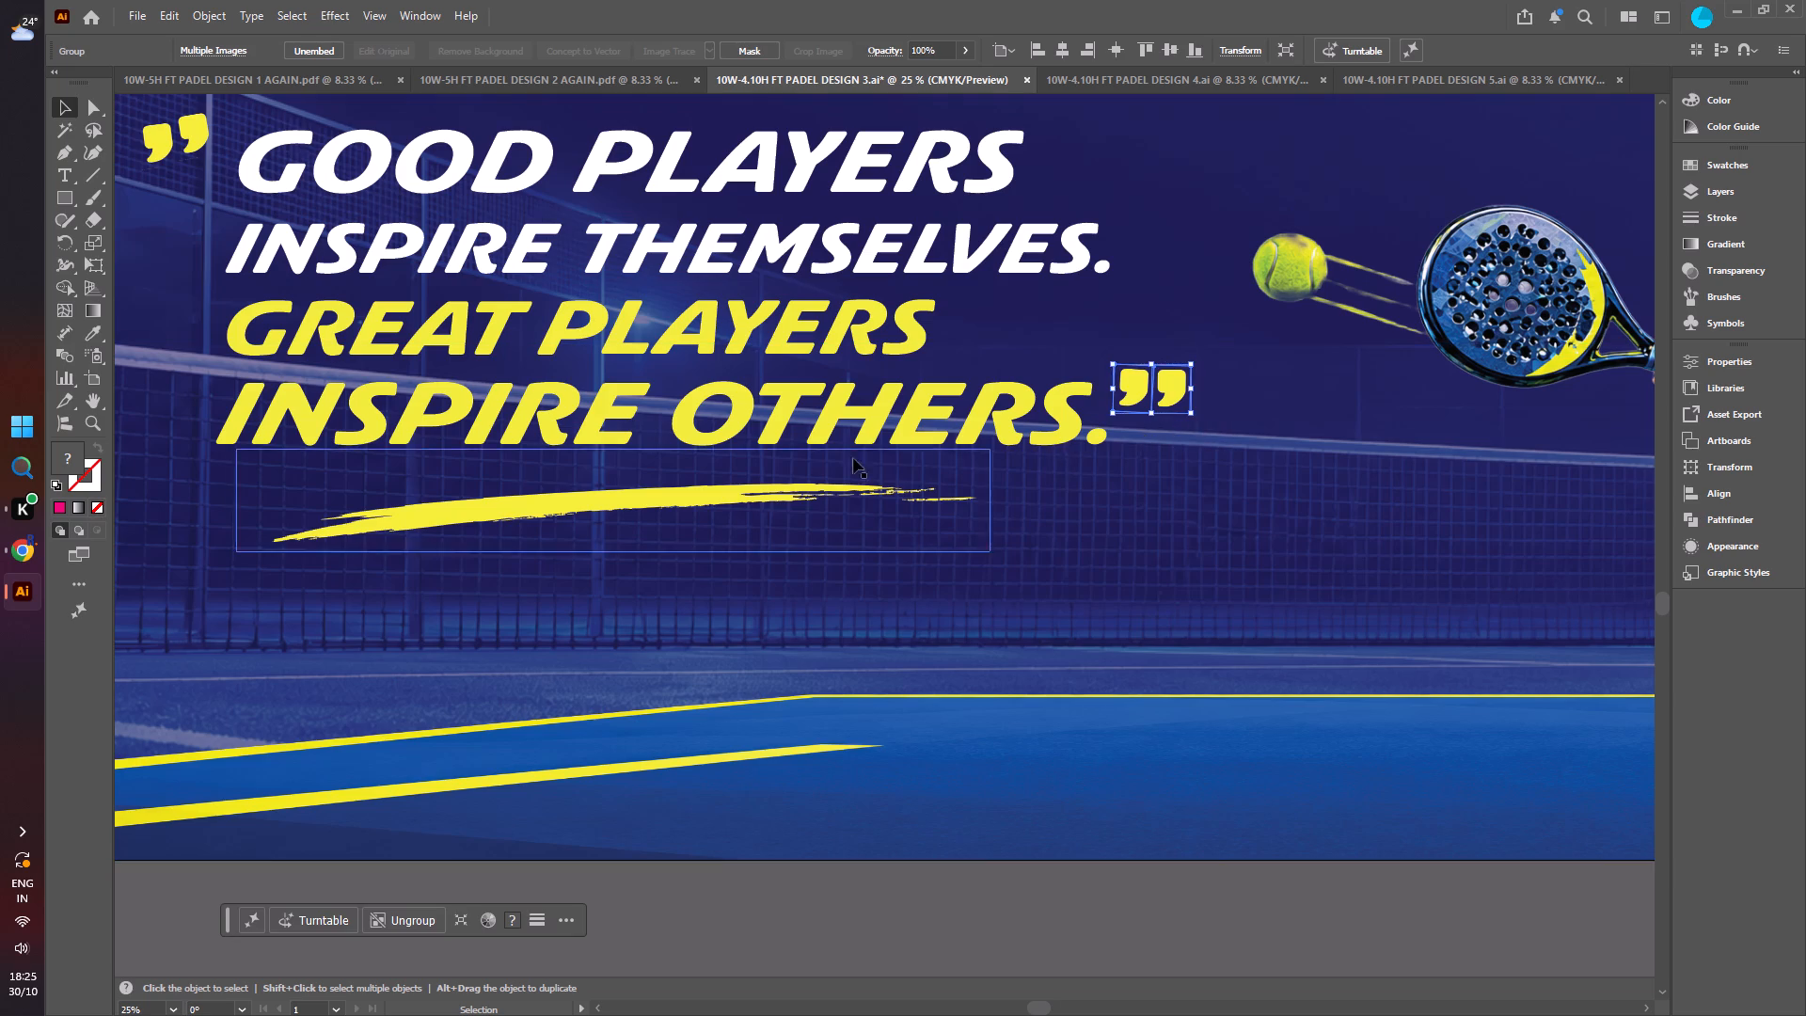
Group the two opening quotation marks before "GOOD PLAYERS" and rotate the group slightly until it sits level.
{"action": "scroll", "coordinate": [420, 429], "scroll_direction": "up", "scroll_amount": 2}
{"action": "left_click", "coordinate": [158, 197]}
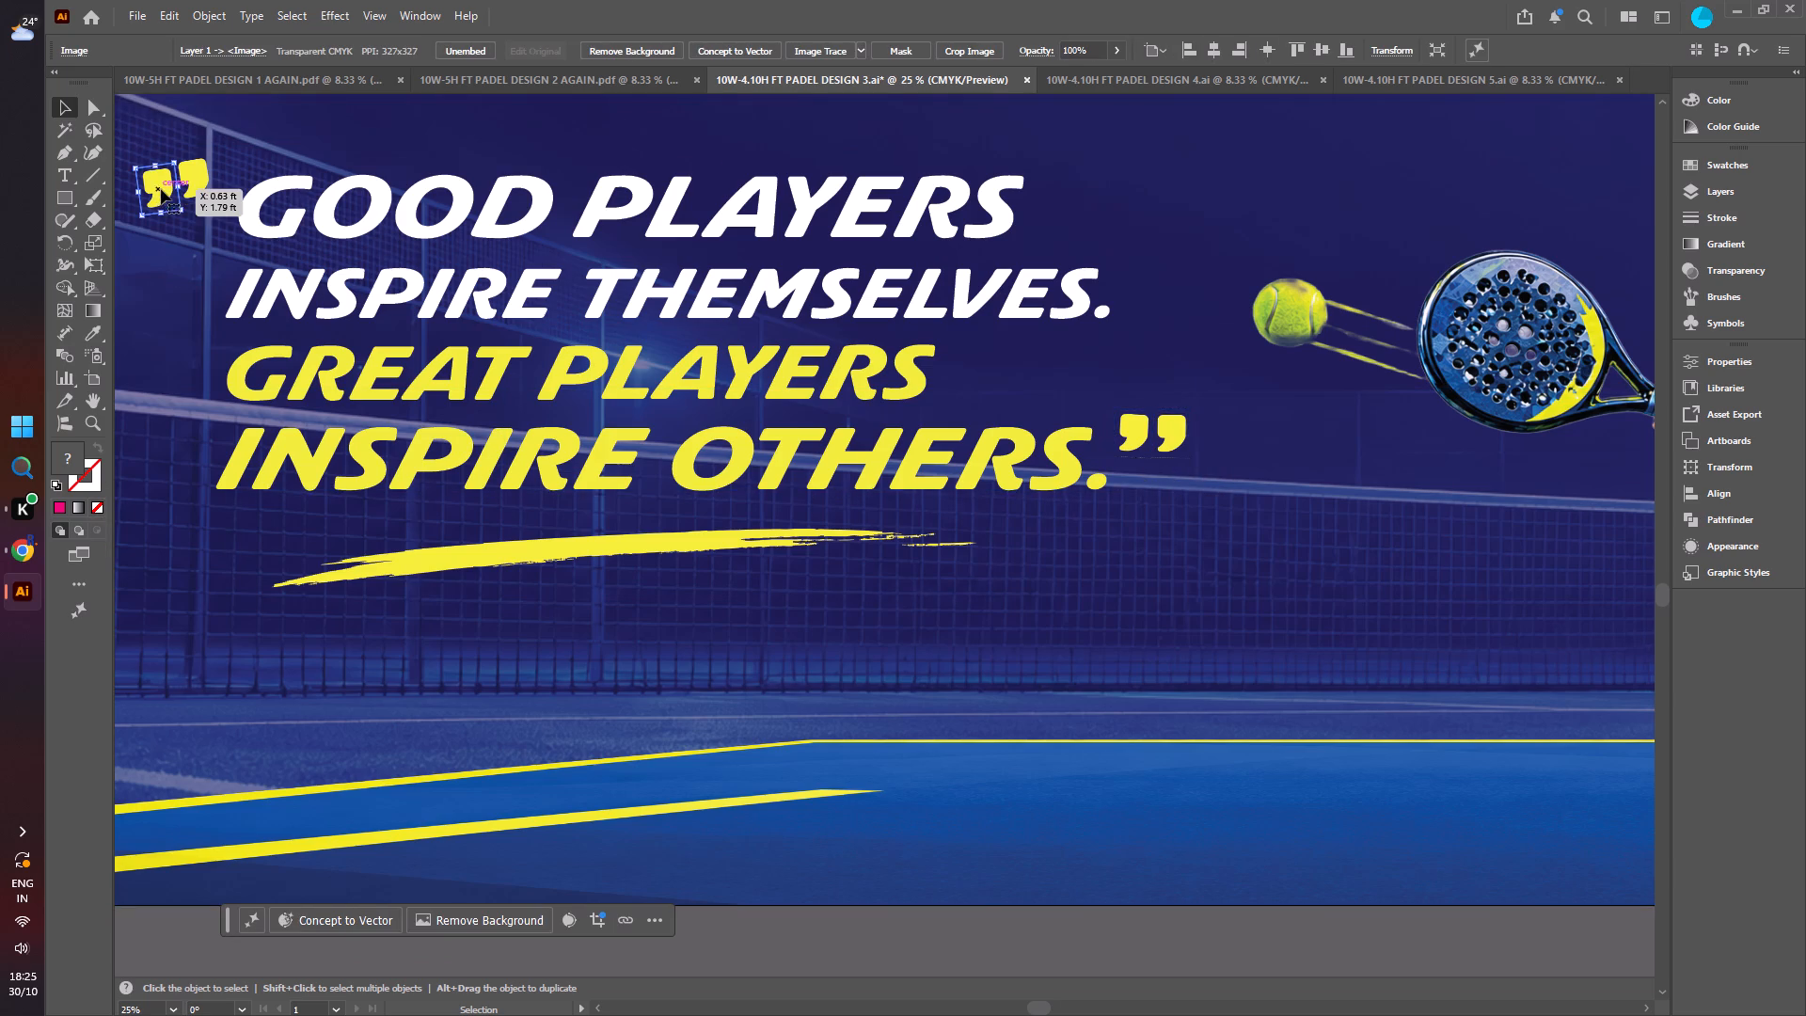
{"action": "left_click", "coordinate": [161, 189]}
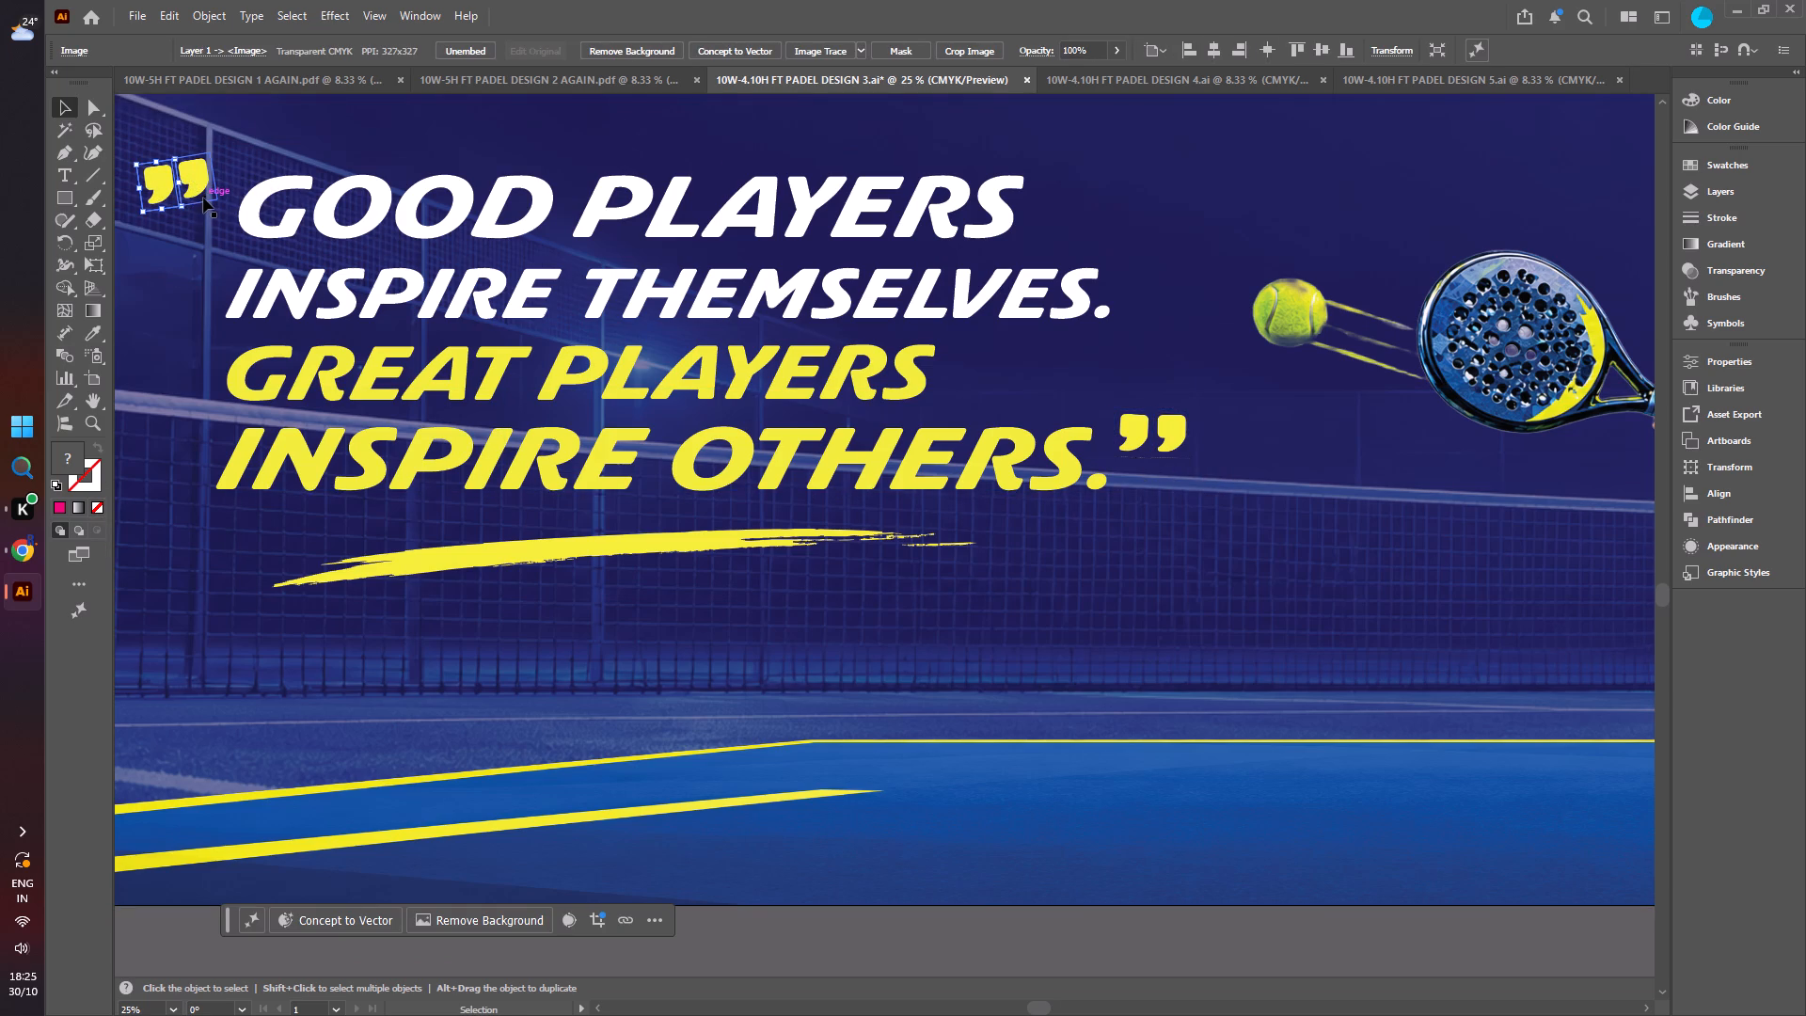
{"action": "left_click", "coordinate": [203, 198], "text": "shift"}
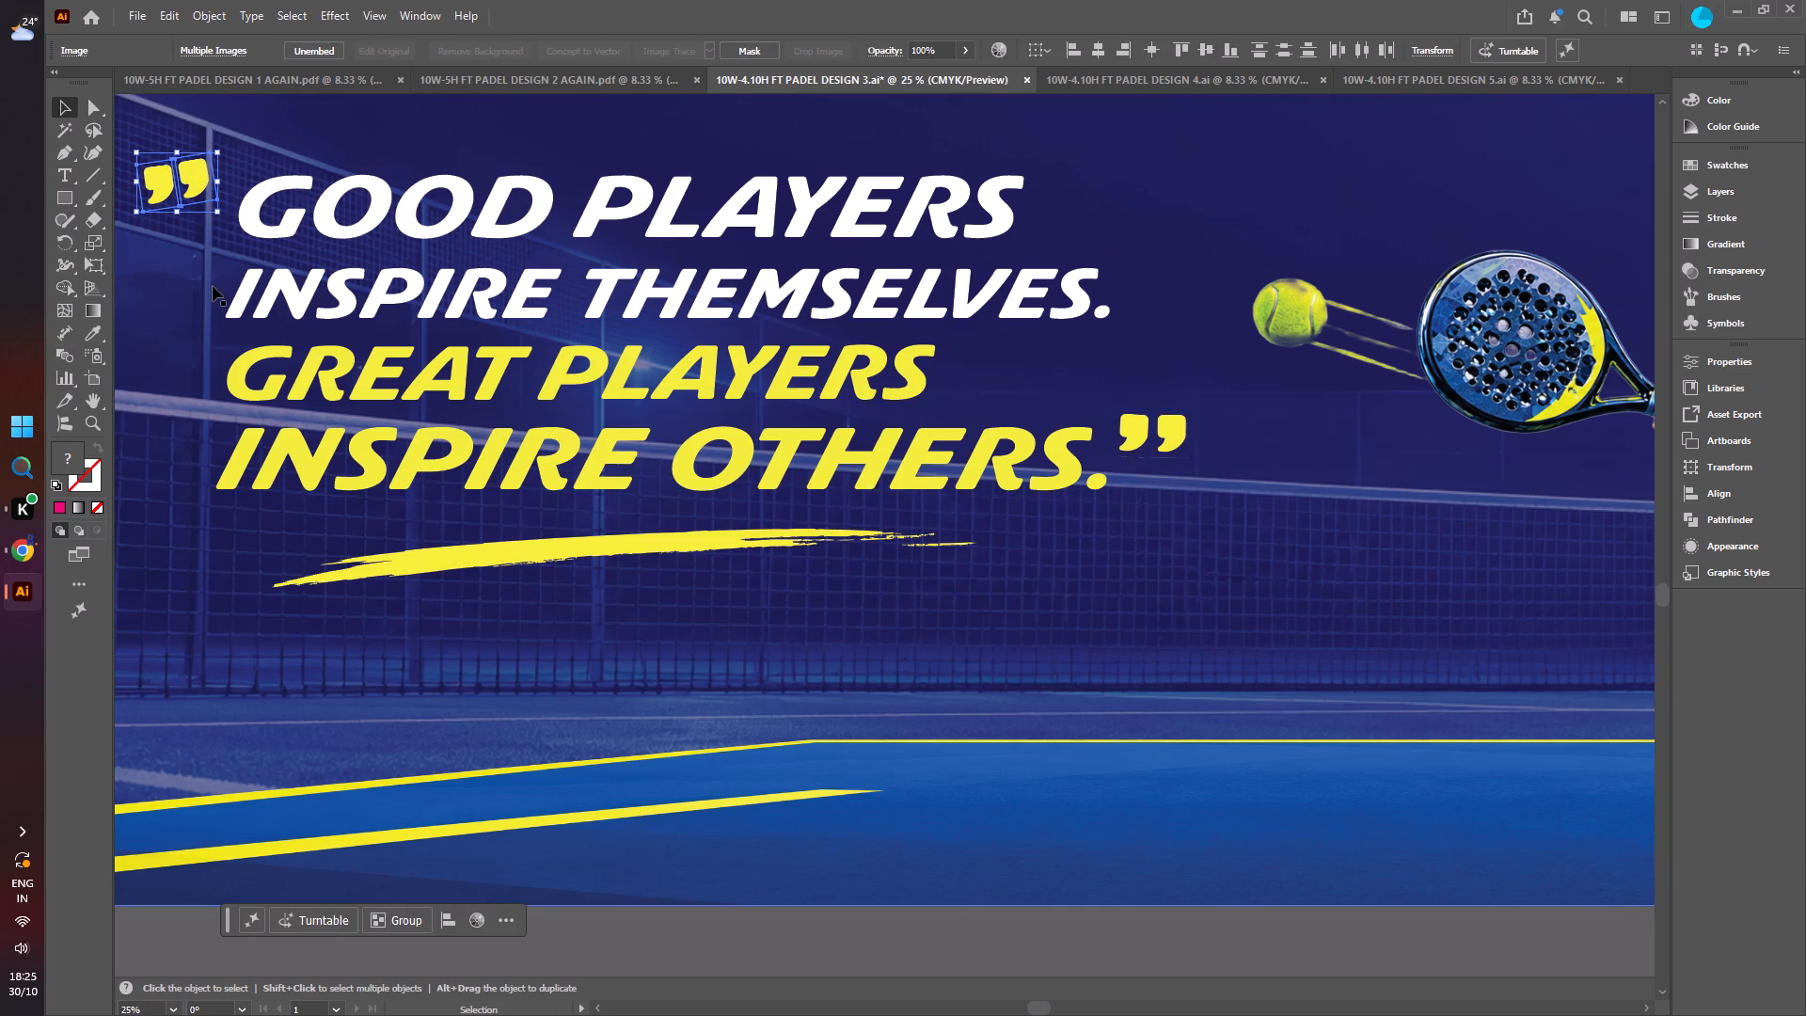
{"action": "key", "text": "ctrl+g"}
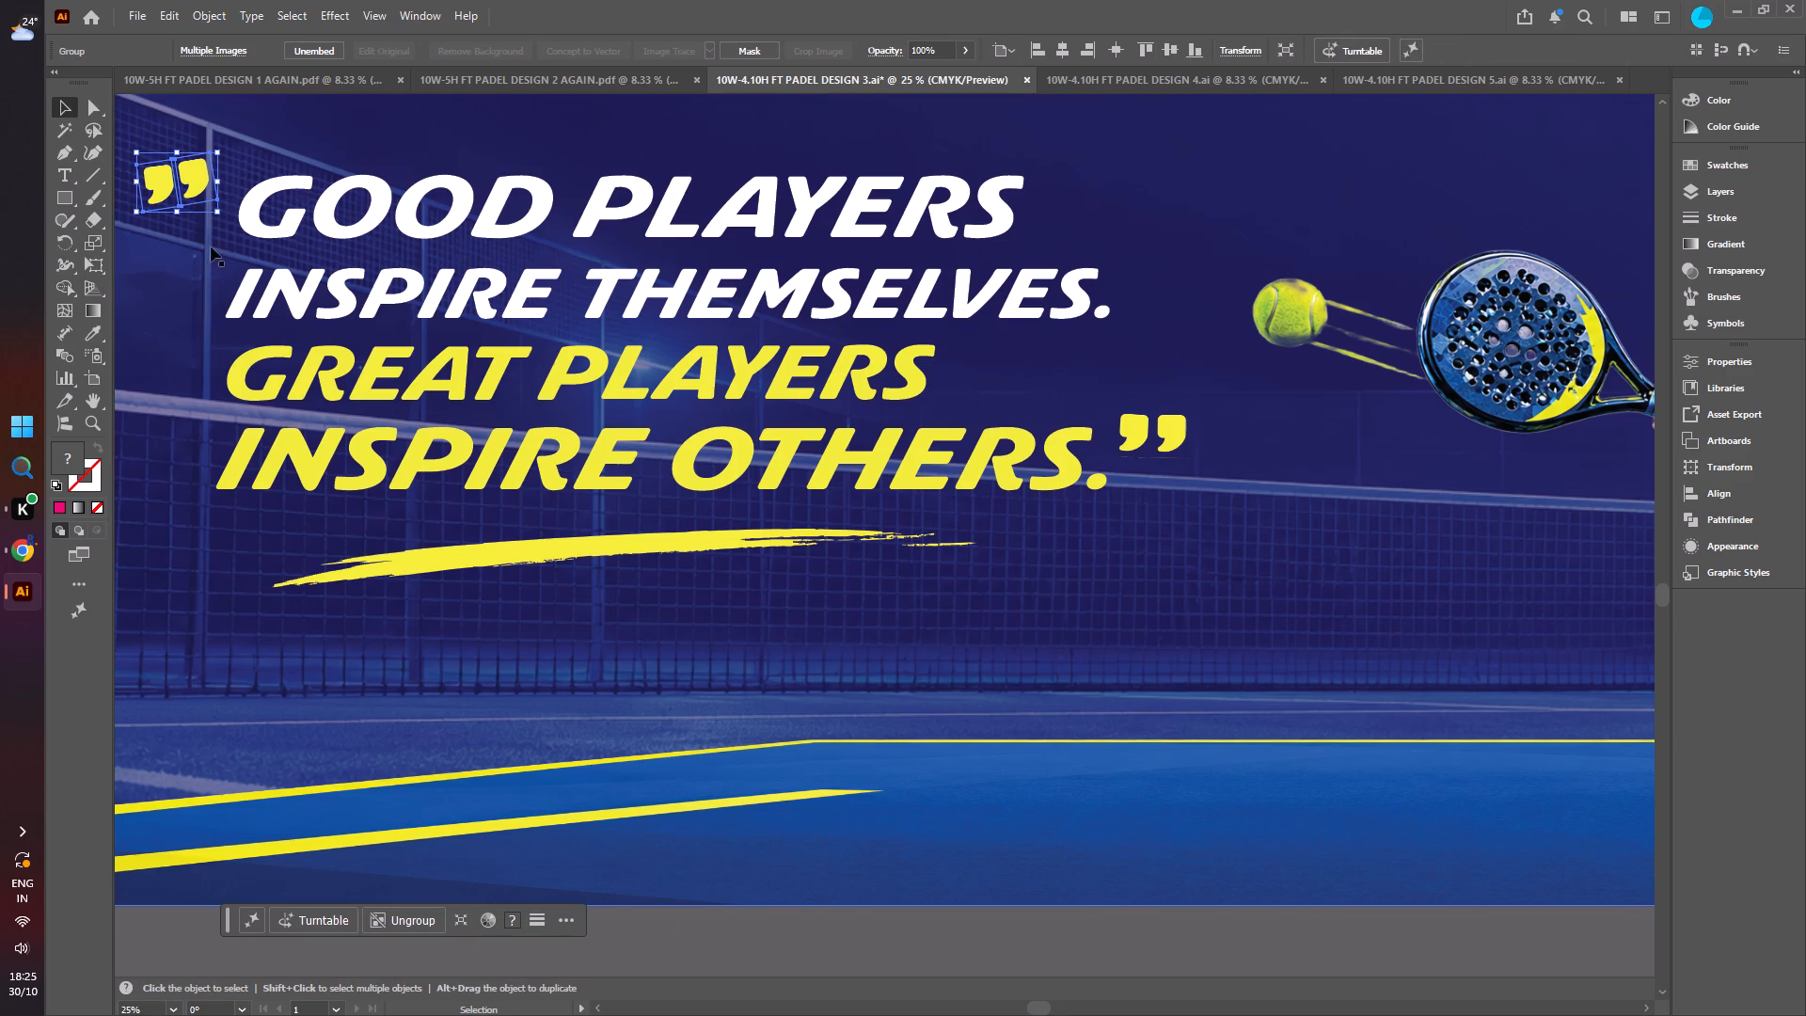
{"action": "left_click", "coordinate": [186, 223]}
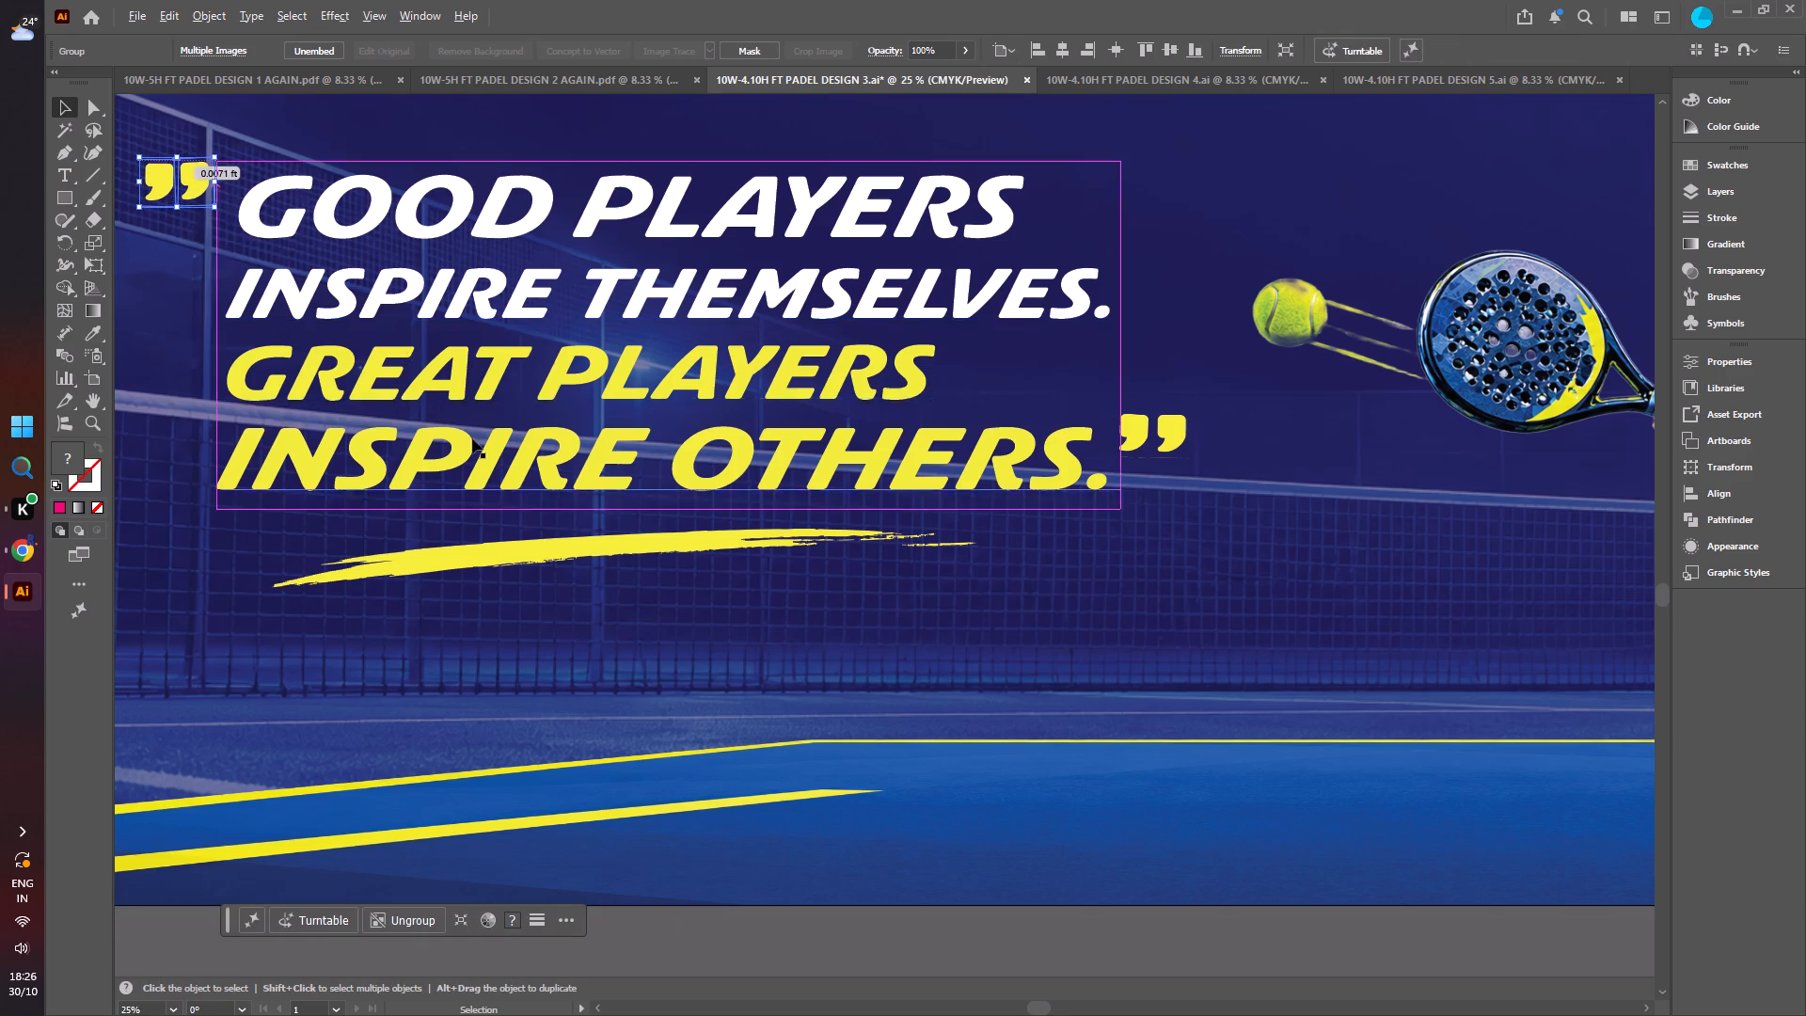
Start saving a copy of Design 3 to the Desktop in Adobe PDF format.
{"action": "scroll", "coordinate": [478, 452], "scroll_direction": "down", "scroll_amount": 4, "text": "alt"}
{"action": "left_click", "coordinate": [226, 448]}
{"action": "scroll", "coordinate": [241, 481], "scroll_direction": "up", "scroll_amount": 2, "text": "alt"}
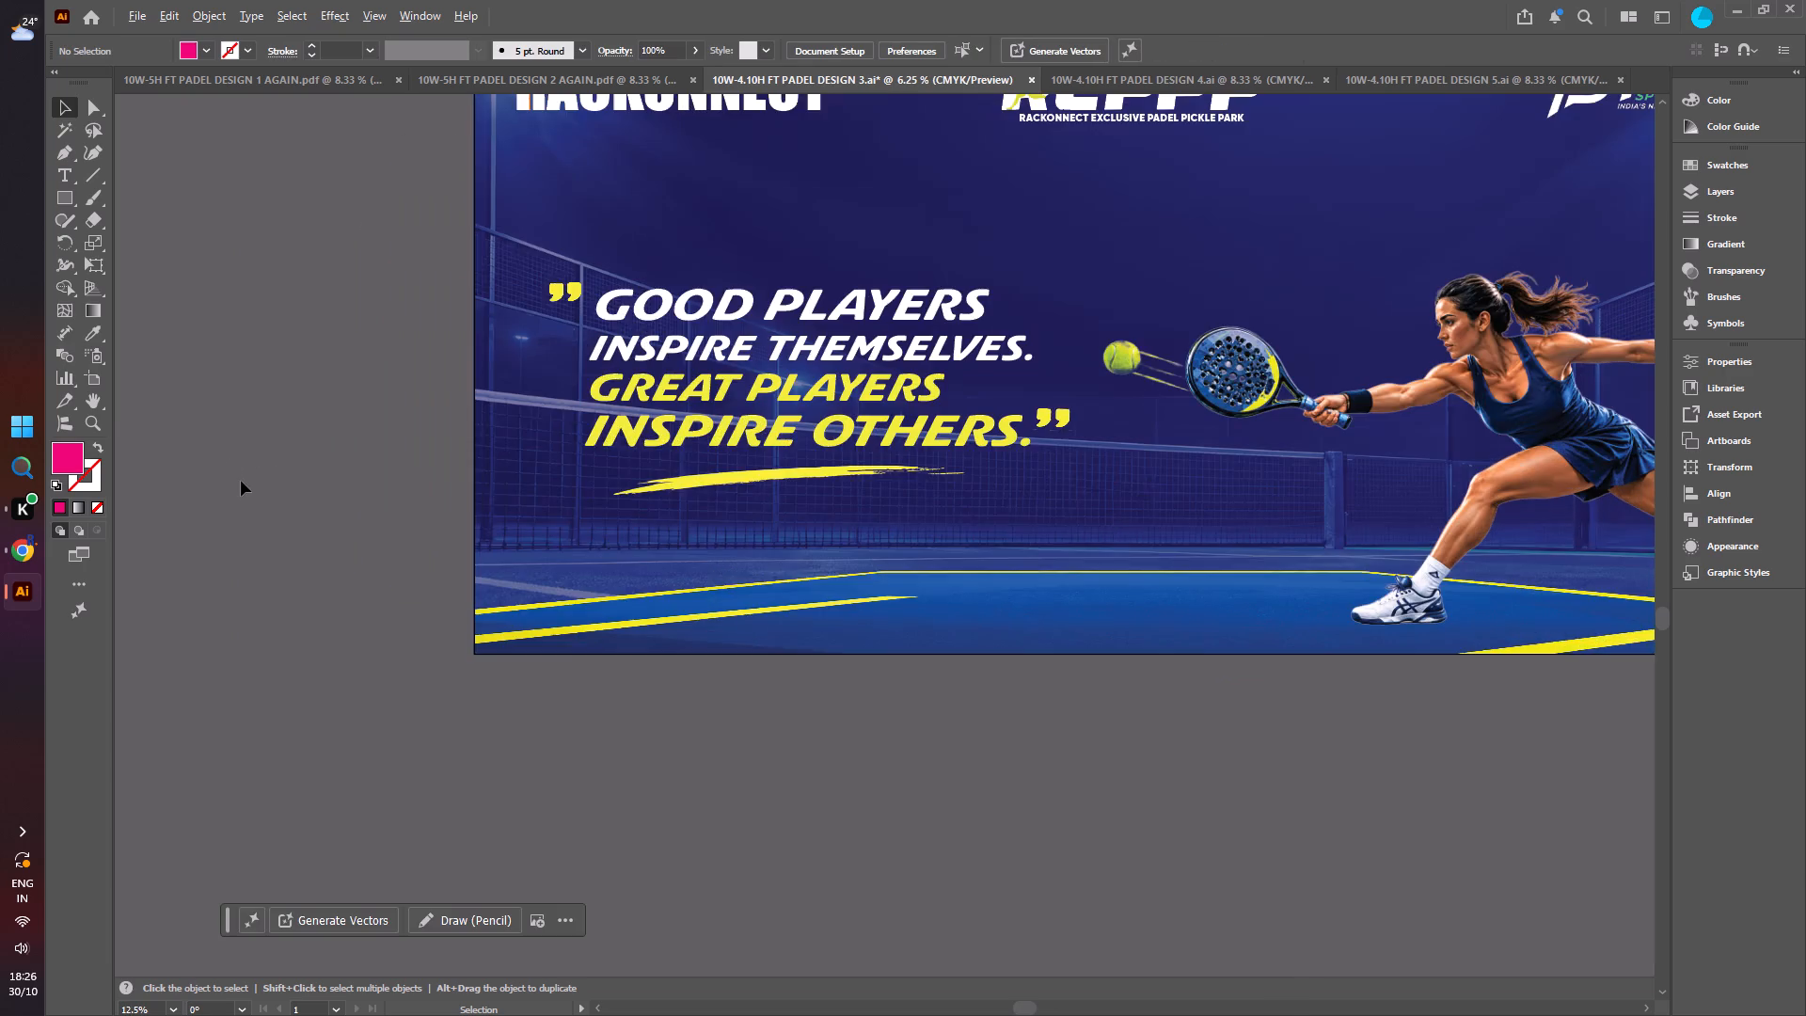
{"action": "scroll", "coordinate": [236, 500], "scroll_direction": "down", "scroll_amount": 2, "text": "alt"}
{"action": "scroll", "coordinate": [239, 501], "scroll_direction": "up", "scroll_amount": 1, "text": "alt"}
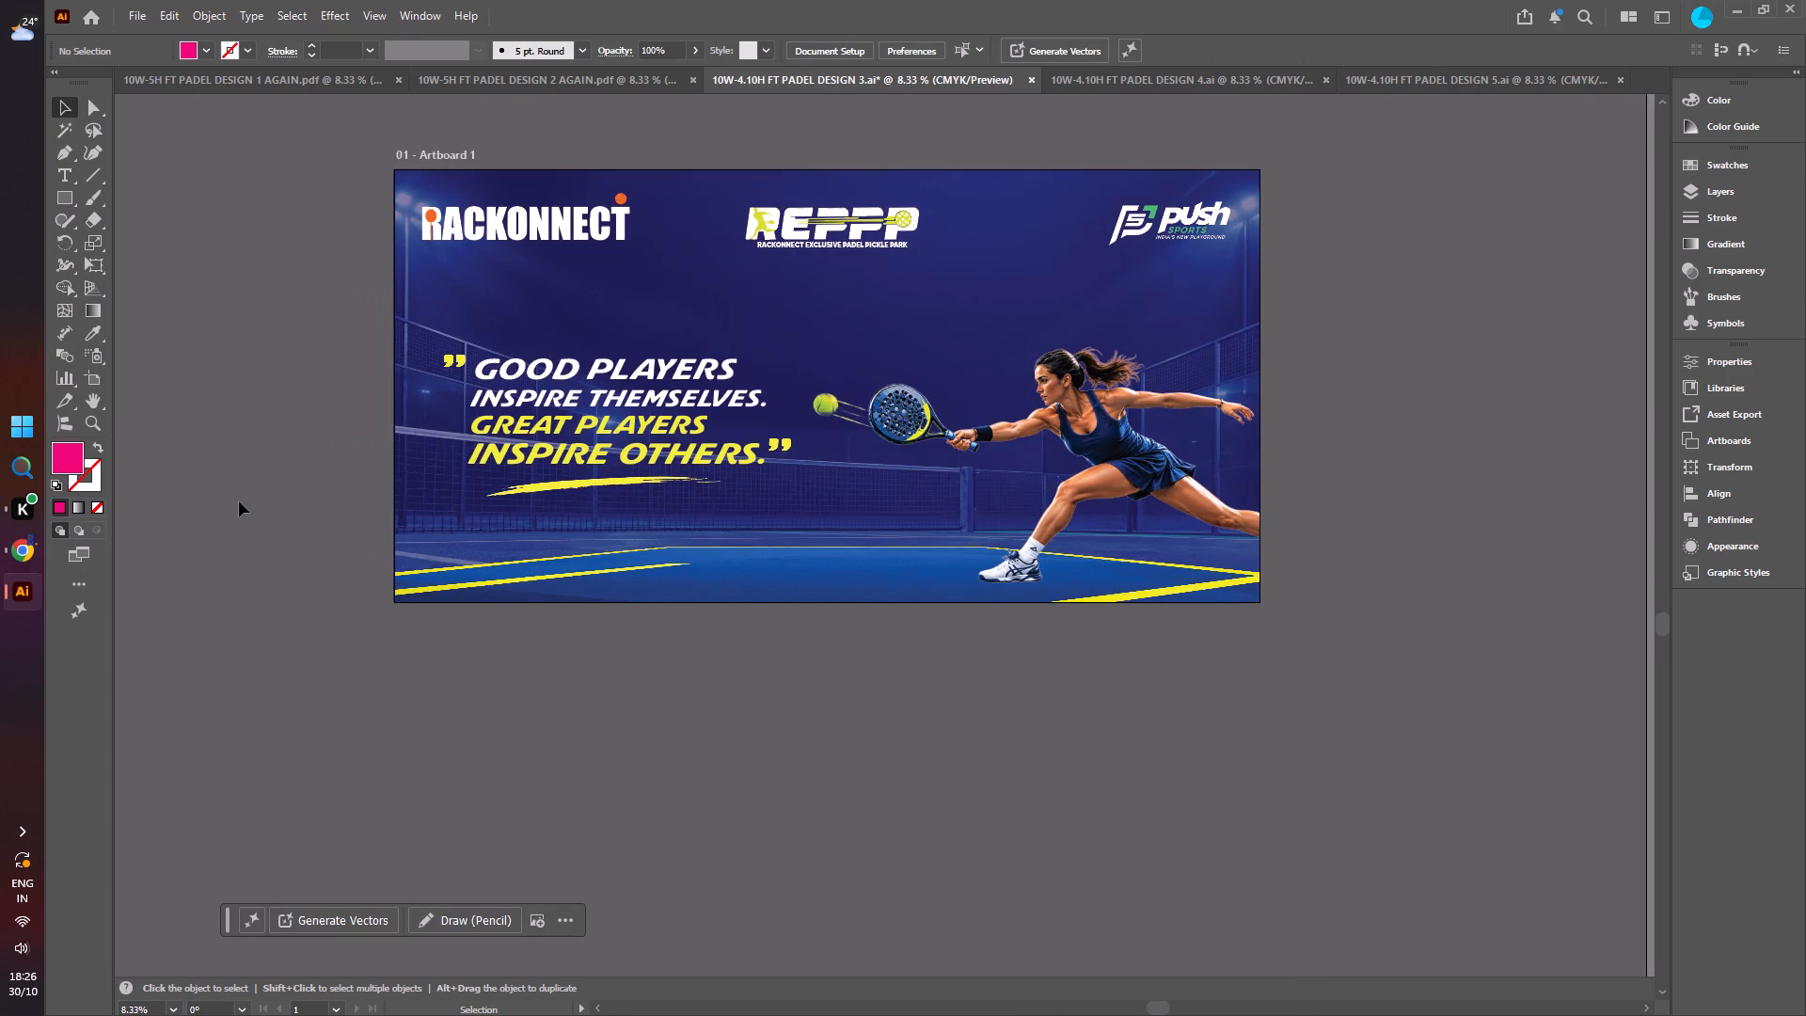
{"action": "left_click", "coordinate": [138, 11]}
{"action": "left_click", "coordinate": [198, 211]}
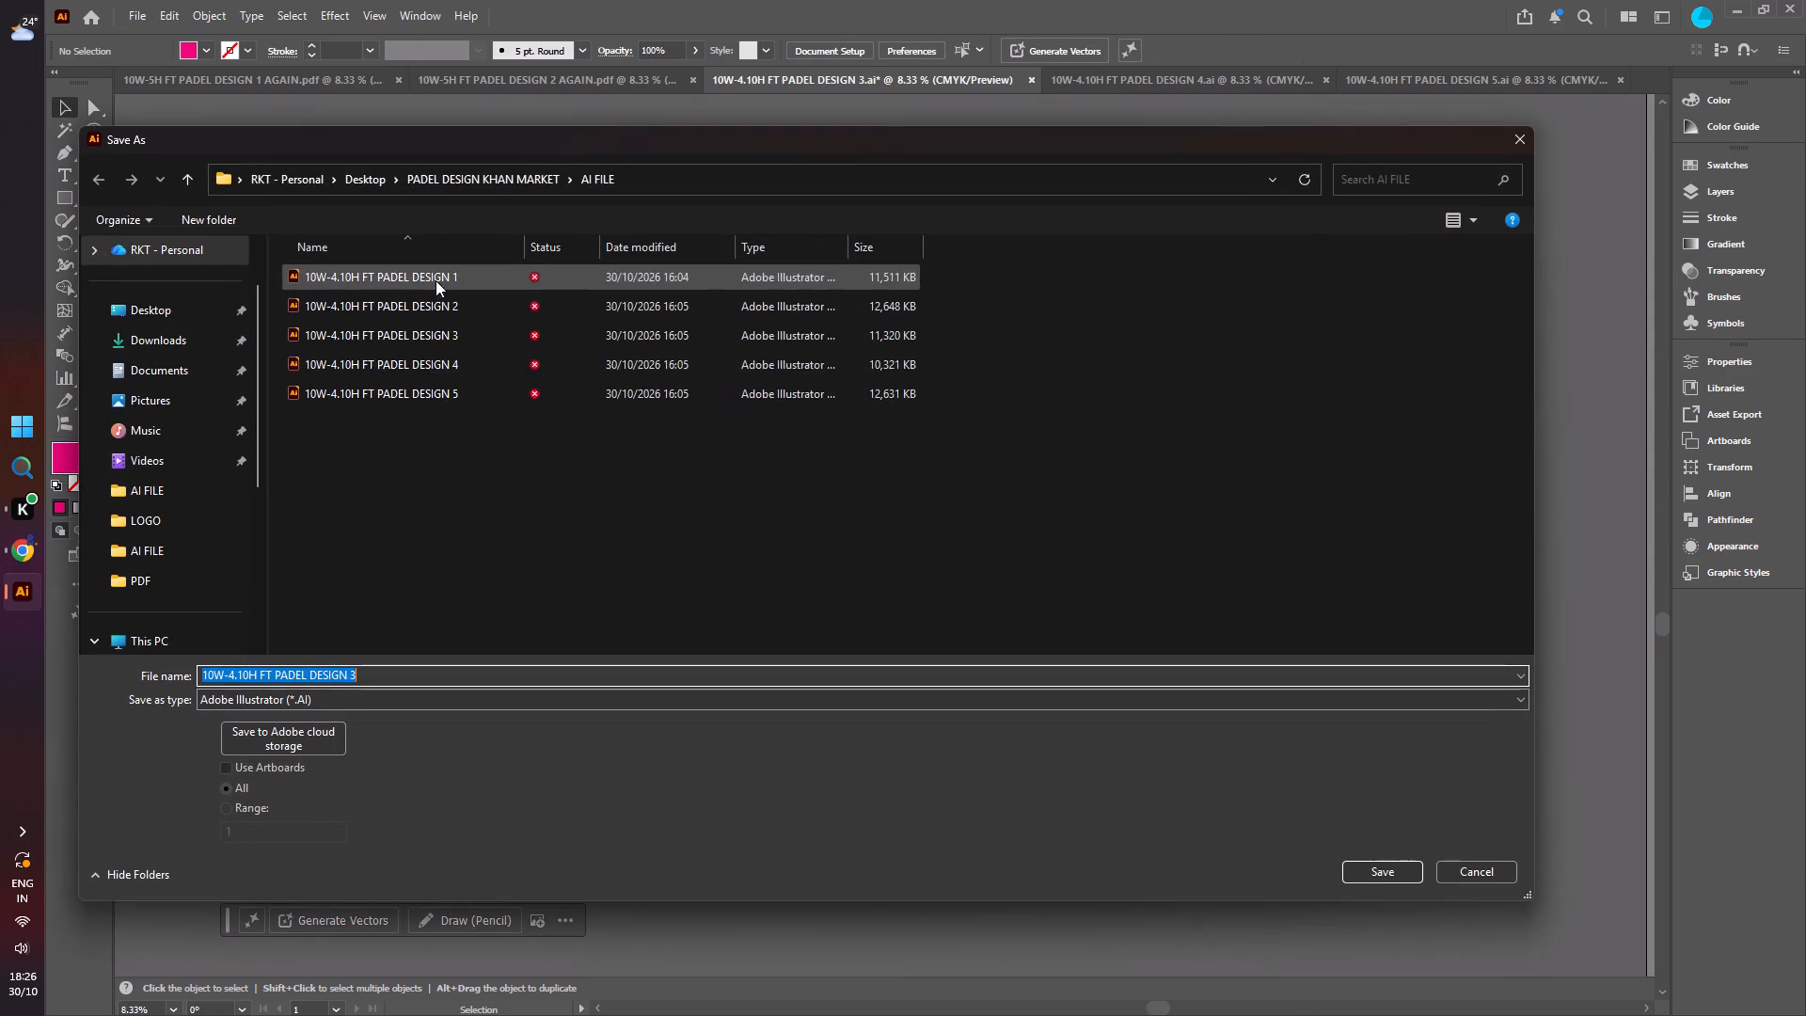
{"action": "left_click", "coordinate": [156, 301]}
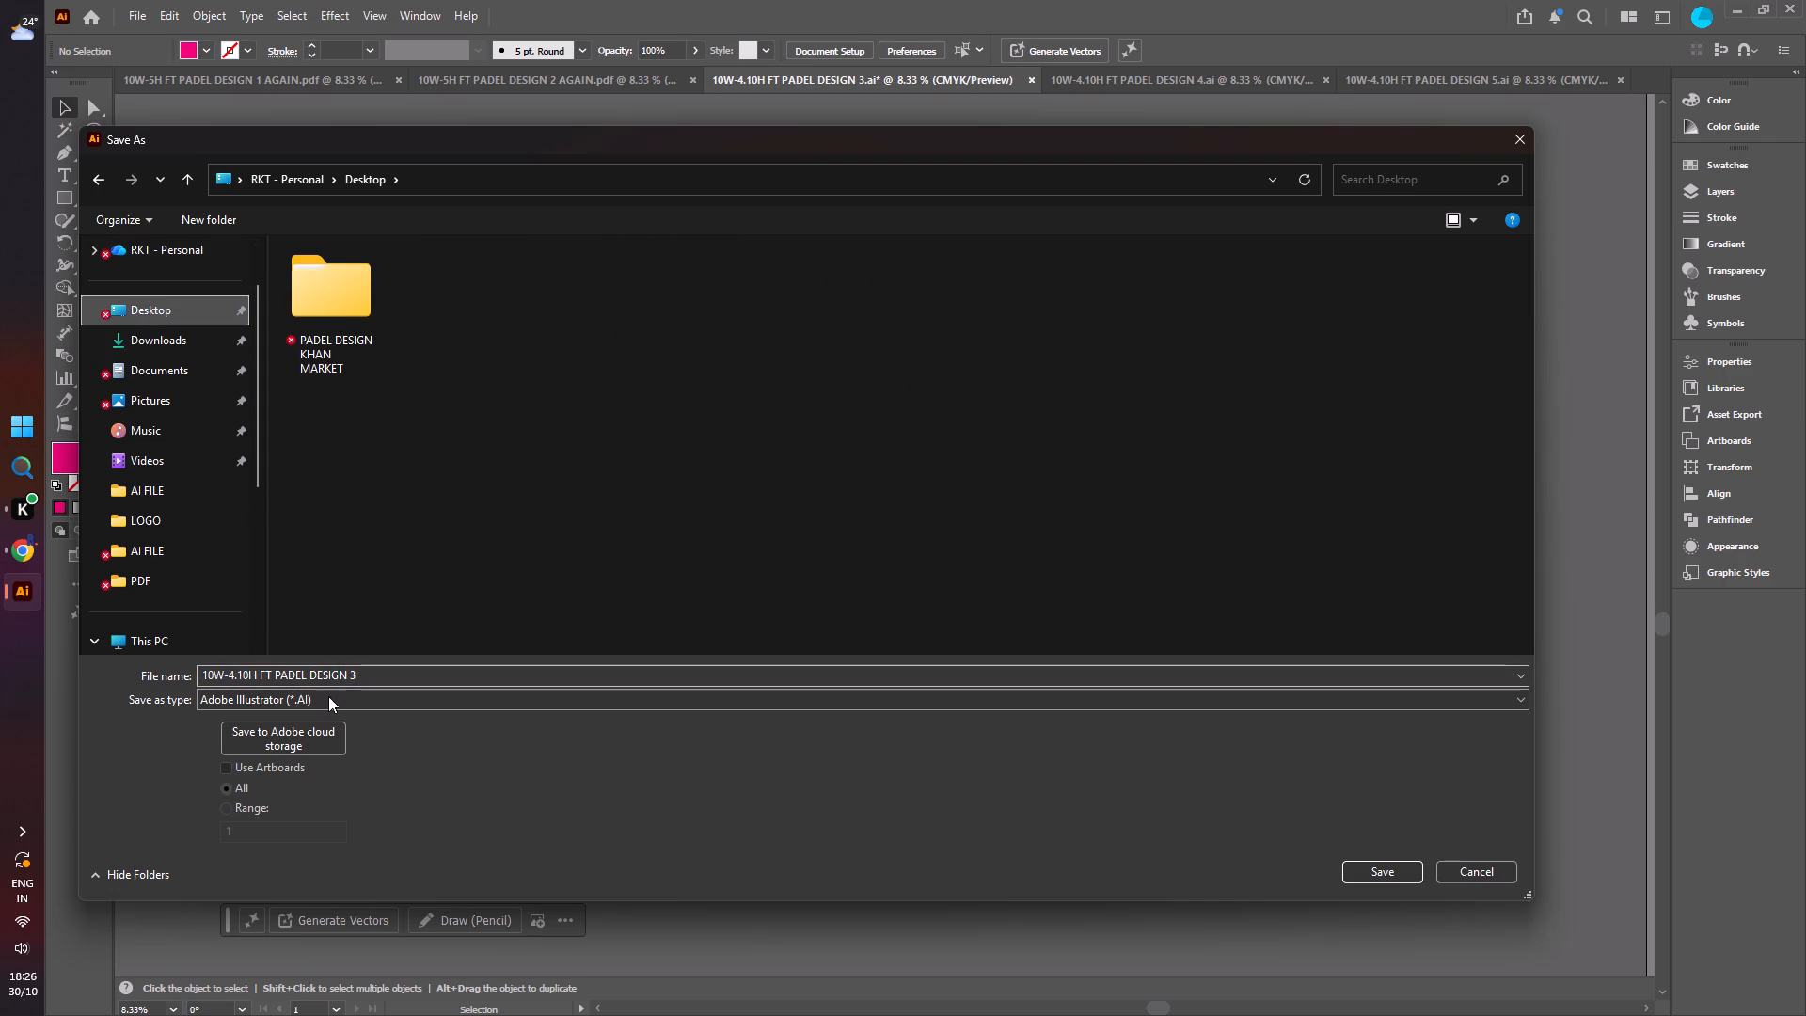
{"action": "left_click", "coordinate": [326, 701]}
{"action": "left_click", "coordinate": [326, 732]}
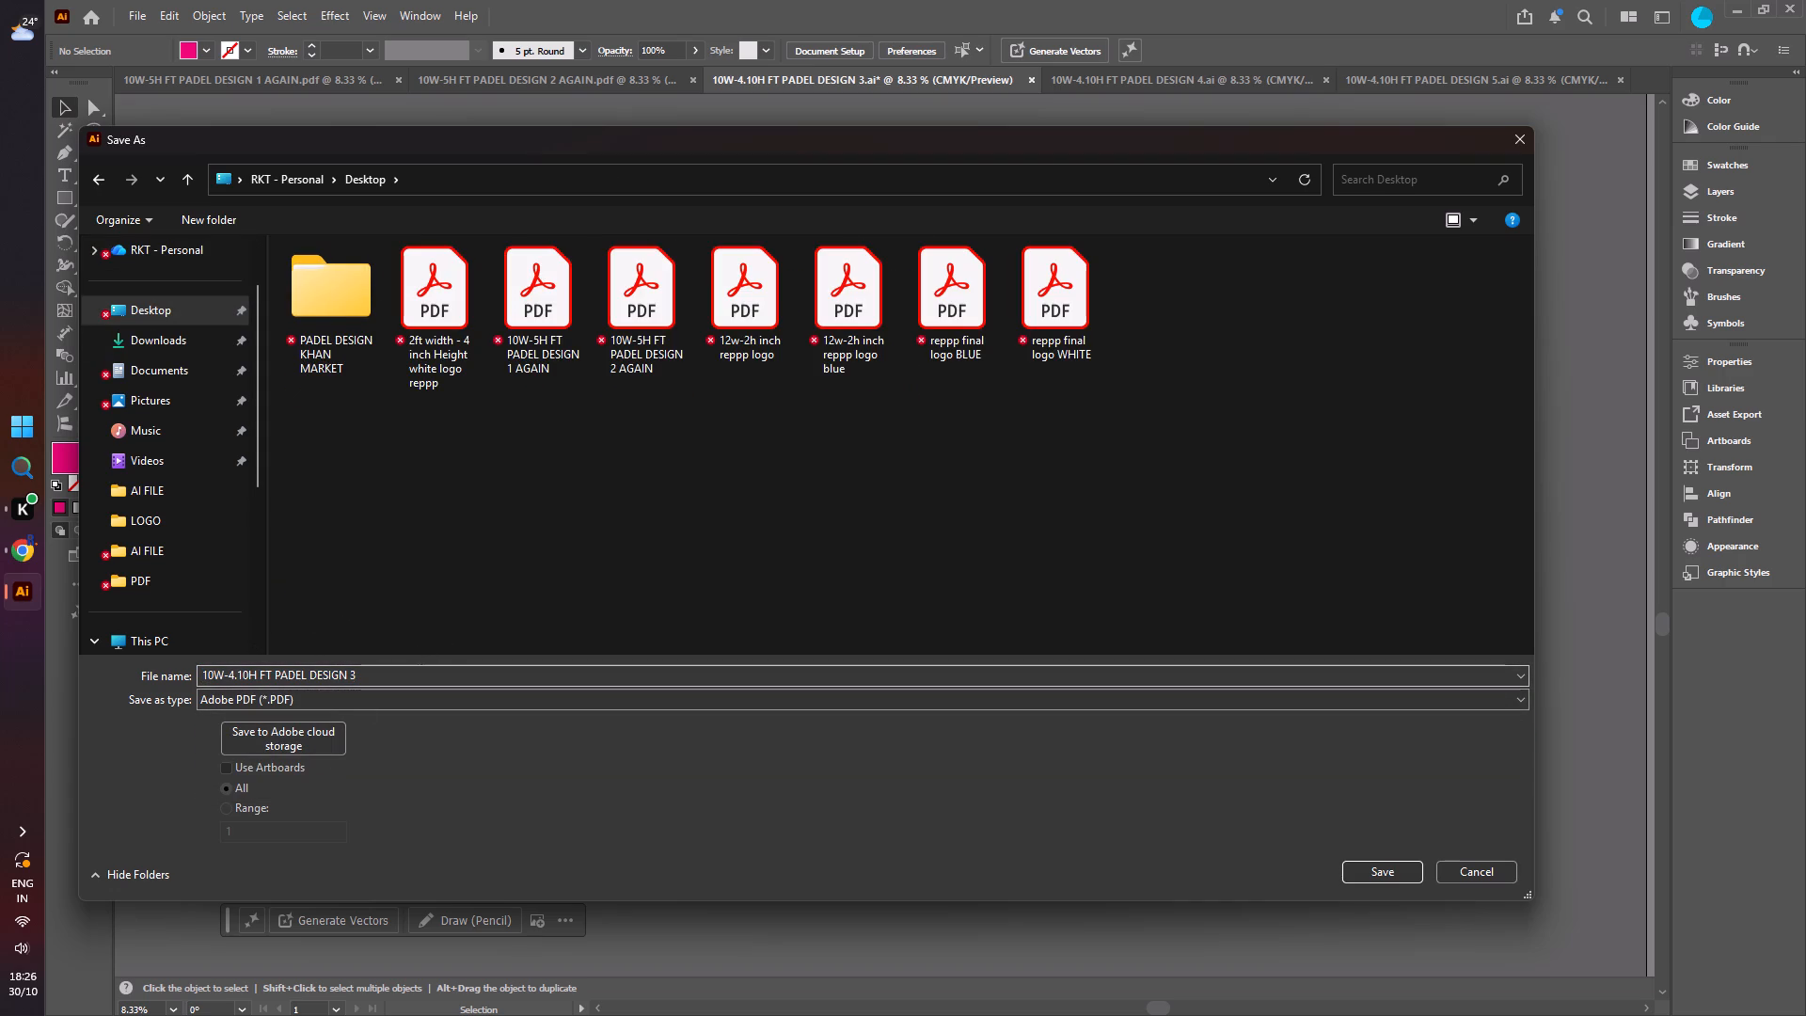
Name the PDF copy "10W-5H FT PADEL DESIGN 3 AGAIN" and accept the file name.
{"action": "left_click", "coordinate": [247, 675]}
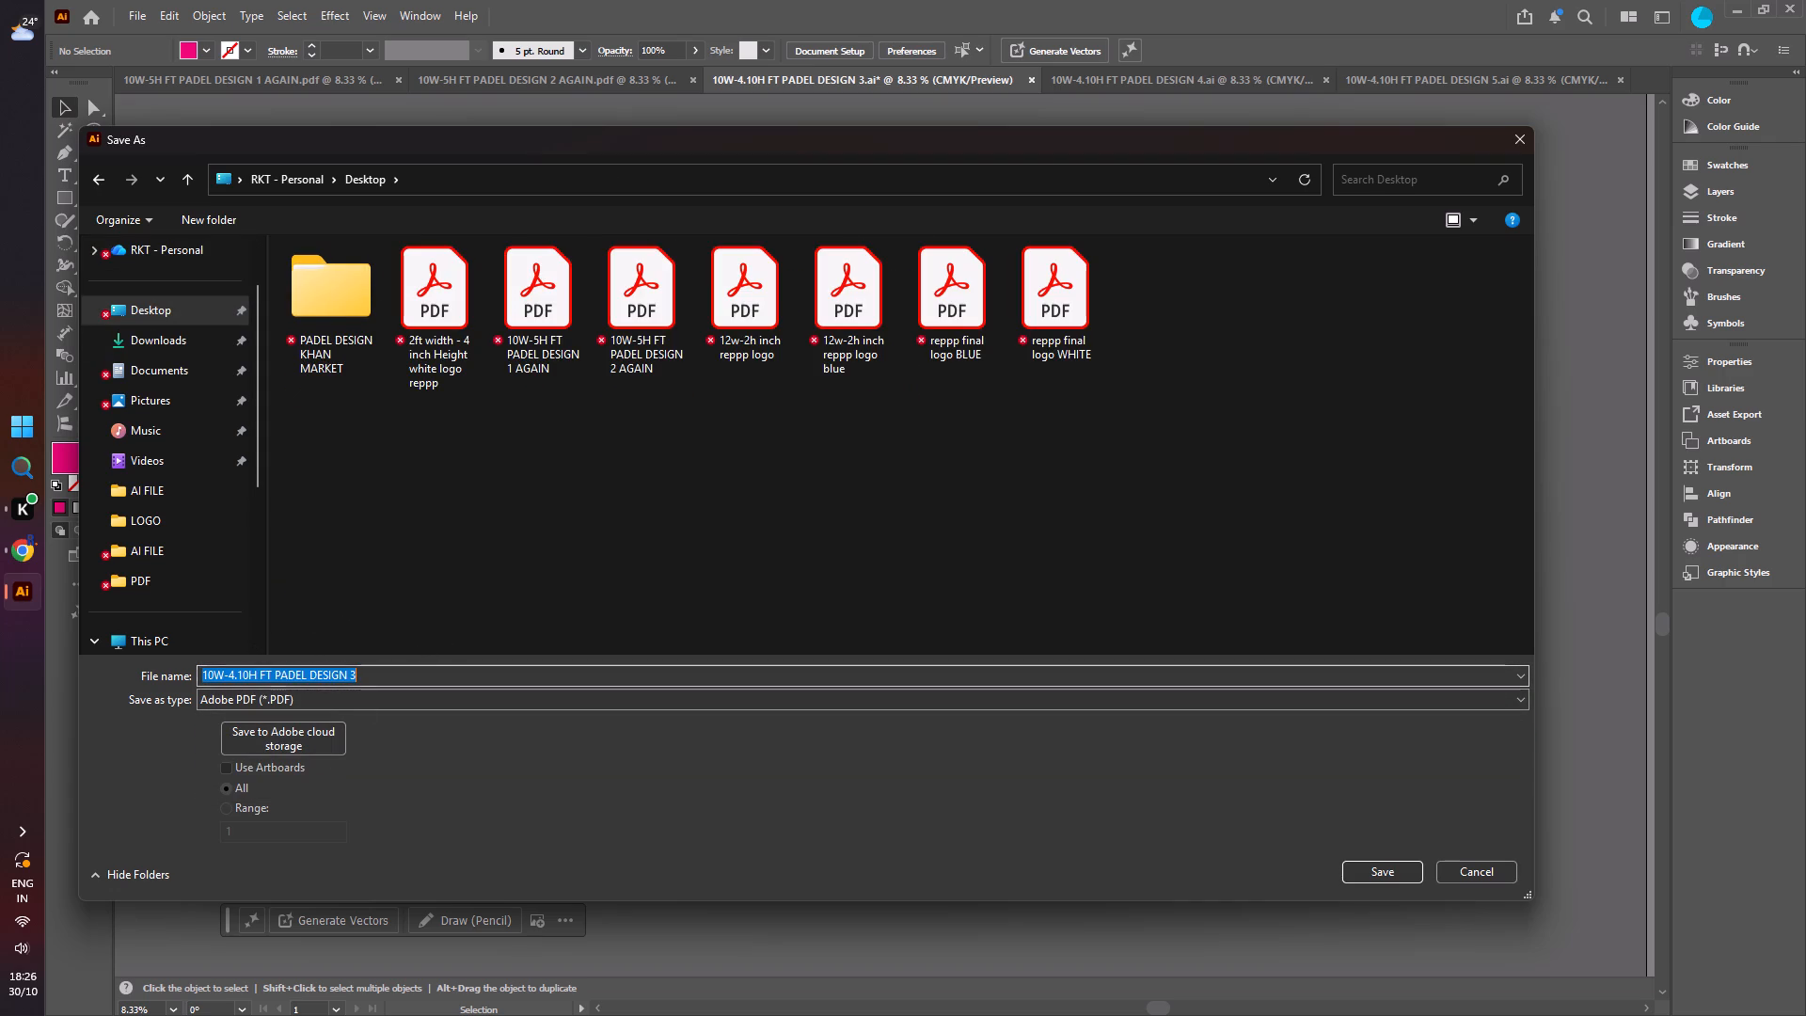
{"action": "left_click", "coordinate": [232, 676]}
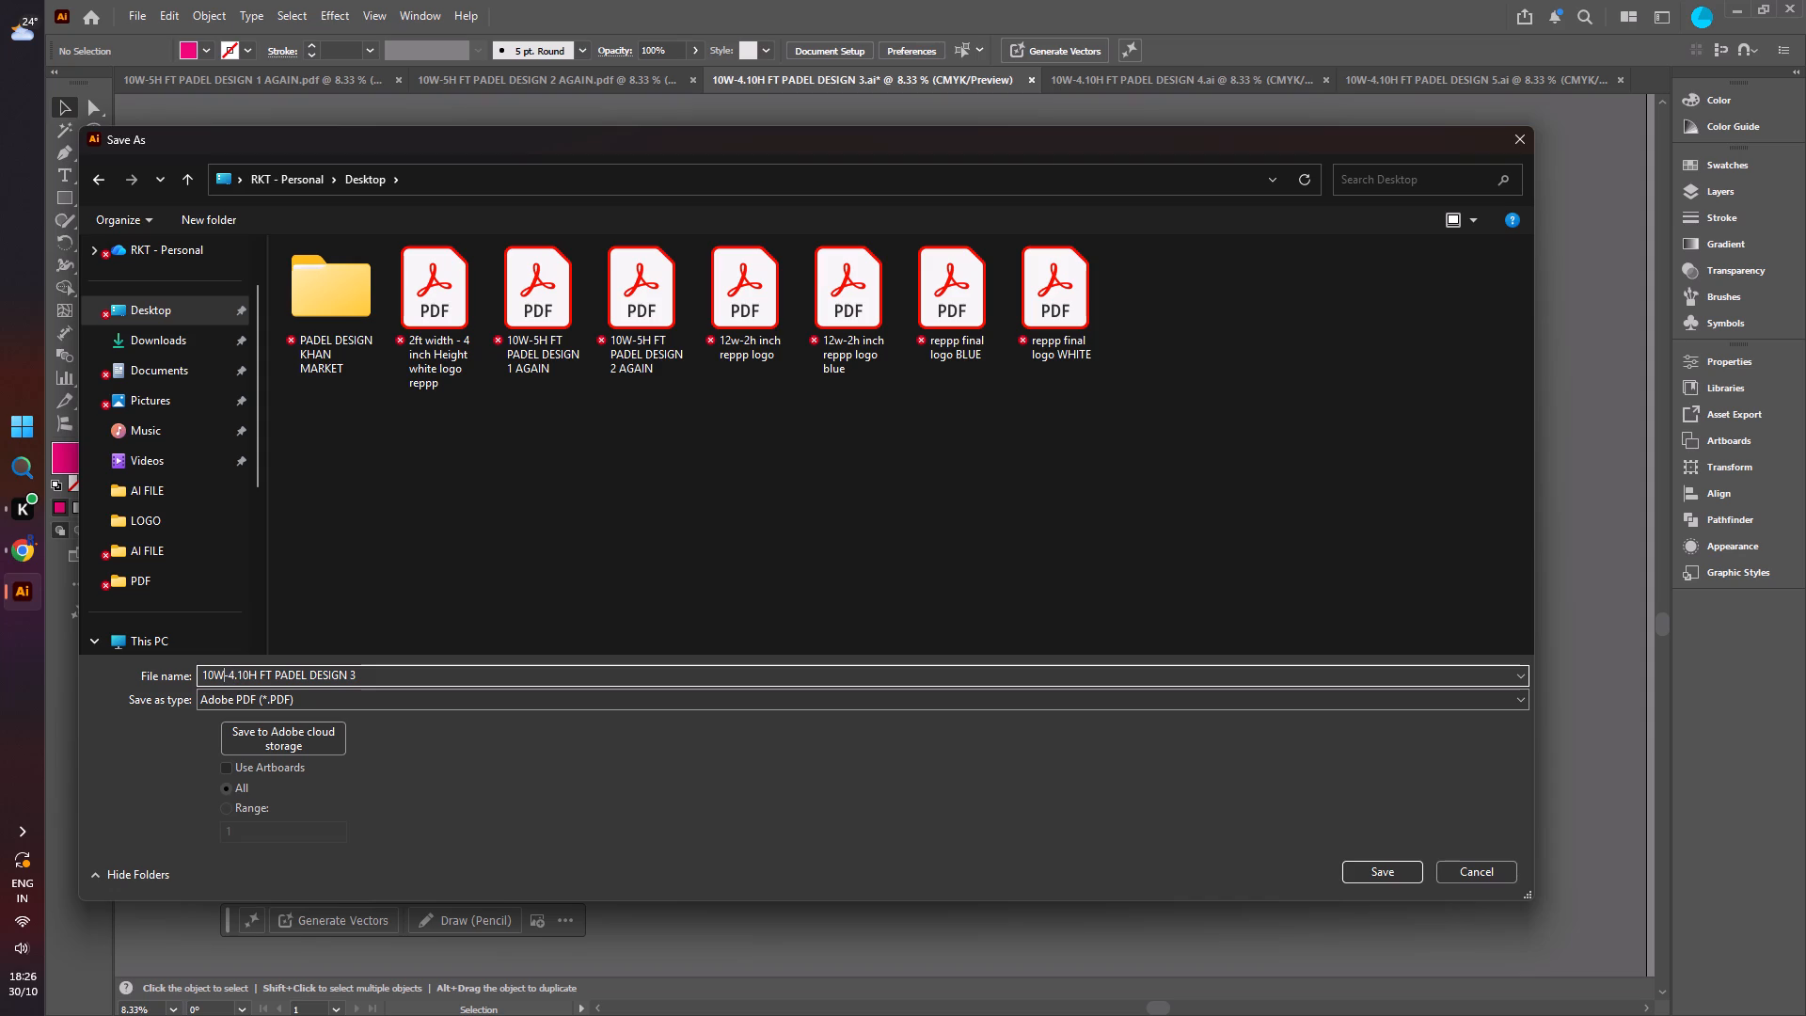
{"action": "left_click", "coordinate": [226, 676]}
{"action": "left_click", "coordinate": [231, 675]}
{"action": "left_click_drag", "start_coordinate": [227, 675], "coordinate": [231, 675]}
{"action": "left_click_drag", "start_coordinate": [231, 675], "coordinate": [246, 673]}
{"action": "key", "text": "5"}
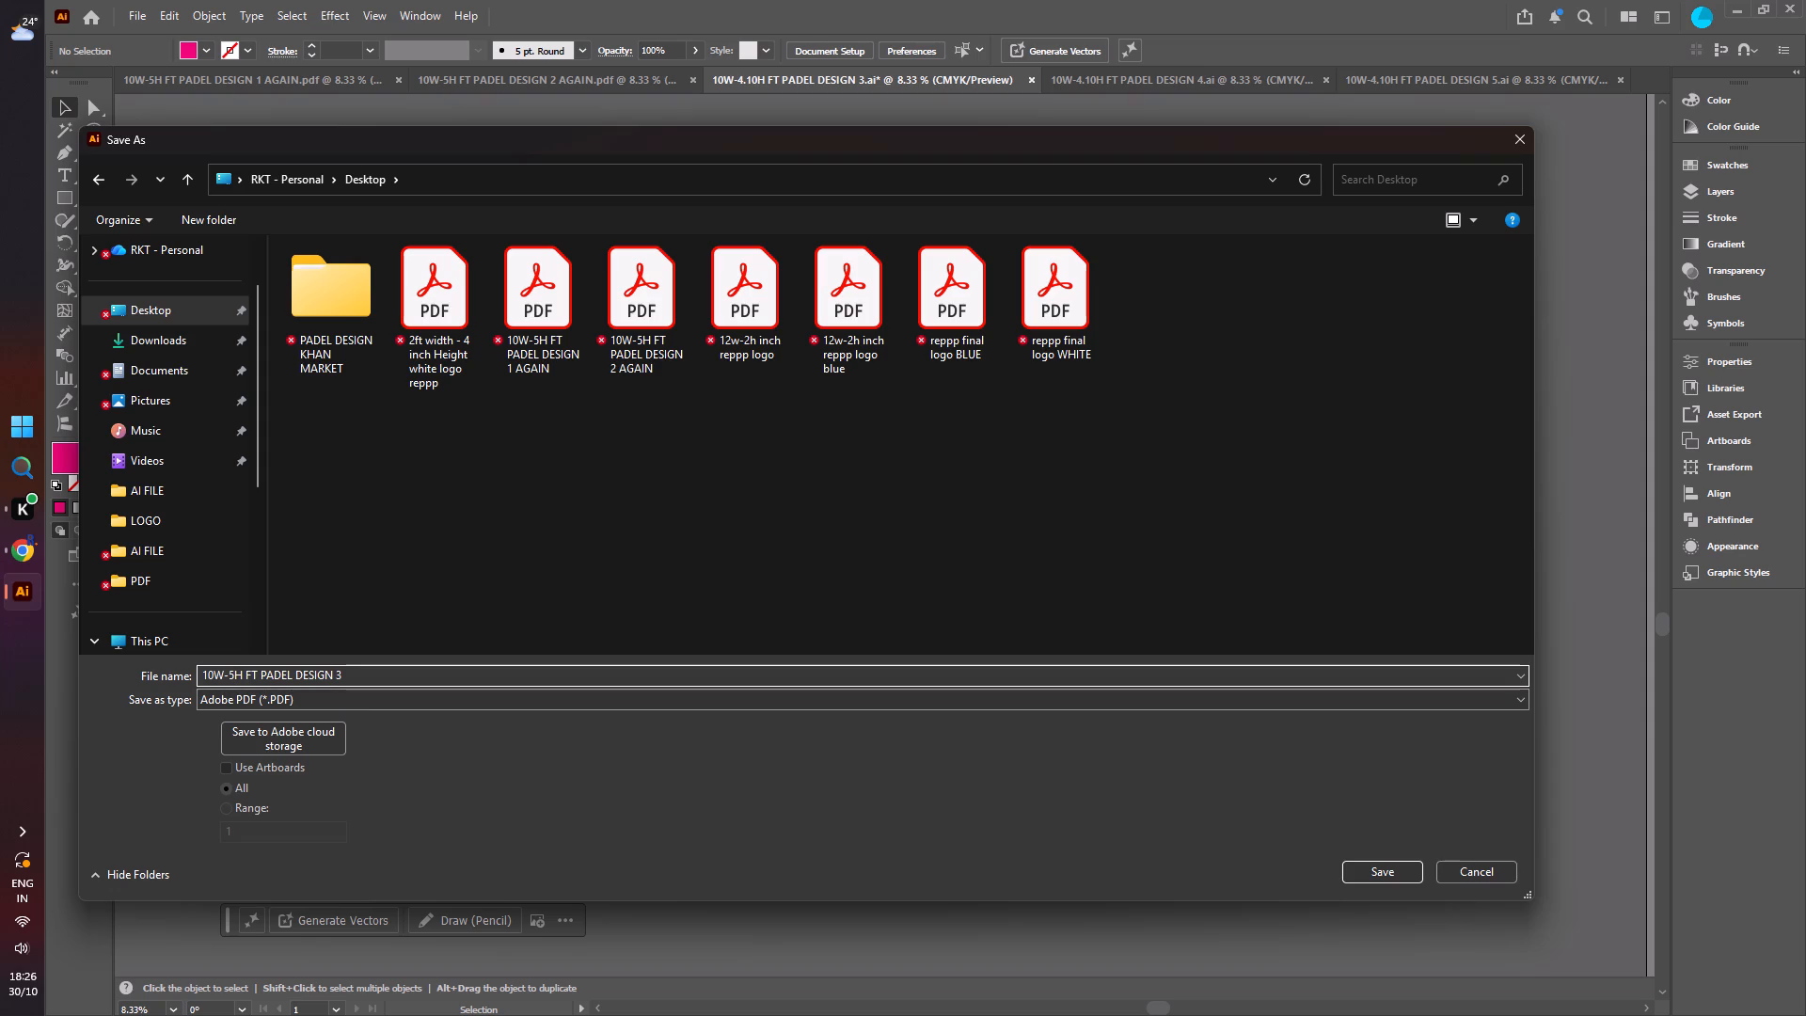
{"action": "left_click", "coordinate": [356, 675]}
{"action": "key", "text": "space"}
{"action": "type", "text": "AGA"}
{"action": "key", "text": "i"}
{"action": "key", "text": "n"}
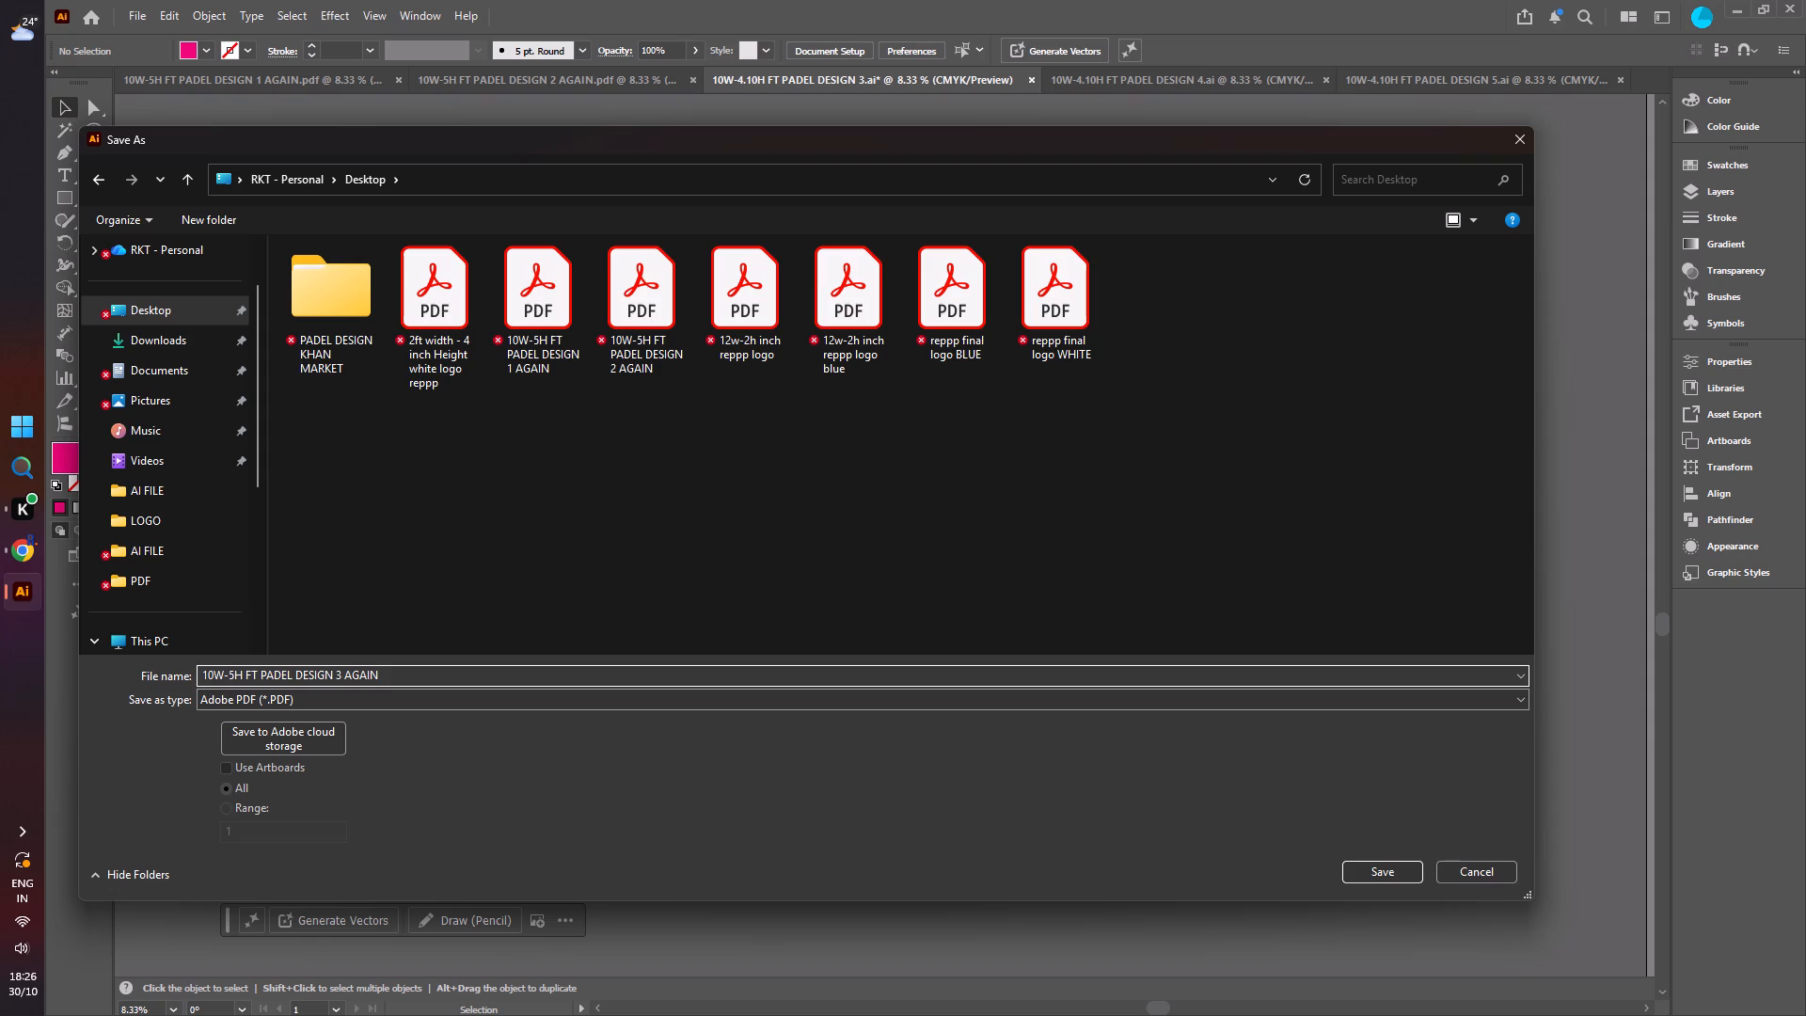
{"action": "key", "text": "Return"}
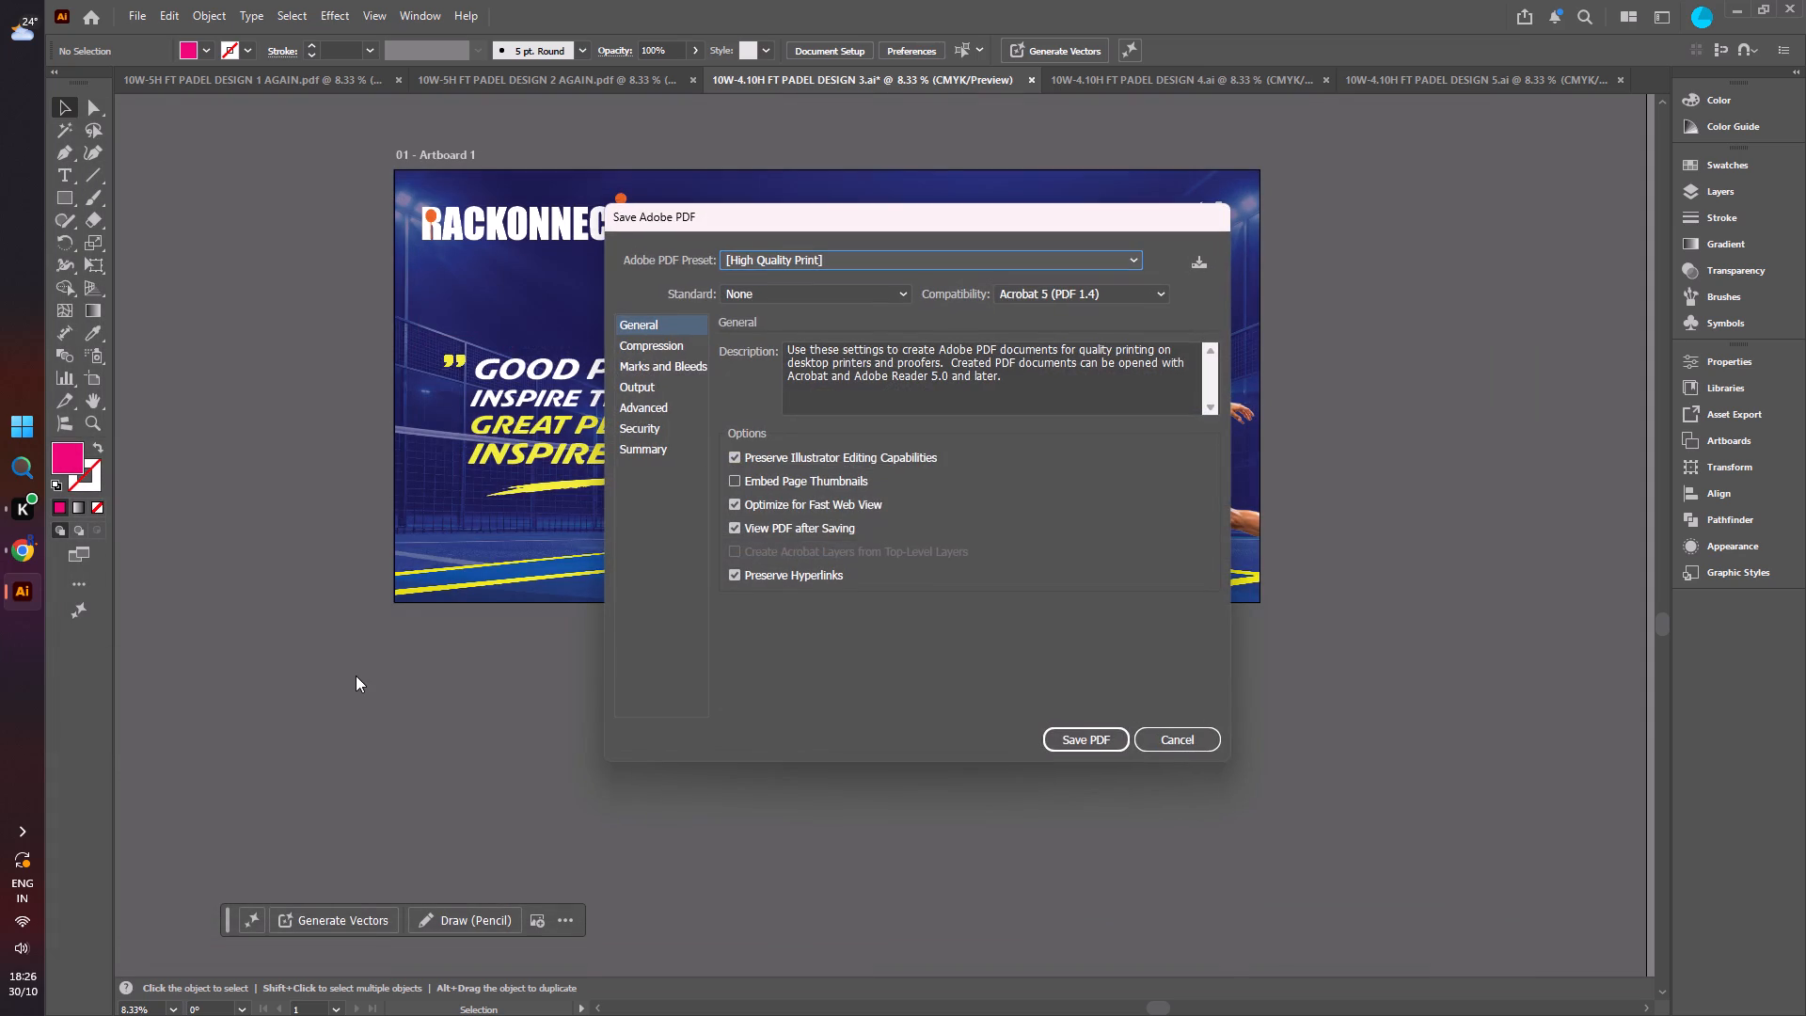
Save the PDF with the High Quality Print preset, close its Acrobat preview and save the document again.
{"action": "left_click", "coordinate": [1069, 740]}
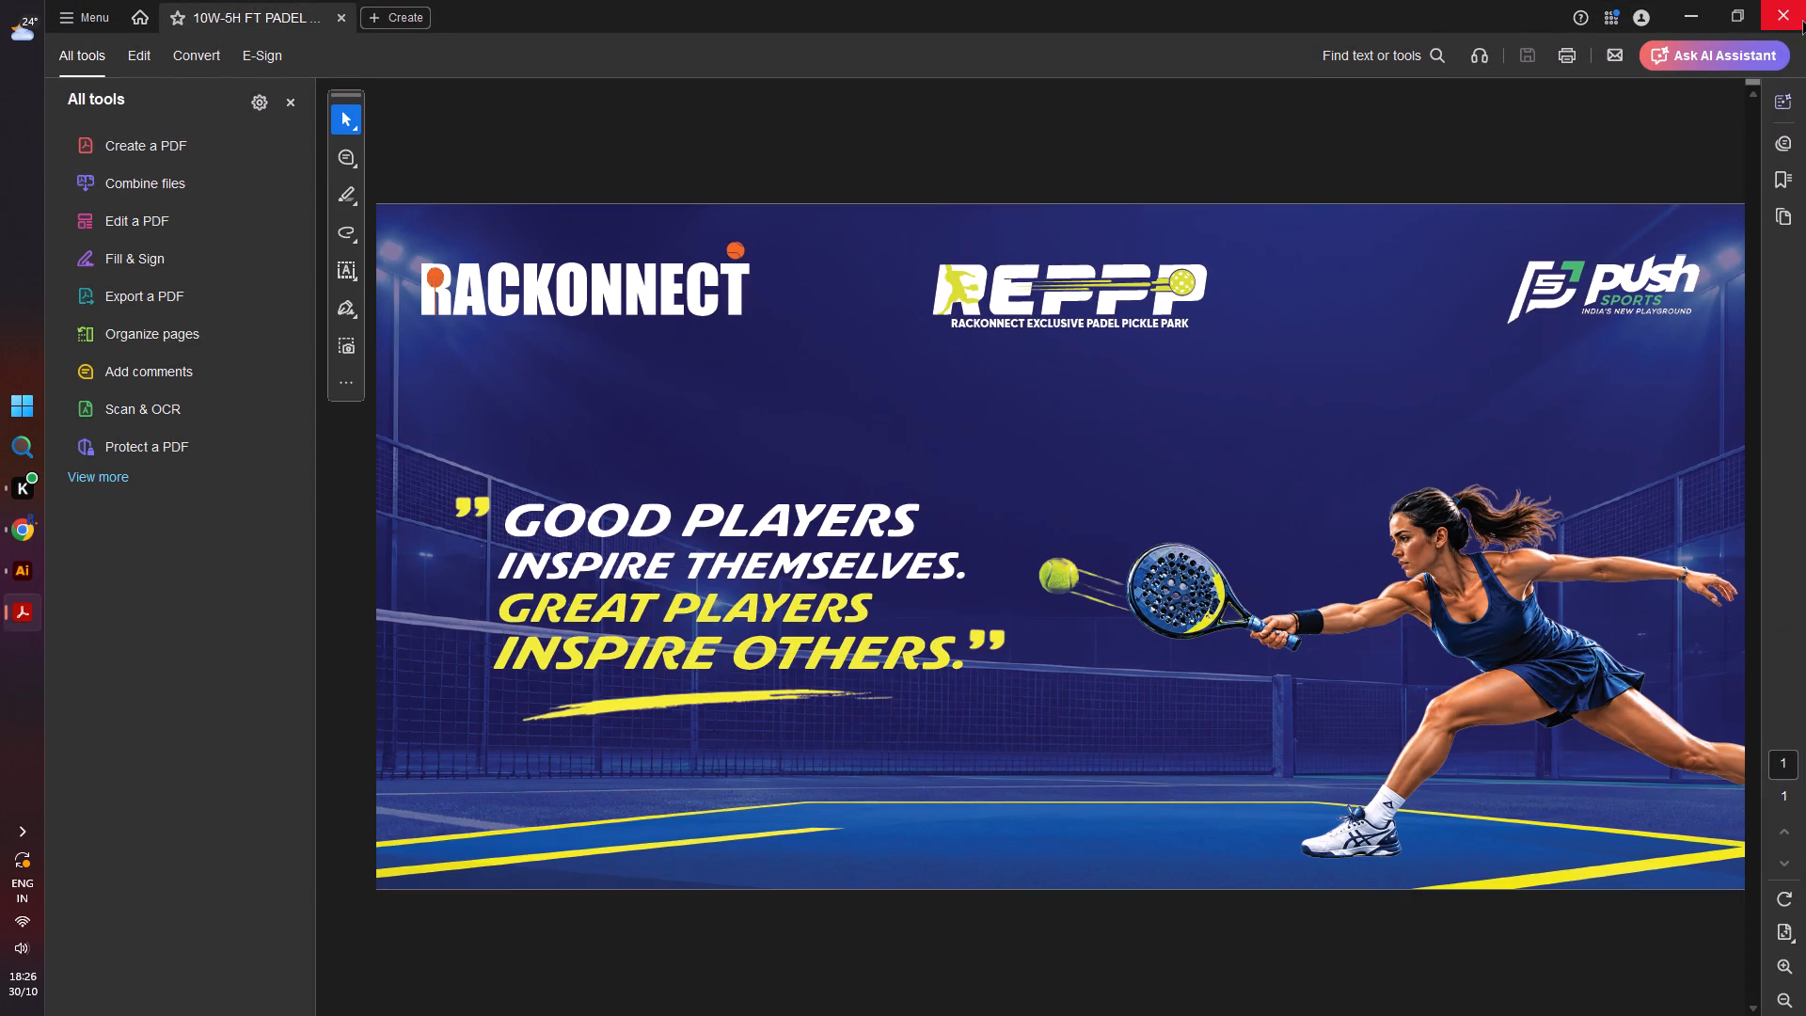
{"action": "left_click", "coordinate": [1782, 19]}
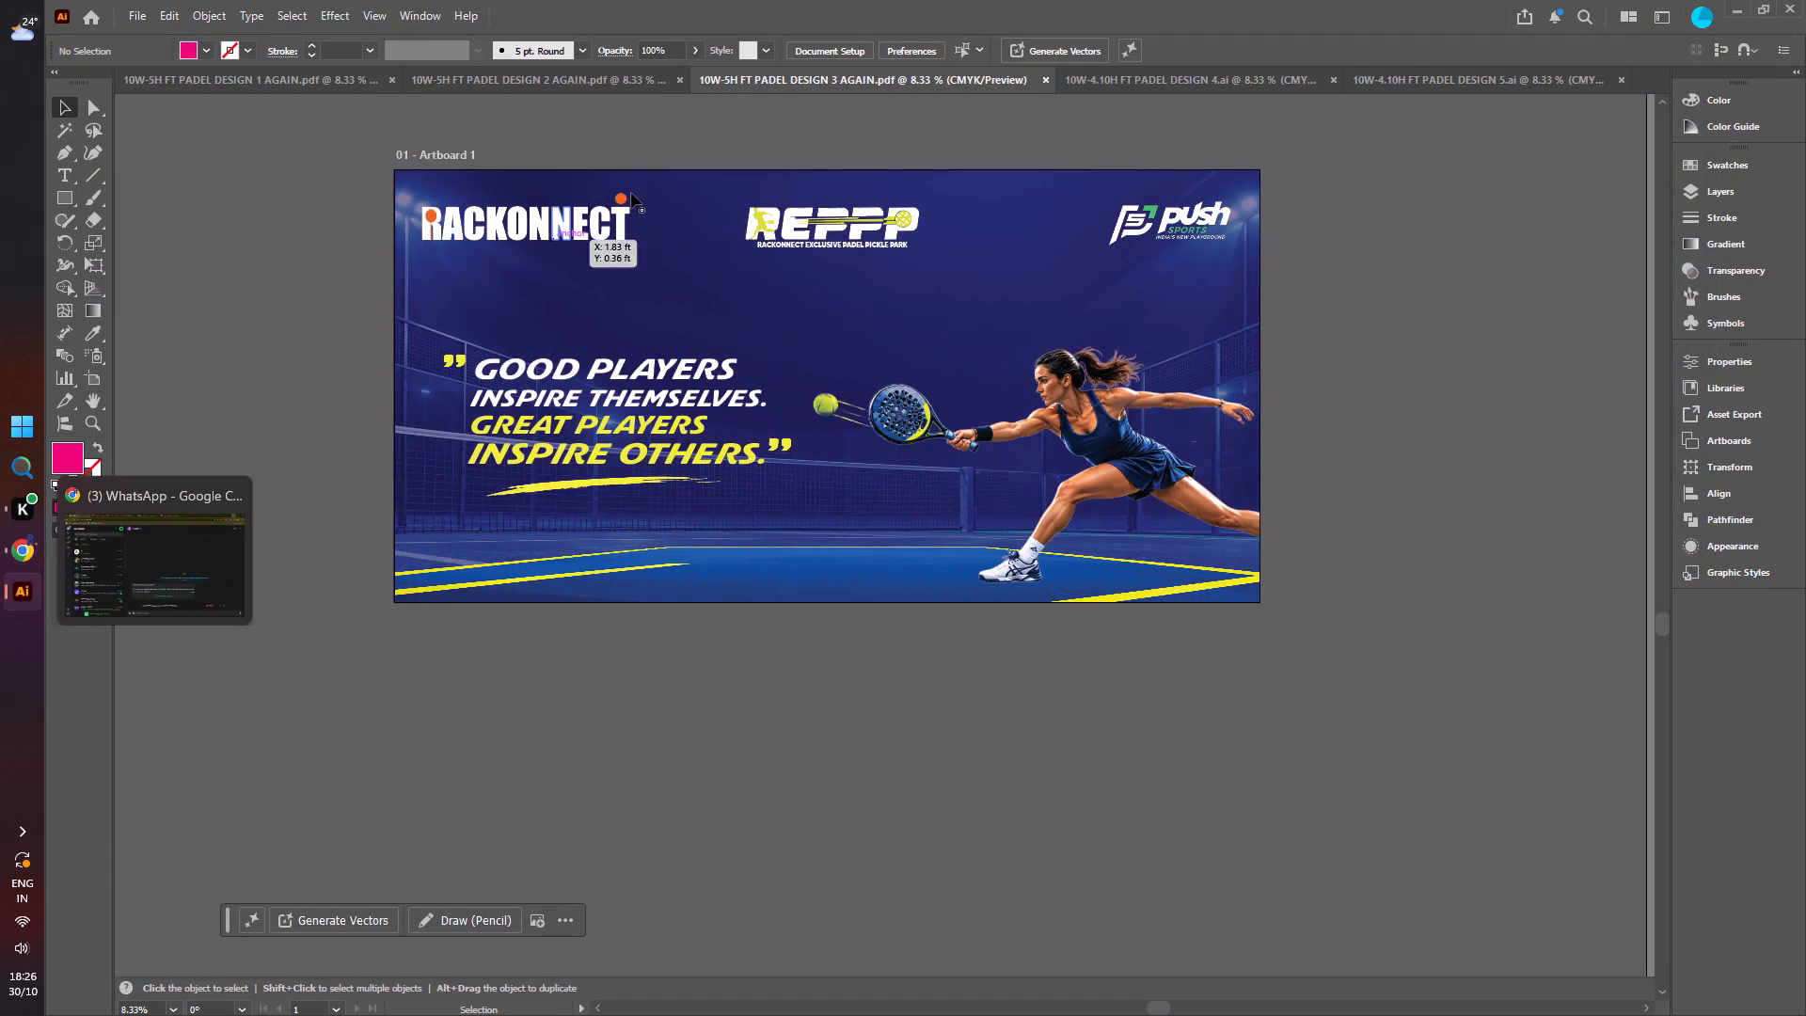
{"action": "key", "text": "ctrl+s"}
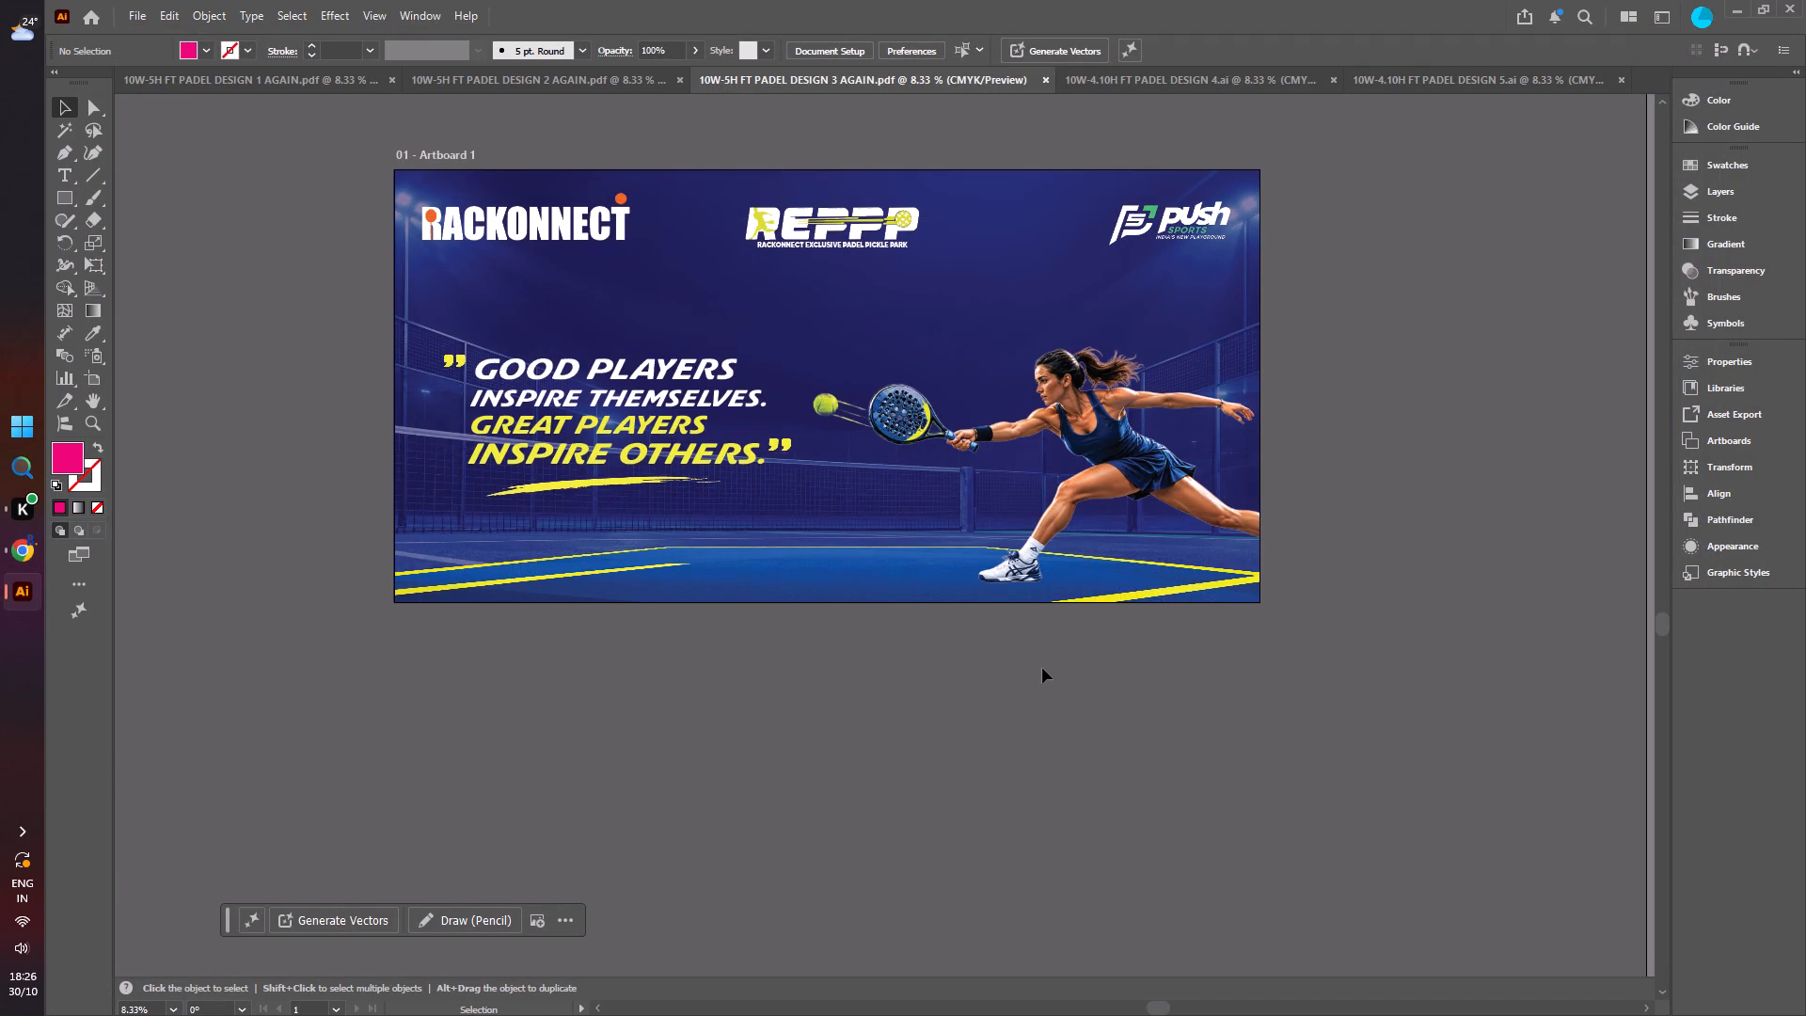
Switch to the 10W-4.10H FT PADEL DESIGN 4 document.
{"action": "left_click", "coordinate": [1183, 78]}
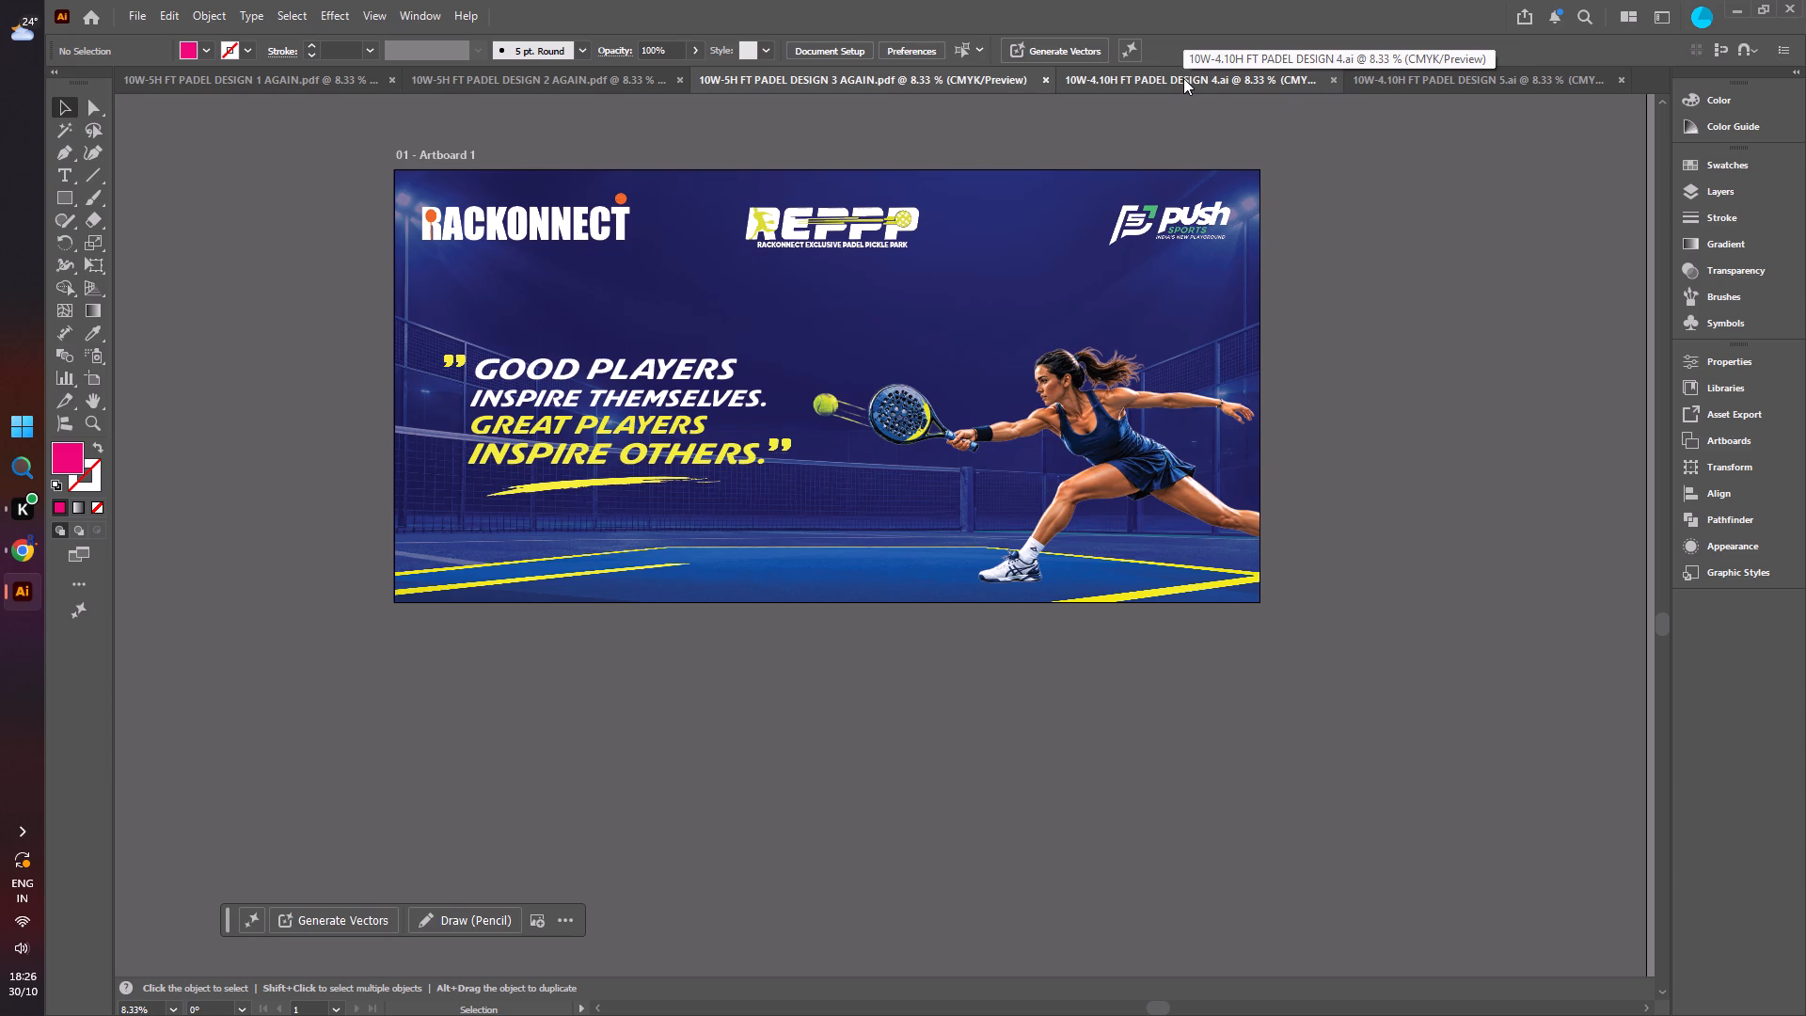
{"action": "left_click", "coordinate": [957, 195]}
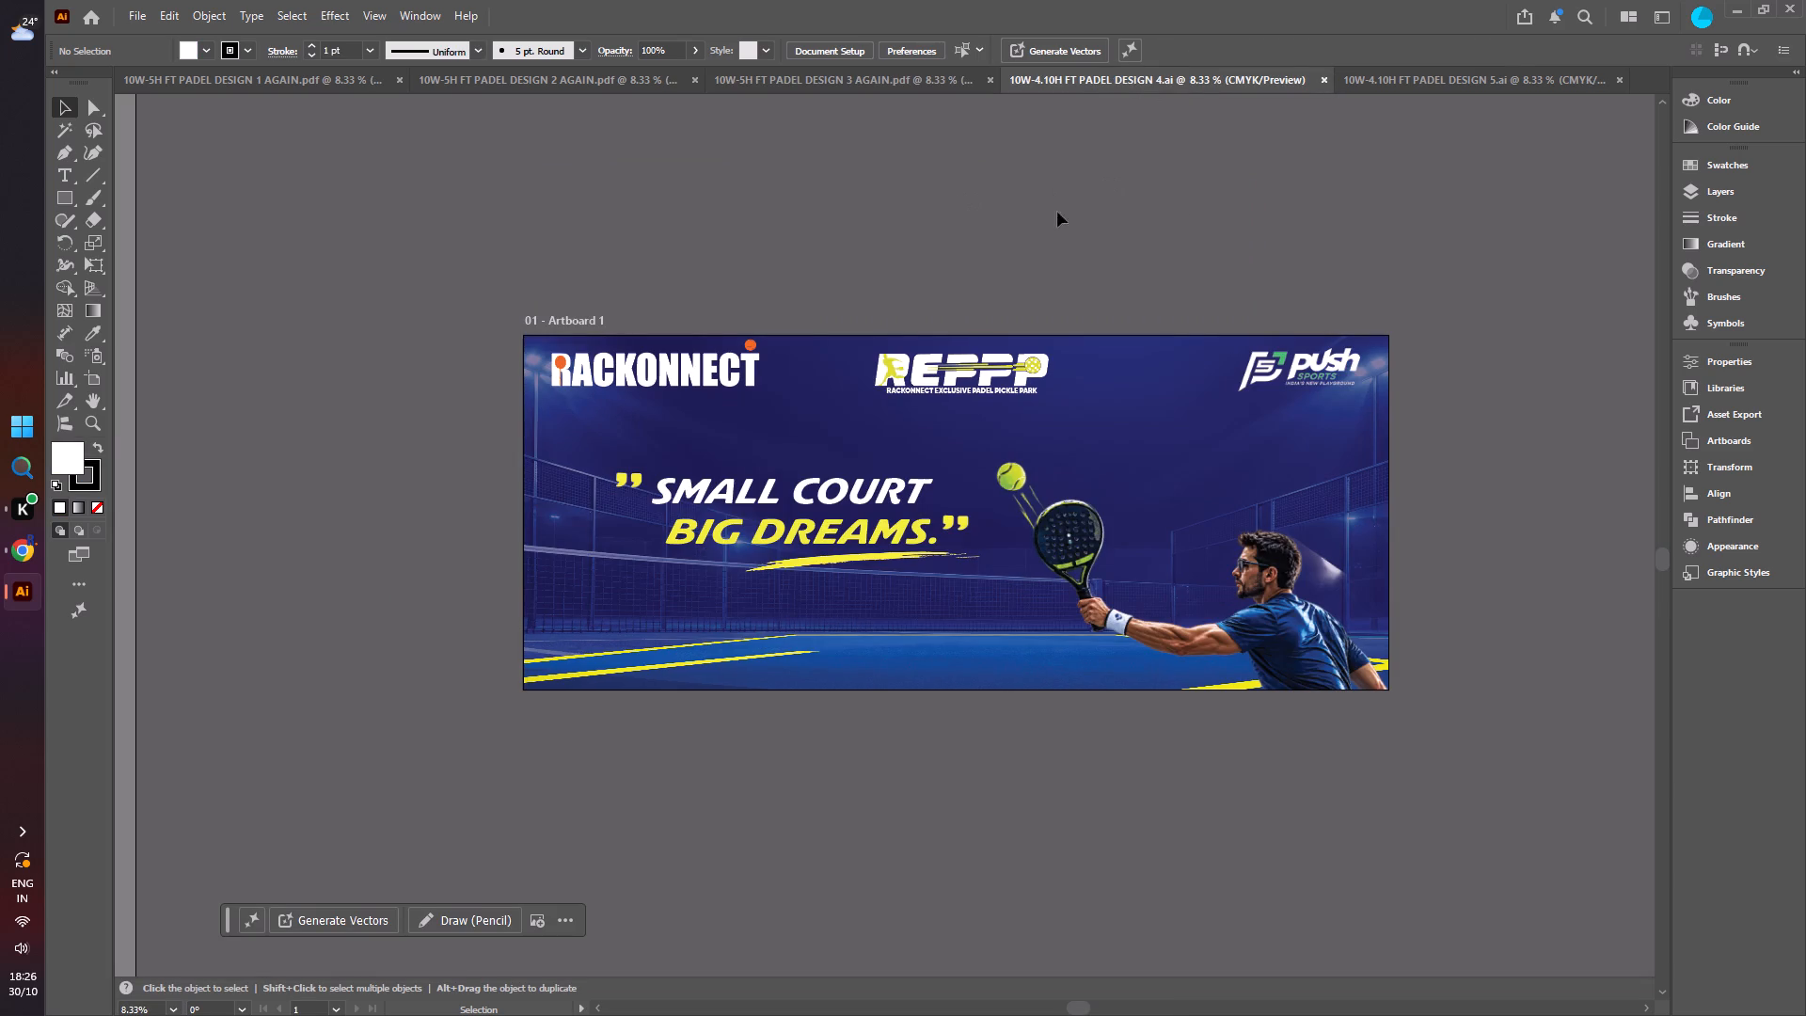
{"action": "left_click", "coordinate": [1117, 256]}
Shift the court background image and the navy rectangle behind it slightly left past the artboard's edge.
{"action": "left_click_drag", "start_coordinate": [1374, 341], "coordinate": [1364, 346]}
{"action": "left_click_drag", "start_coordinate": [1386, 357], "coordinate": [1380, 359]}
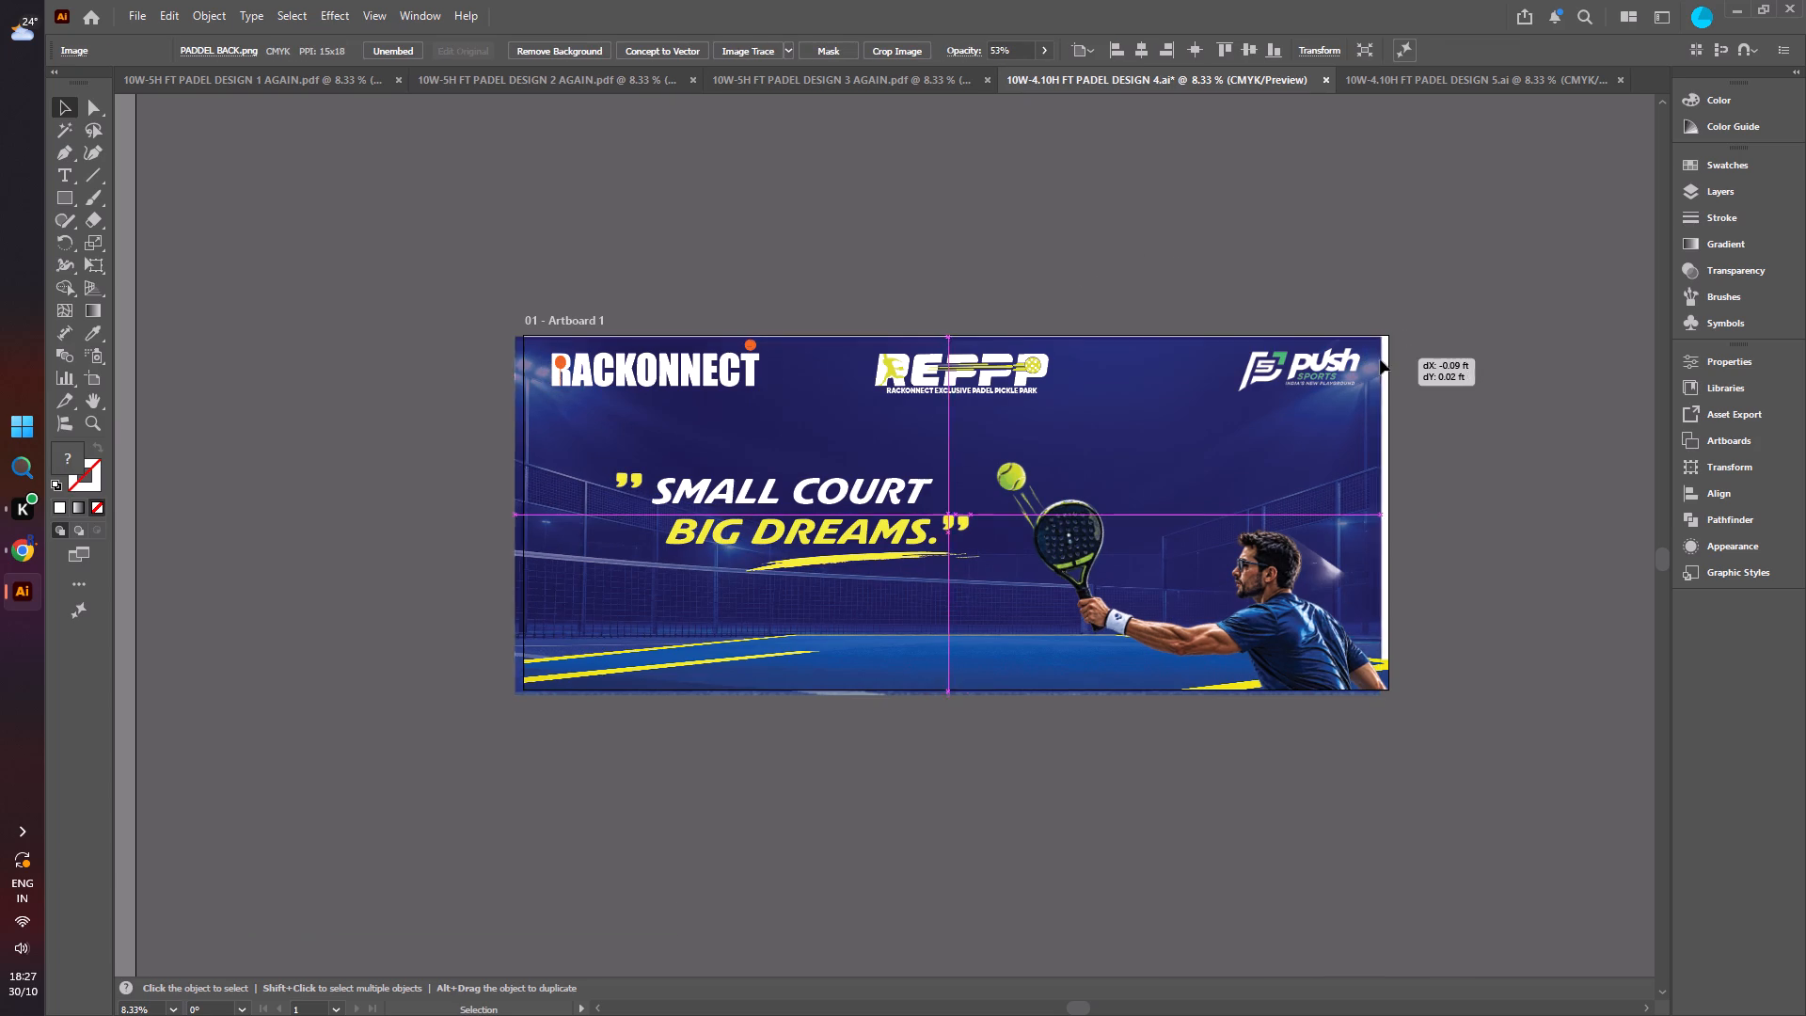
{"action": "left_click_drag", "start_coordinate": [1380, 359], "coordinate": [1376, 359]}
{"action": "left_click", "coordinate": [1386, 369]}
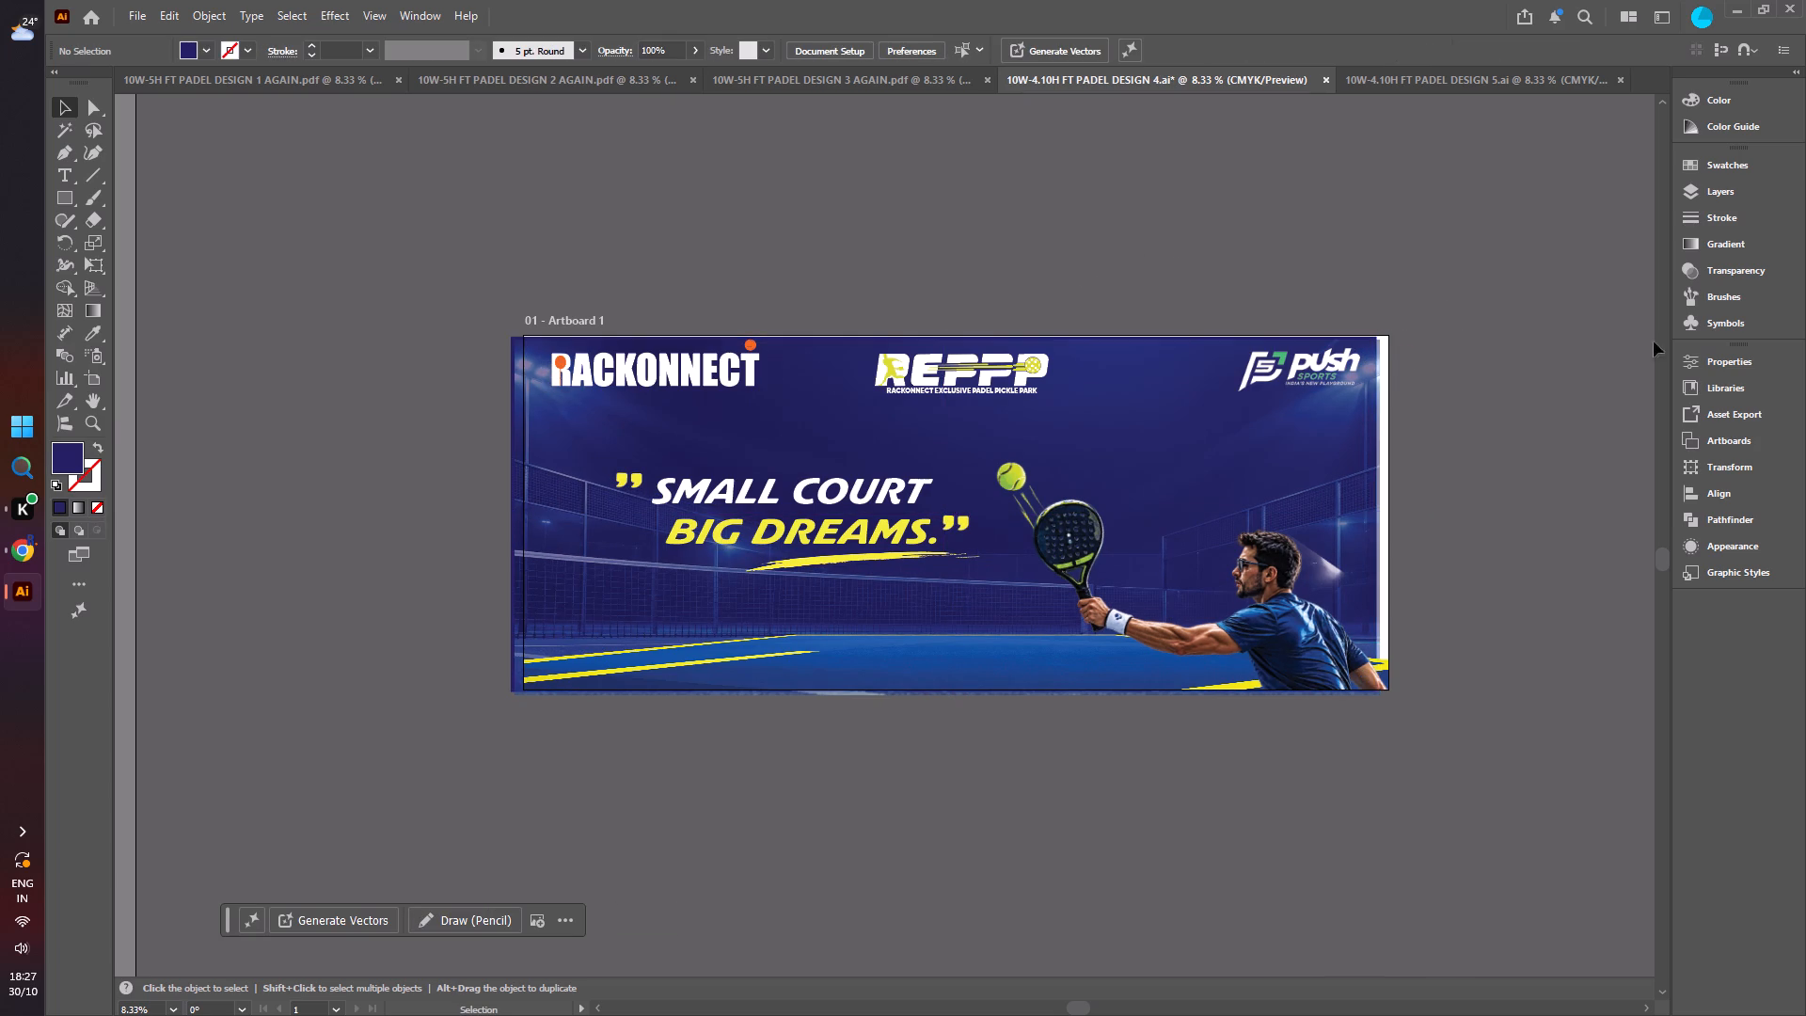
Set Design 4's artboard height to 5 ft and leave artboard editing.
{"action": "left_click", "coordinate": [1689, 362]}
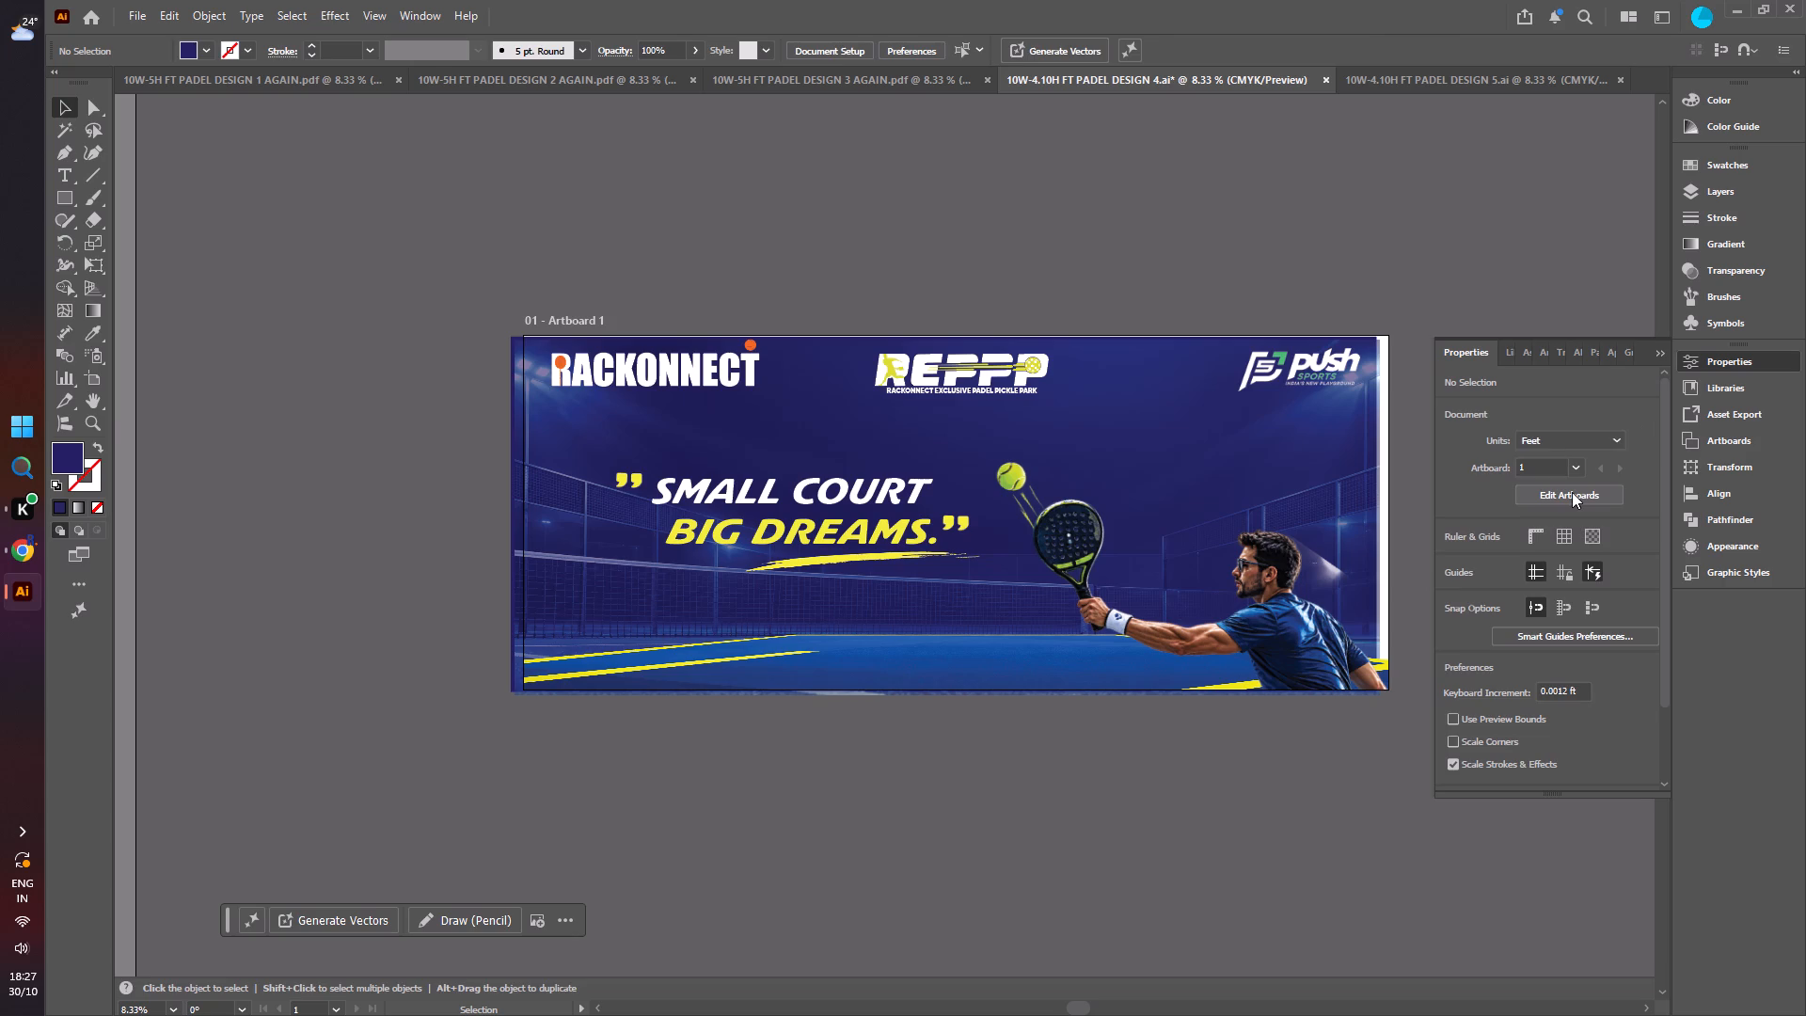
{"action": "left_click", "coordinate": [1572, 492]}
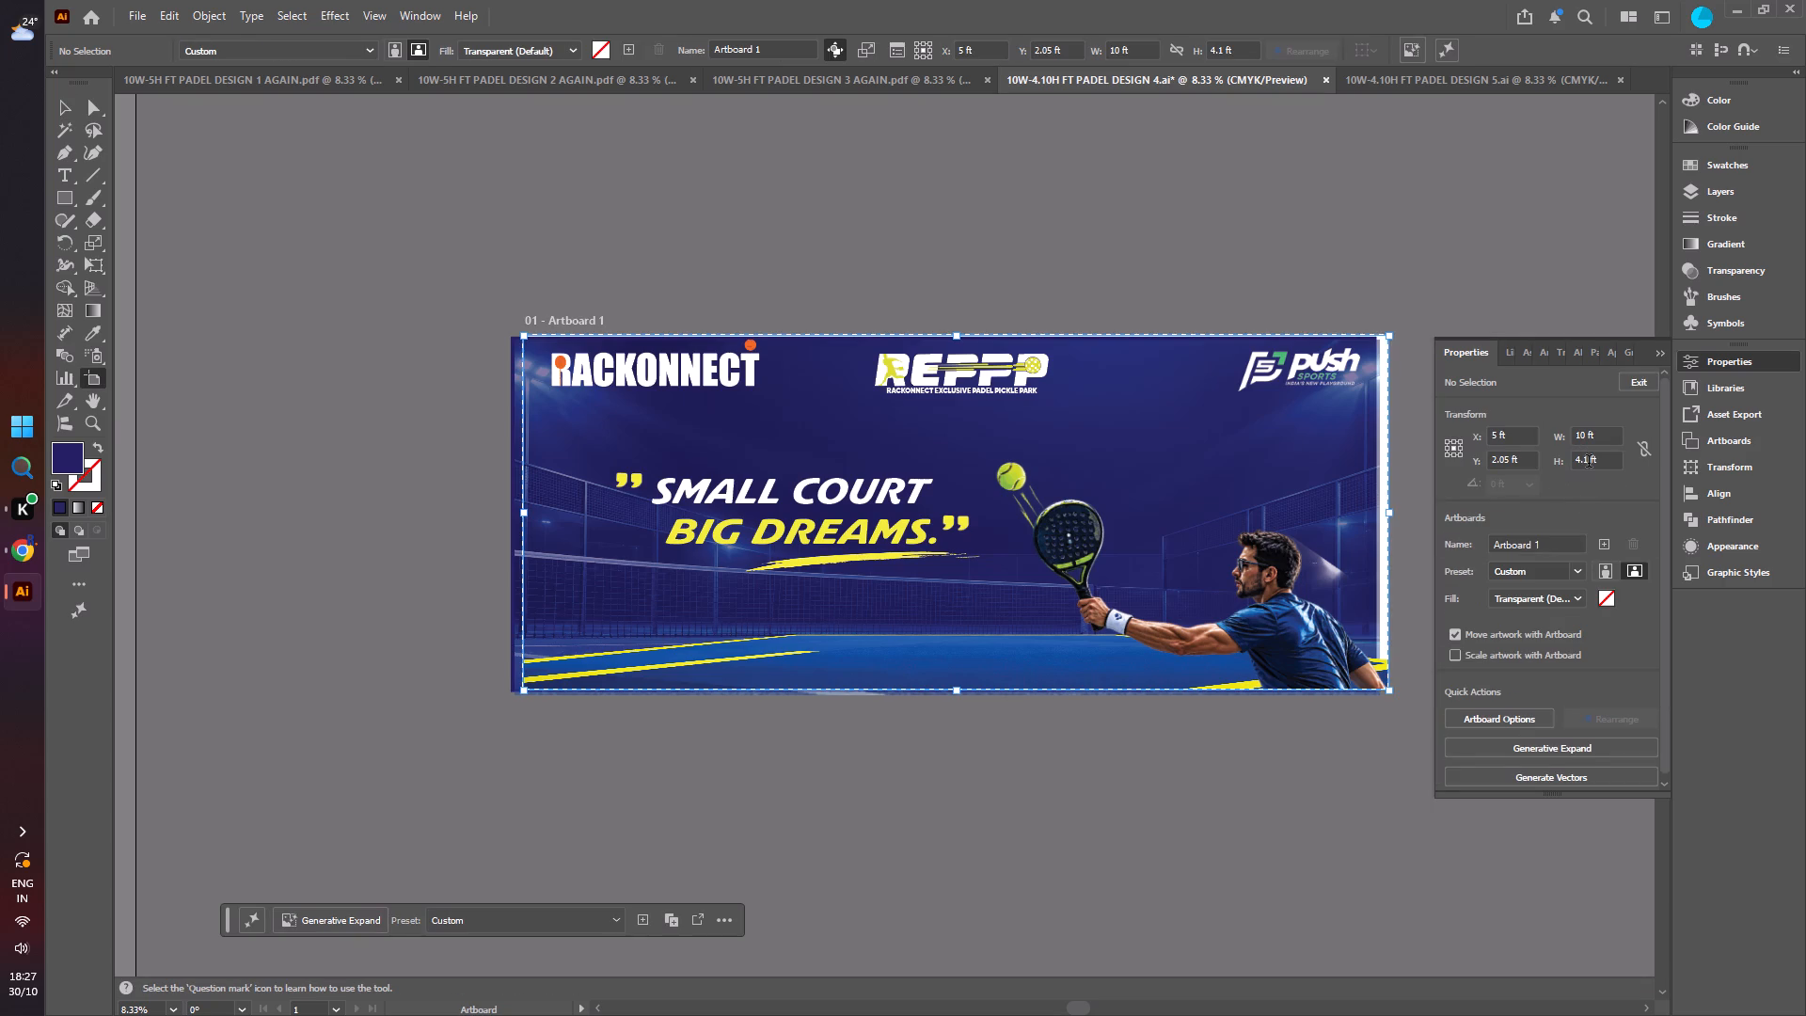
{"action": "left_click", "coordinate": [1589, 463]}
{"action": "left_click", "coordinate": [956, 571]}
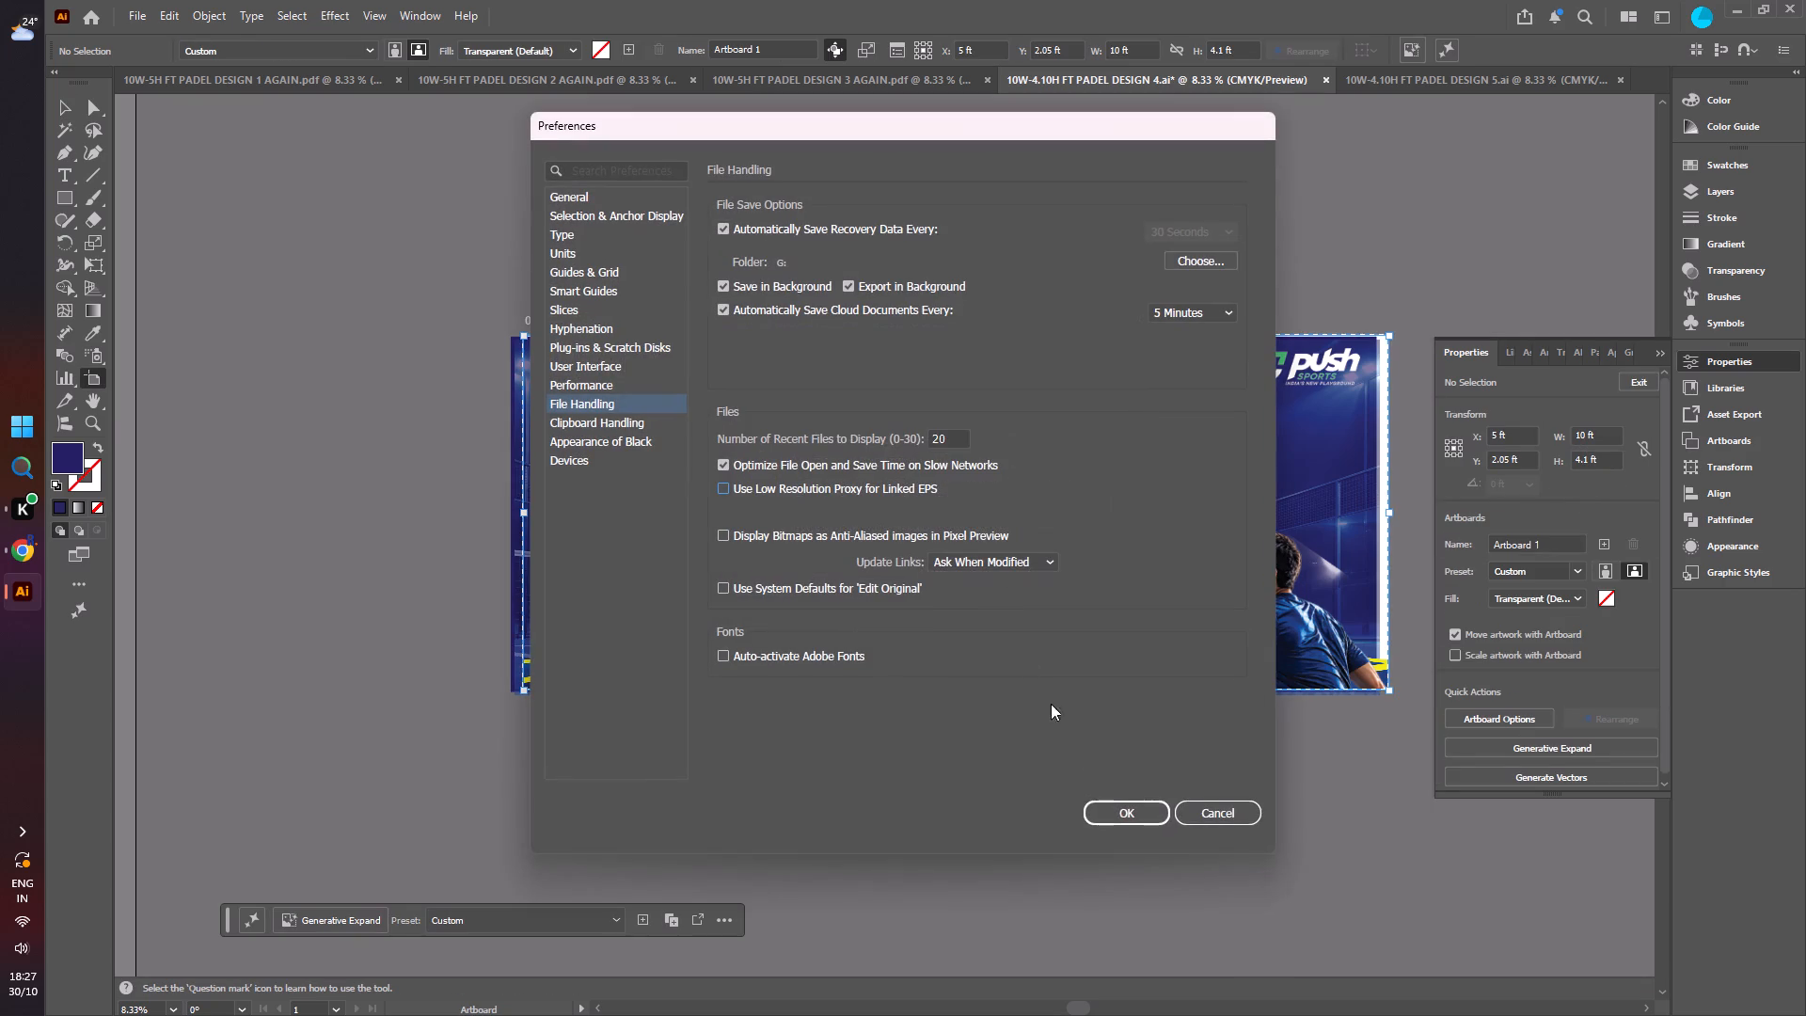
{"action": "left_click", "coordinate": [1100, 808]}
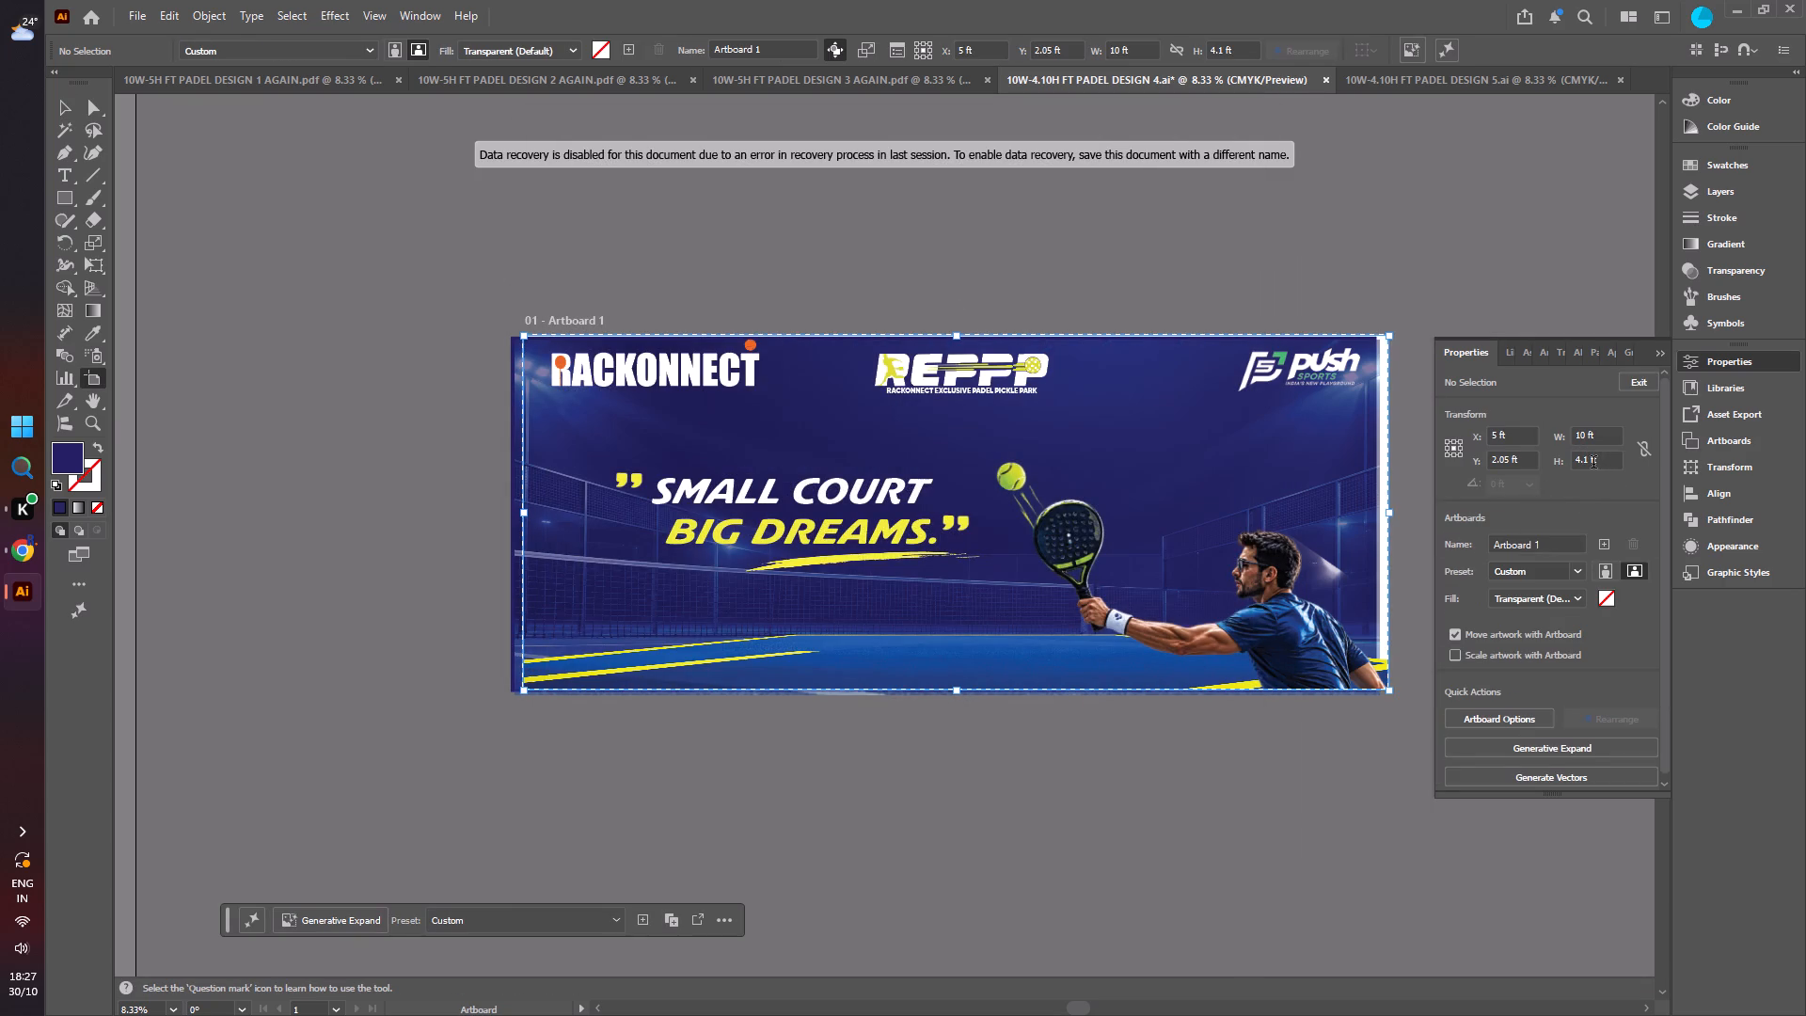
{"action": "left_click_drag", "start_coordinate": [1586, 460], "coordinate": [1574, 460]}
{"action": "key", "text": "5"}
{"action": "key", "text": "Return"}
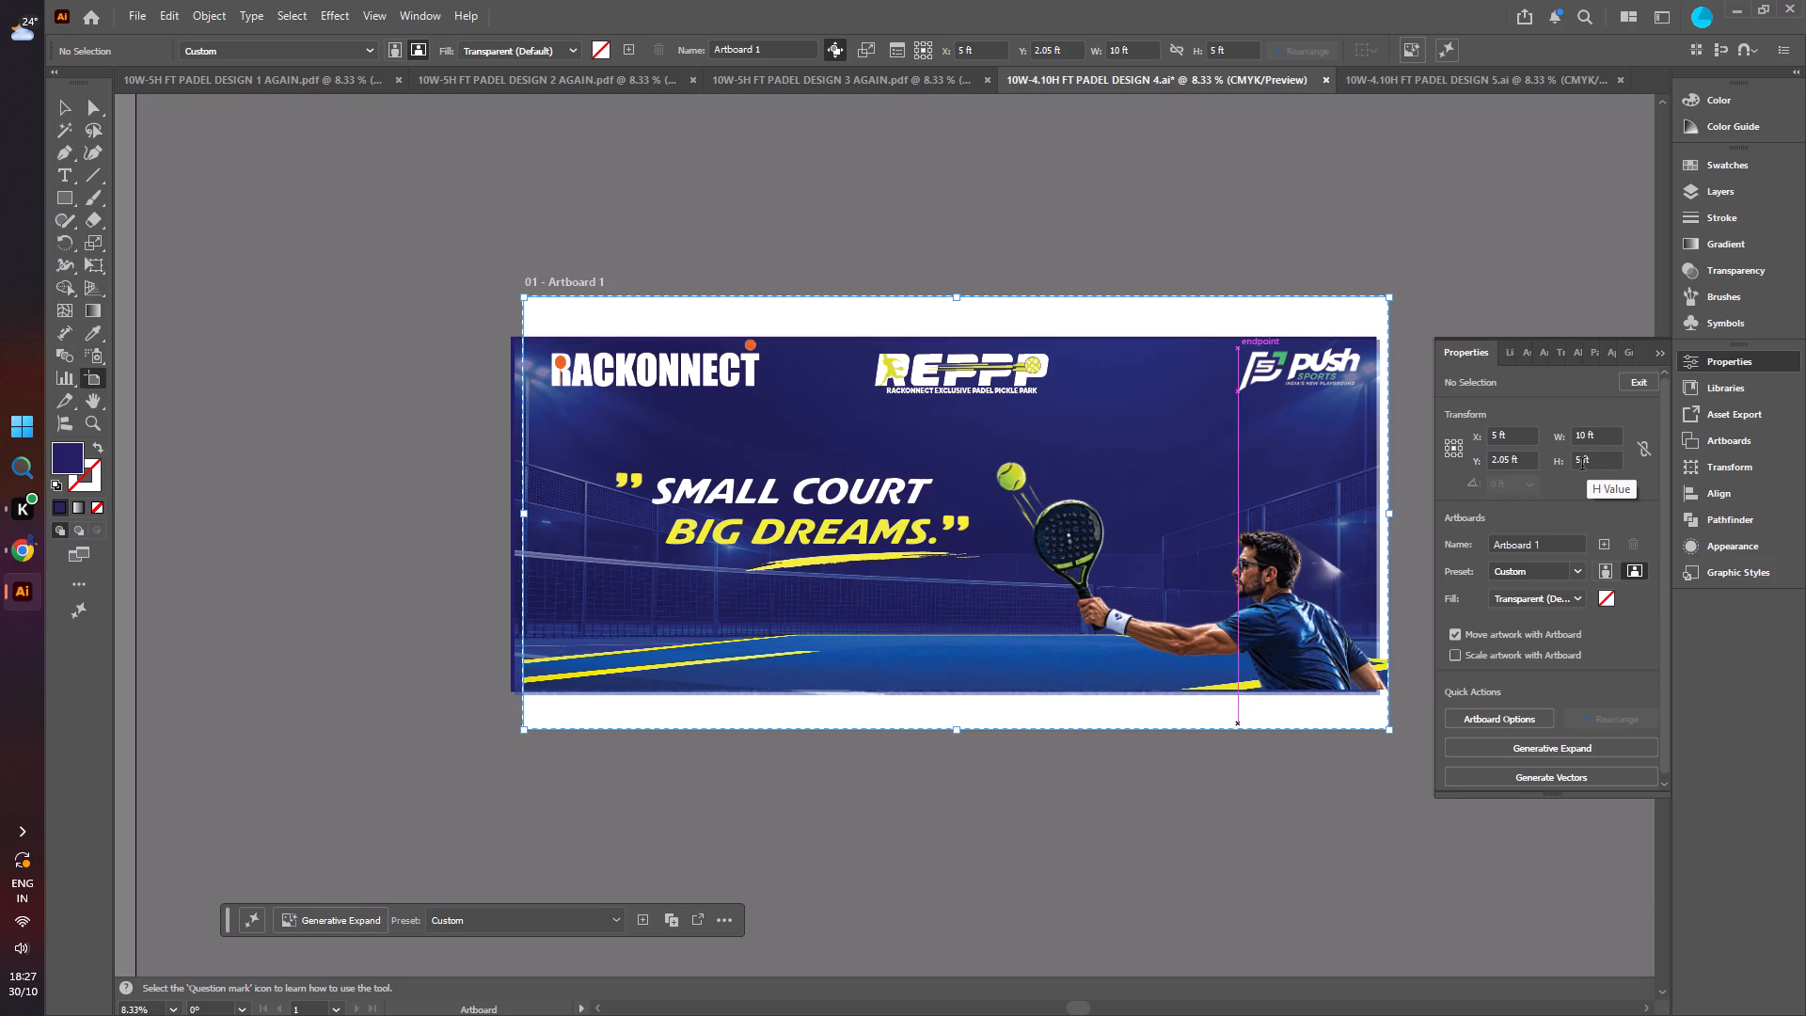
{"action": "left_click", "coordinate": [1662, 349]}
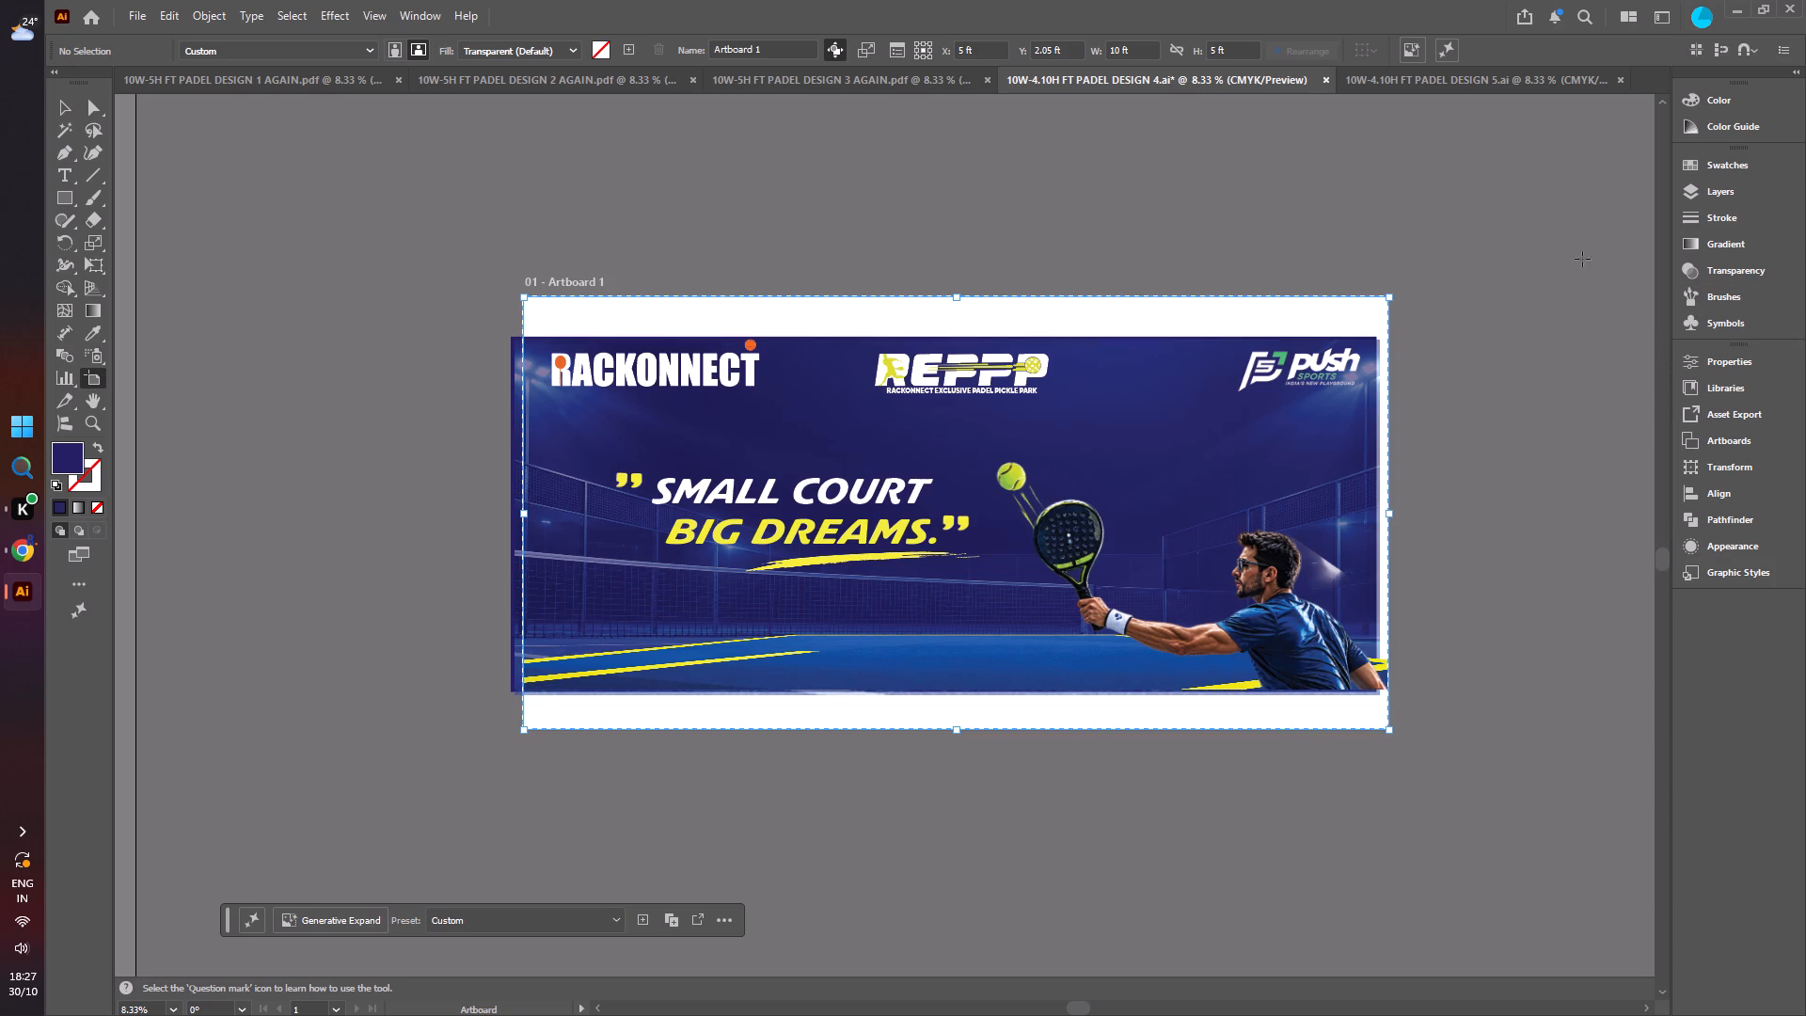
{"action": "left_click", "coordinate": [1582, 255]}
{"action": "left_click", "coordinate": [63, 108]}
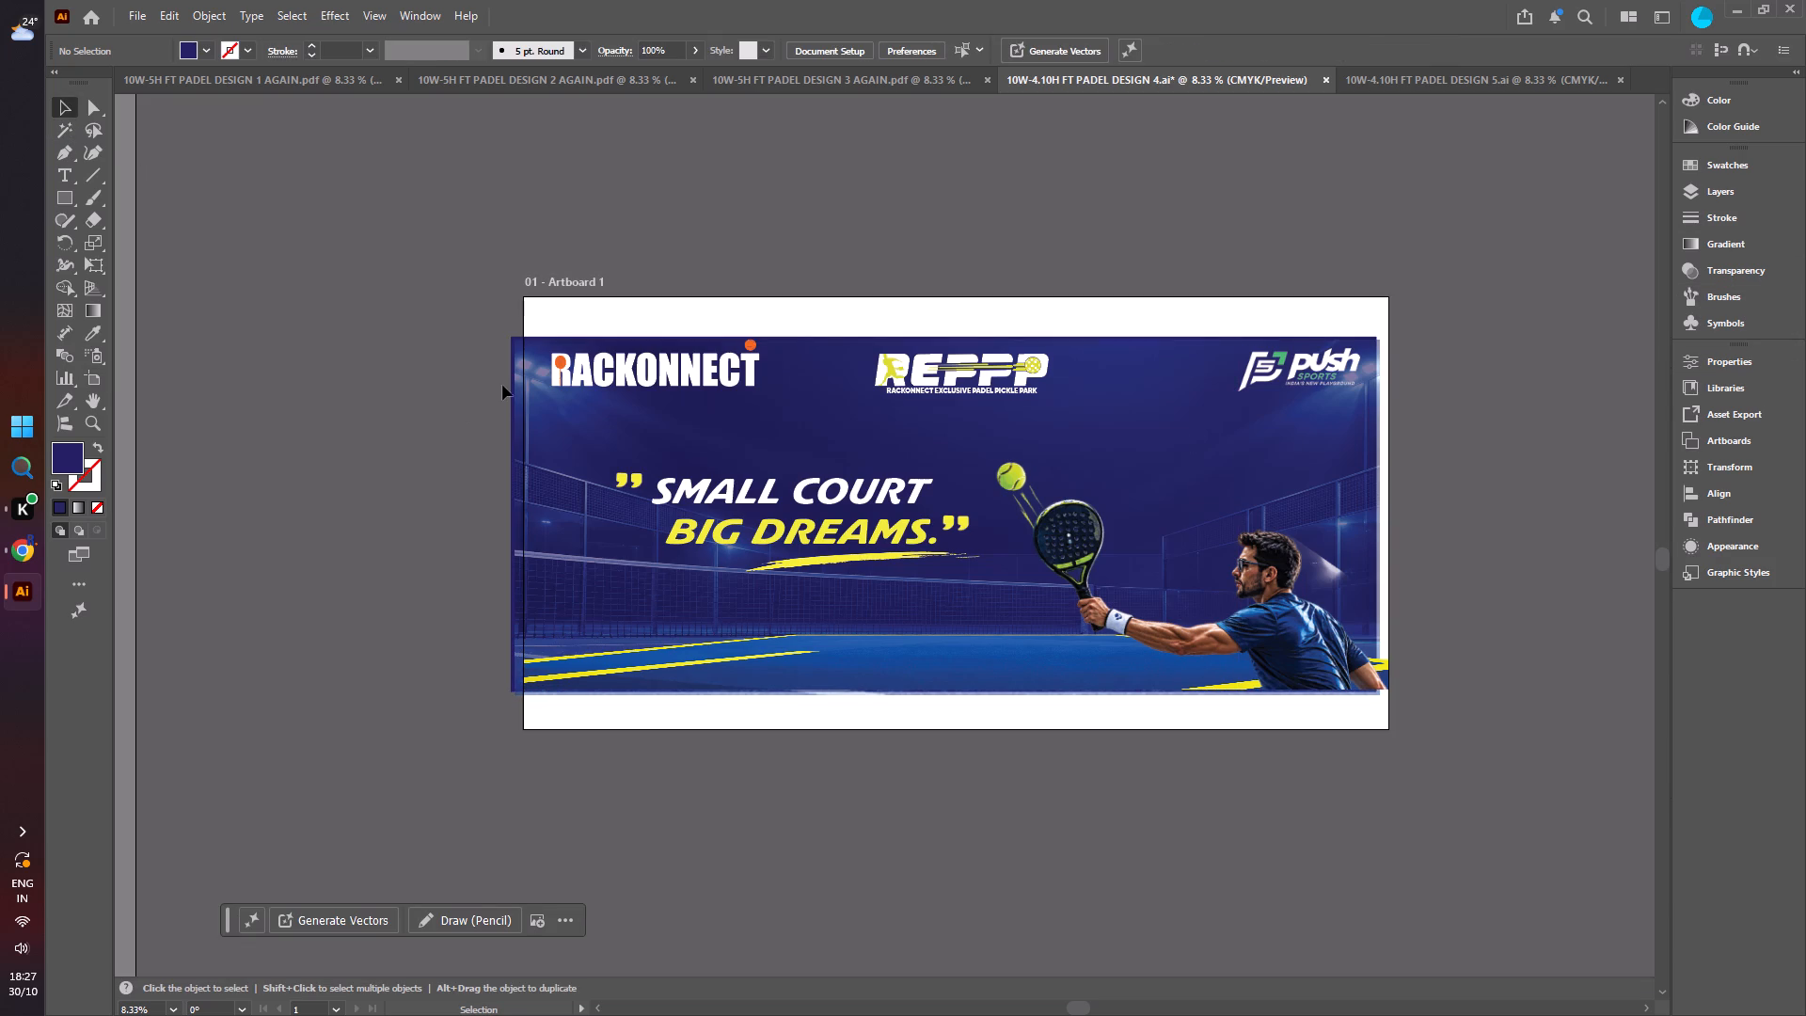
Move the court background image back so its sides line up with the artboard's left and right edges.
{"action": "left_click", "coordinate": [511, 343]}
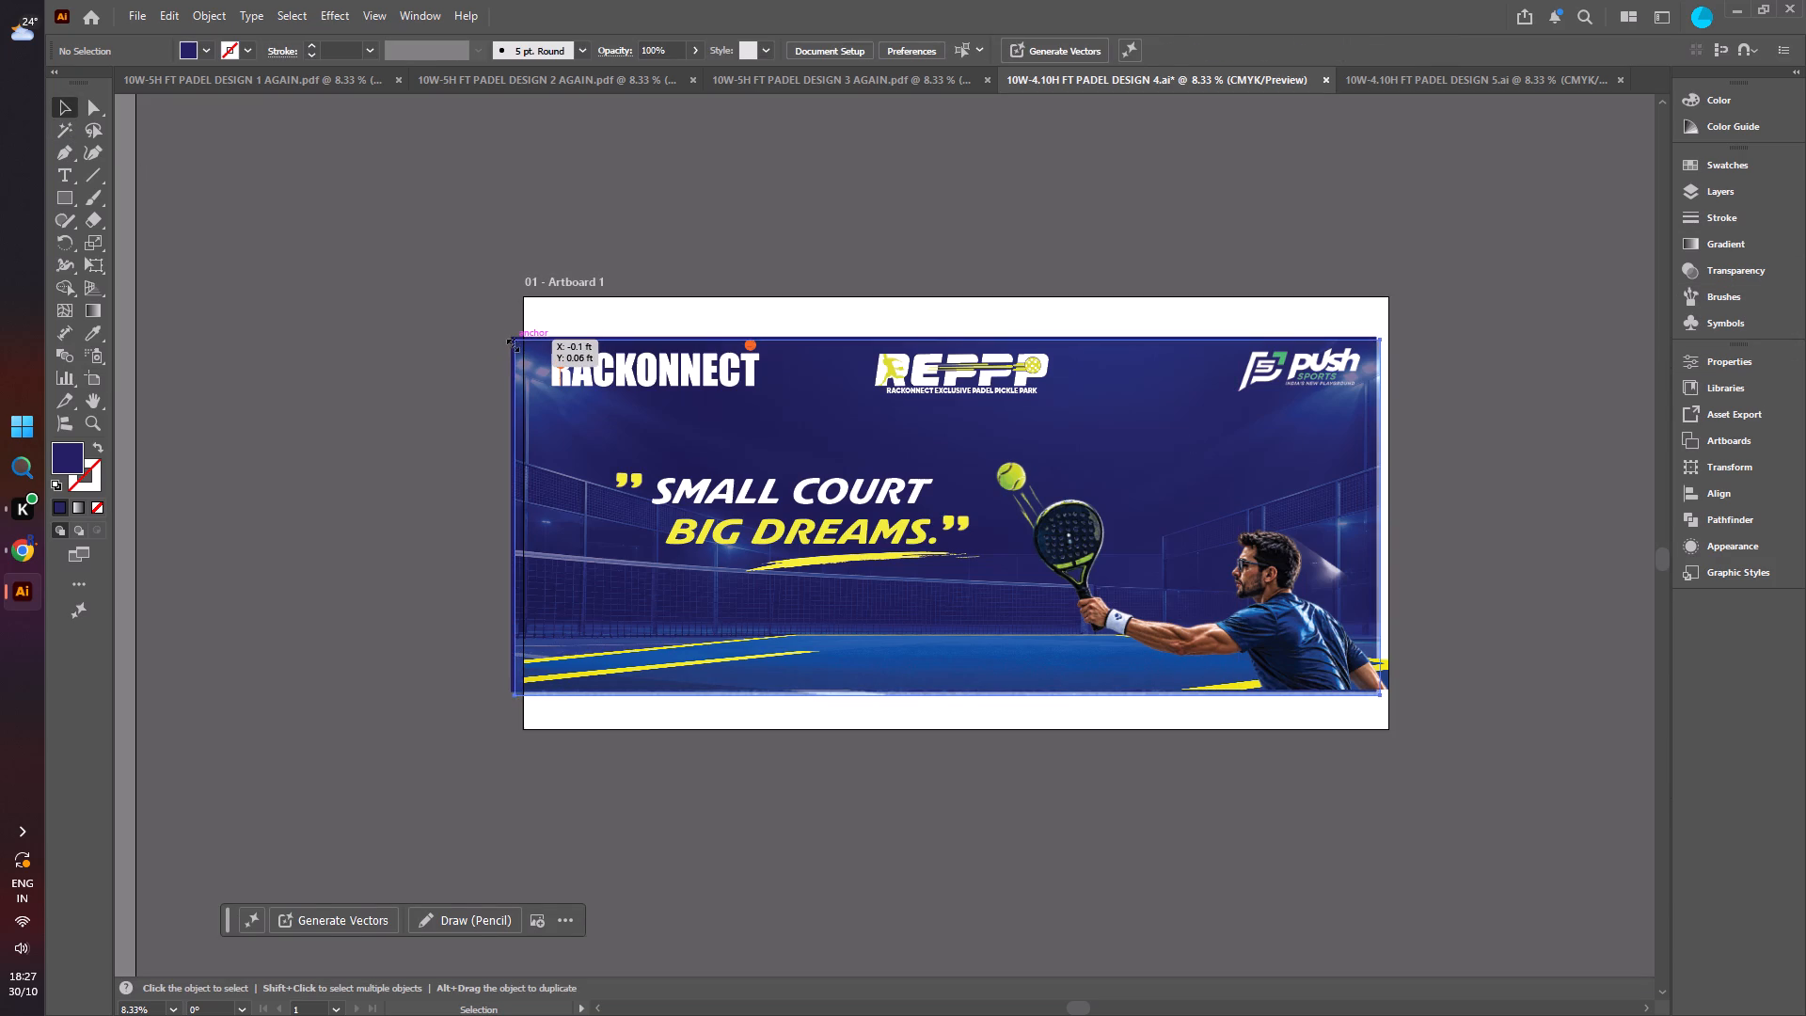
{"action": "left_click", "coordinate": [460, 351]}
{"action": "left_click_drag", "start_coordinate": [536, 363], "coordinate": [545, 373]}
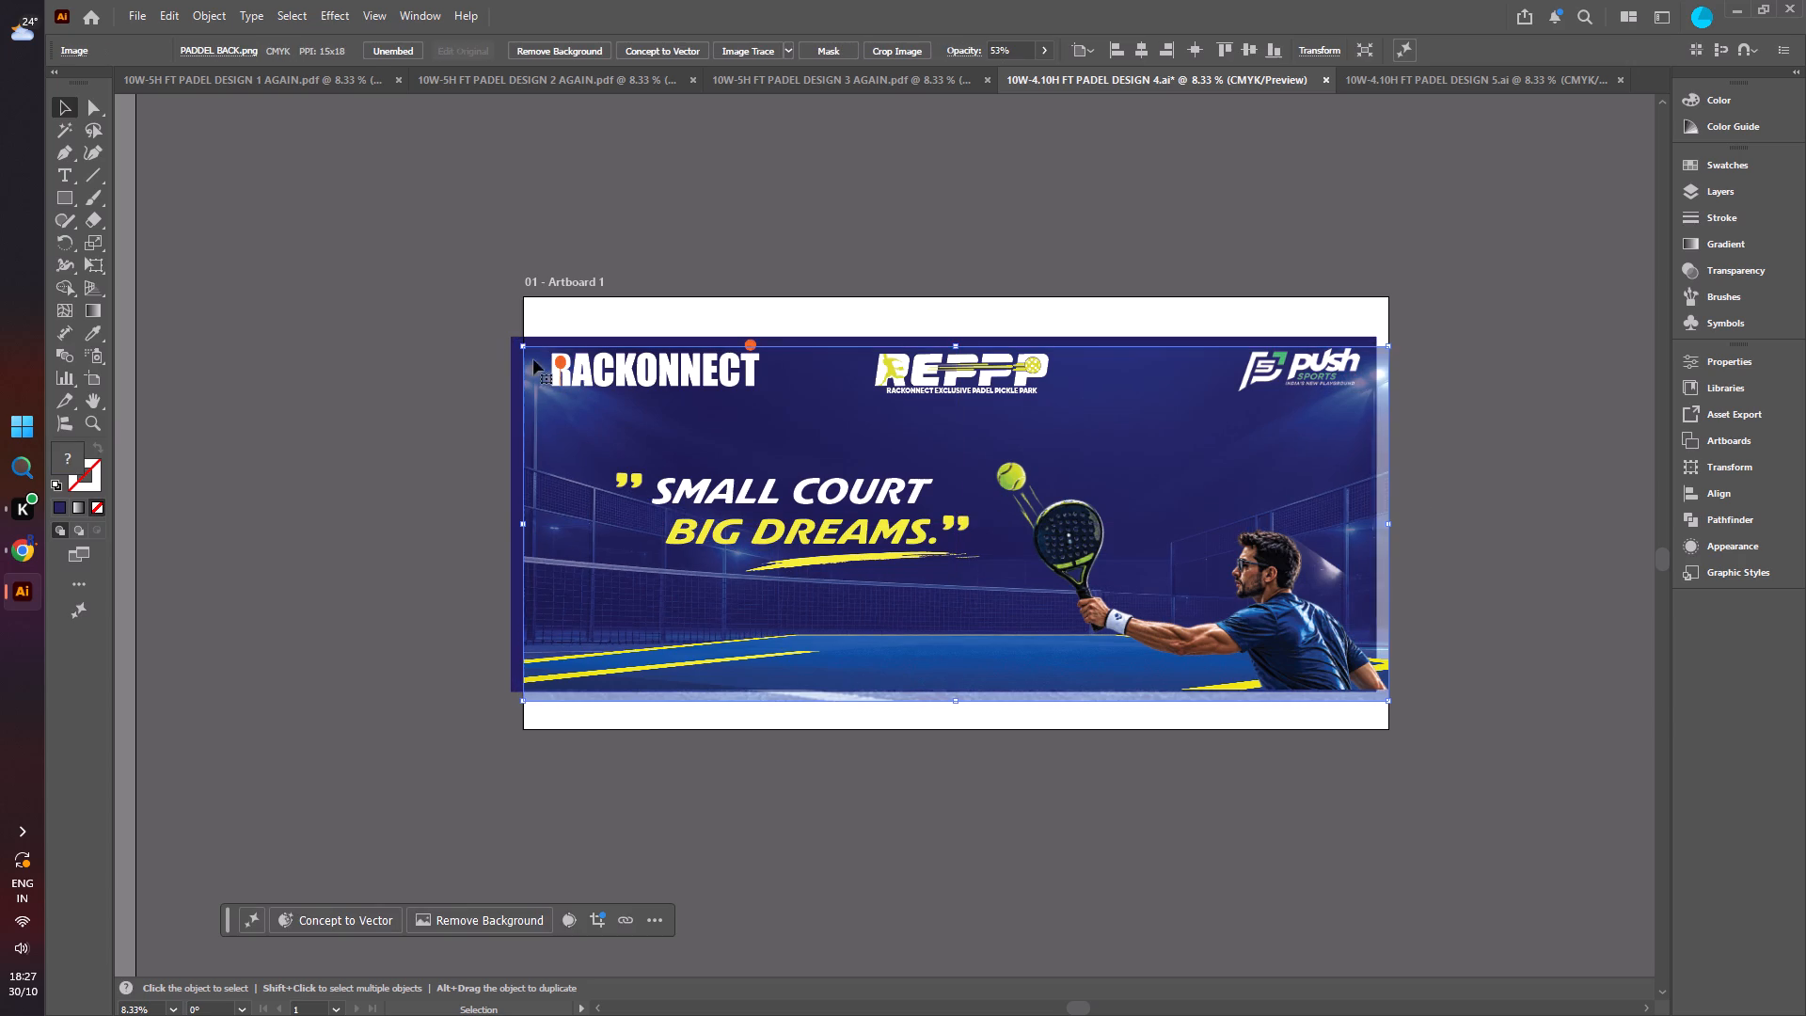
Move the navy background rectangle up and align its corner flush with the artboard's top-left corner.
{"action": "left_click_drag", "start_coordinate": [516, 348], "coordinate": [529, 309]}
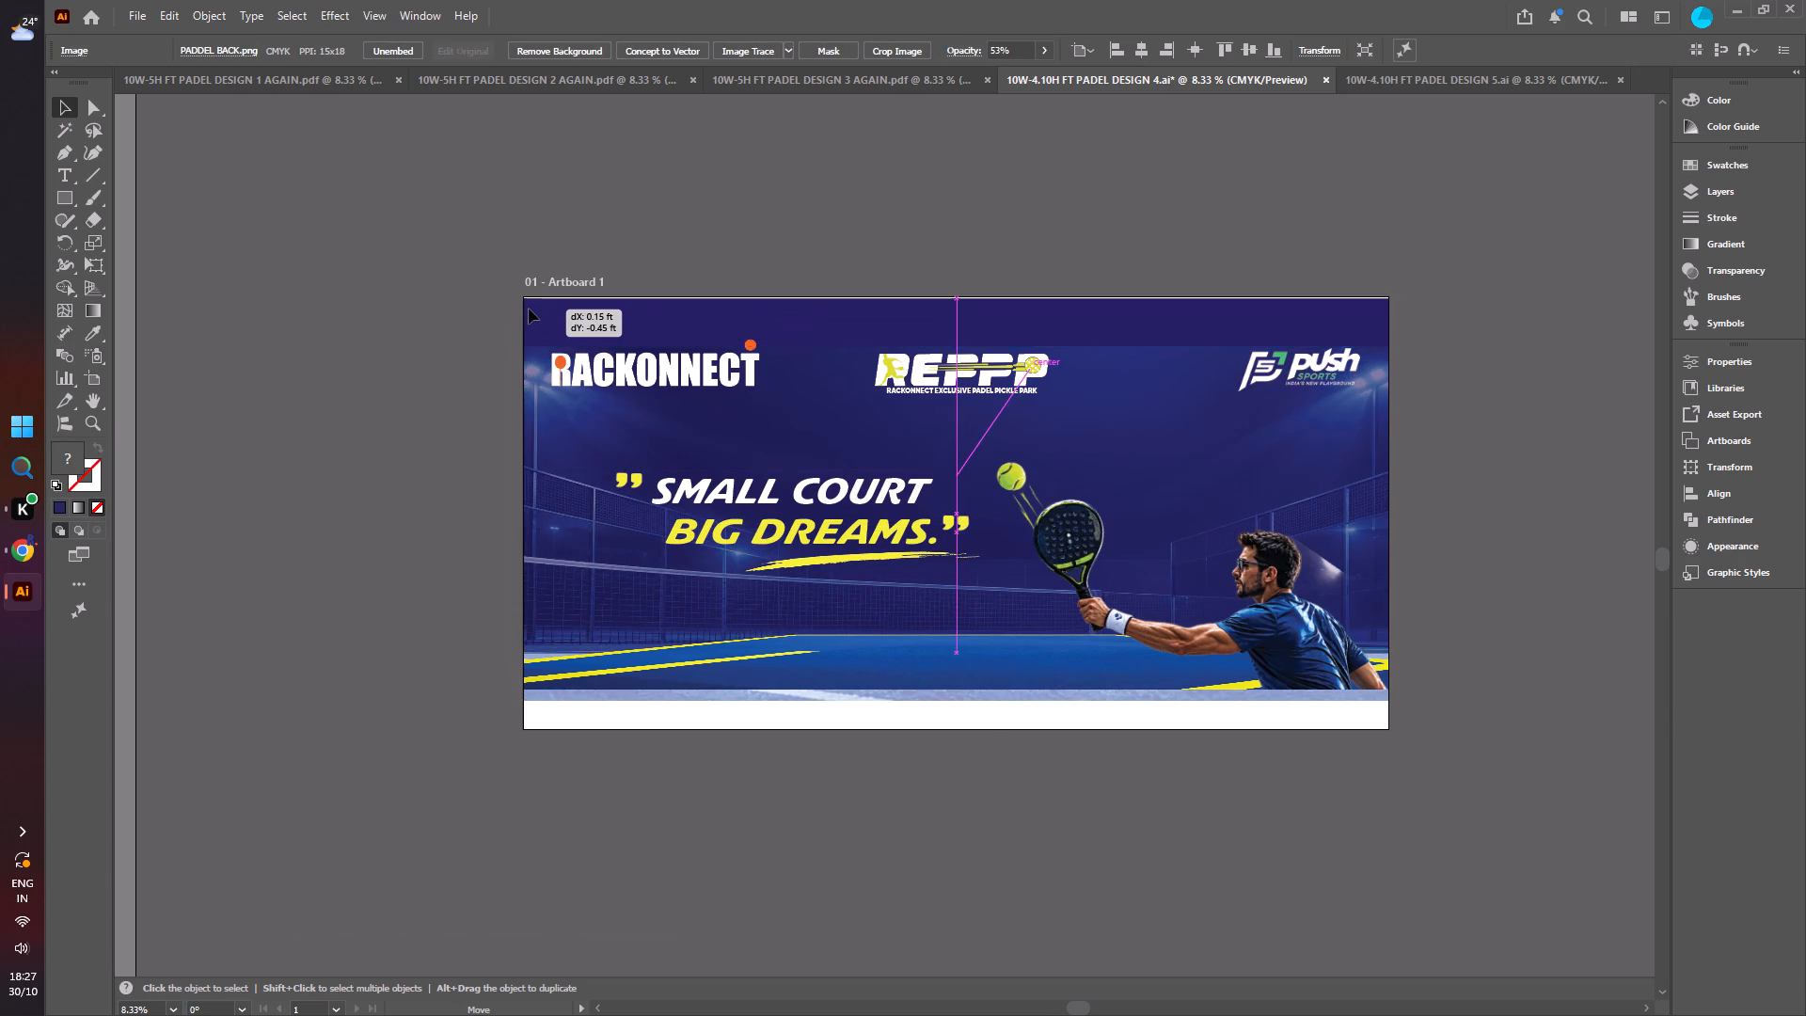
{"action": "left_click_drag", "start_coordinate": [529, 309], "coordinate": [530, 307]}
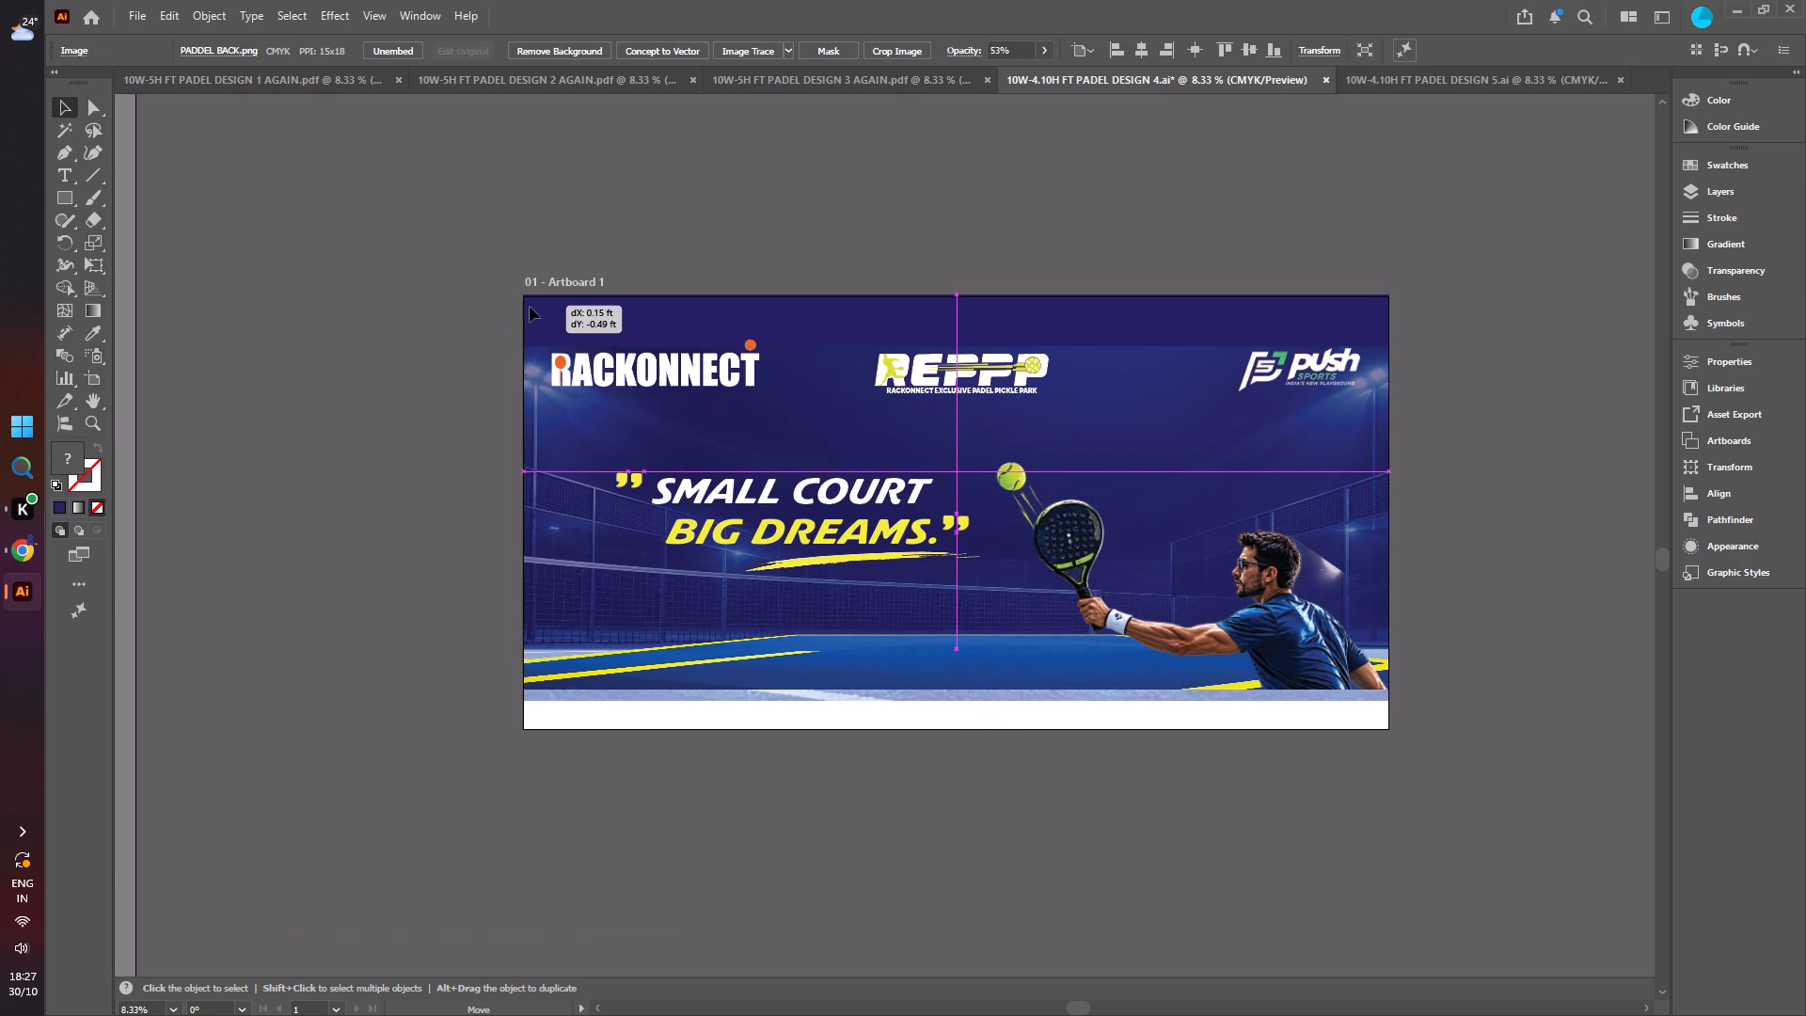
{"action": "left_click_drag", "start_coordinate": [530, 307], "coordinate": [533, 308]}
{"action": "scroll", "coordinate": [530, 308], "scroll_direction": "up", "scroll_amount": 1, "text": "ctrl"}
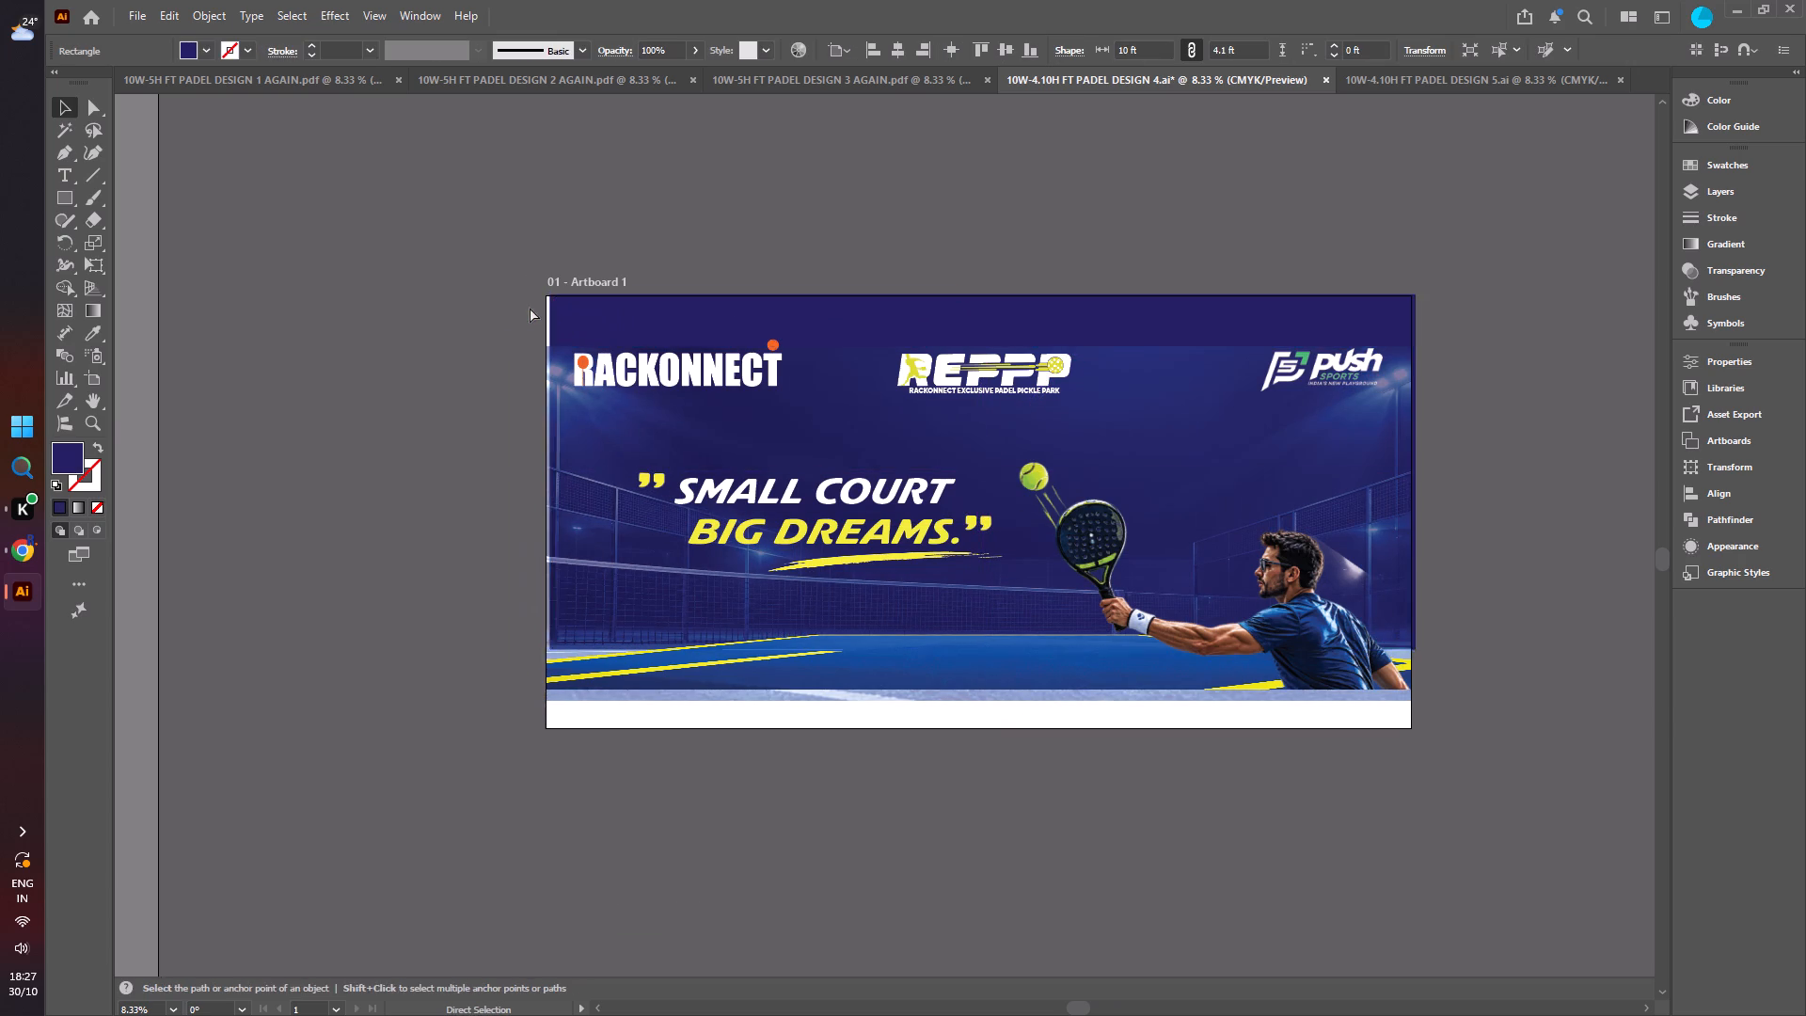
{"action": "scroll", "coordinate": [530, 308], "scroll_direction": "up", "scroll_amount": 5, "text": "ctrl"}
{"action": "scroll", "coordinate": [642, 311], "scroll_direction": "up", "scroll_amount": 4, "text": "alt"}
{"action": "left_click_drag", "start_coordinate": [743, 268], "coordinate": [728, 274]}
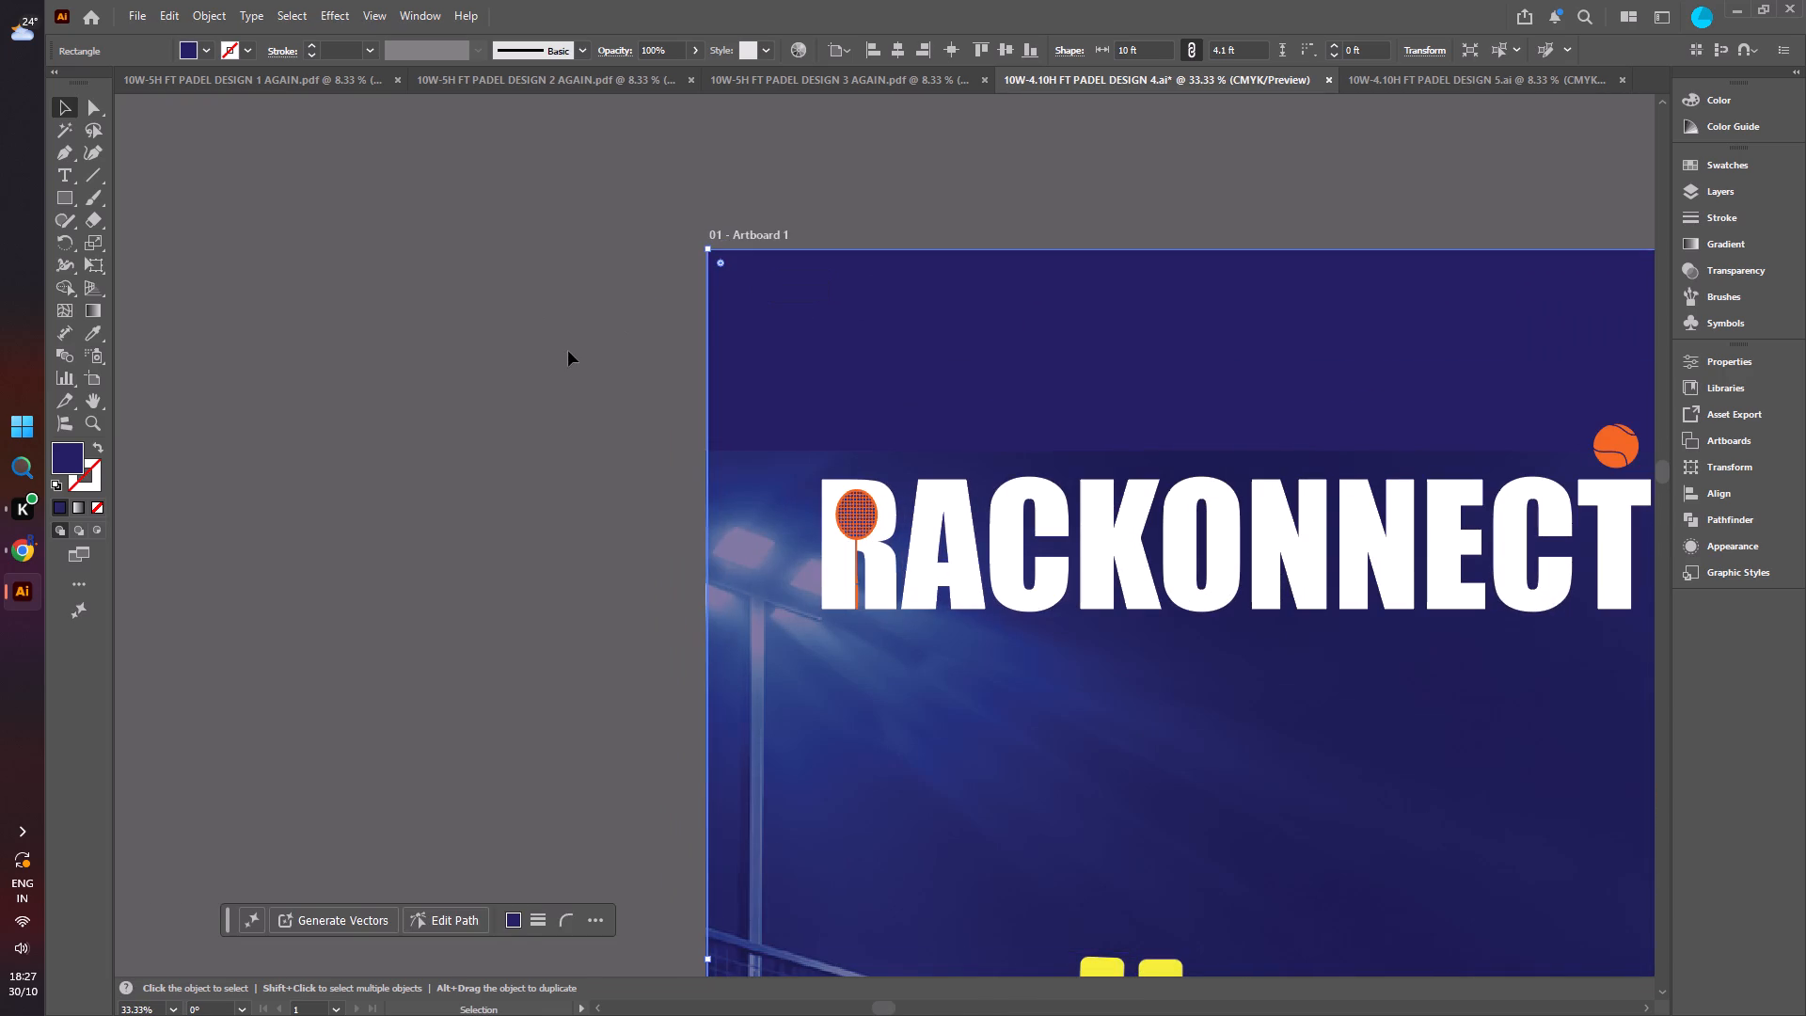
Stretch the navy background rectangle down to the artboard's bottom edge, making it 10 ft by 5 ft.
{"action": "left_click", "coordinate": [568, 351]}
{"action": "scroll", "coordinate": [578, 350], "scroll_direction": "down", "scroll_amount": 5, "text": "alt"}
{"action": "scroll", "coordinate": [836, 672], "scroll_direction": "up", "scroll_amount": 2, "text": "alt"}
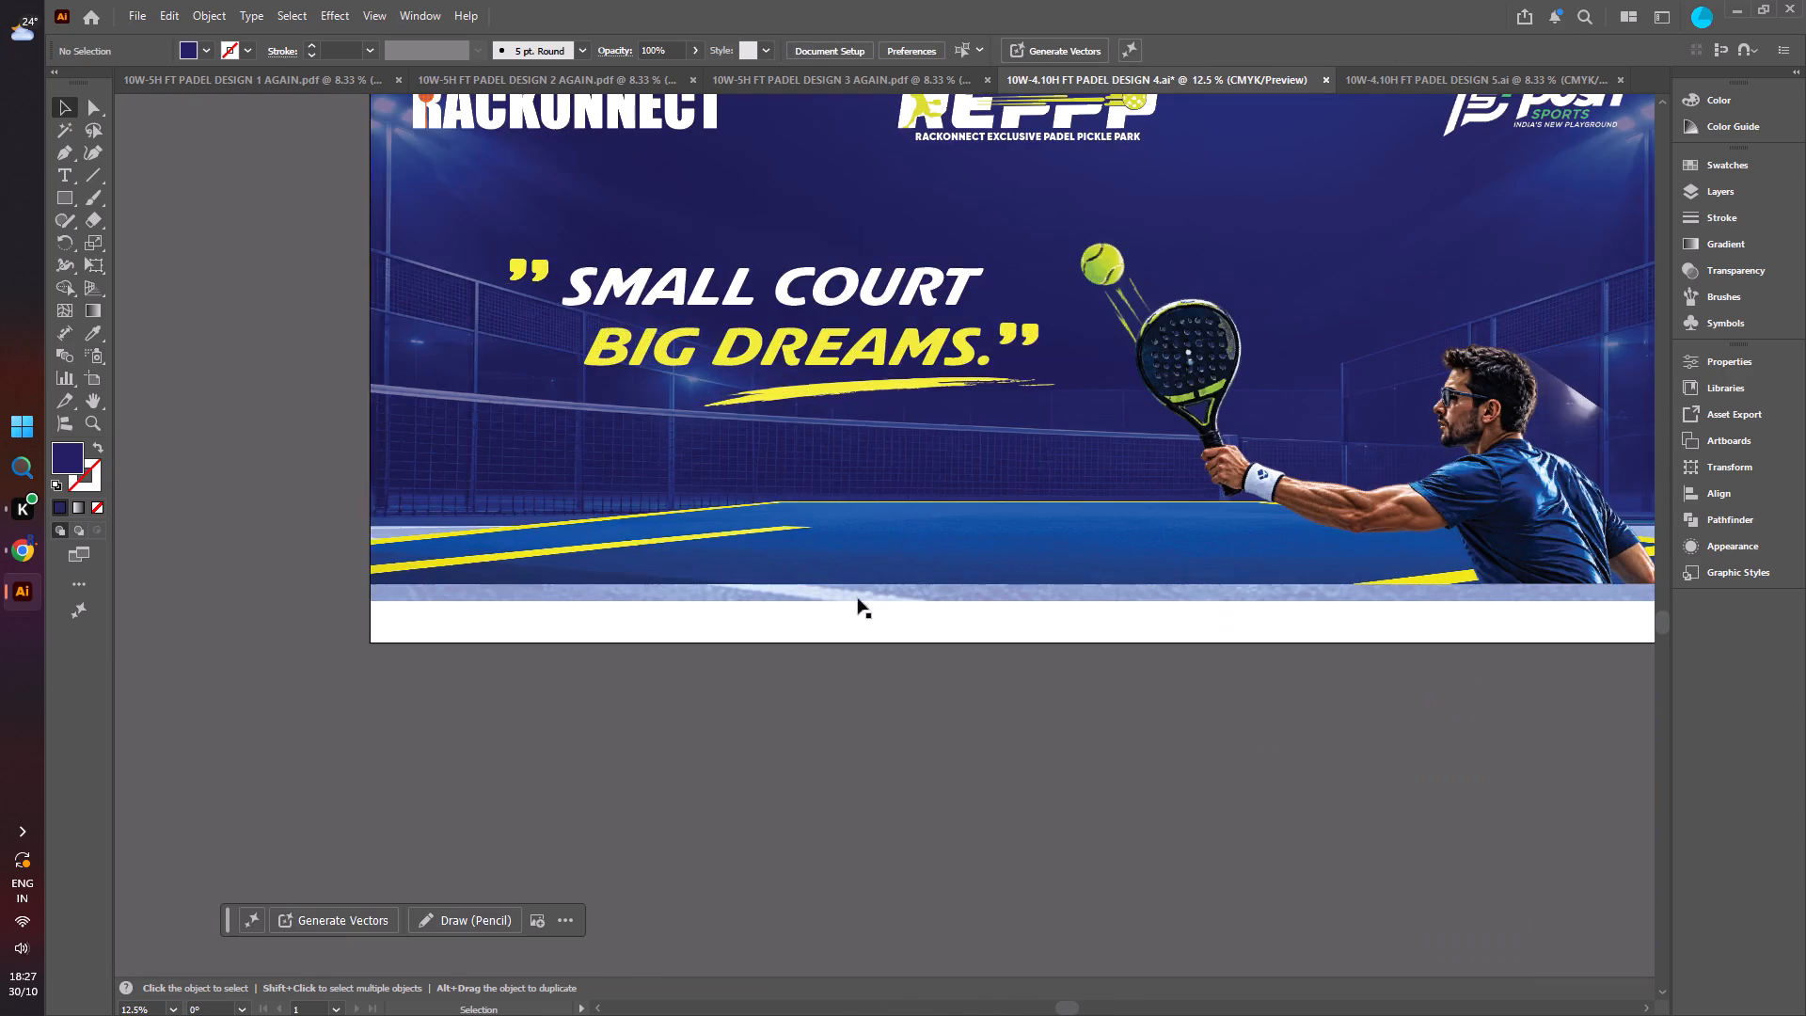
{"action": "scroll", "coordinate": [849, 650], "scroll_direction": "down", "scroll_amount": 2, "text": "alt"}
{"action": "left_click", "coordinate": [951, 341]}
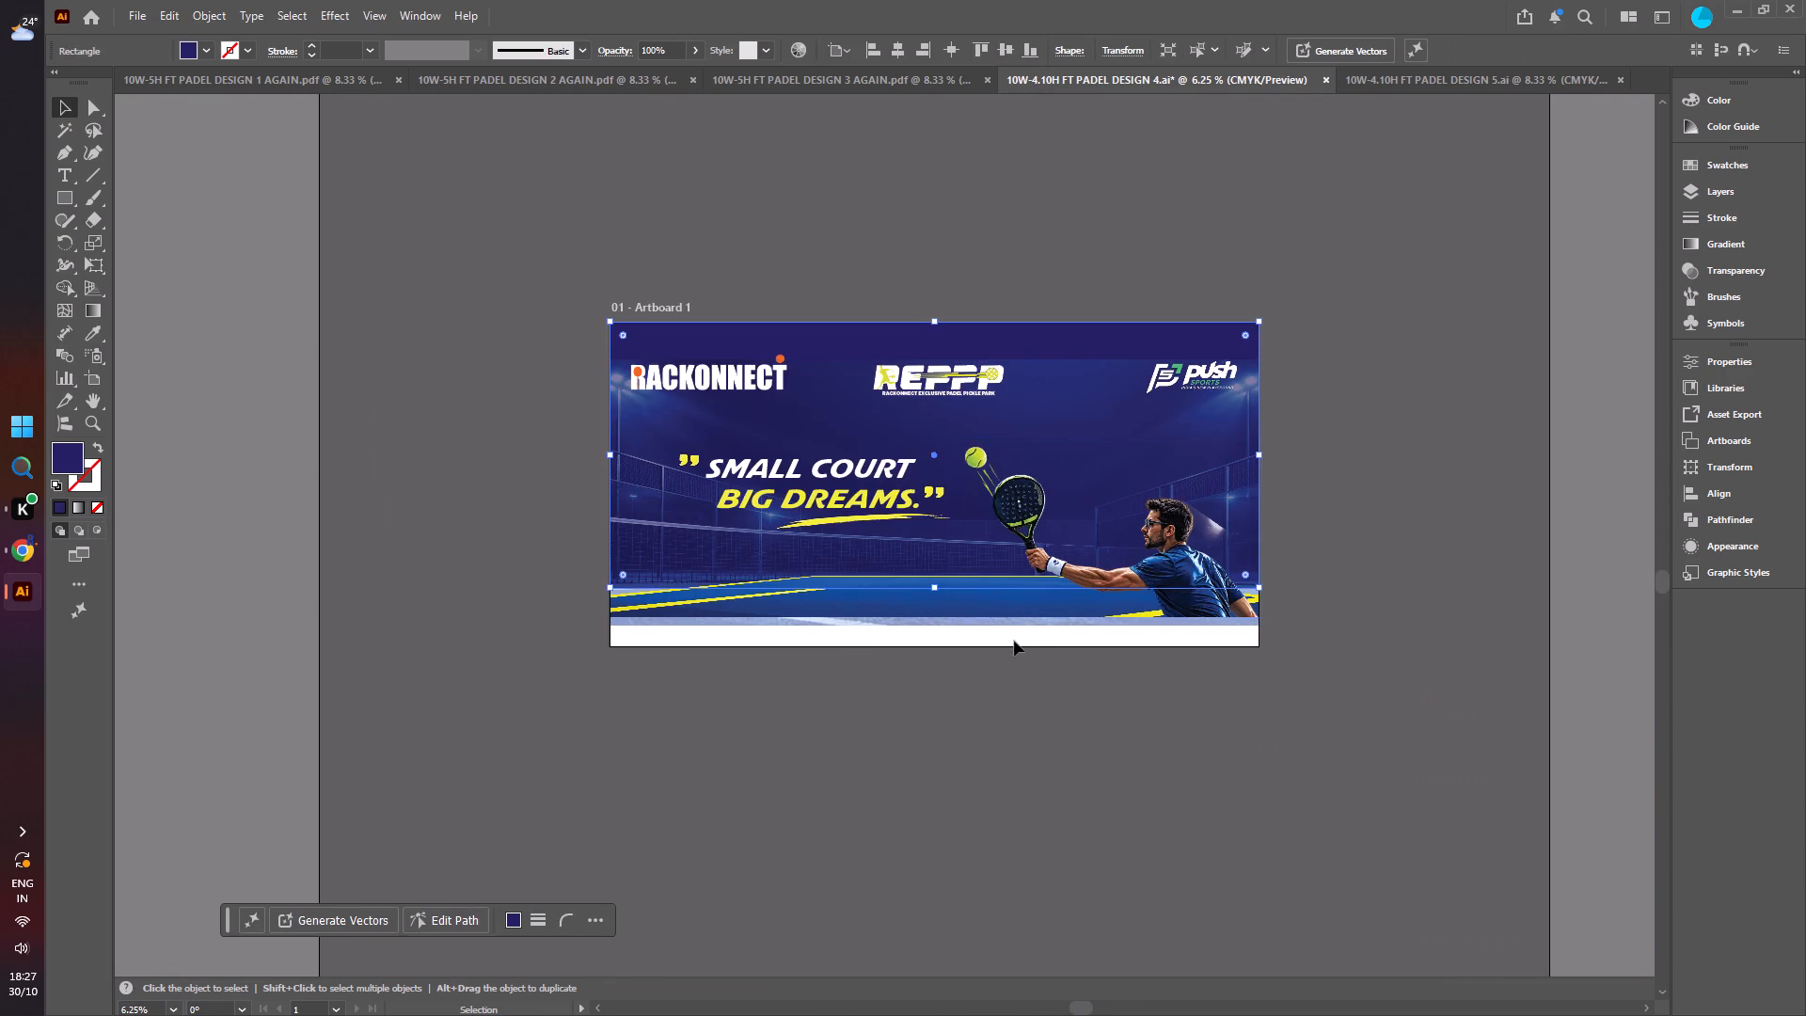
{"action": "scroll", "coordinate": [953, 663], "scroll_direction": "up", "scroll_amount": 2, "text": "alt"}
{"action": "left_click_drag", "start_coordinate": [913, 515], "coordinate": [918, 567]}
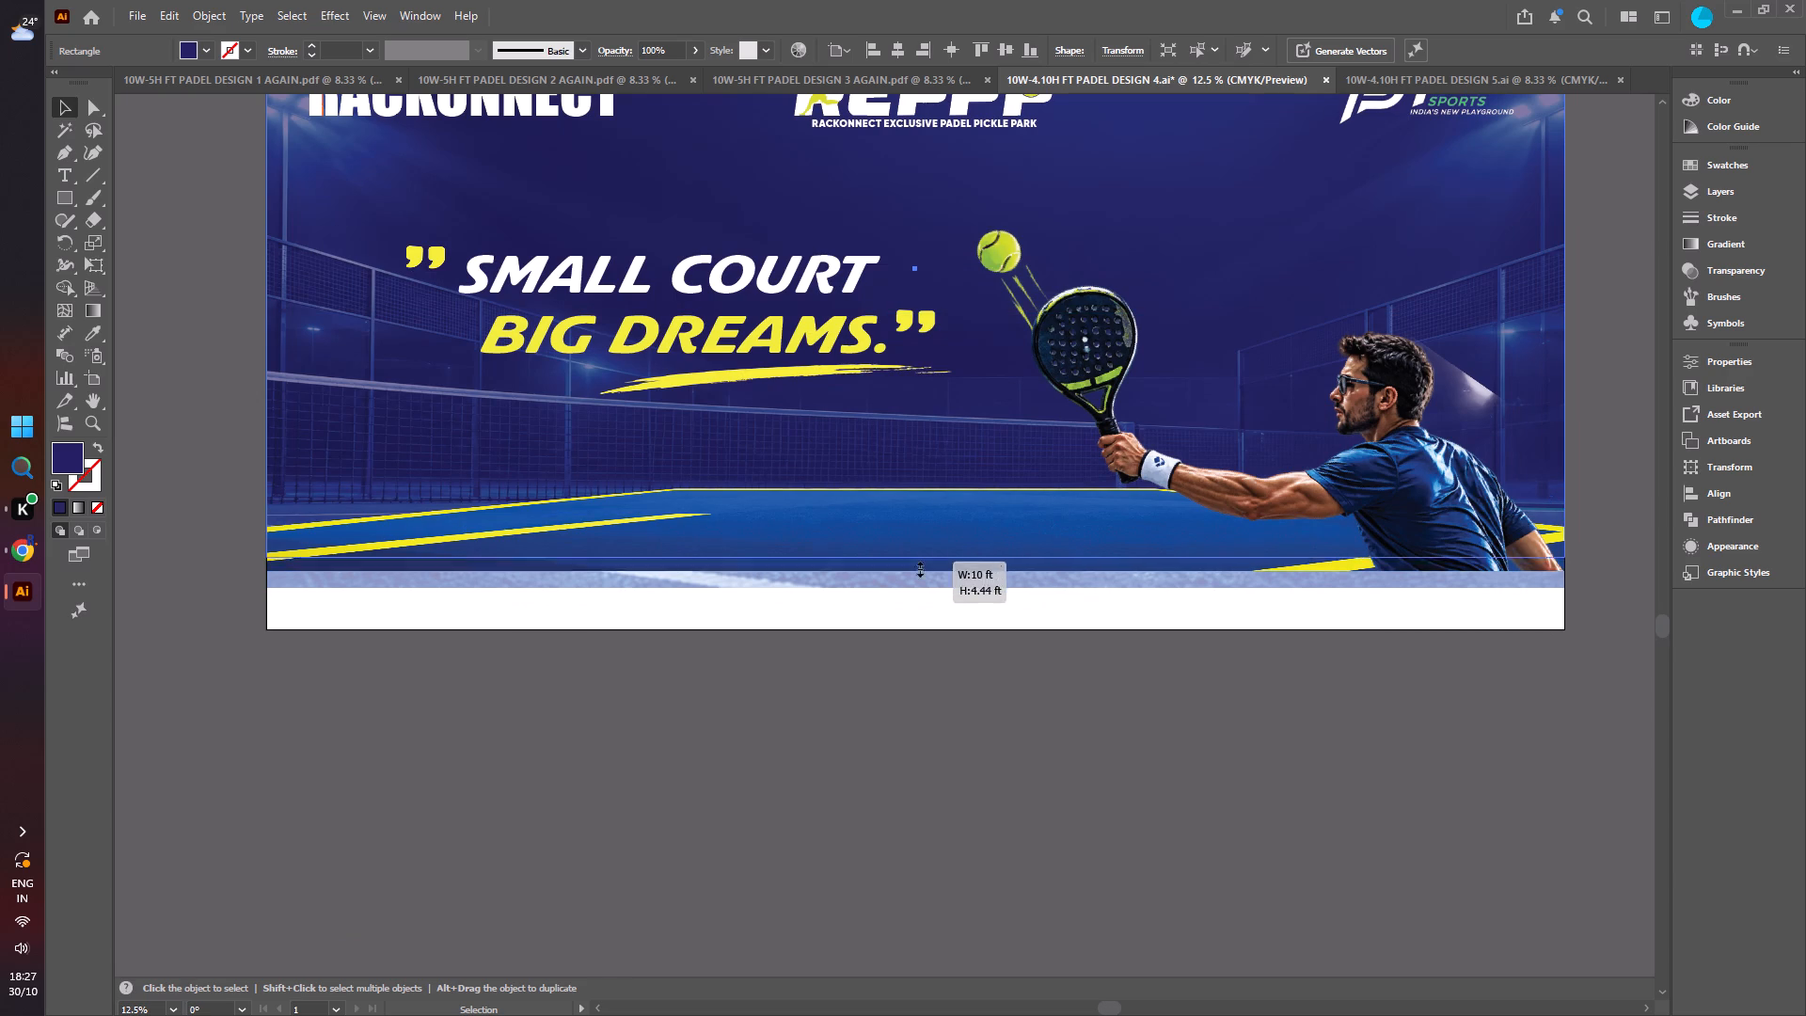
{"action": "left_click_drag", "start_coordinate": [918, 567], "coordinate": [906, 631]}
{"action": "scroll", "coordinate": [906, 631], "scroll_direction": "up", "scroll_amount": 5, "text": "alt"}
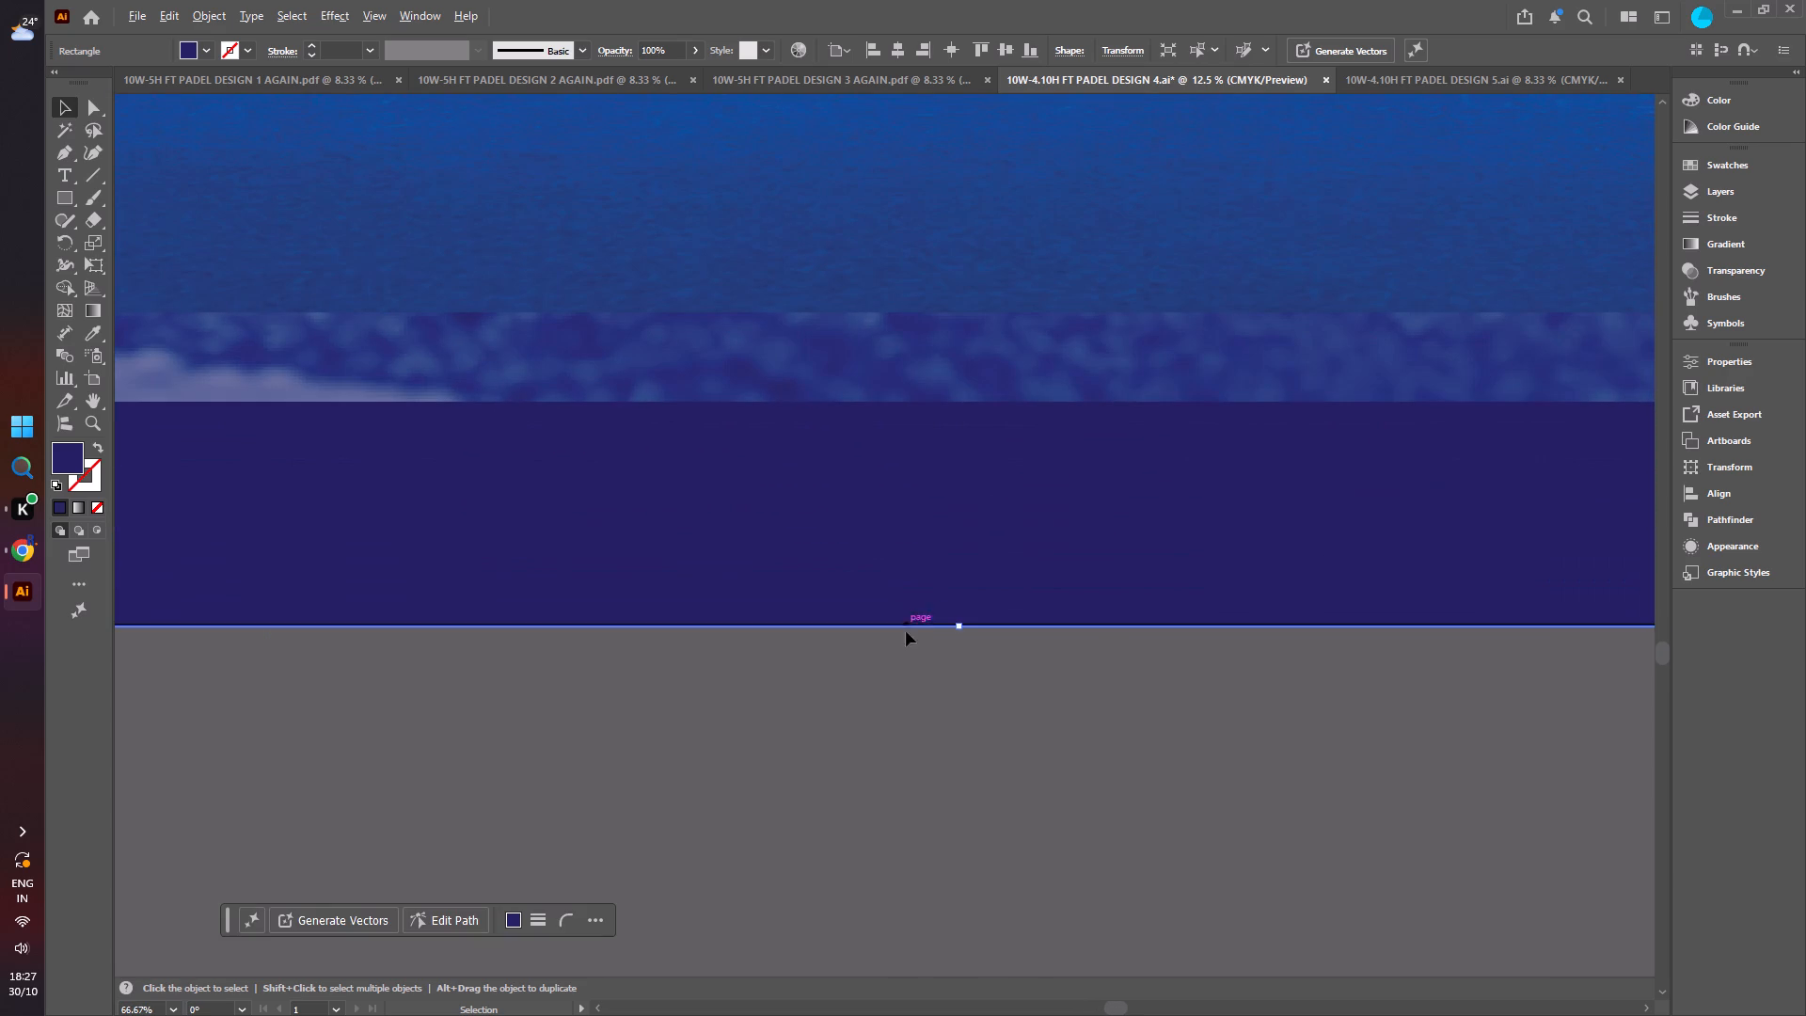
{"action": "left_click", "coordinate": [957, 628]}
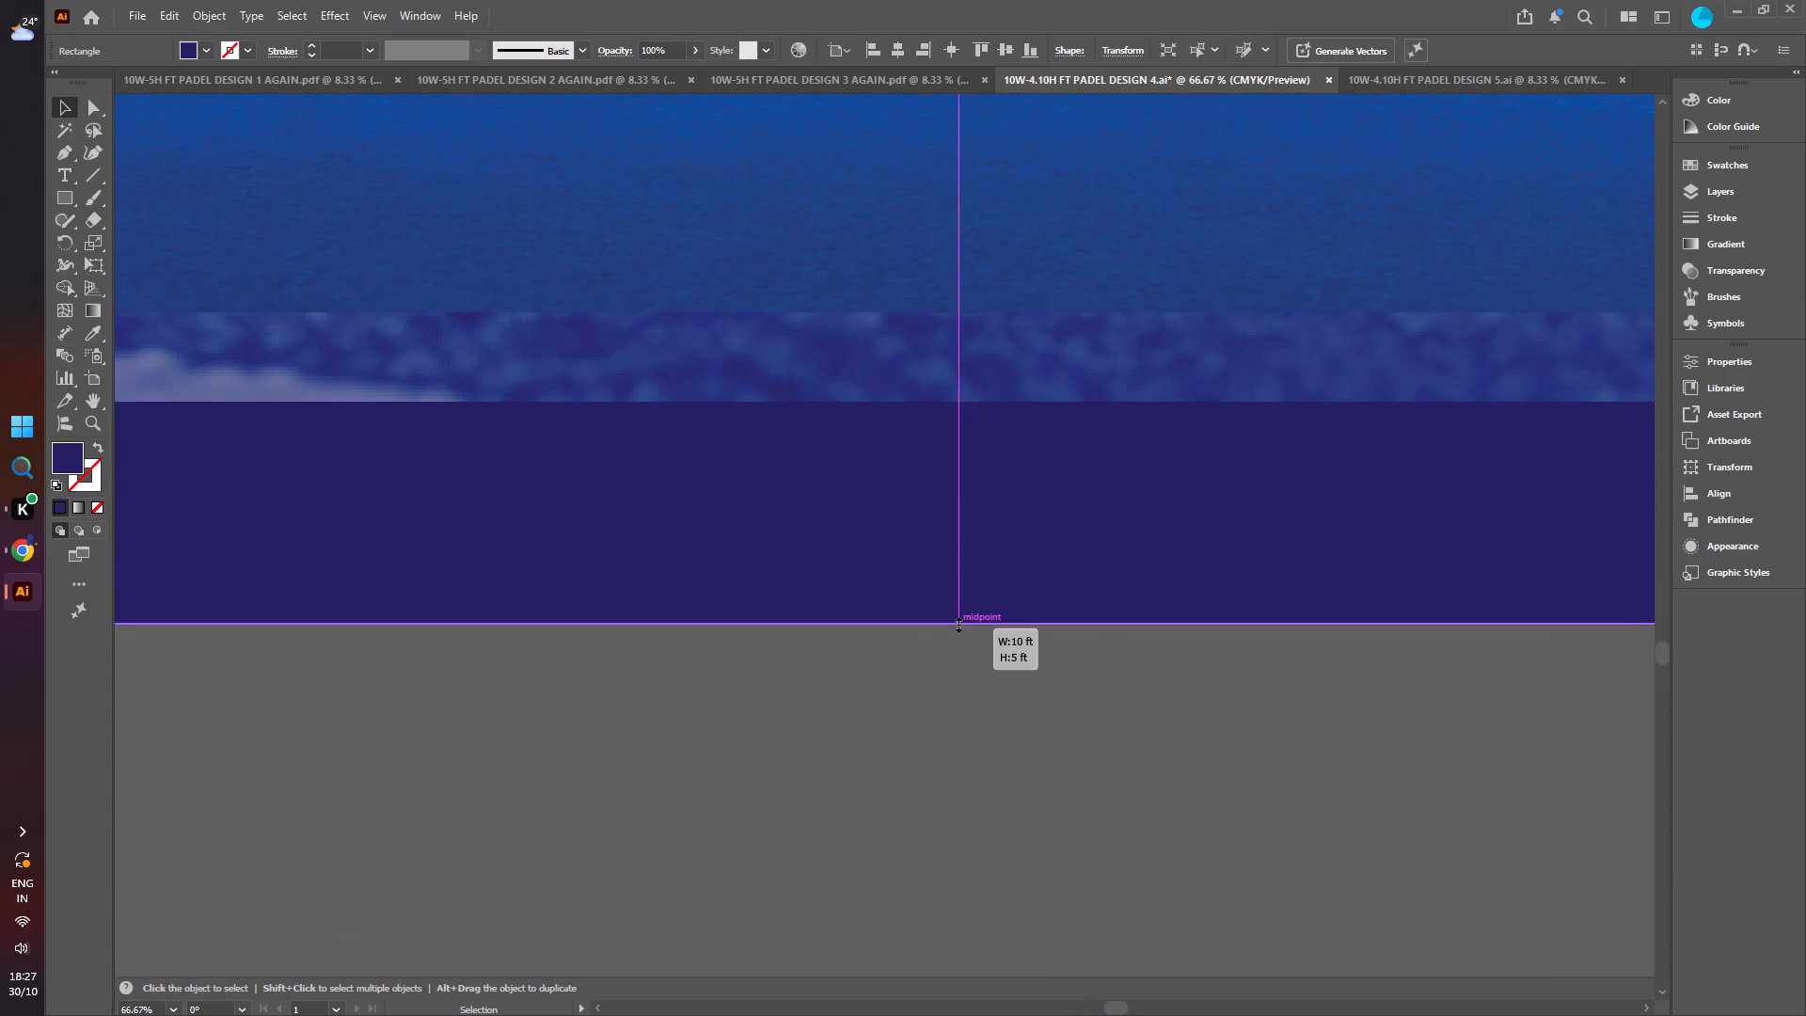
{"action": "left_click", "coordinate": [895, 653]}
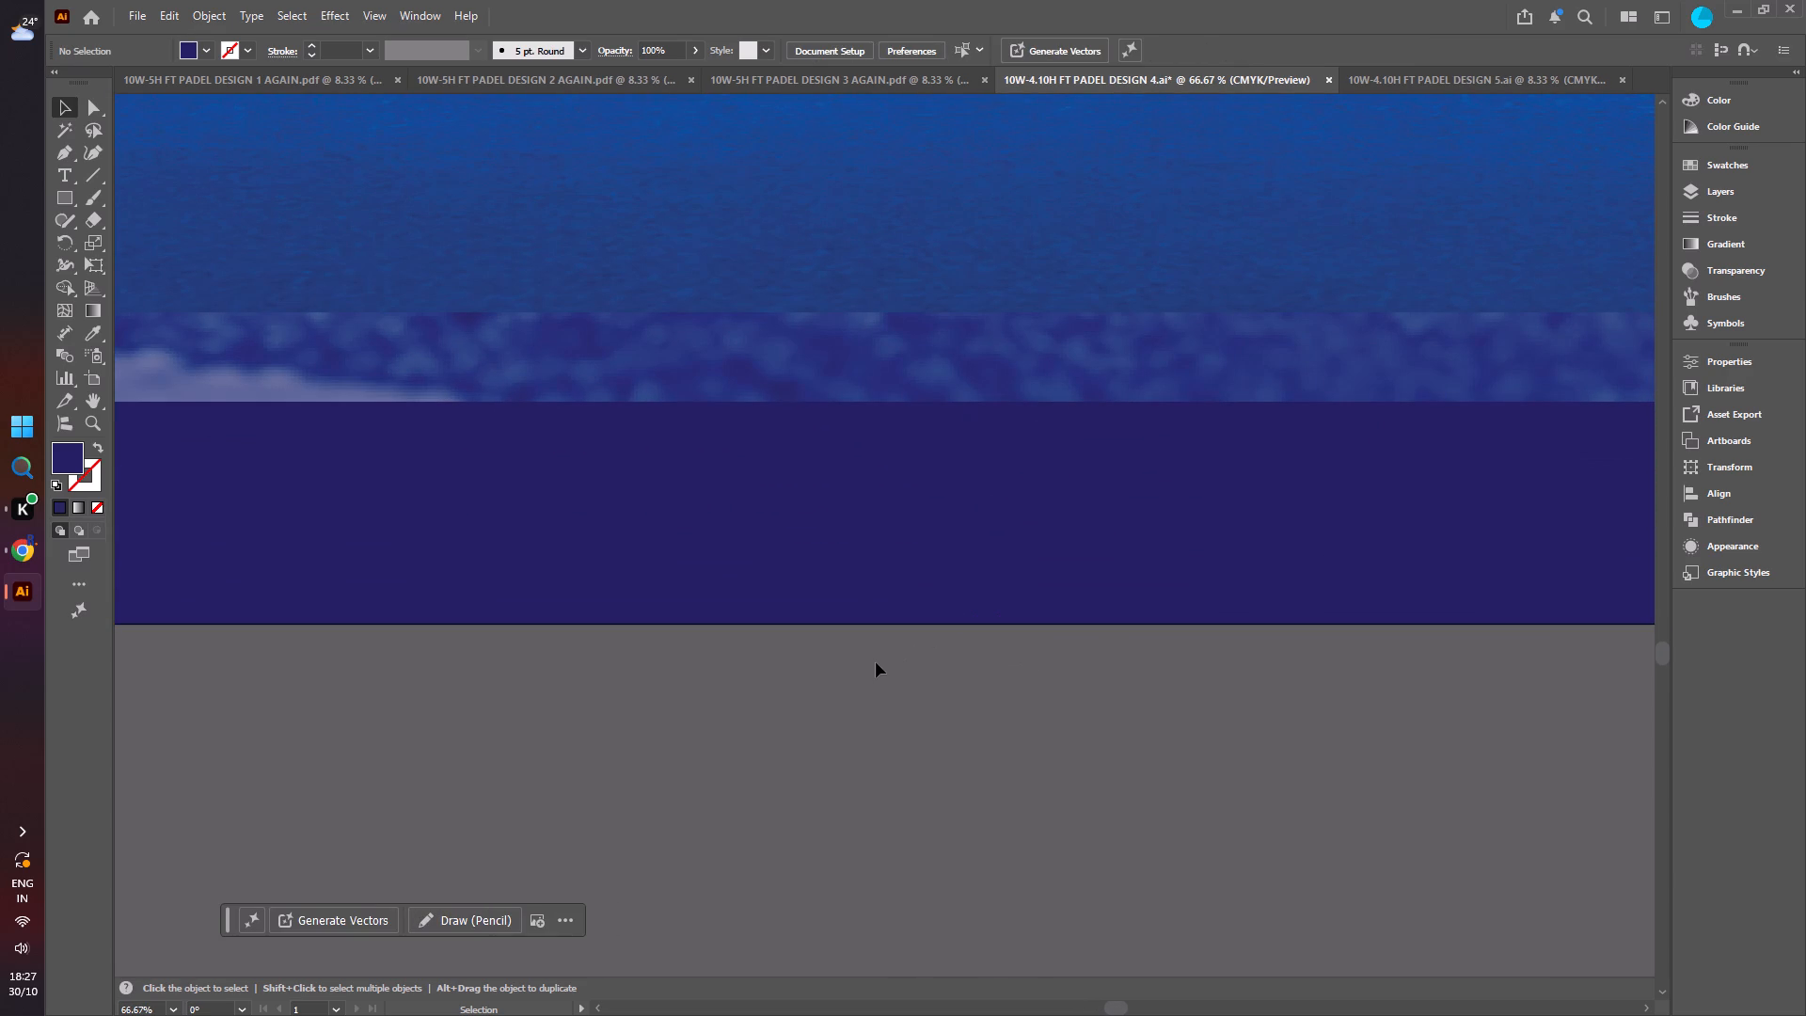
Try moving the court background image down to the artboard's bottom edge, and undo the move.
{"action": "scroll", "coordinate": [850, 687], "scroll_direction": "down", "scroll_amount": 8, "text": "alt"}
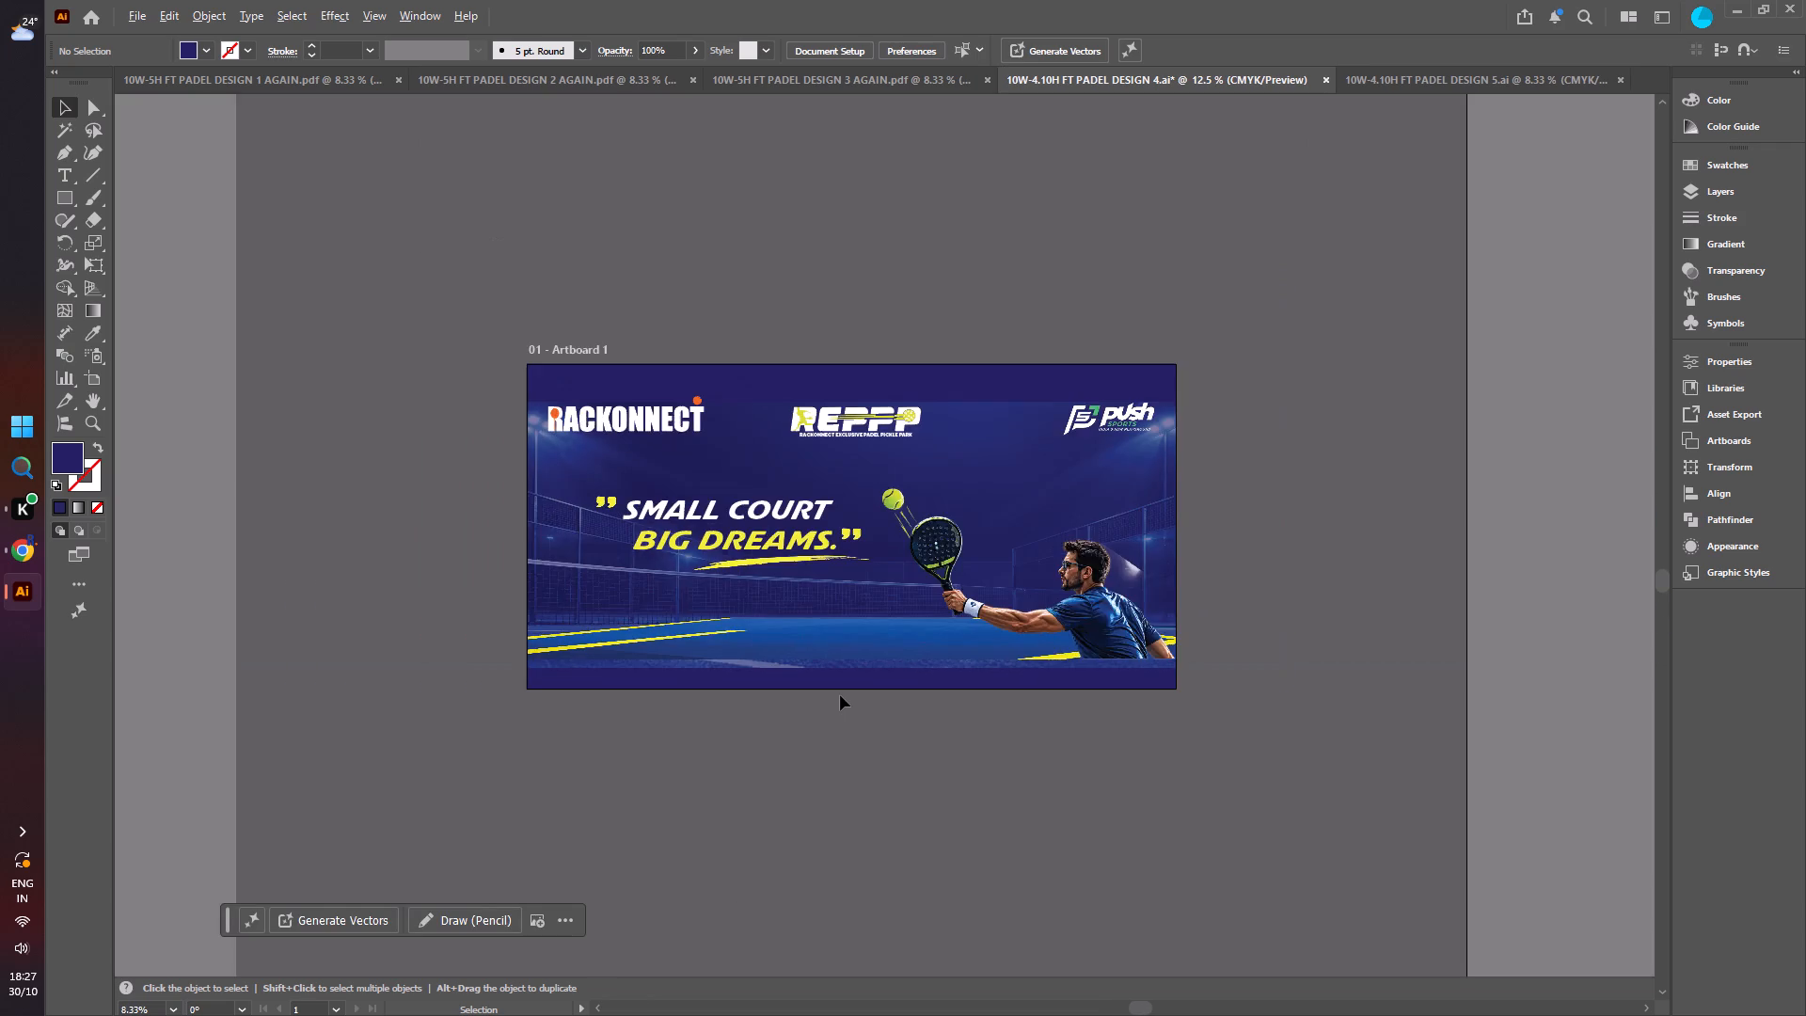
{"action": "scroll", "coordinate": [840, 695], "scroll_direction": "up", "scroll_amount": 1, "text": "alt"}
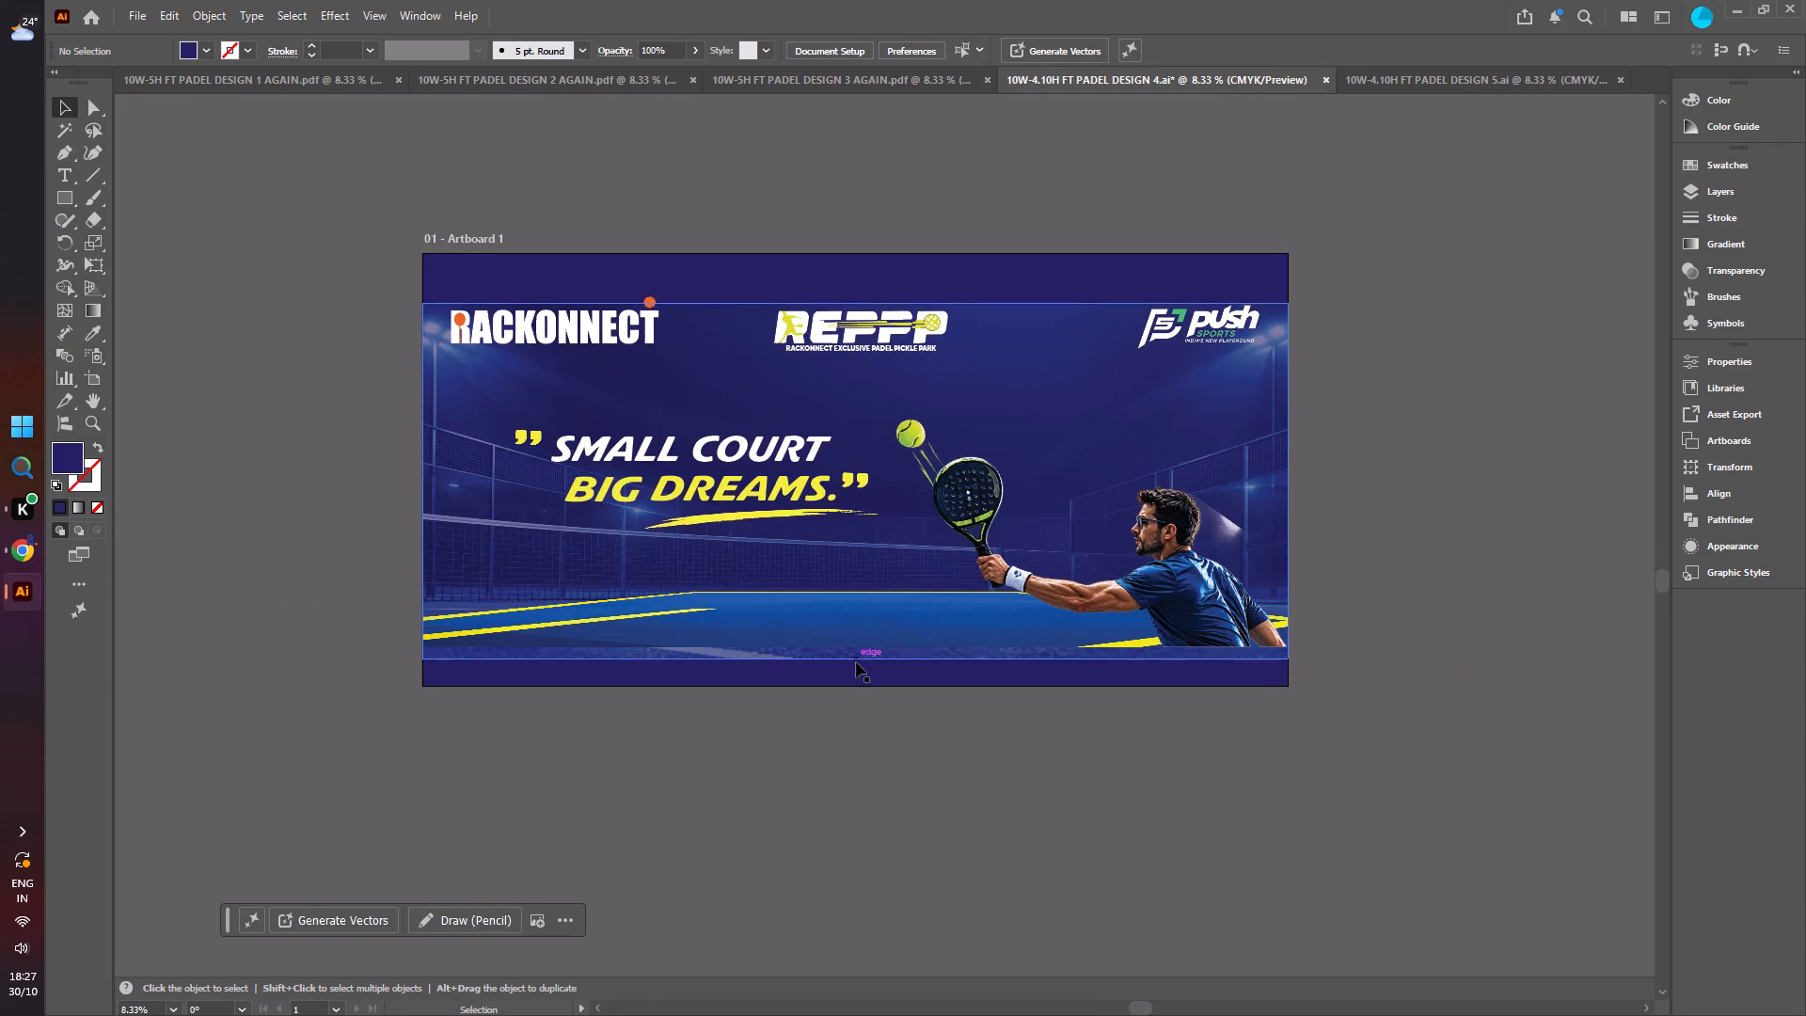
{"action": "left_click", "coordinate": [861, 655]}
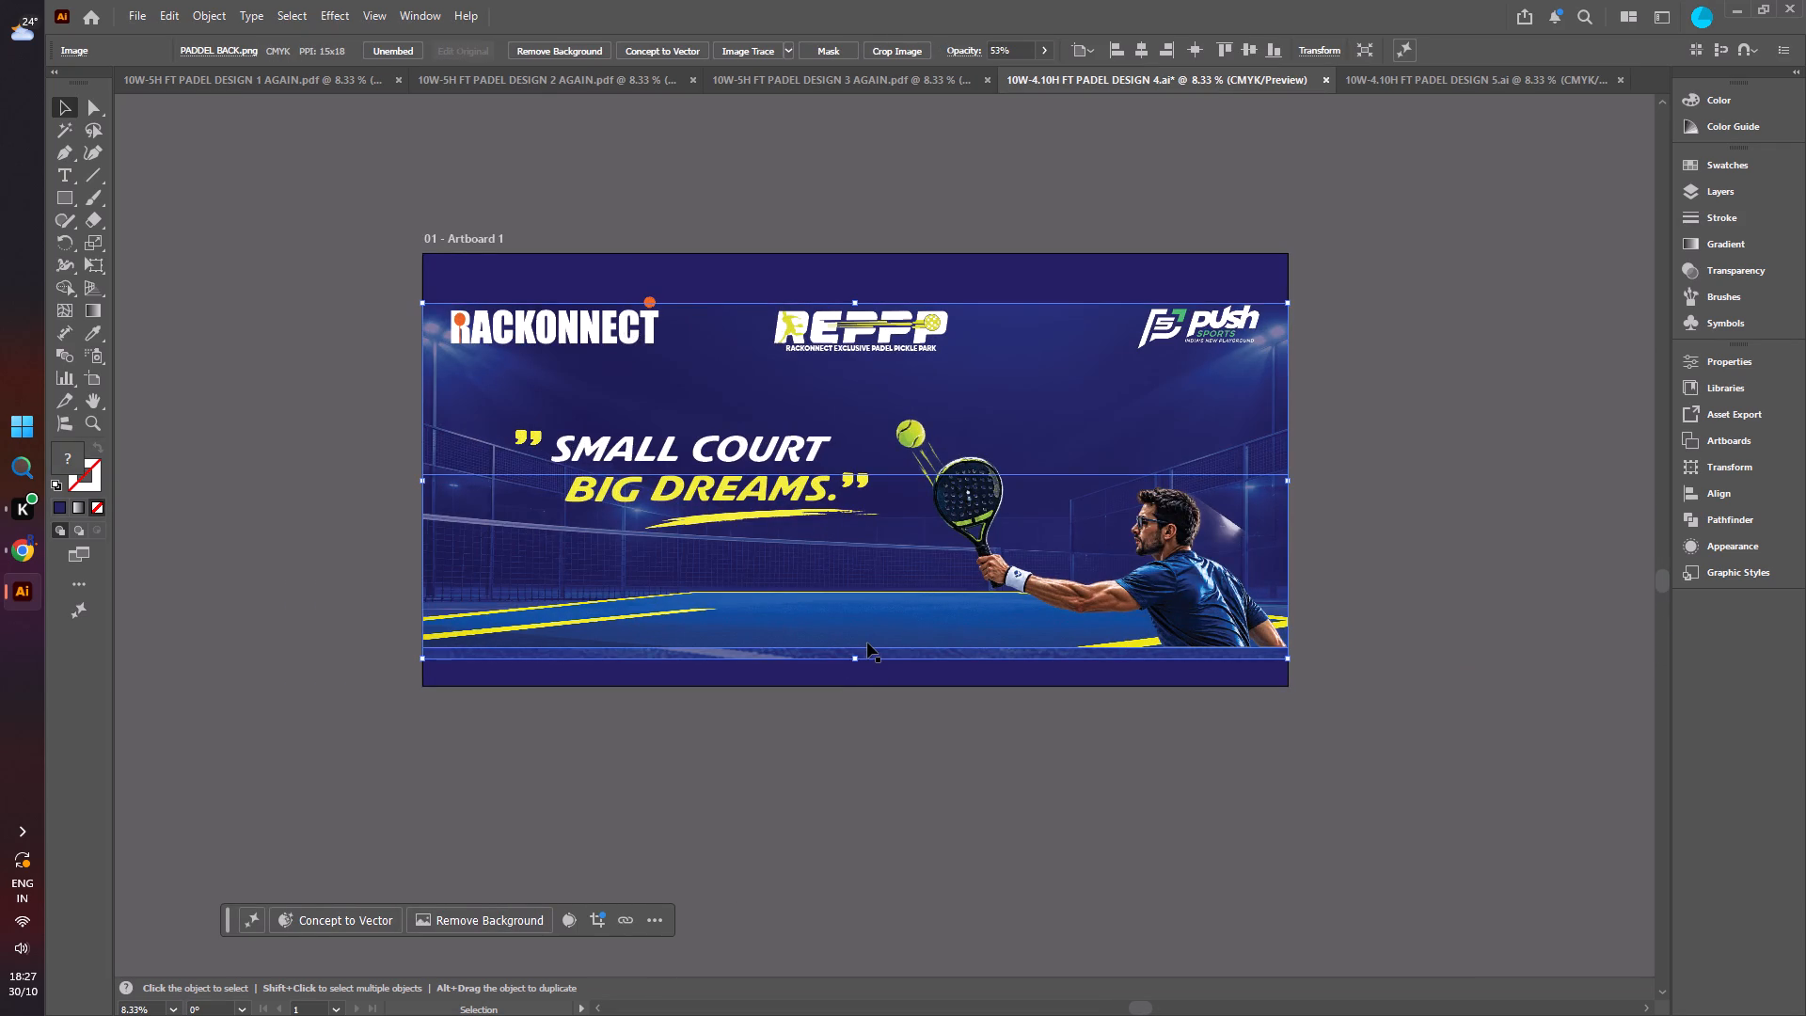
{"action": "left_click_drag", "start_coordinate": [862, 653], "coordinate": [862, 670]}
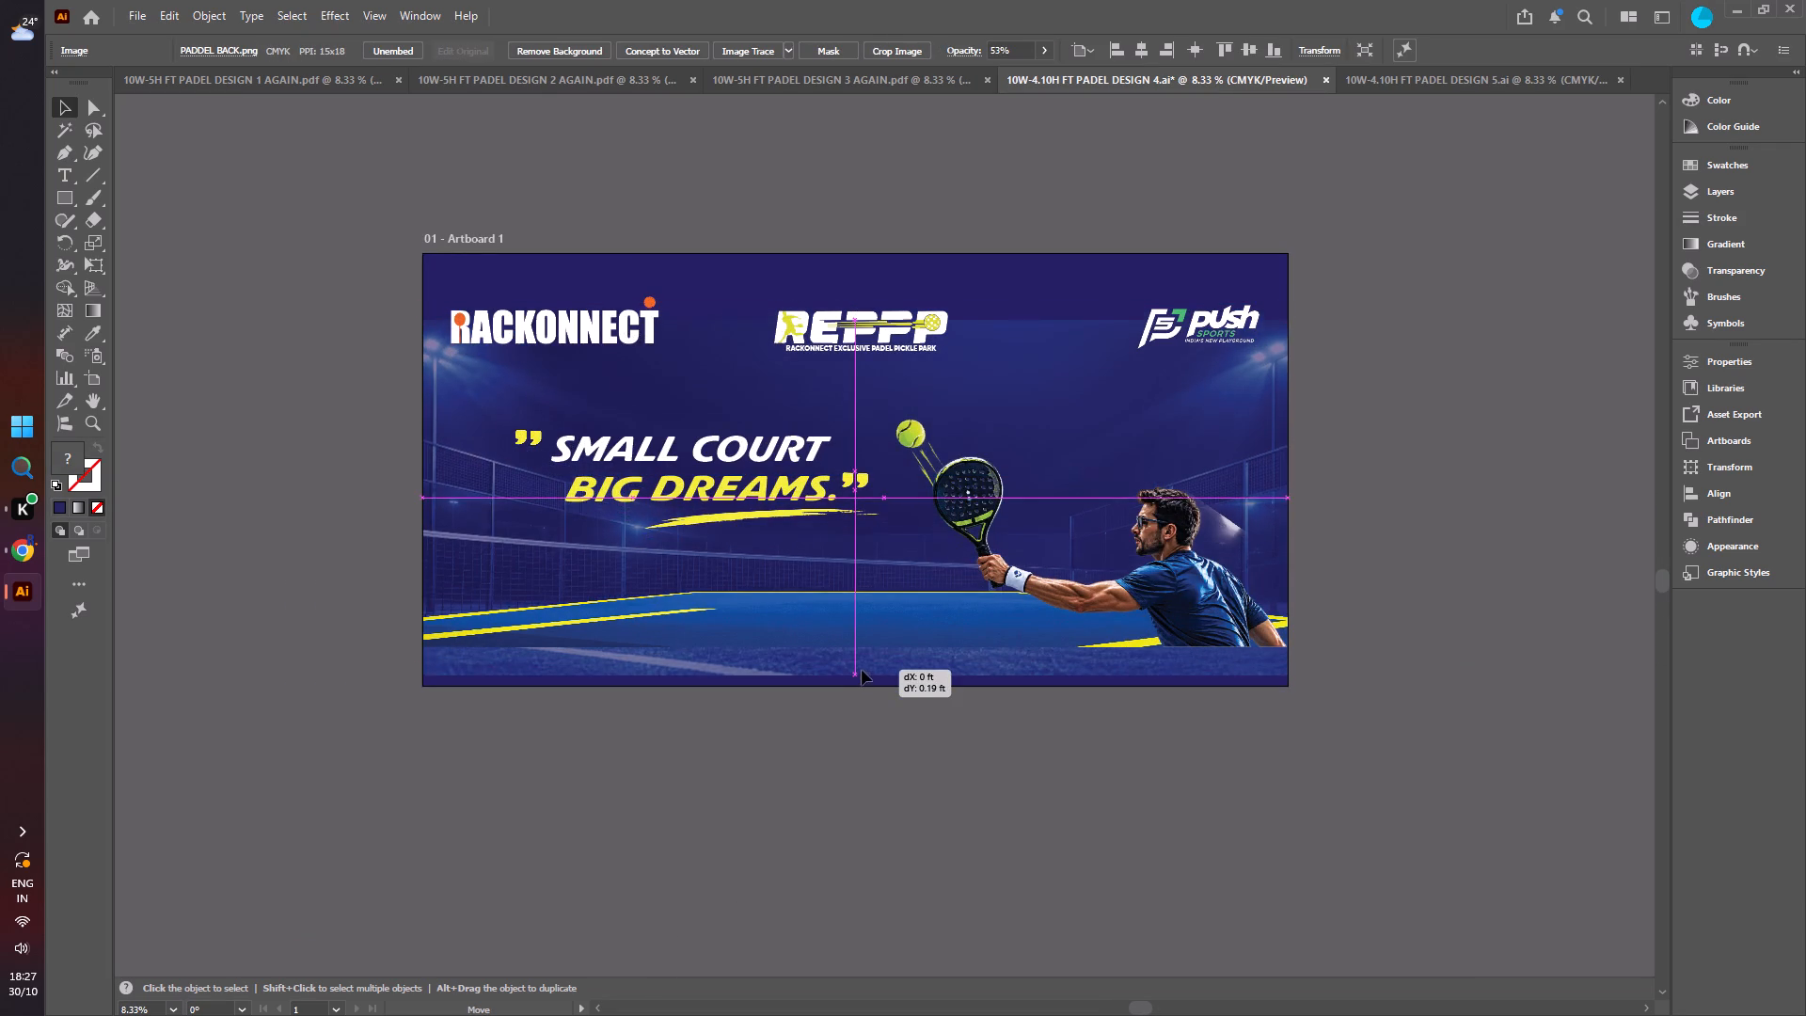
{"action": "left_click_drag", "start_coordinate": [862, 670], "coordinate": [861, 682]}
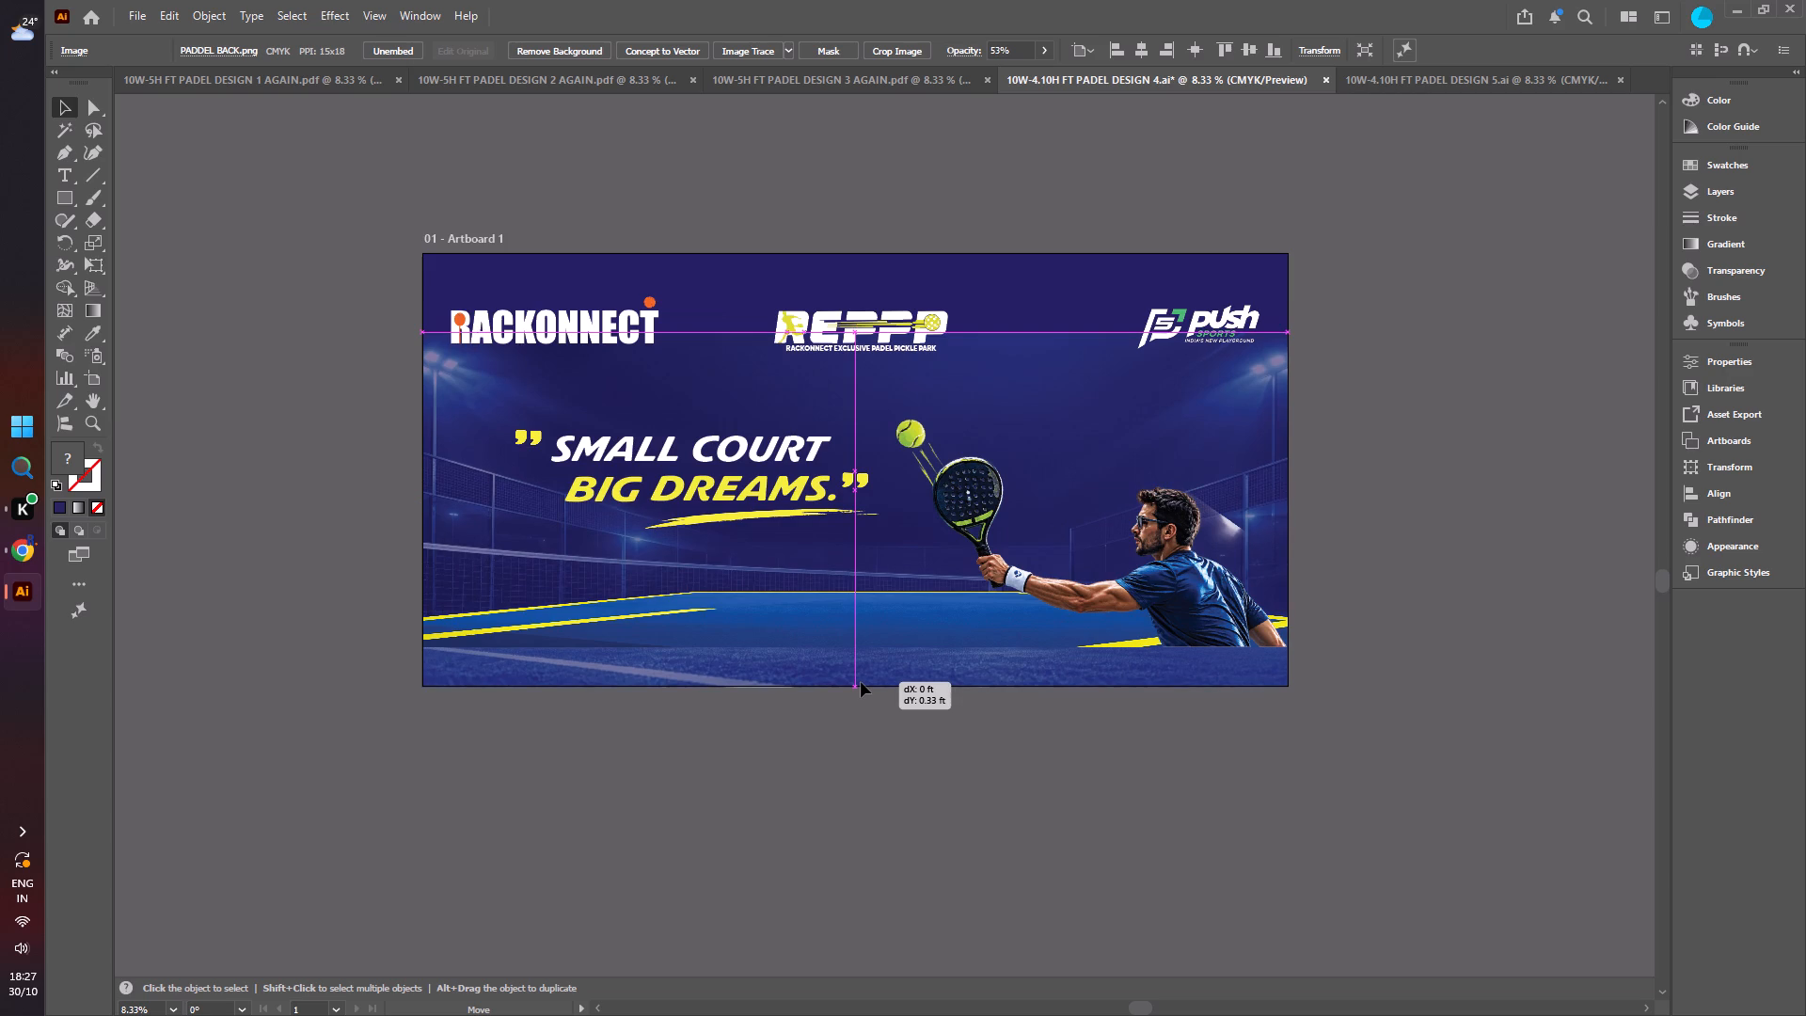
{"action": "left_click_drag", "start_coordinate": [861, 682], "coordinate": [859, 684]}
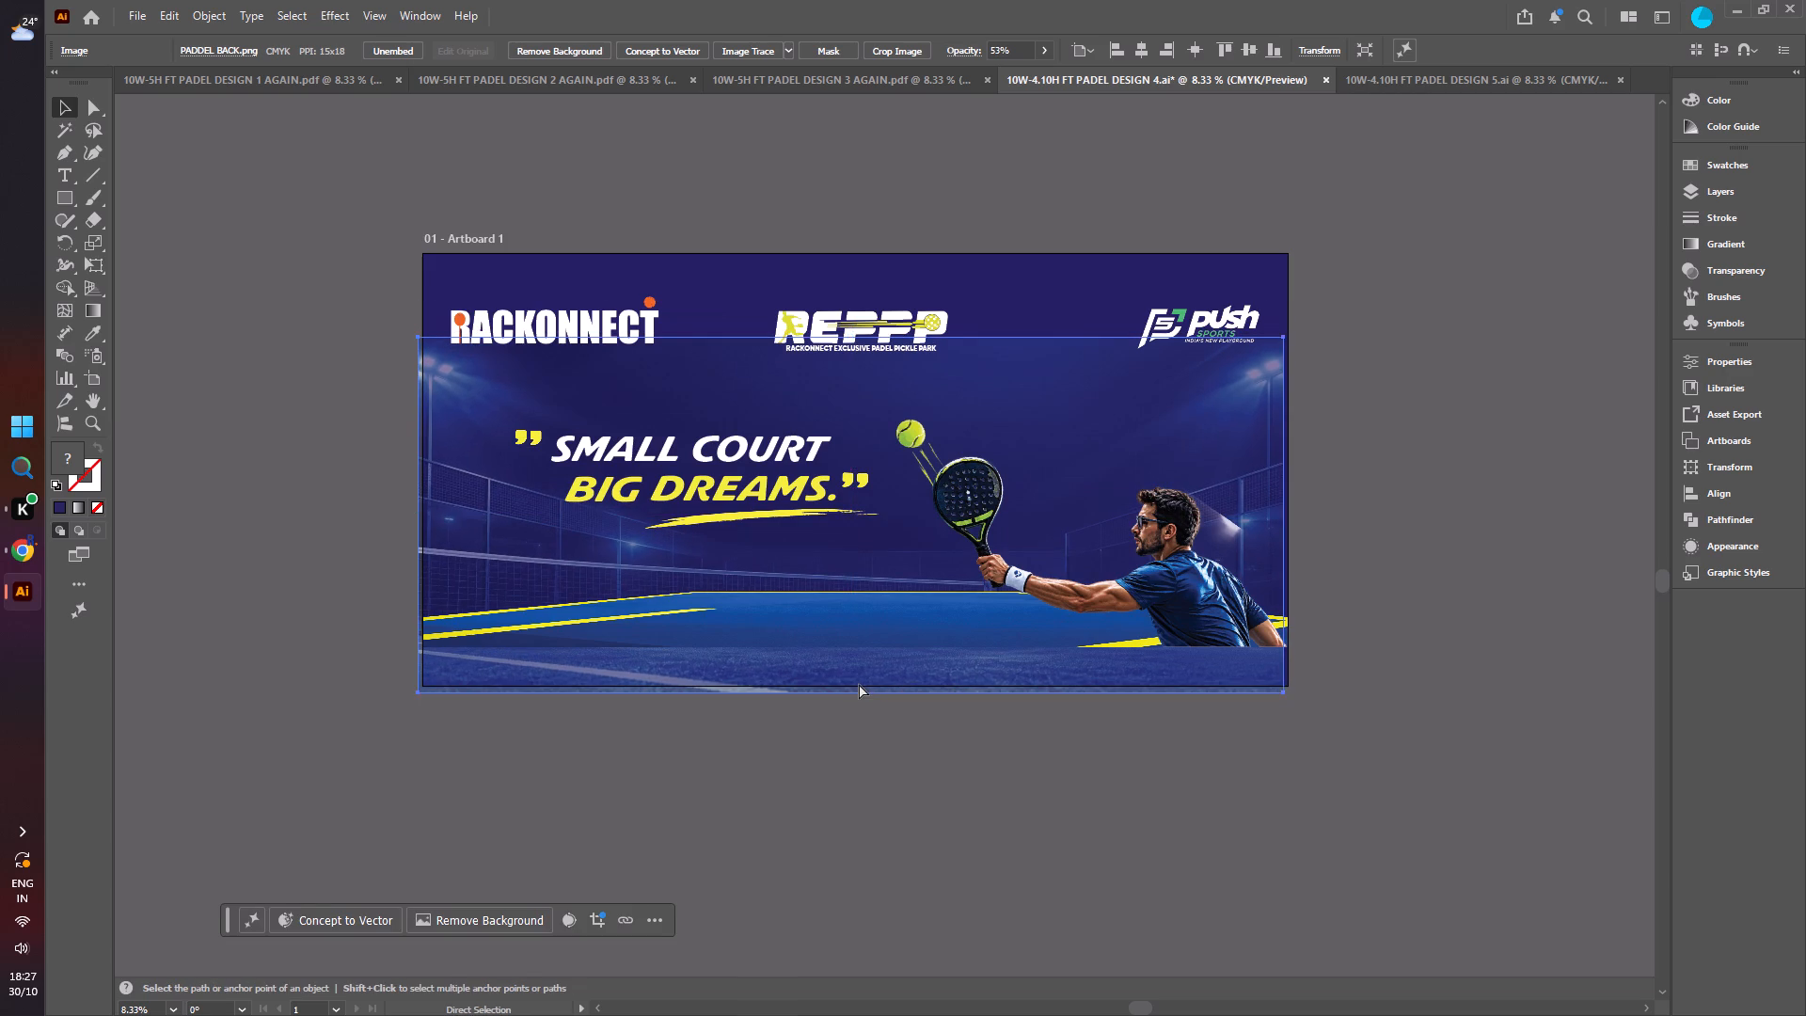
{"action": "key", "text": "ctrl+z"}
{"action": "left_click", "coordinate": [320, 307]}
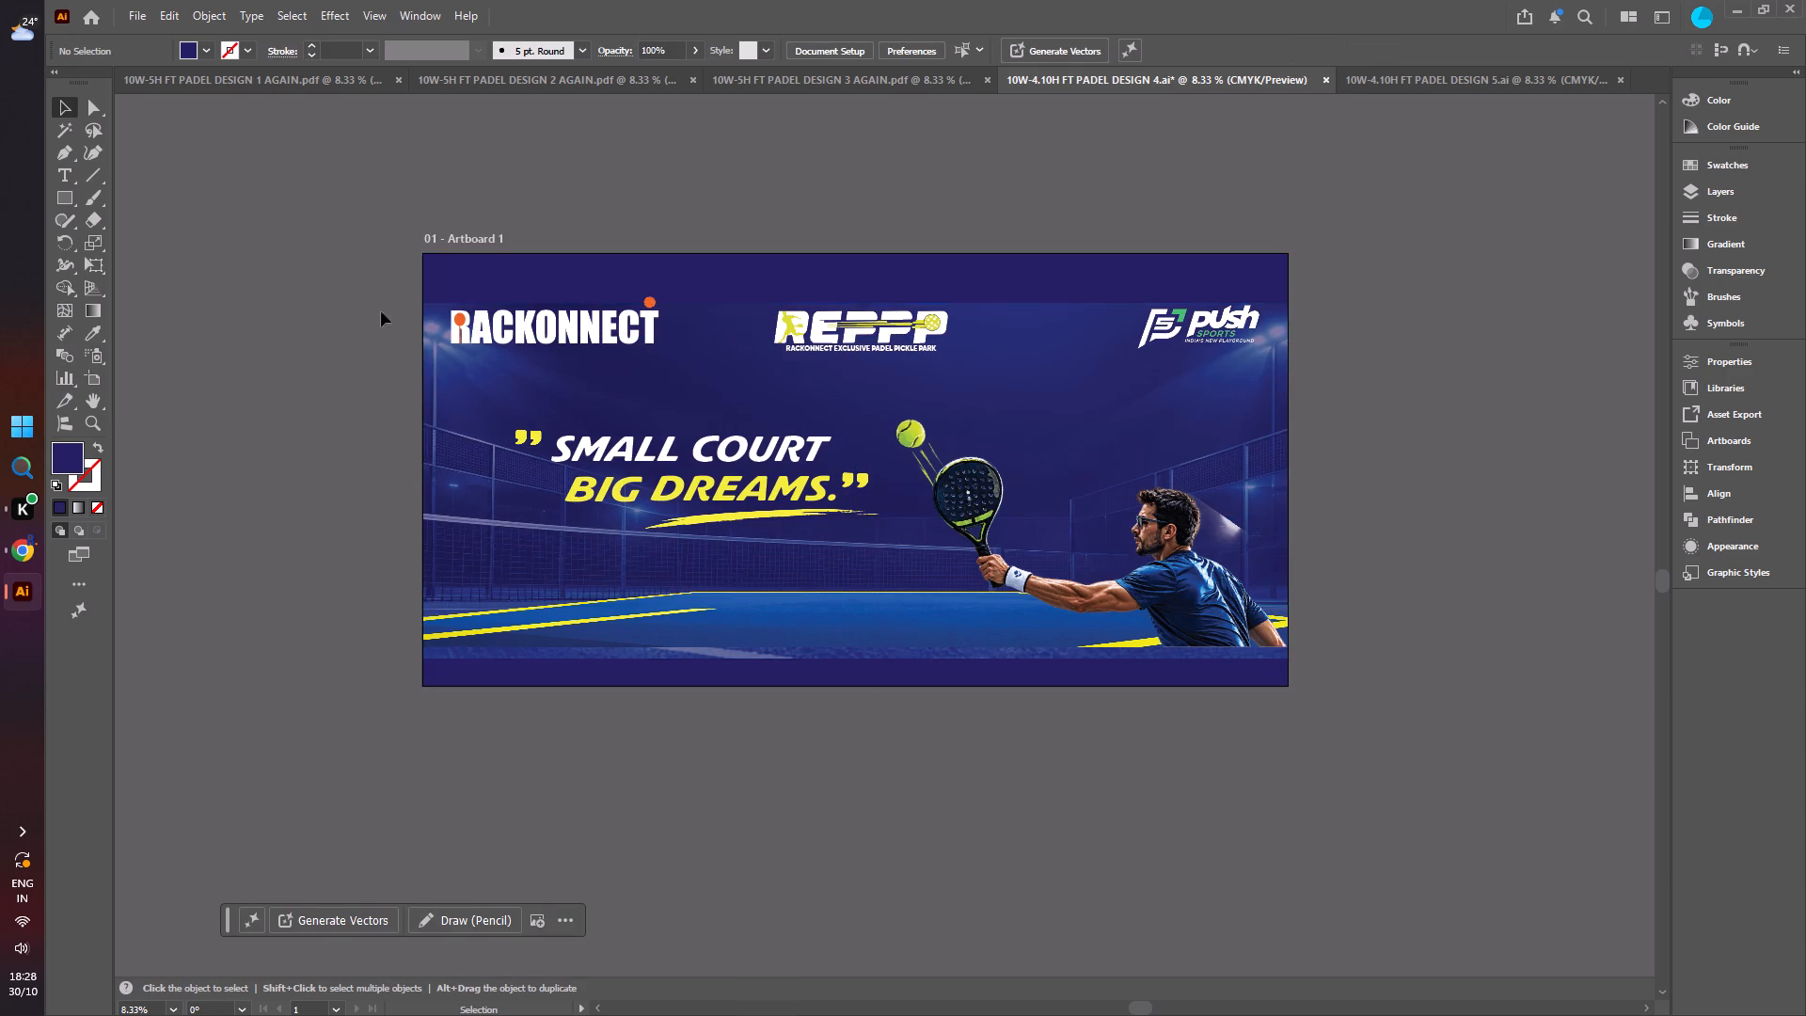
Stretch the court background image vertically to the artboard's top and bottom edges so it covers the full banner.
{"action": "left_click", "coordinate": [434, 317]}
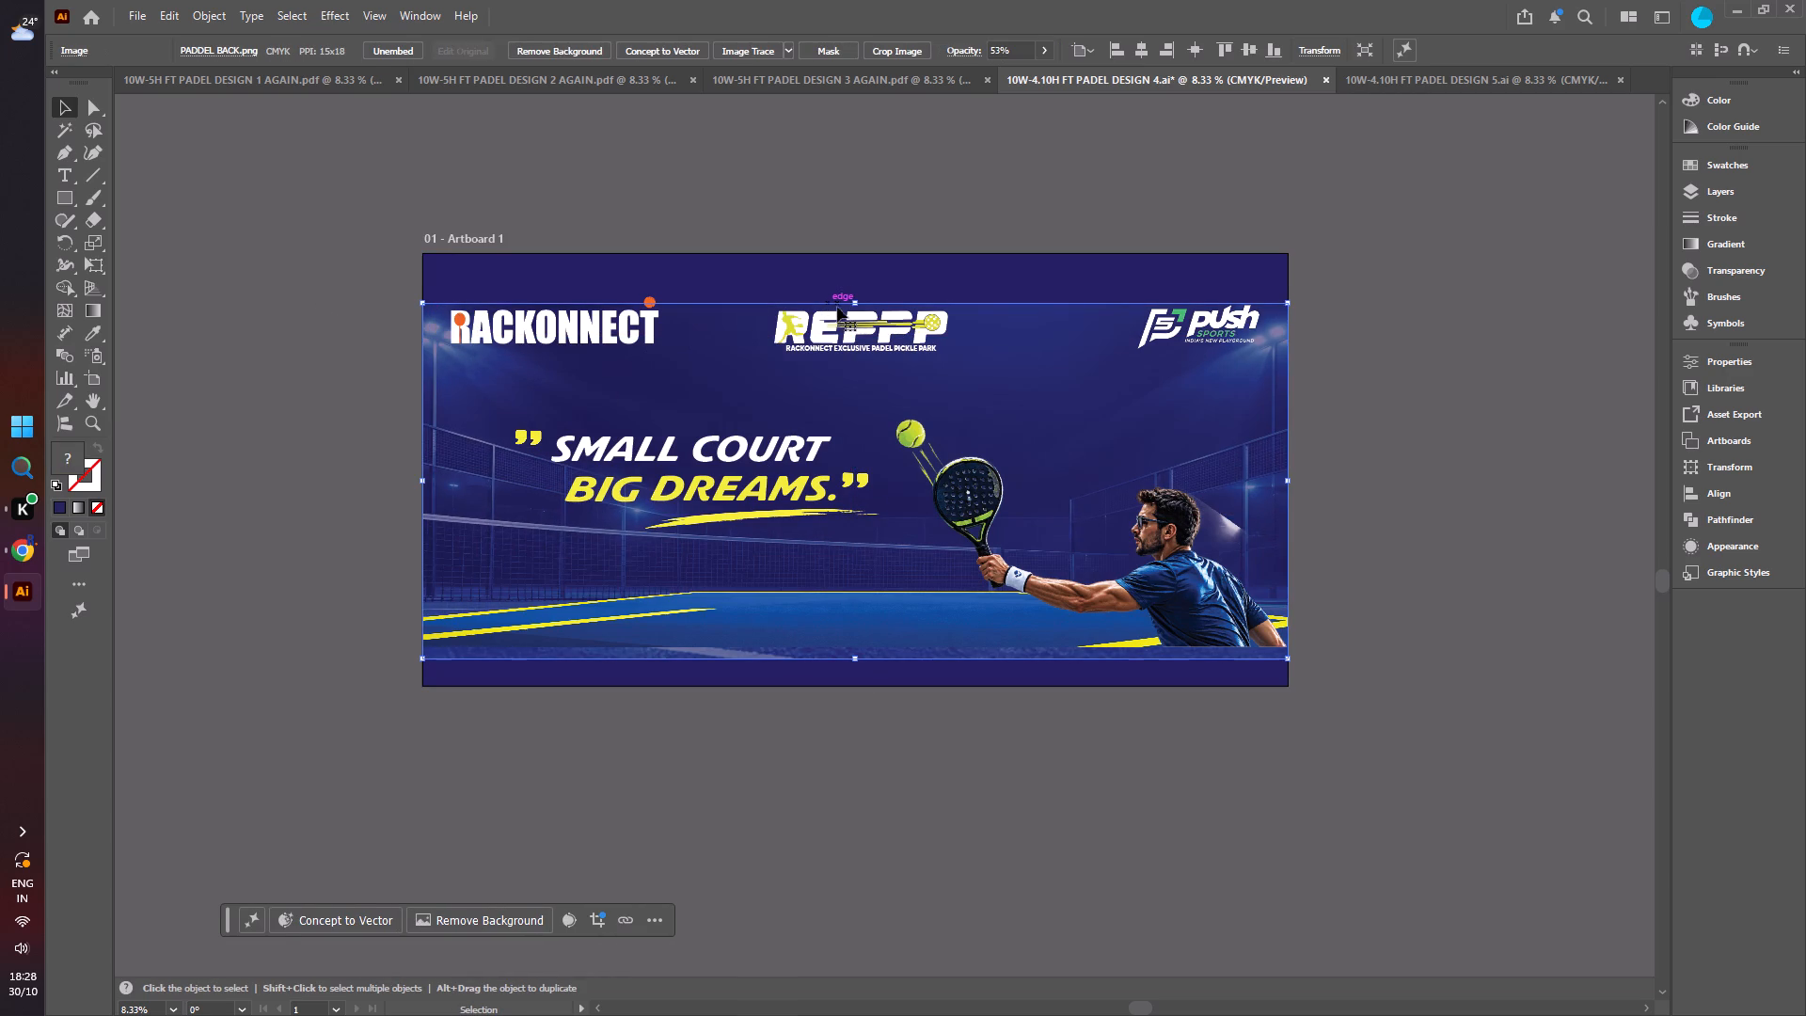
{"action": "left_click_drag", "start_coordinate": [860, 301], "coordinate": [860, 255]}
{"action": "left_click_drag", "start_coordinate": [857, 659], "coordinate": [857, 676]}
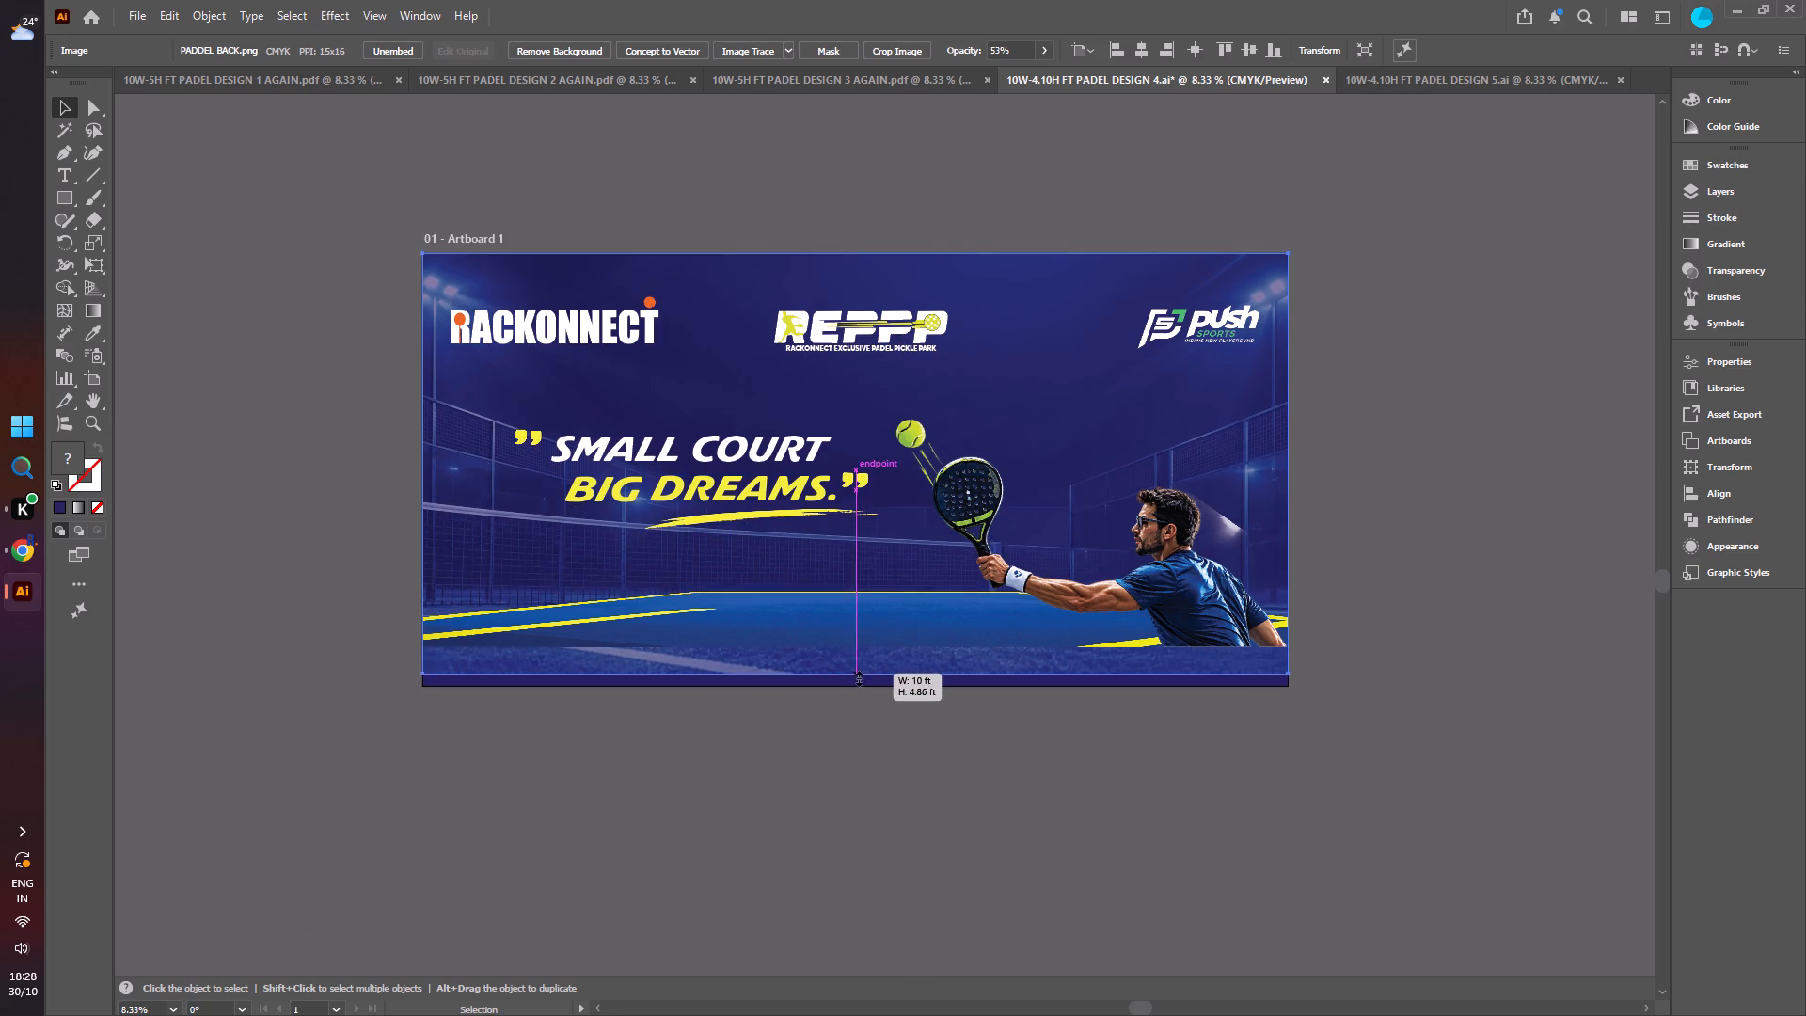
{"action": "left_click_drag", "start_coordinate": [857, 676], "coordinate": [855, 685]}
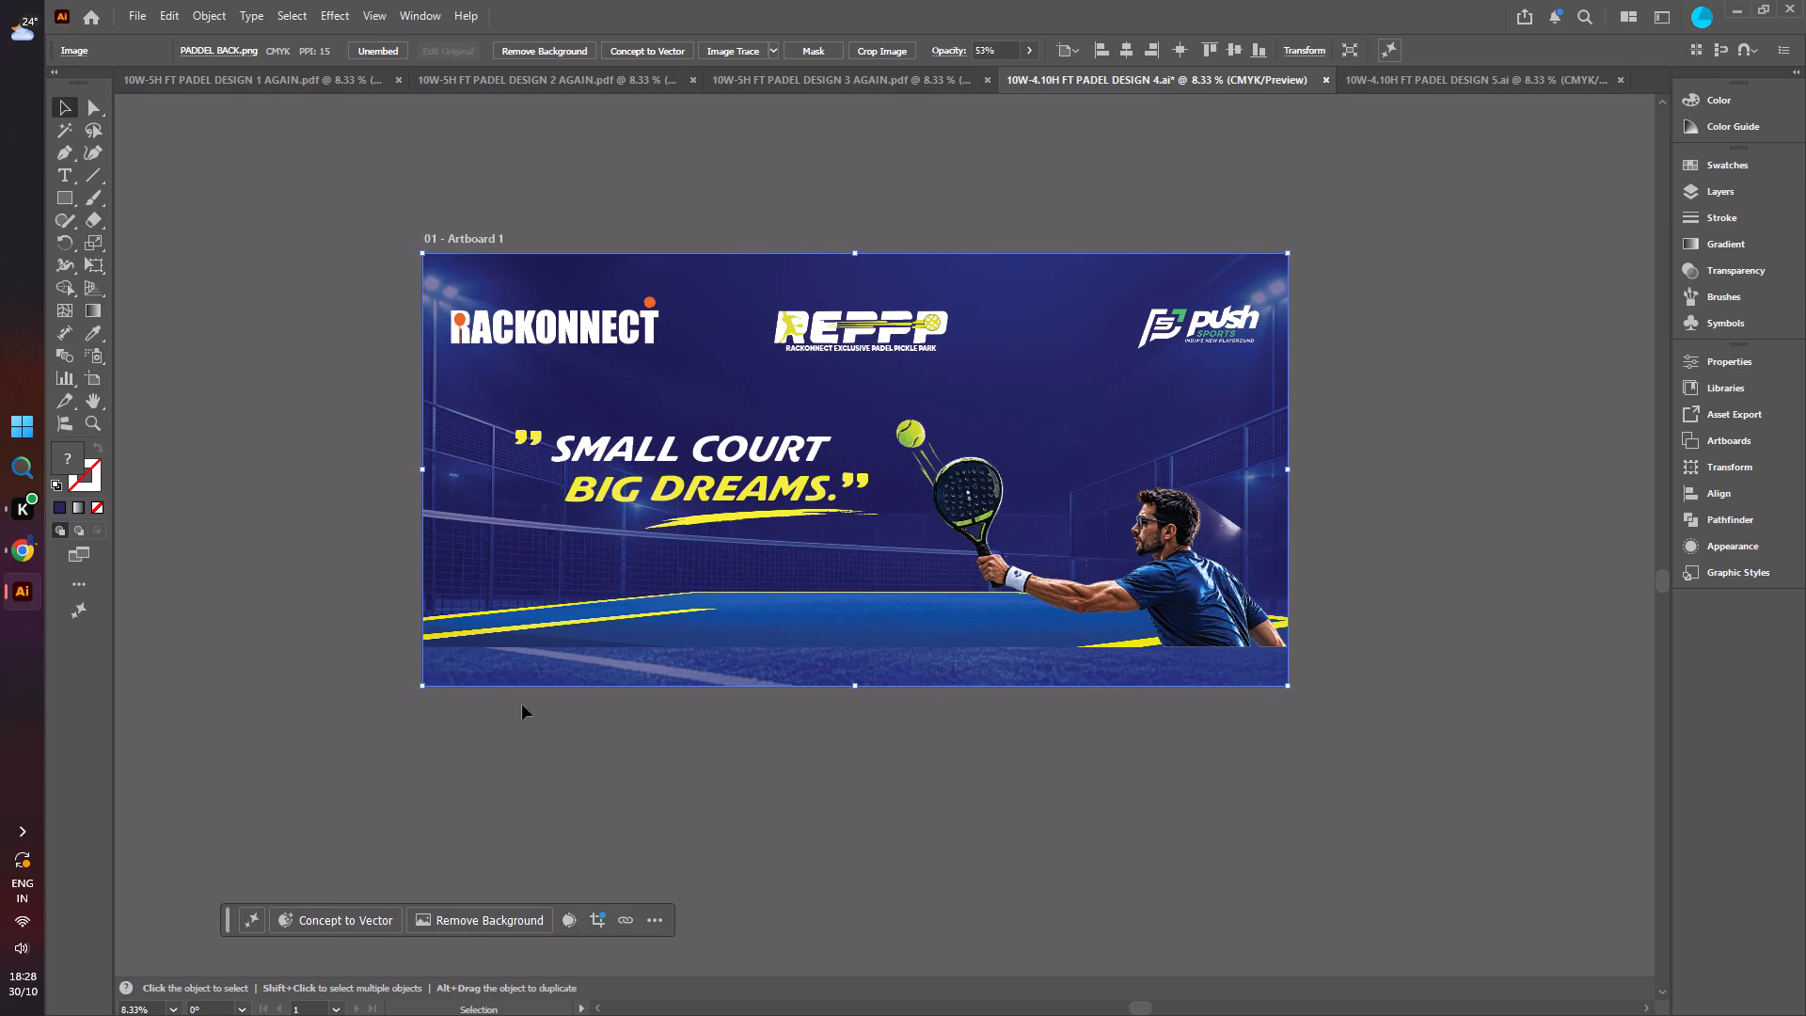
{"action": "left_click", "coordinate": [304, 499]}
Move the blue court floor with yellow lines straight down to the artboard's bottom edge.
{"action": "left_click", "coordinate": [702, 615]}
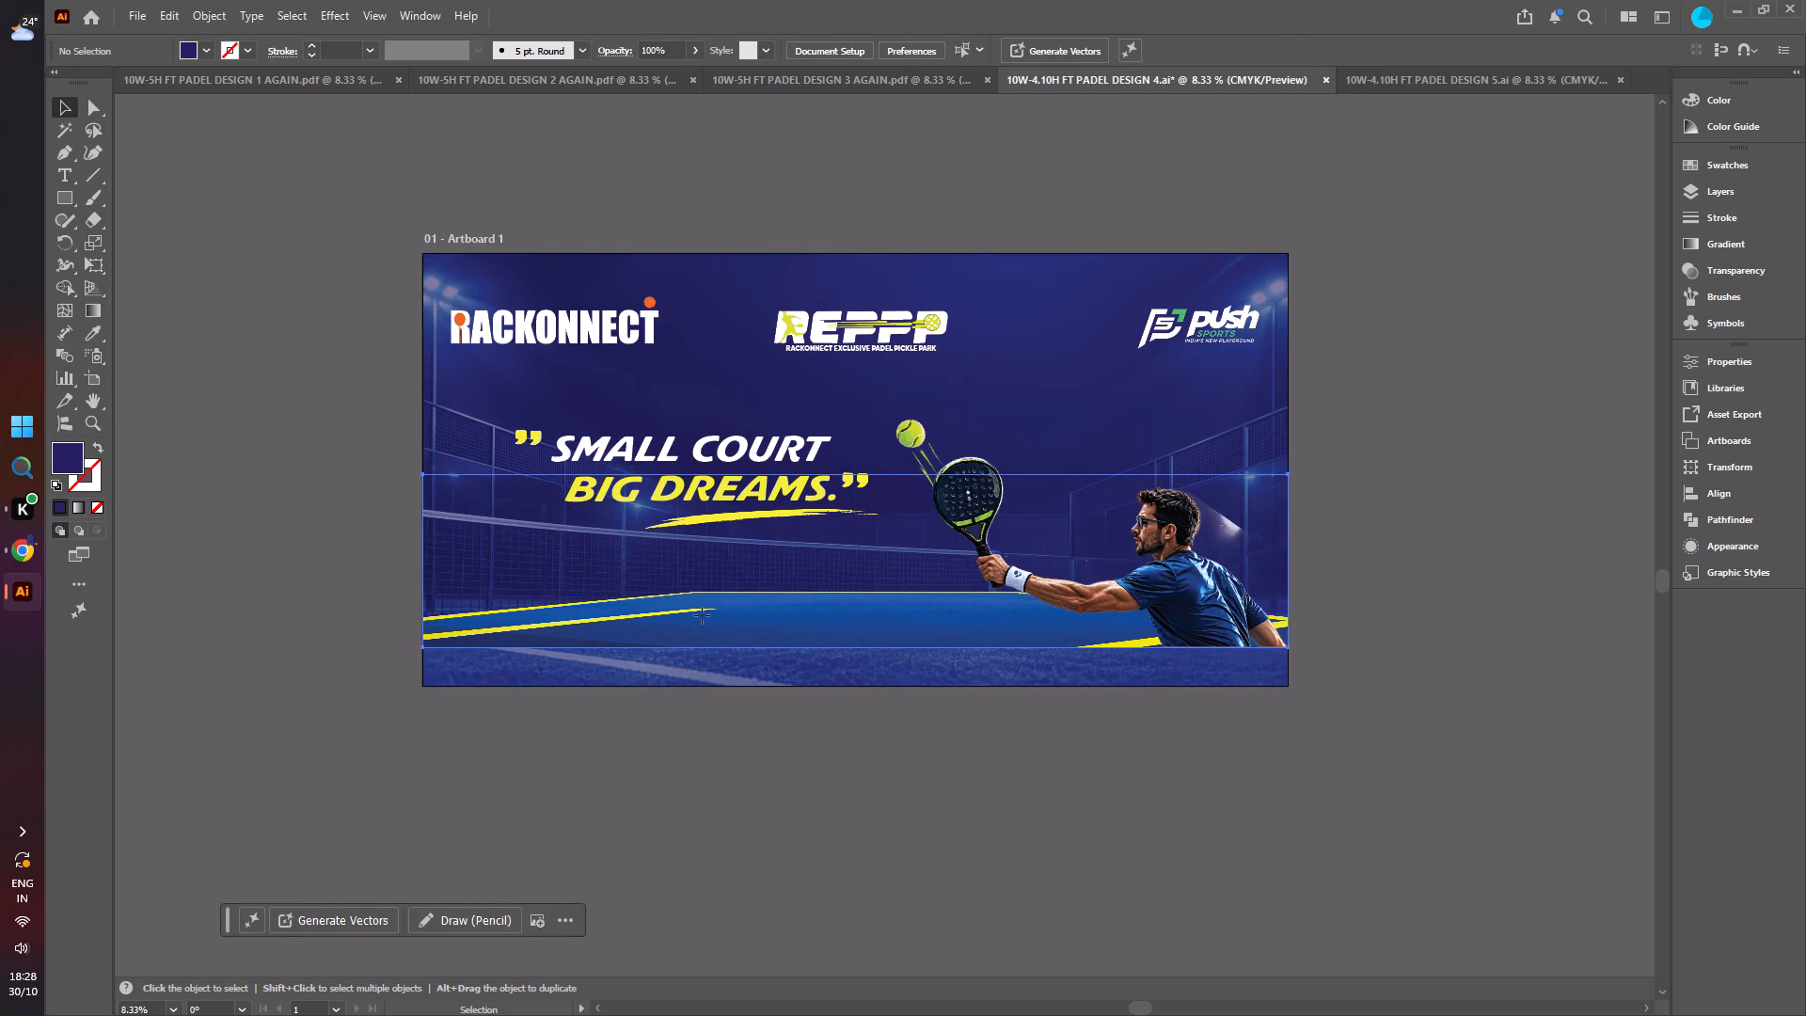
{"action": "left_click_drag", "start_coordinate": [772, 607], "coordinate": [773, 645]}
{"action": "left_click", "coordinate": [703, 750]}
Move the "SMALL COURT BIG DREAMS." slogan group about 0.23 ft left and 0.29 ft down.
{"action": "left_click", "coordinate": [648, 451]}
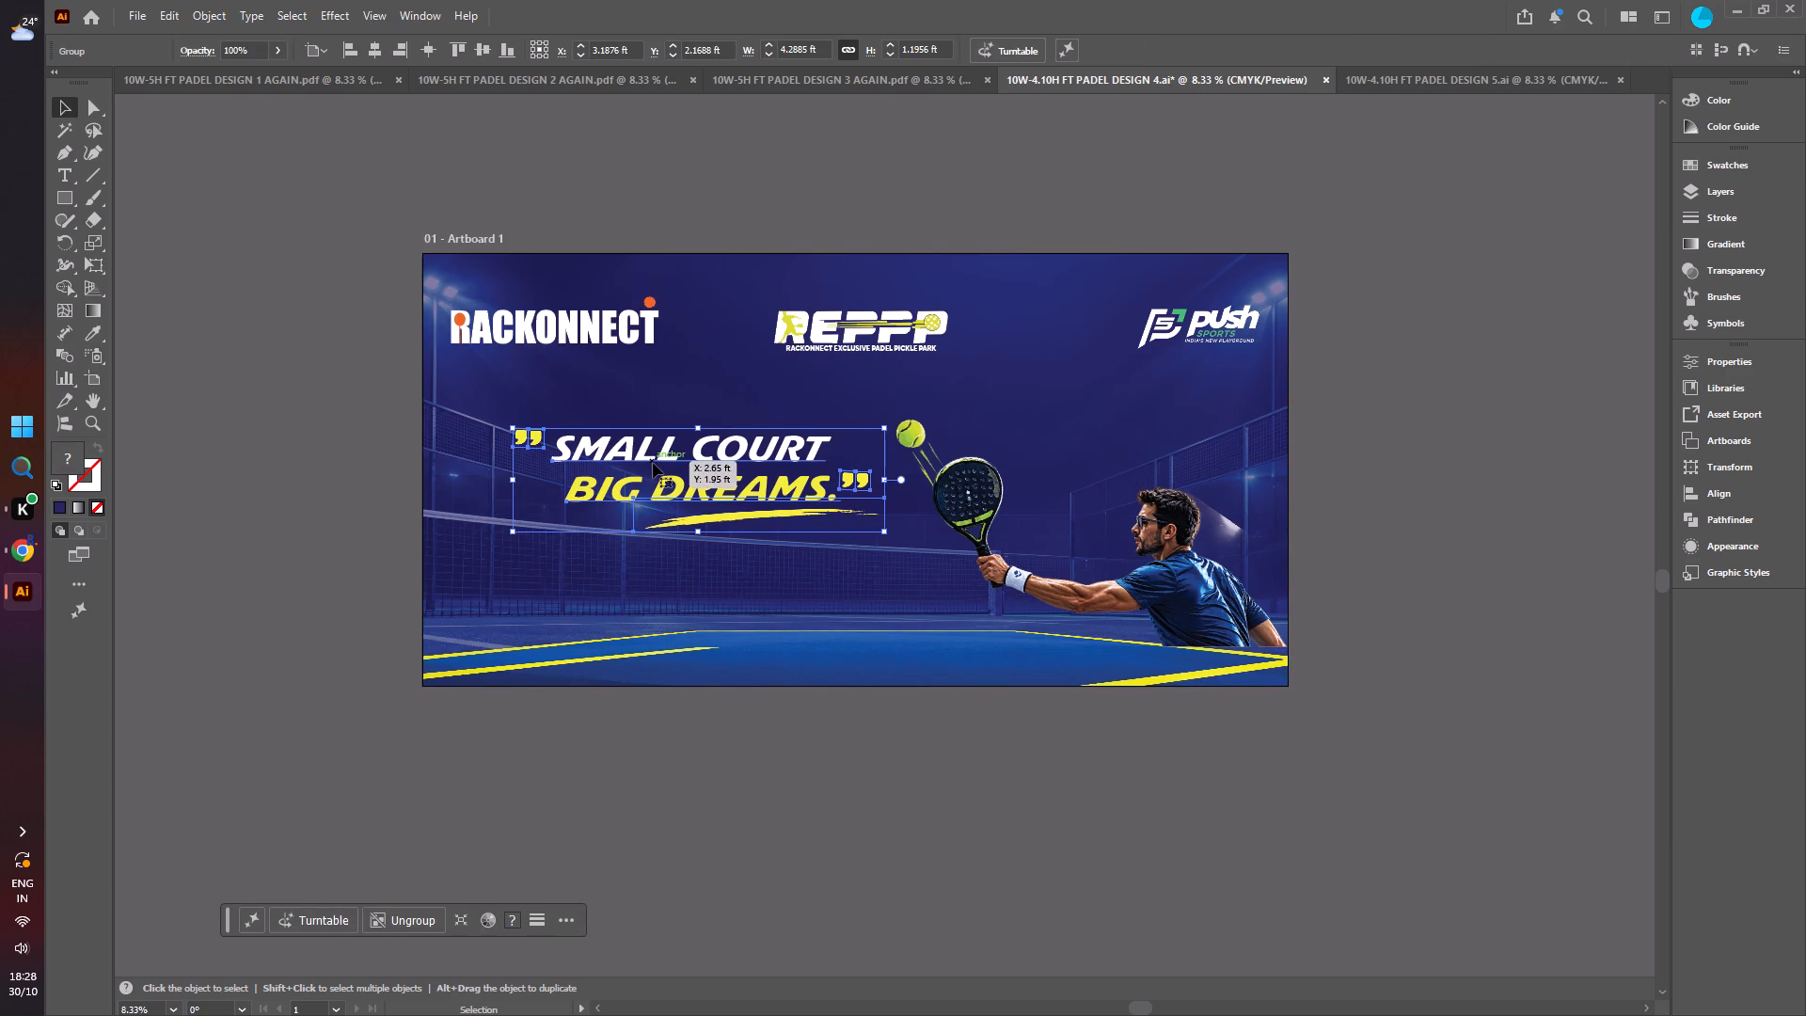
{"action": "left_click_drag", "start_coordinate": [660, 448], "coordinate": [642, 473]}
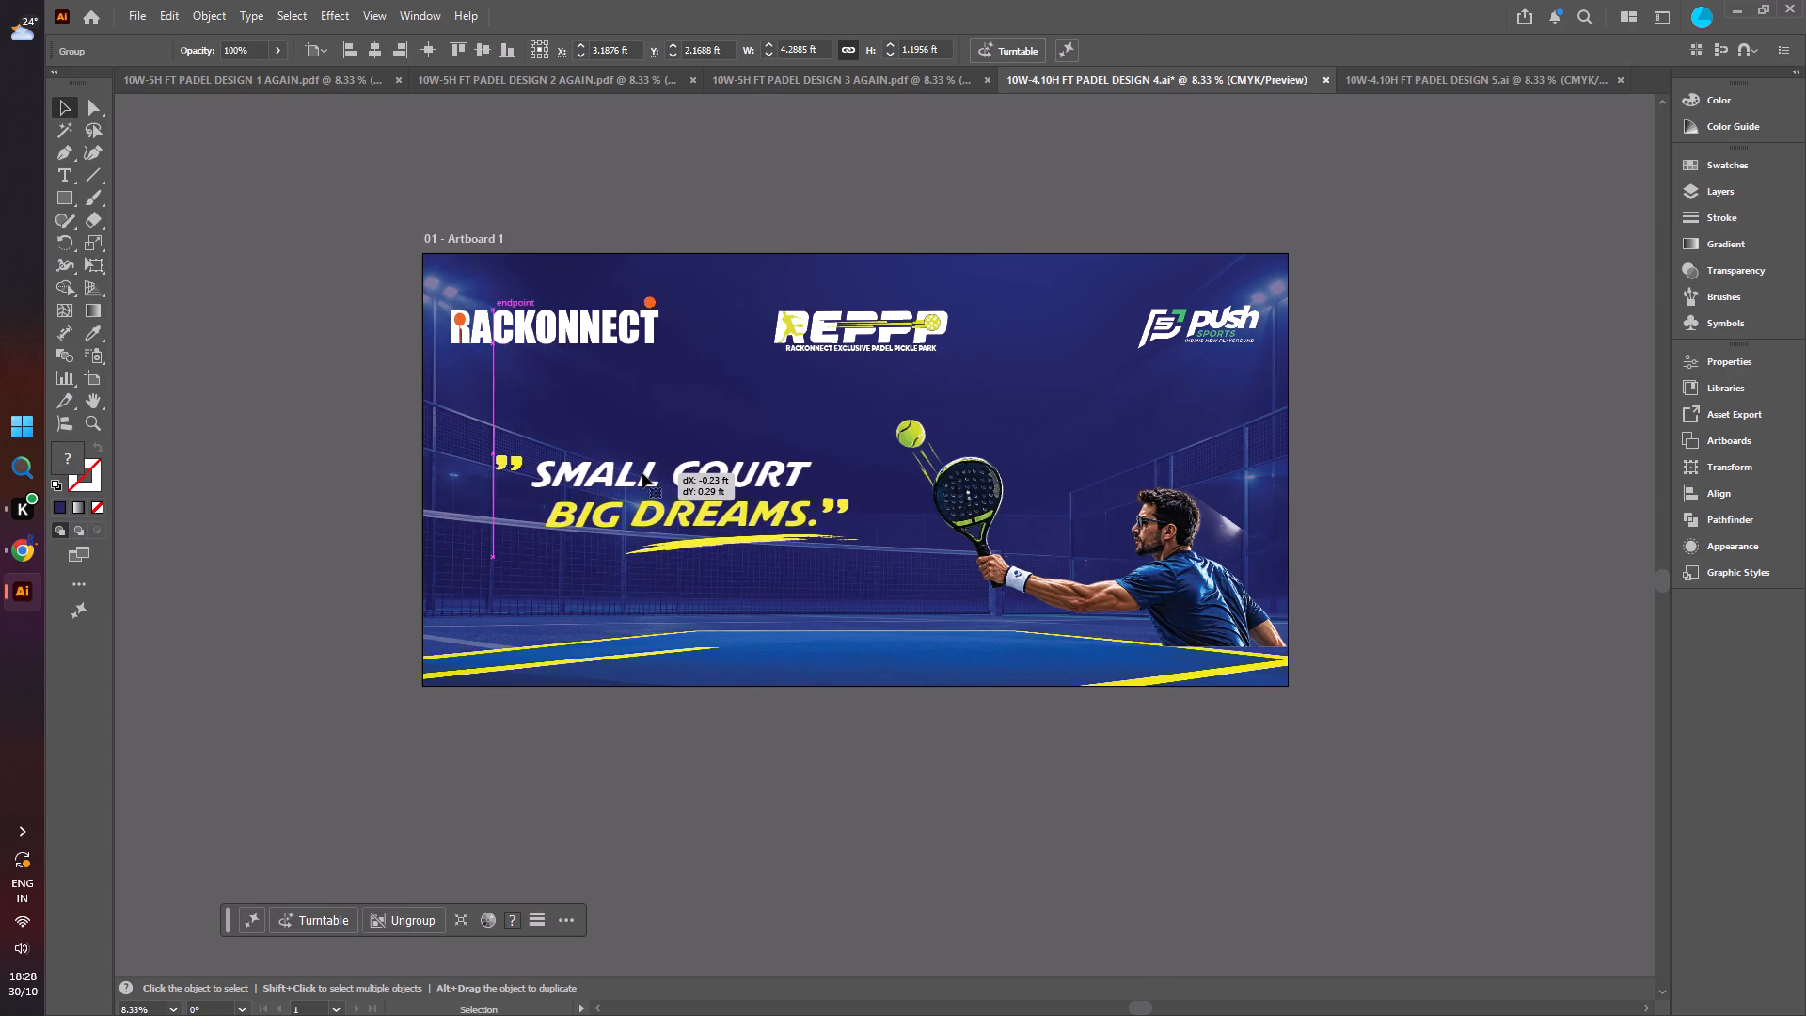
{"action": "left_click", "coordinate": [201, 525]}
Move the padel player image straight down so its base meets the artboard's bottom edge.
{"action": "left_click_drag", "start_coordinate": [1186, 575], "coordinate": [1187, 576]}
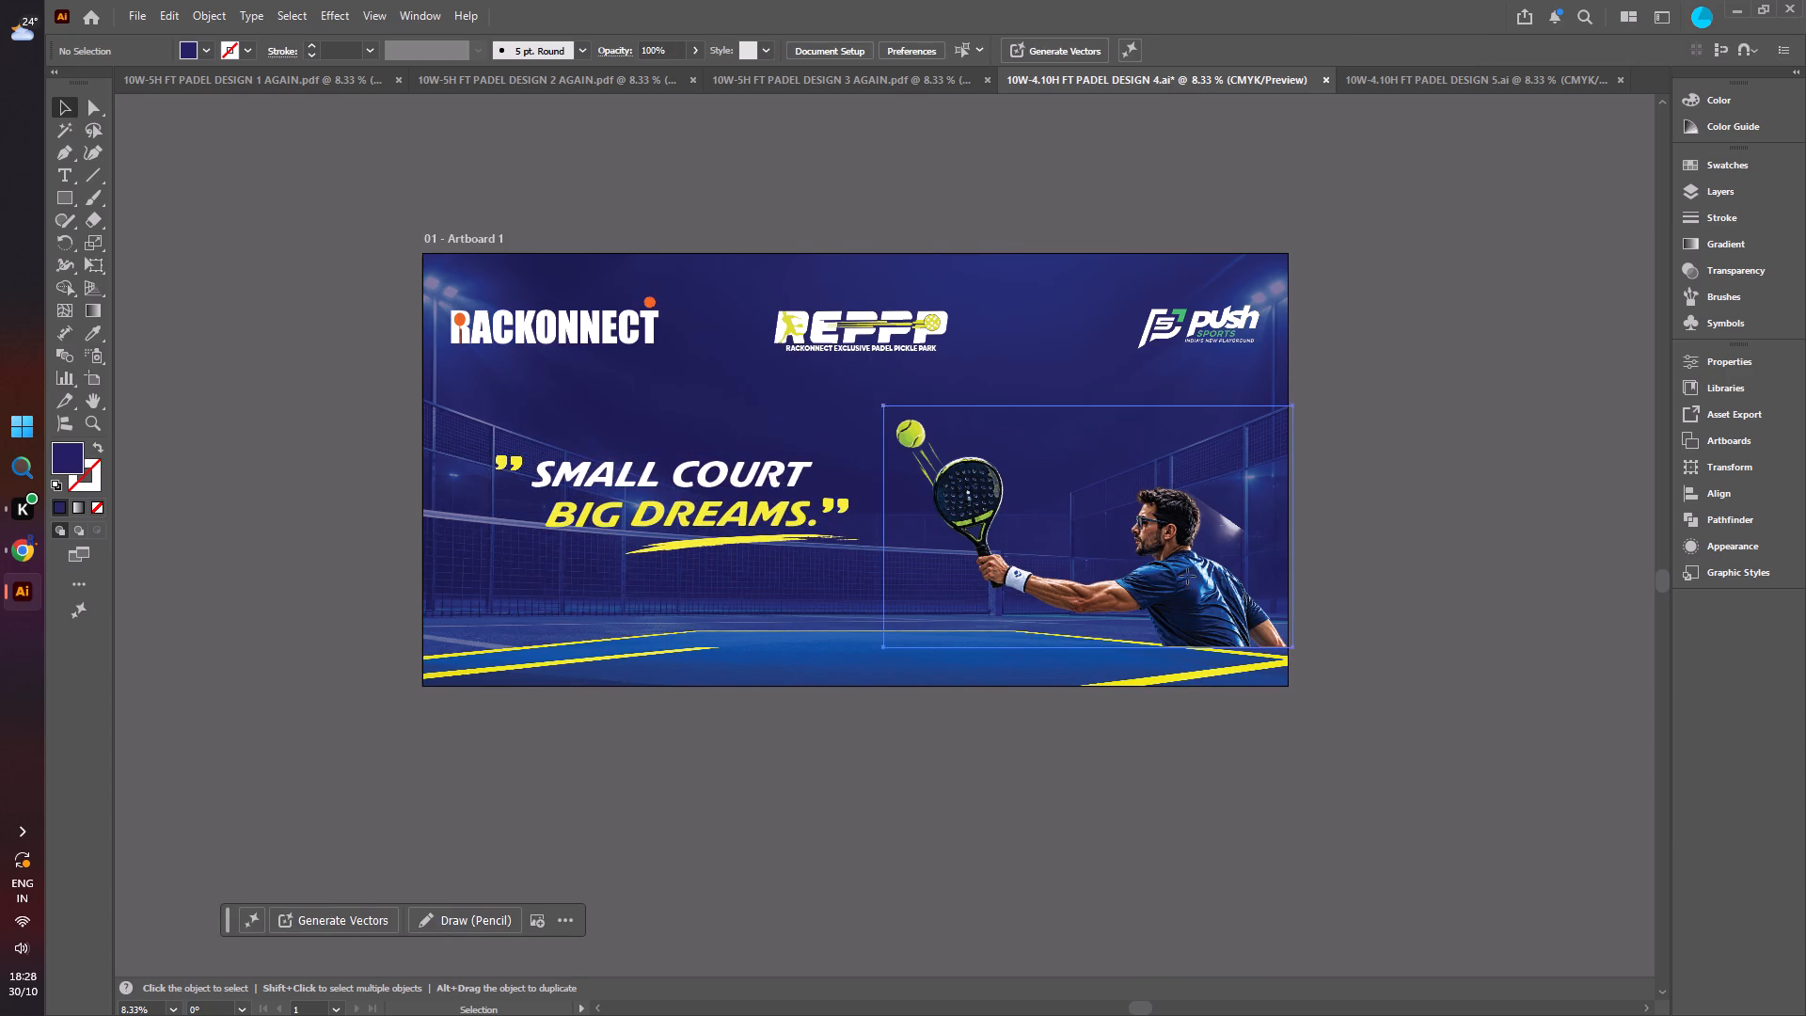
{"action": "left_click_drag", "start_coordinate": [1187, 576], "coordinate": [1186, 614]}
{"action": "left_click", "coordinate": [1261, 720]}
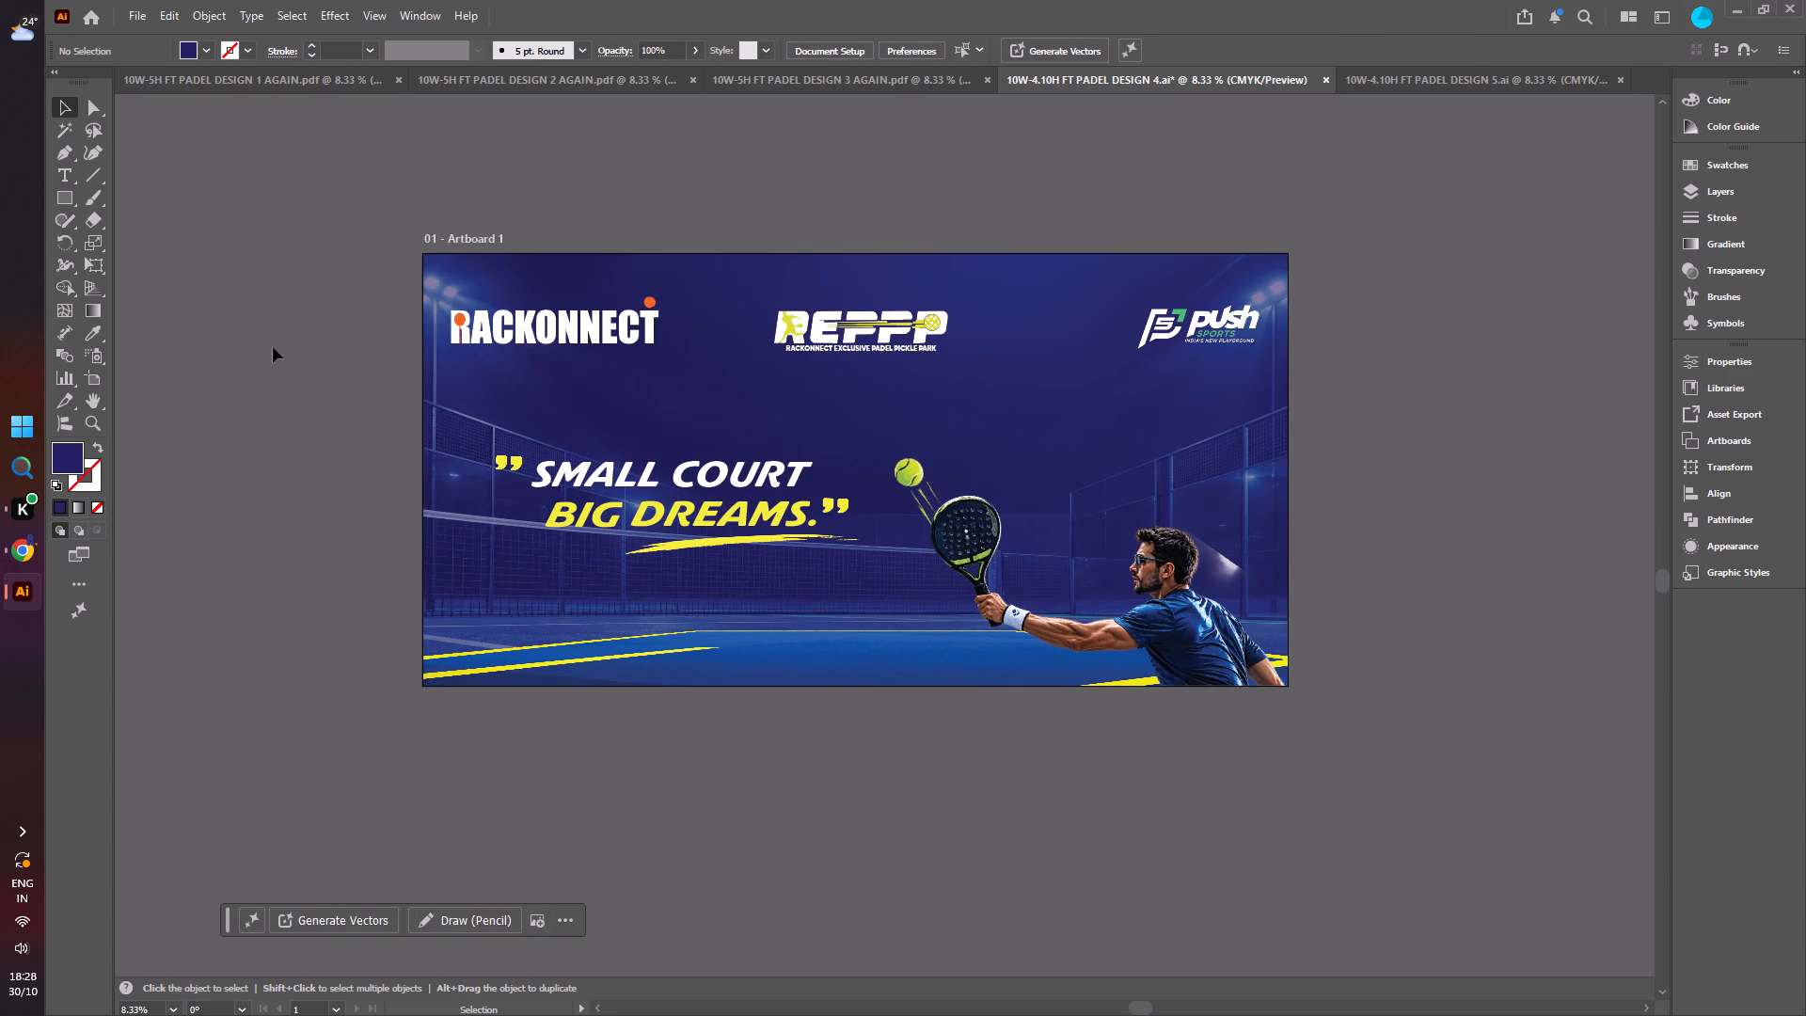
Start saving Design 4 under a new file, choosing the Desktop folder and Adobe PDF format.
{"action": "left_click", "coordinate": [127, 17]}
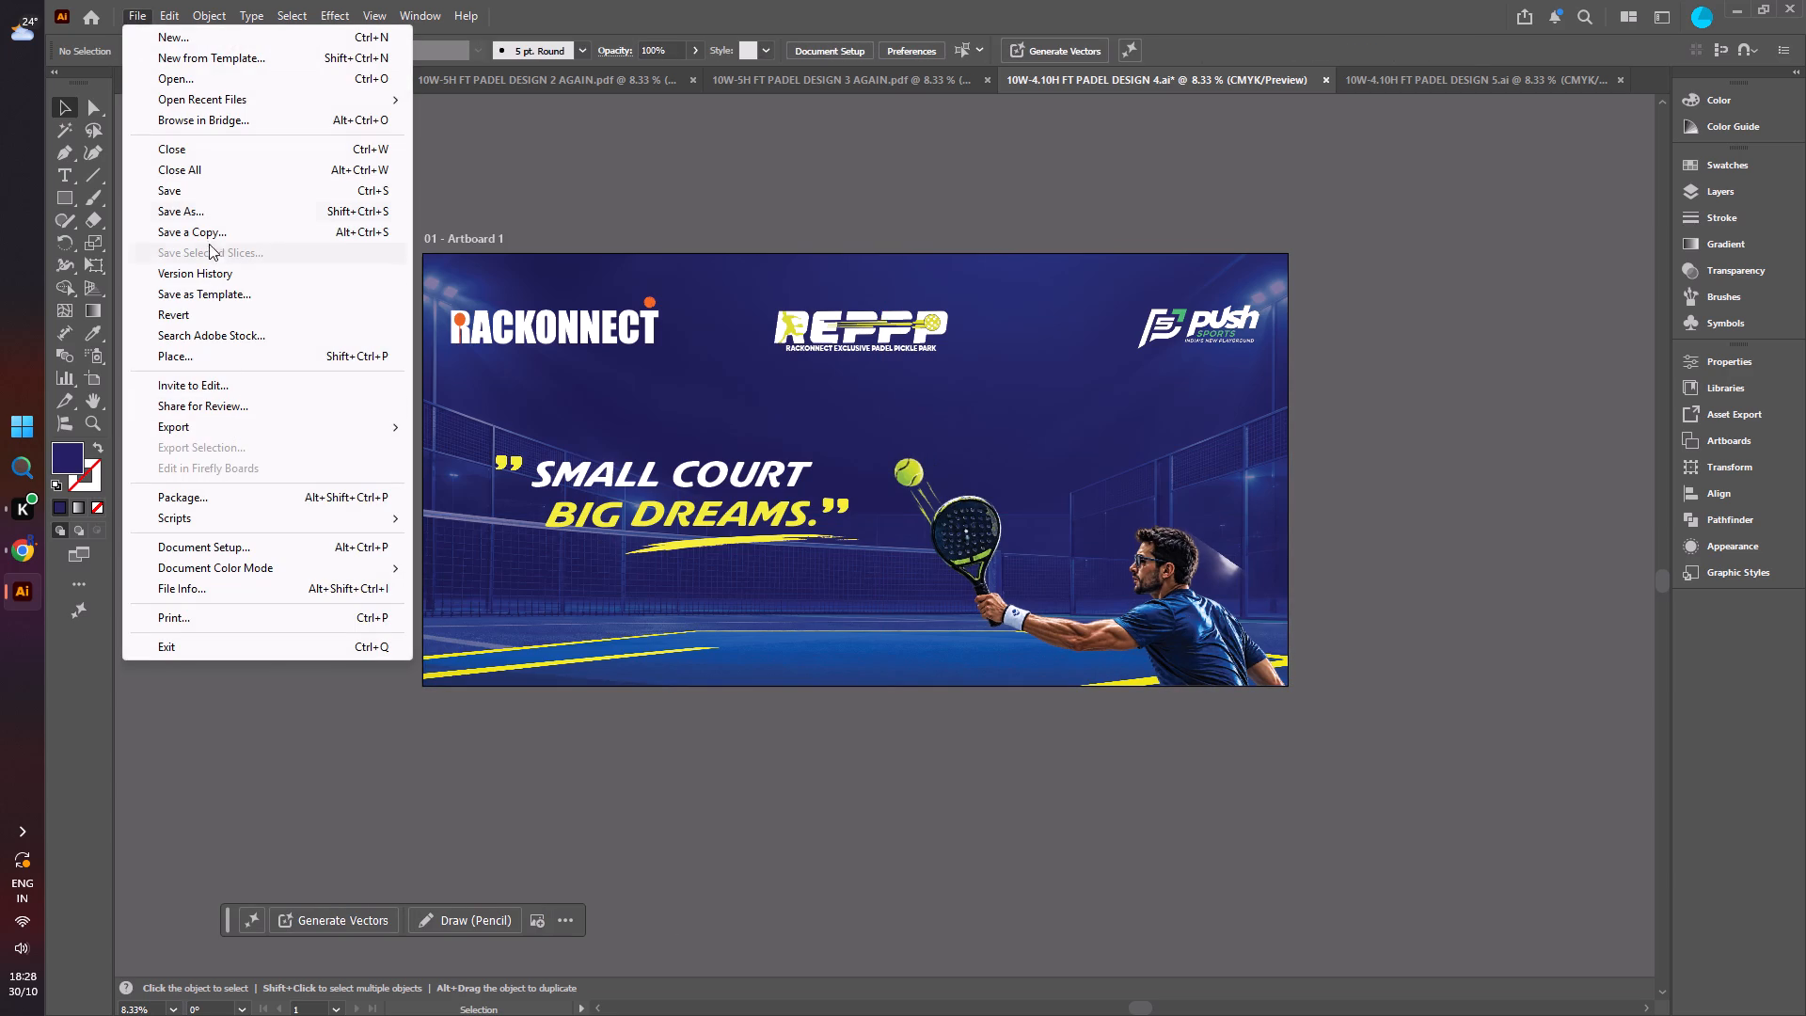
{"action": "left_click", "coordinate": [207, 212]}
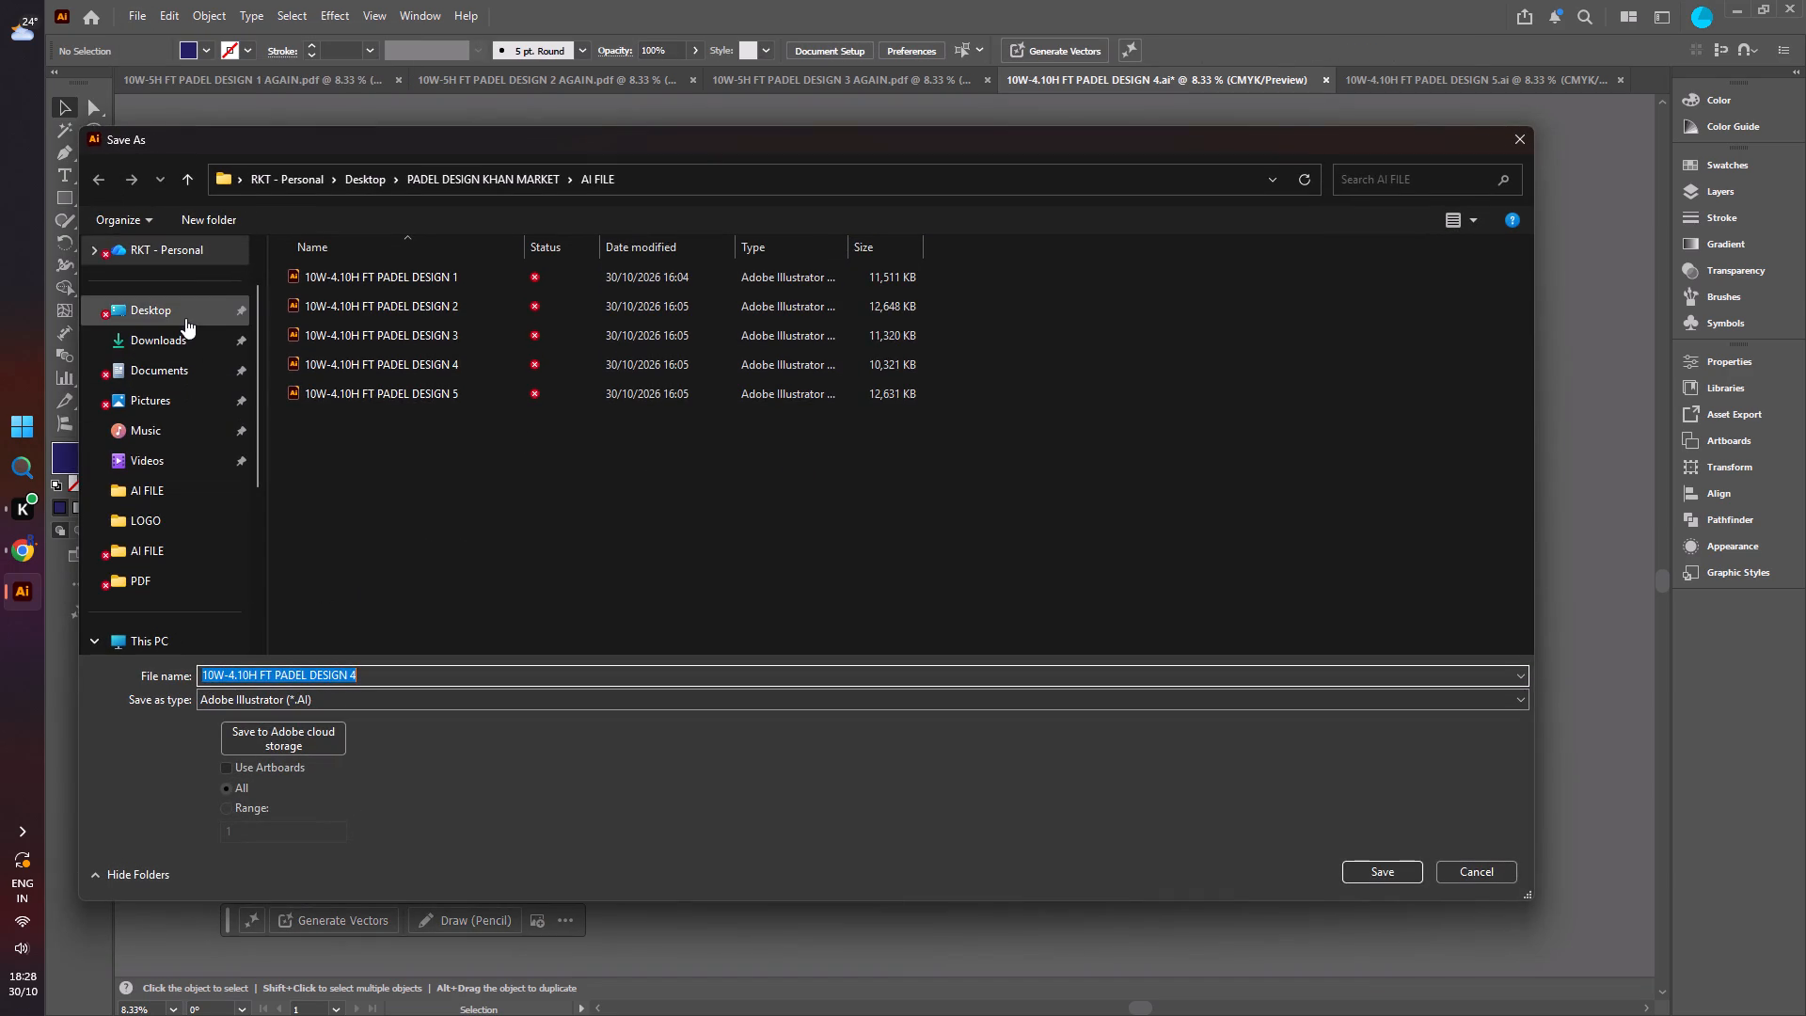
{"action": "left_click", "coordinate": [185, 310]}
{"action": "left_click", "coordinate": [378, 698]}
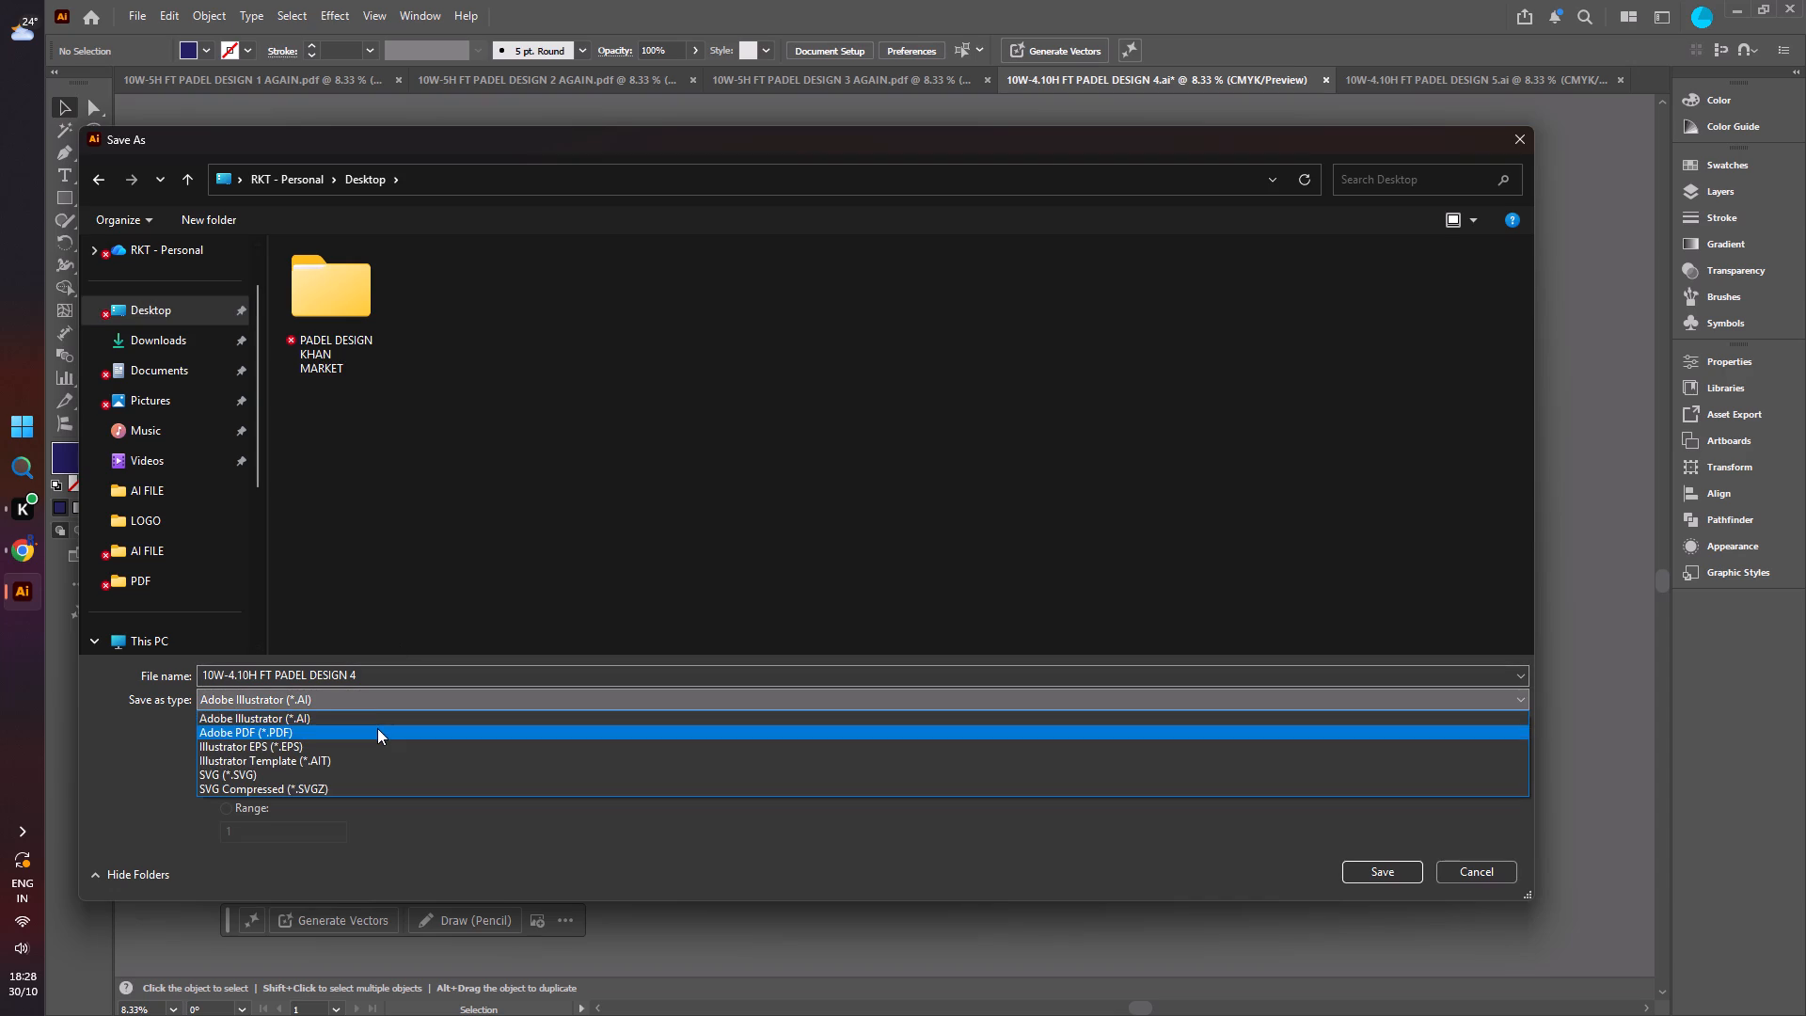
{"action": "left_click", "coordinate": [377, 728]}
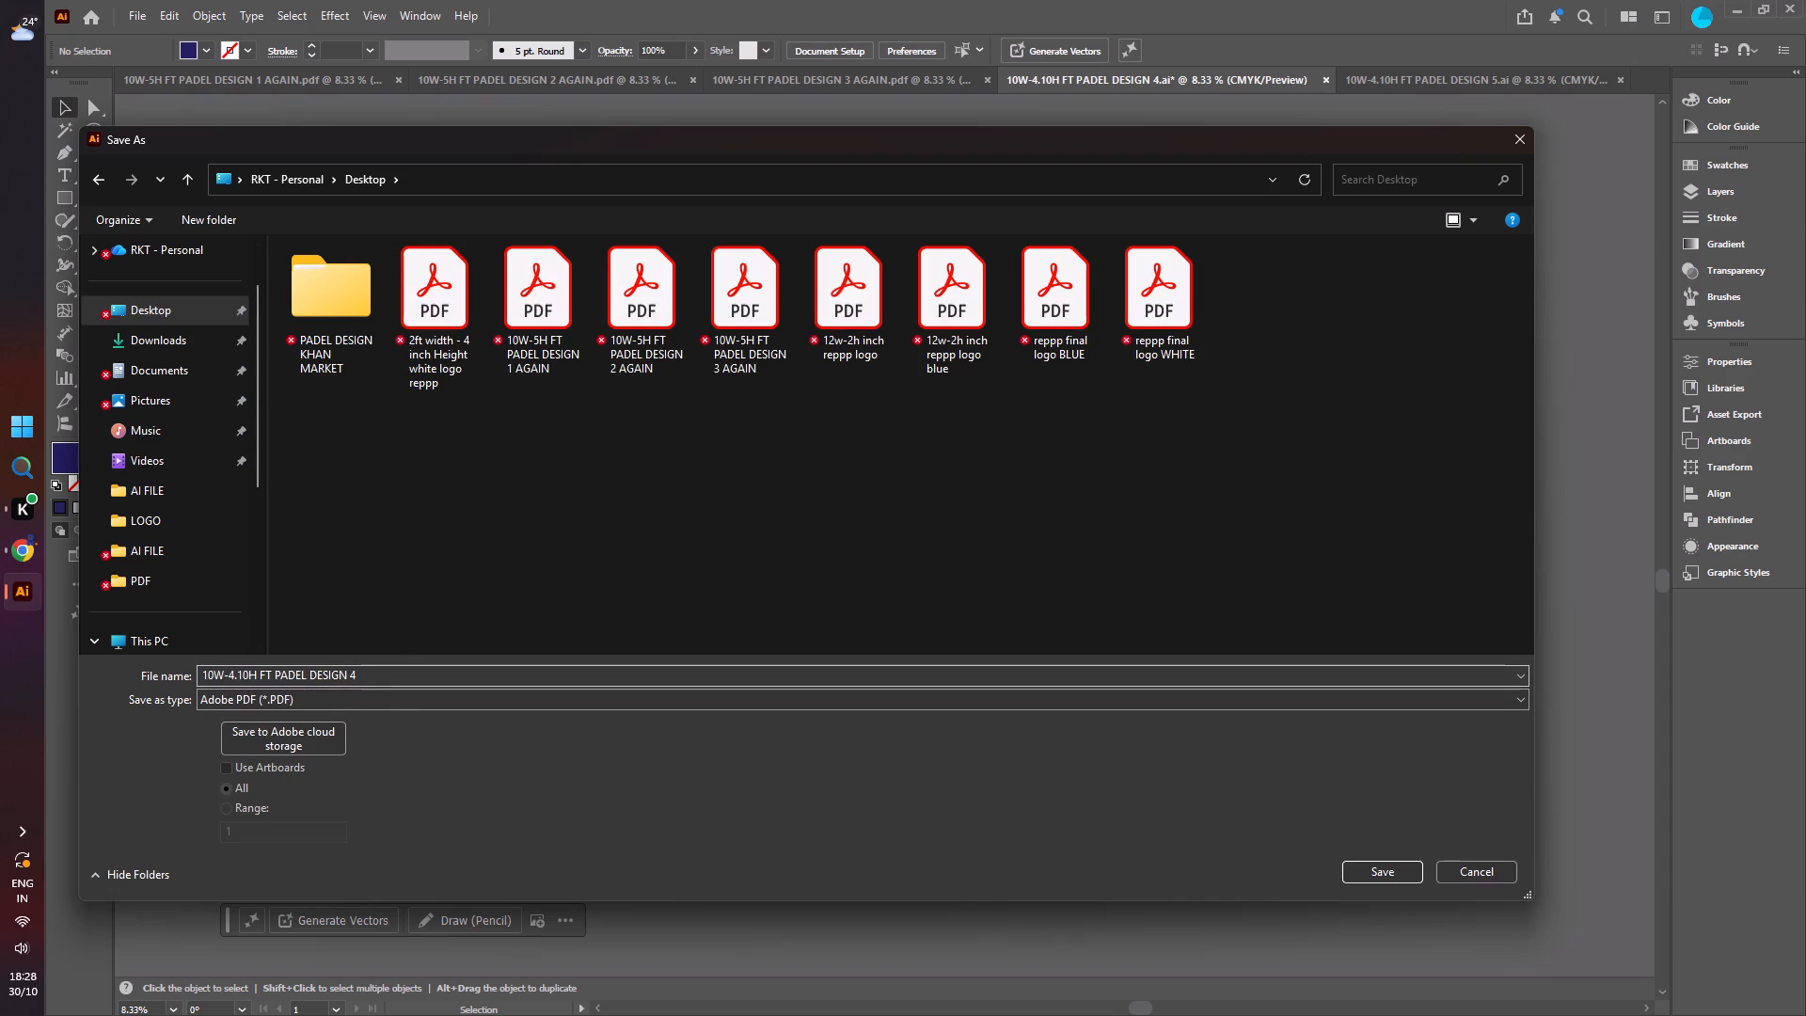
Name the file 10W-5H FT PADEL DESIGN 4 AGAIN and save the PDF.
{"action": "left_click_drag", "start_coordinate": [247, 672], "coordinate": [240, 672]}
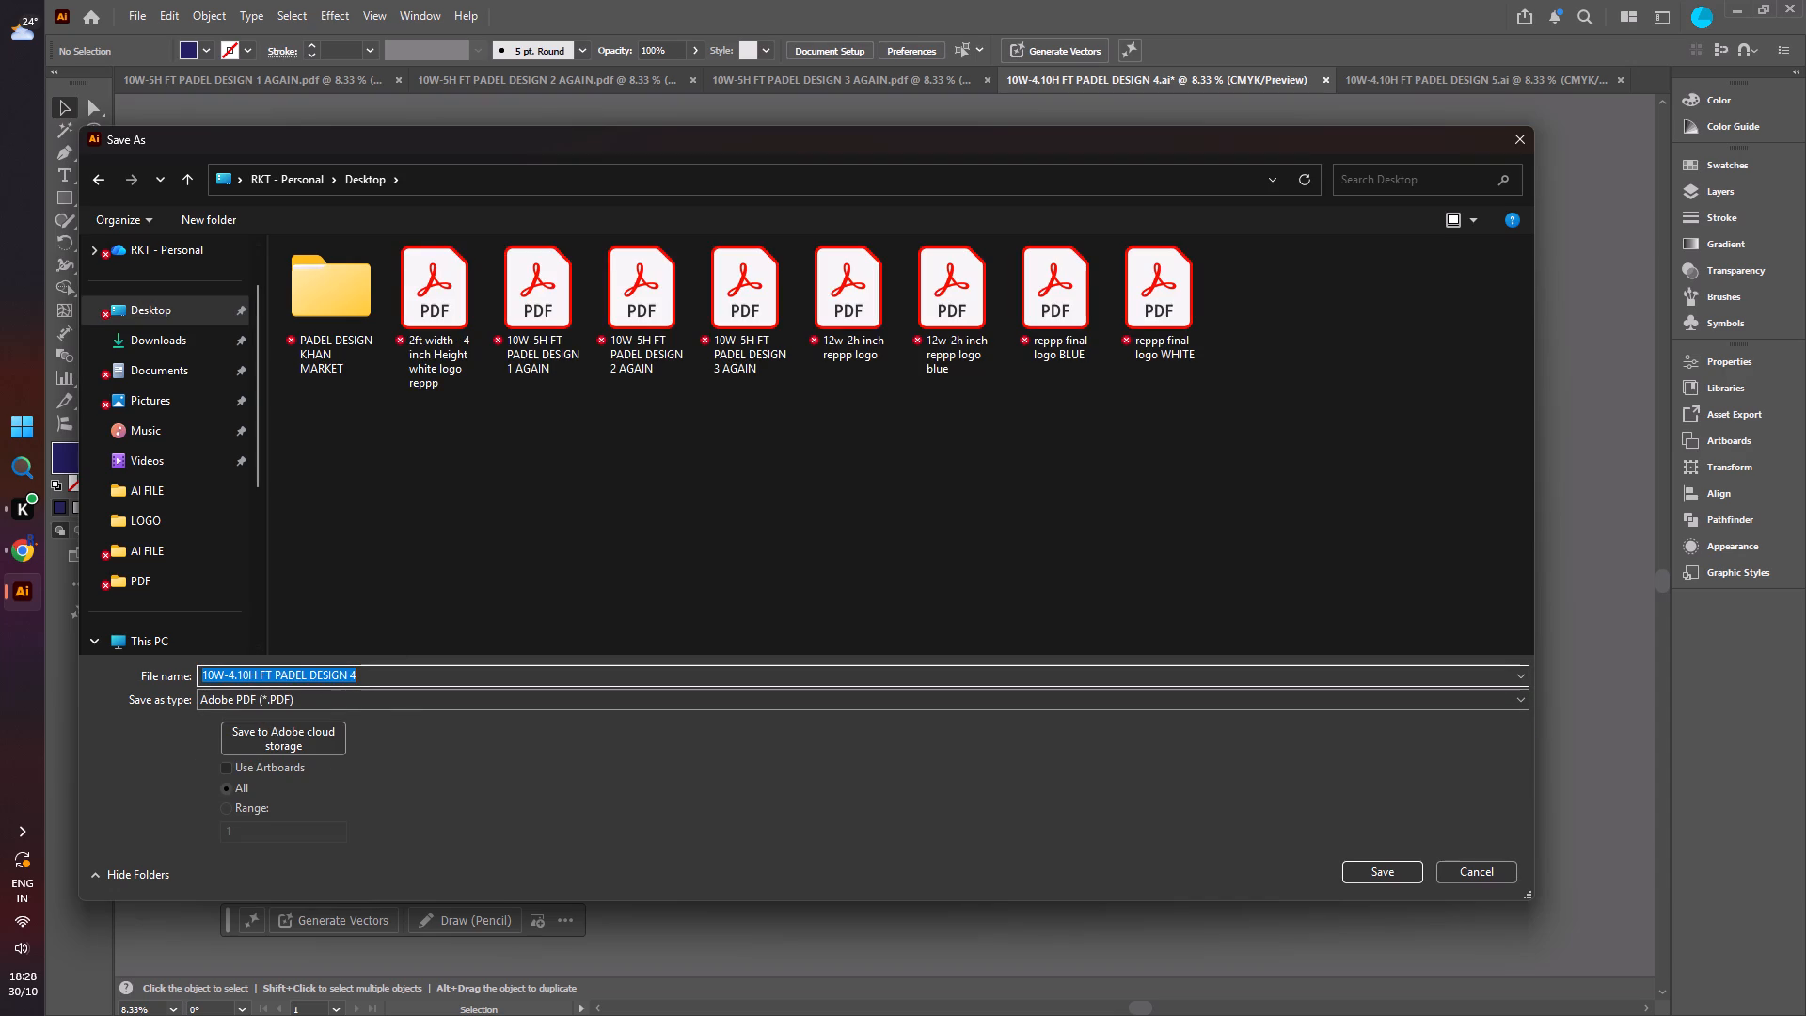
{"action": "left_click_drag", "start_coordinate": [240, 672], "coordinate": [219, 674]}
{"action": "left_click", "coordinate": [232, 674]}
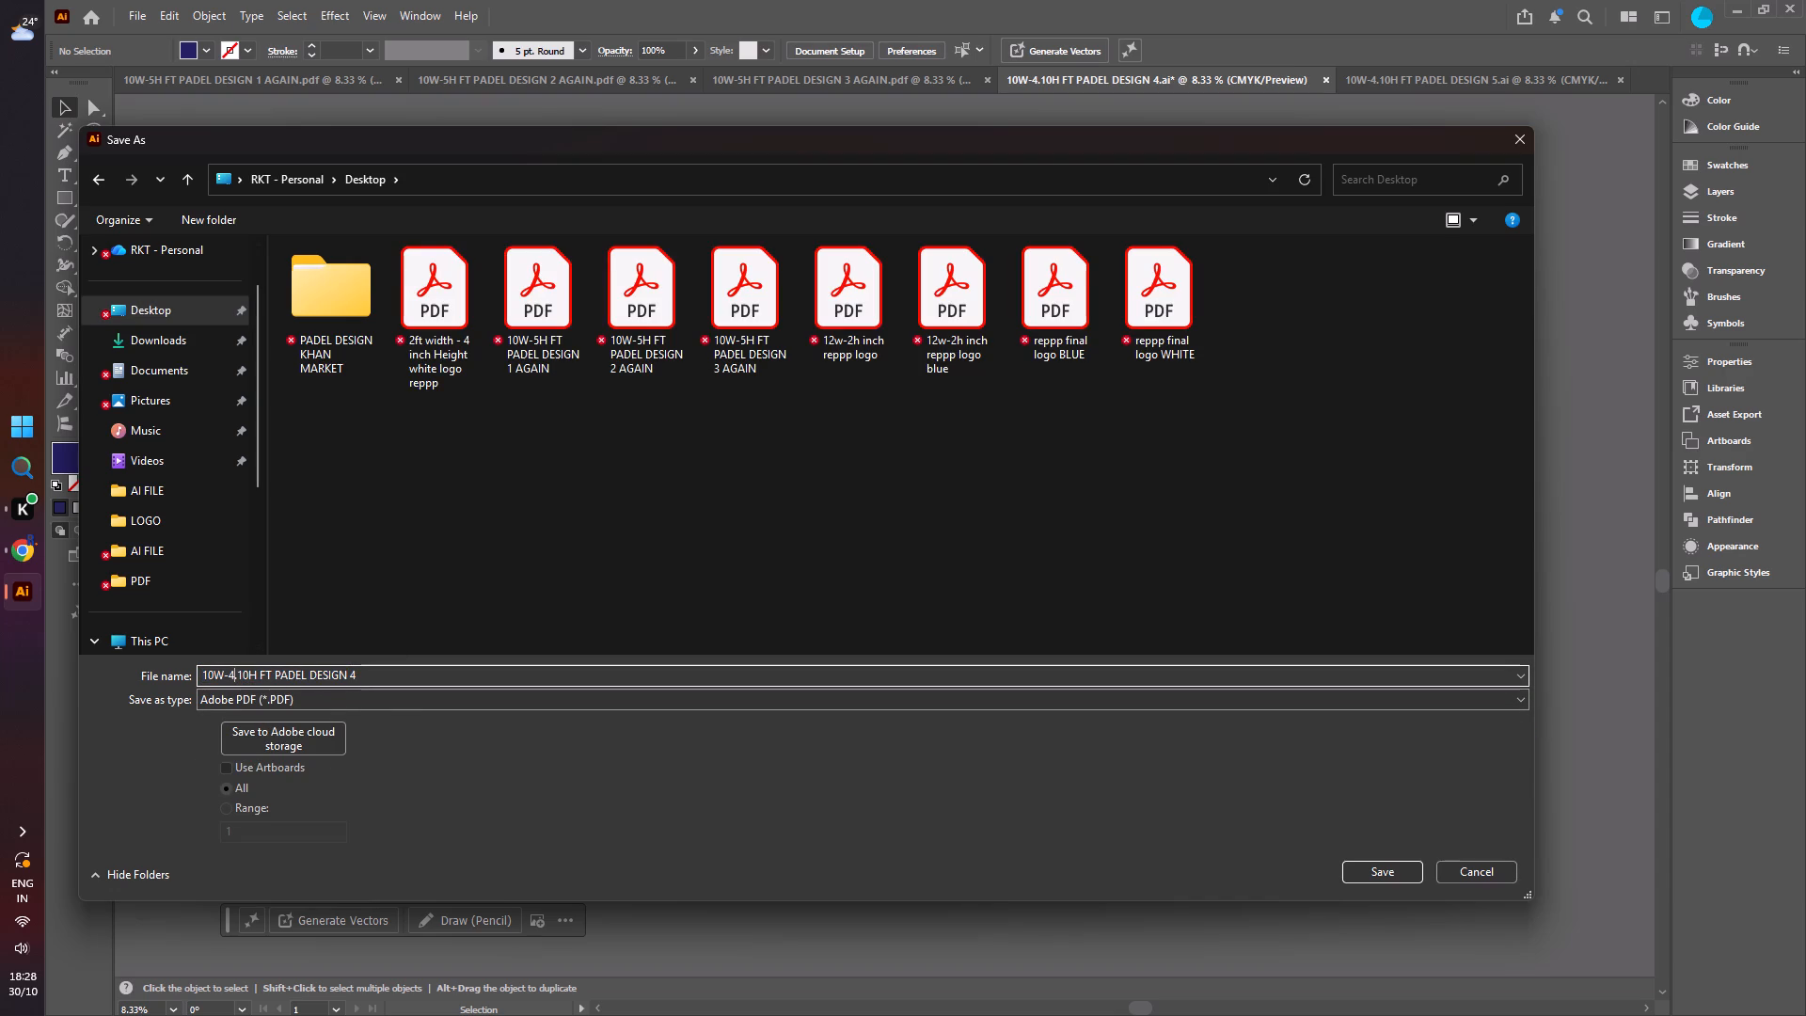
{"action": "left_click_drag", "start_coordinate": [226, 674], "coordinate": [247, 673]}
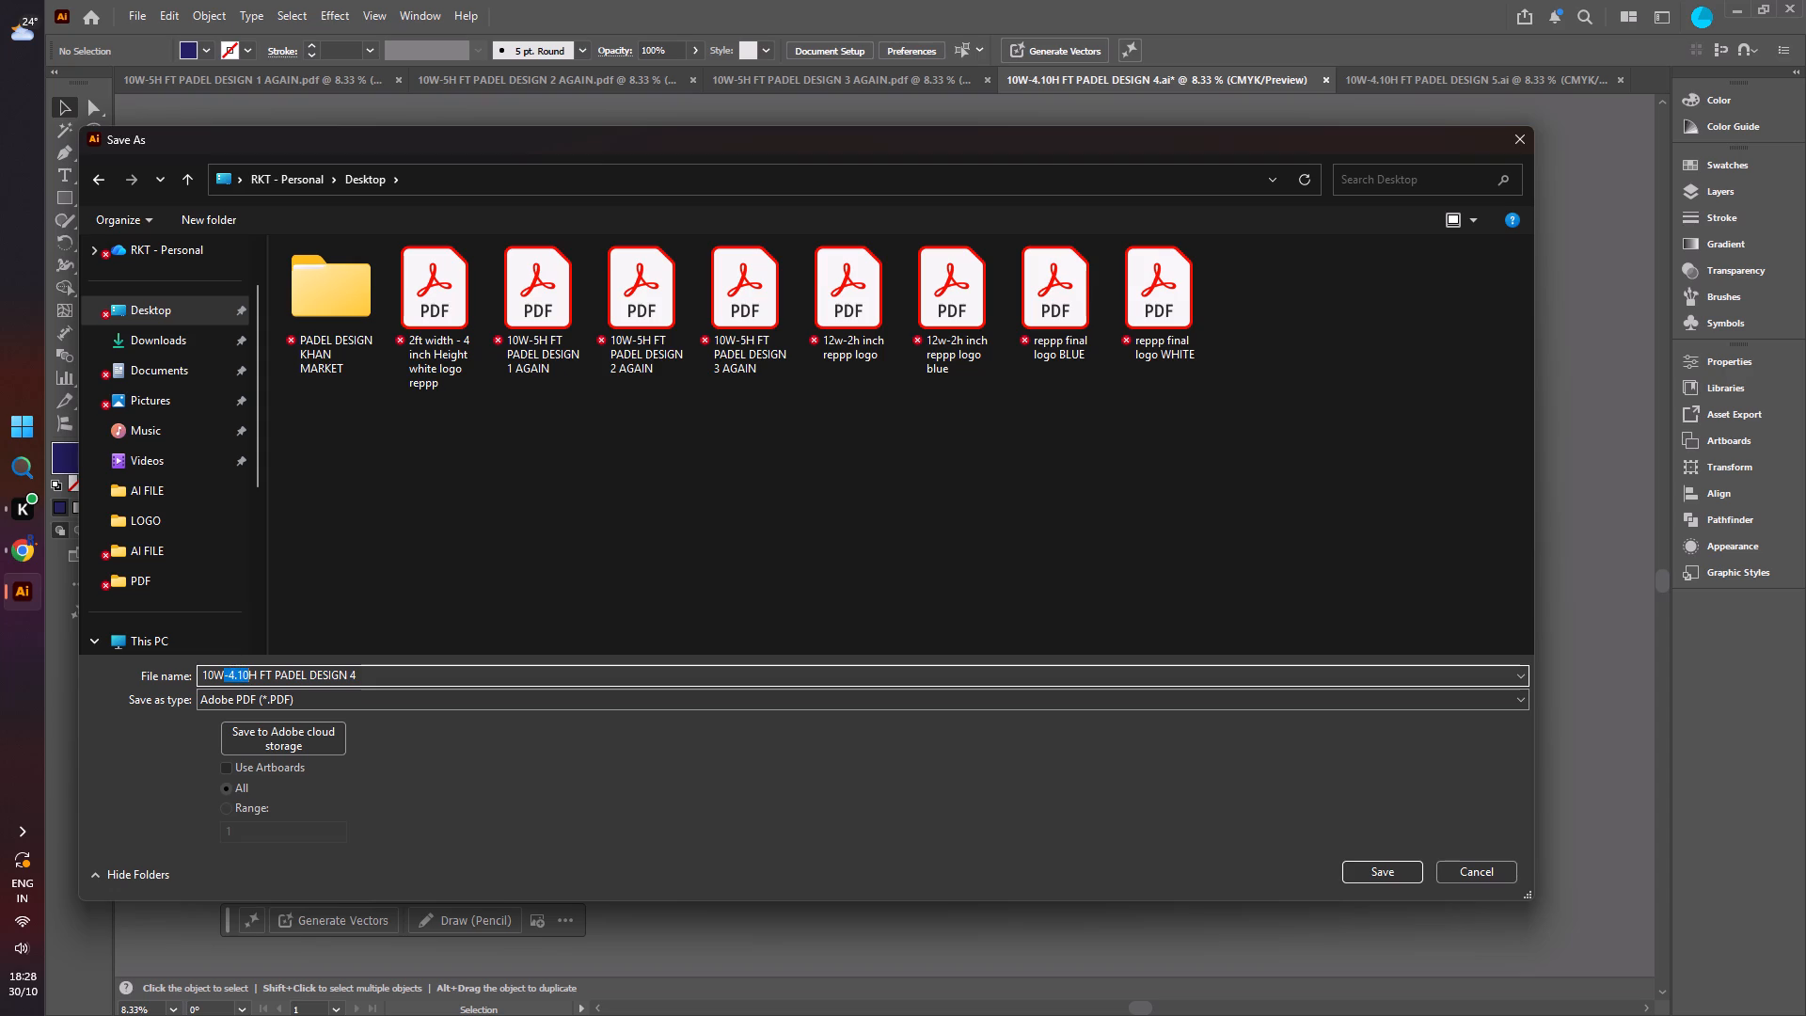
{"action": "left_click", "coordinate": [231, 675]}
{"action": "left_click_drag", "start_coordinate": [227, 676], "coordinate": [246, 676]}
{"action": "key", "text": "5"}
{"action": "left_click", "coordinate": [382, 674]}
{"action": "key", "text": "space"}
{"action": "key", "text": "ctrl+v"}
{"action": "left_click", "coordinate": [1373, 871]}
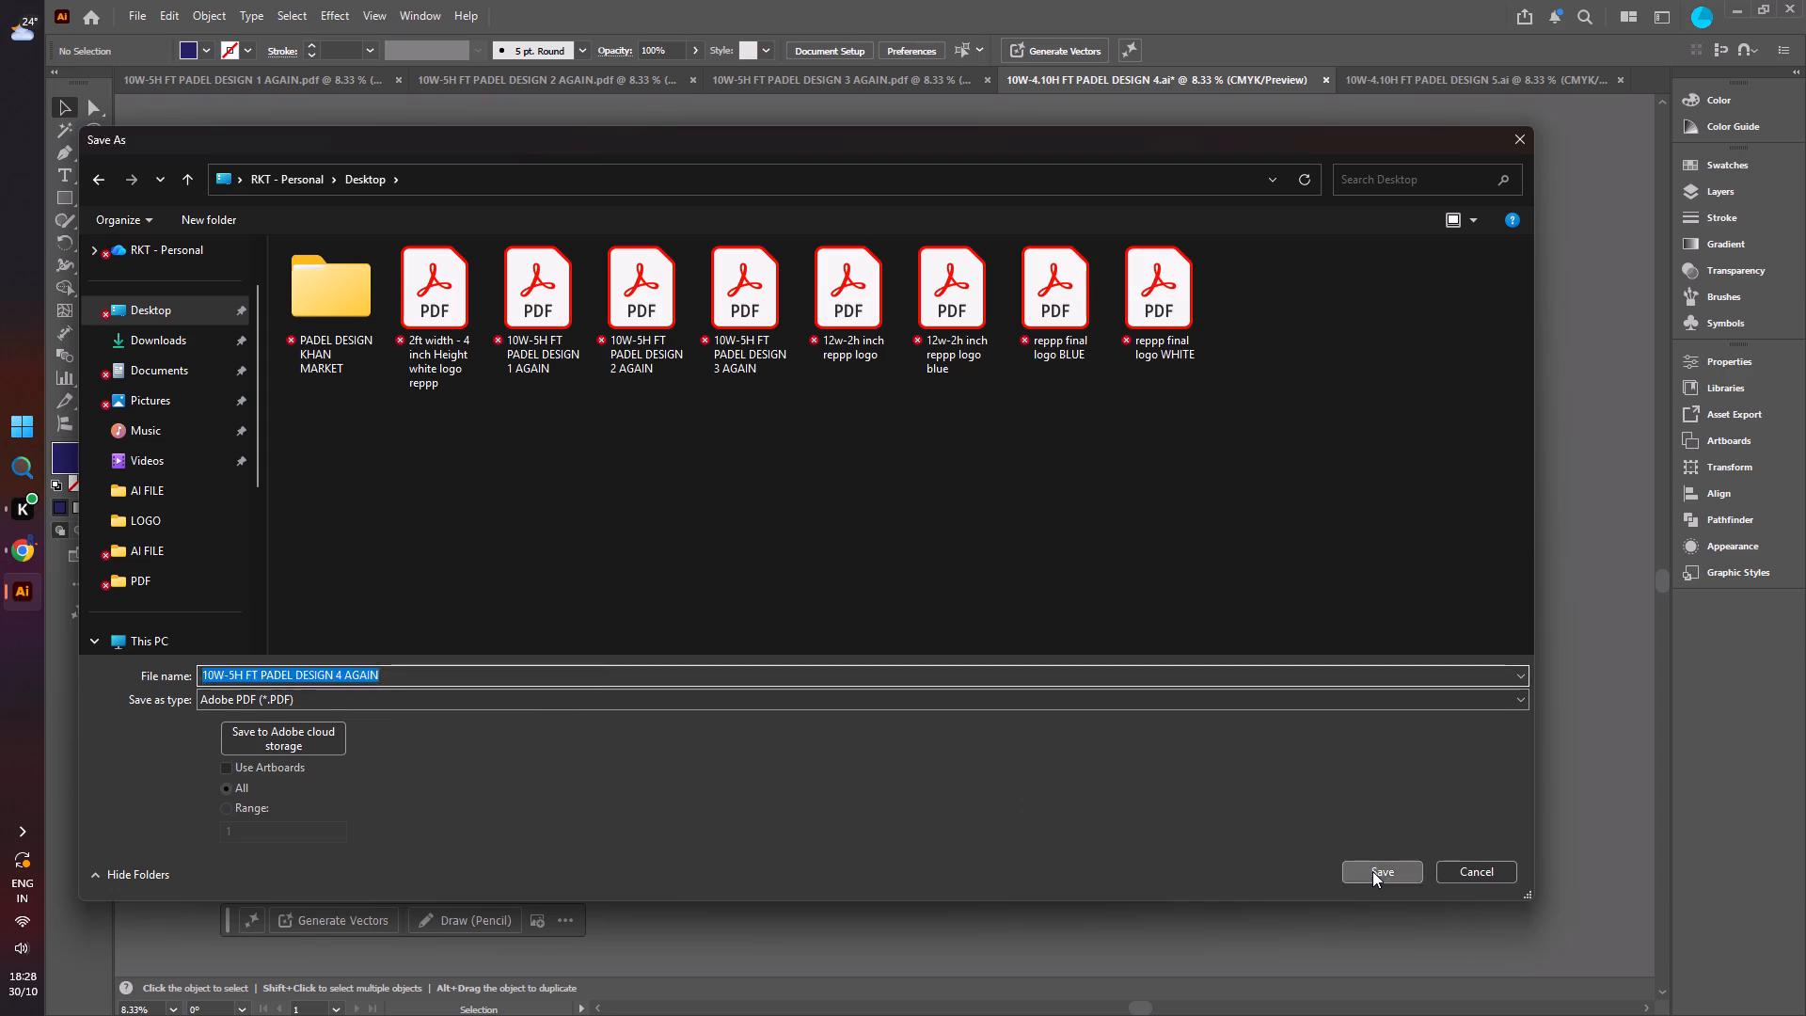
{"action": "left_click", "coordinate": [1072, 738]}
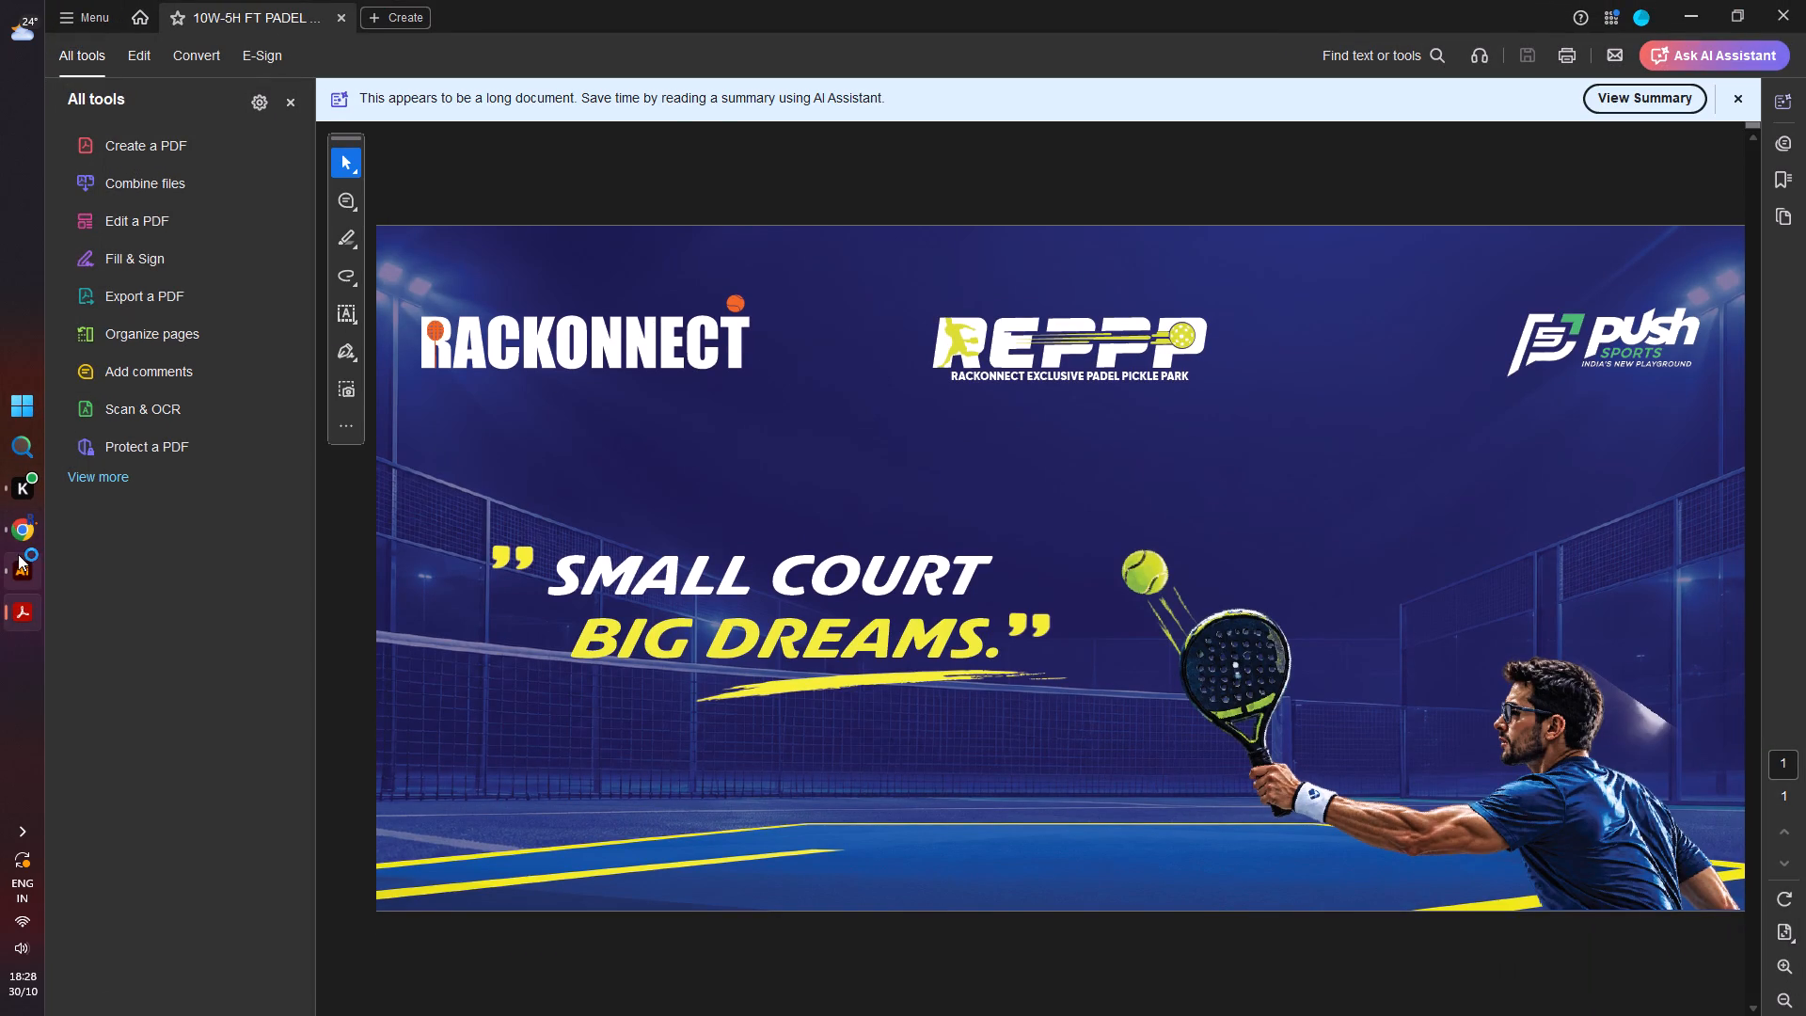
Switch from Acrobat back to Illustrator and look over the Design 3 and Design 2 banners.
{"action": "left_click", "coordinate": [23, 566]}
{"action": "left_click", "coordinate": [877, 76]}
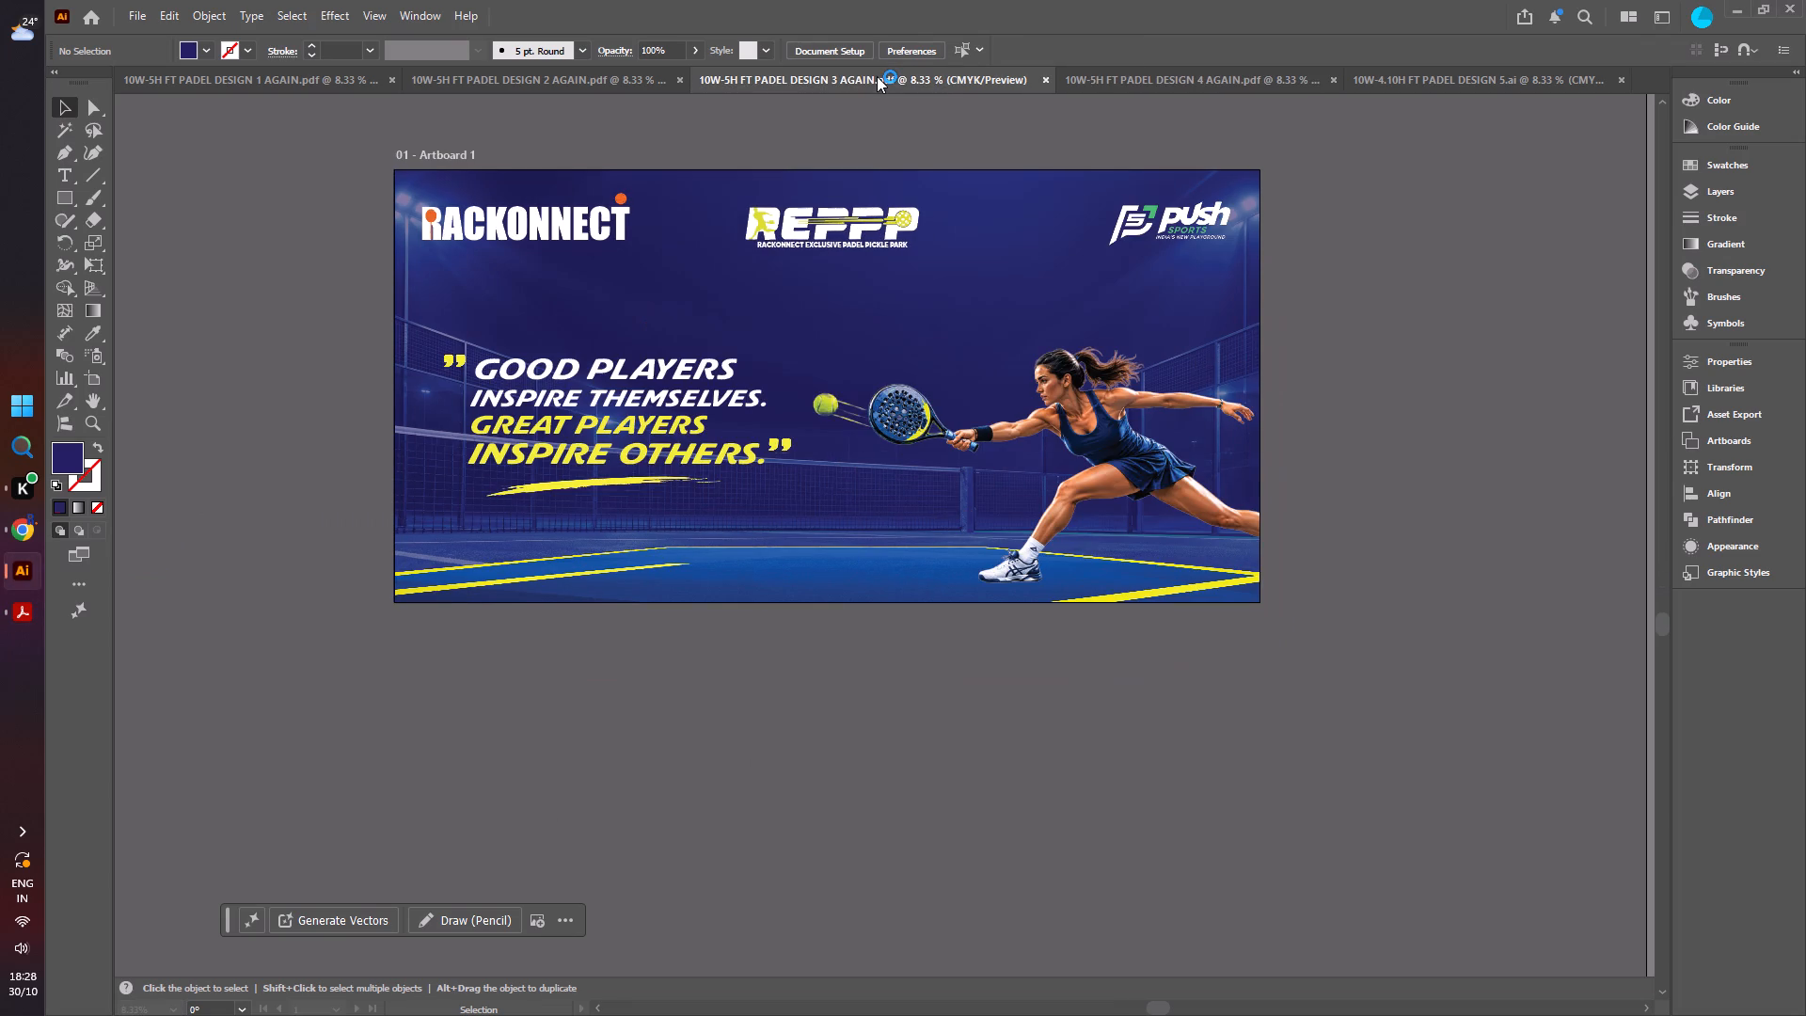
{"action": "left_click", "coordinate": [451, 77]}
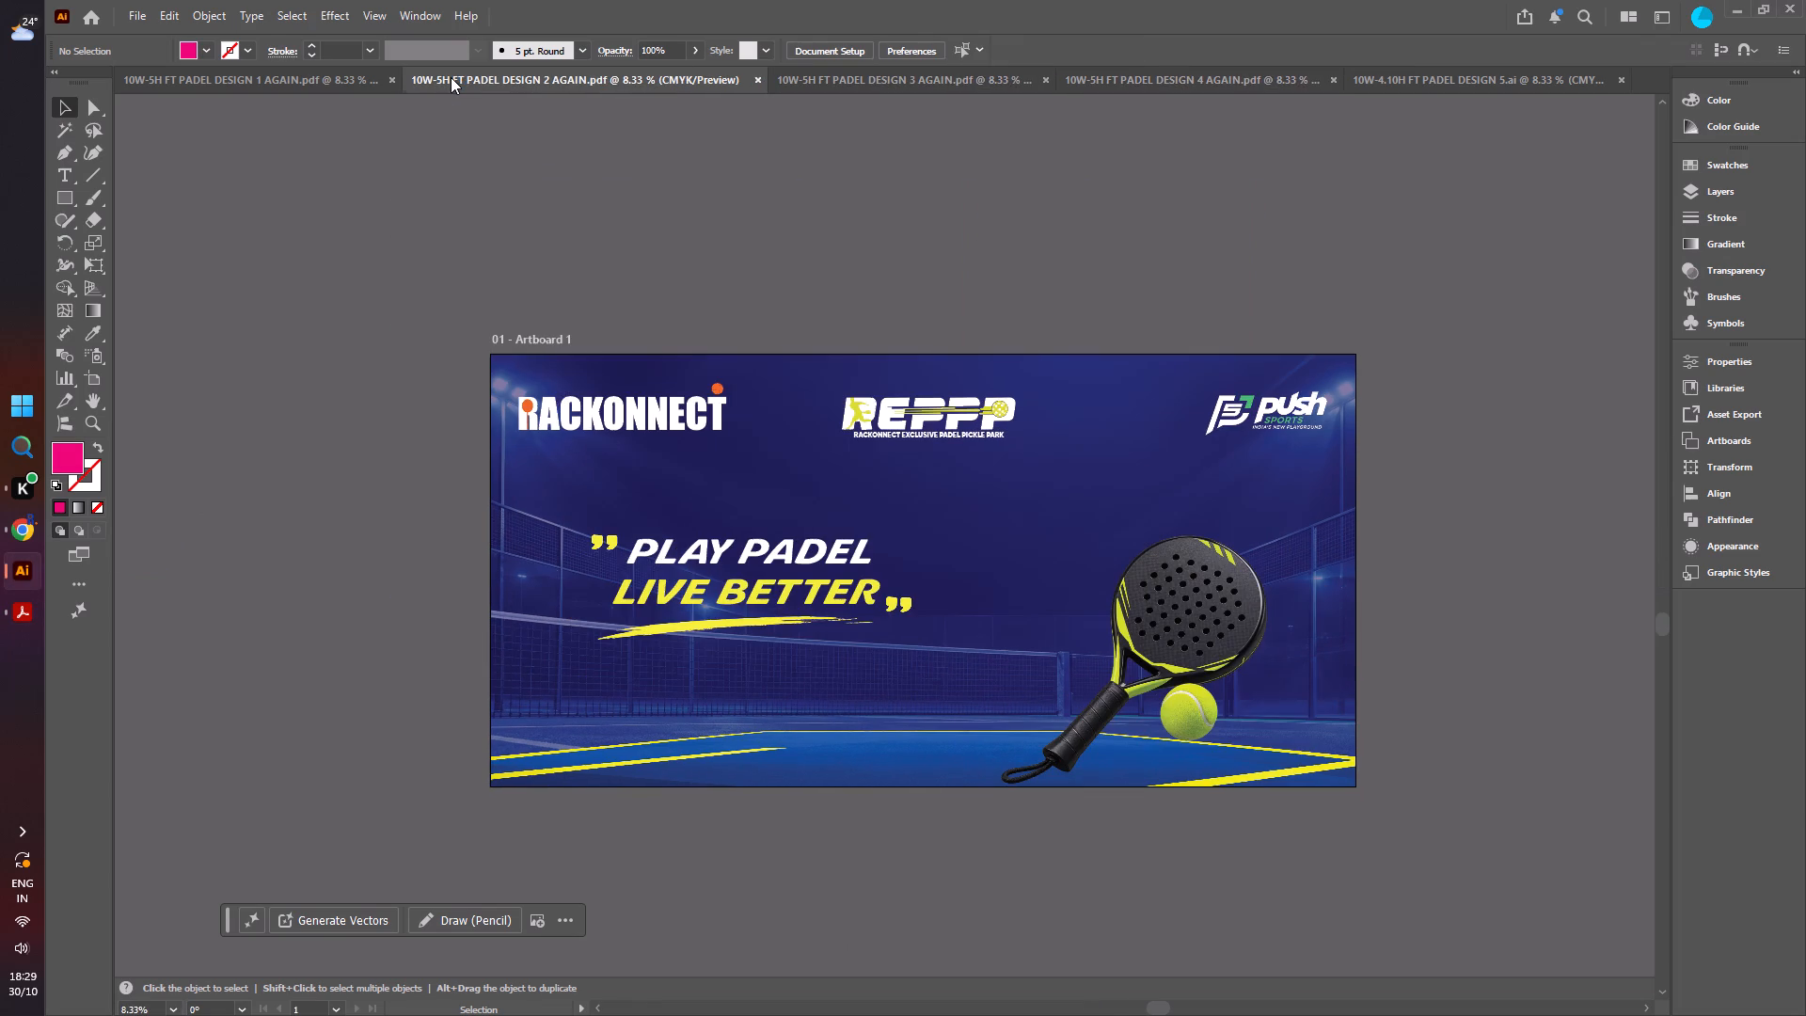
Check the Design 1 logo placement, and in Design 4 nudge the RACKONNECT, REPPP and Push Sports logos together up toward the artboard's top edge.
{"action": "left_click", "coordinate": [264, 86]}
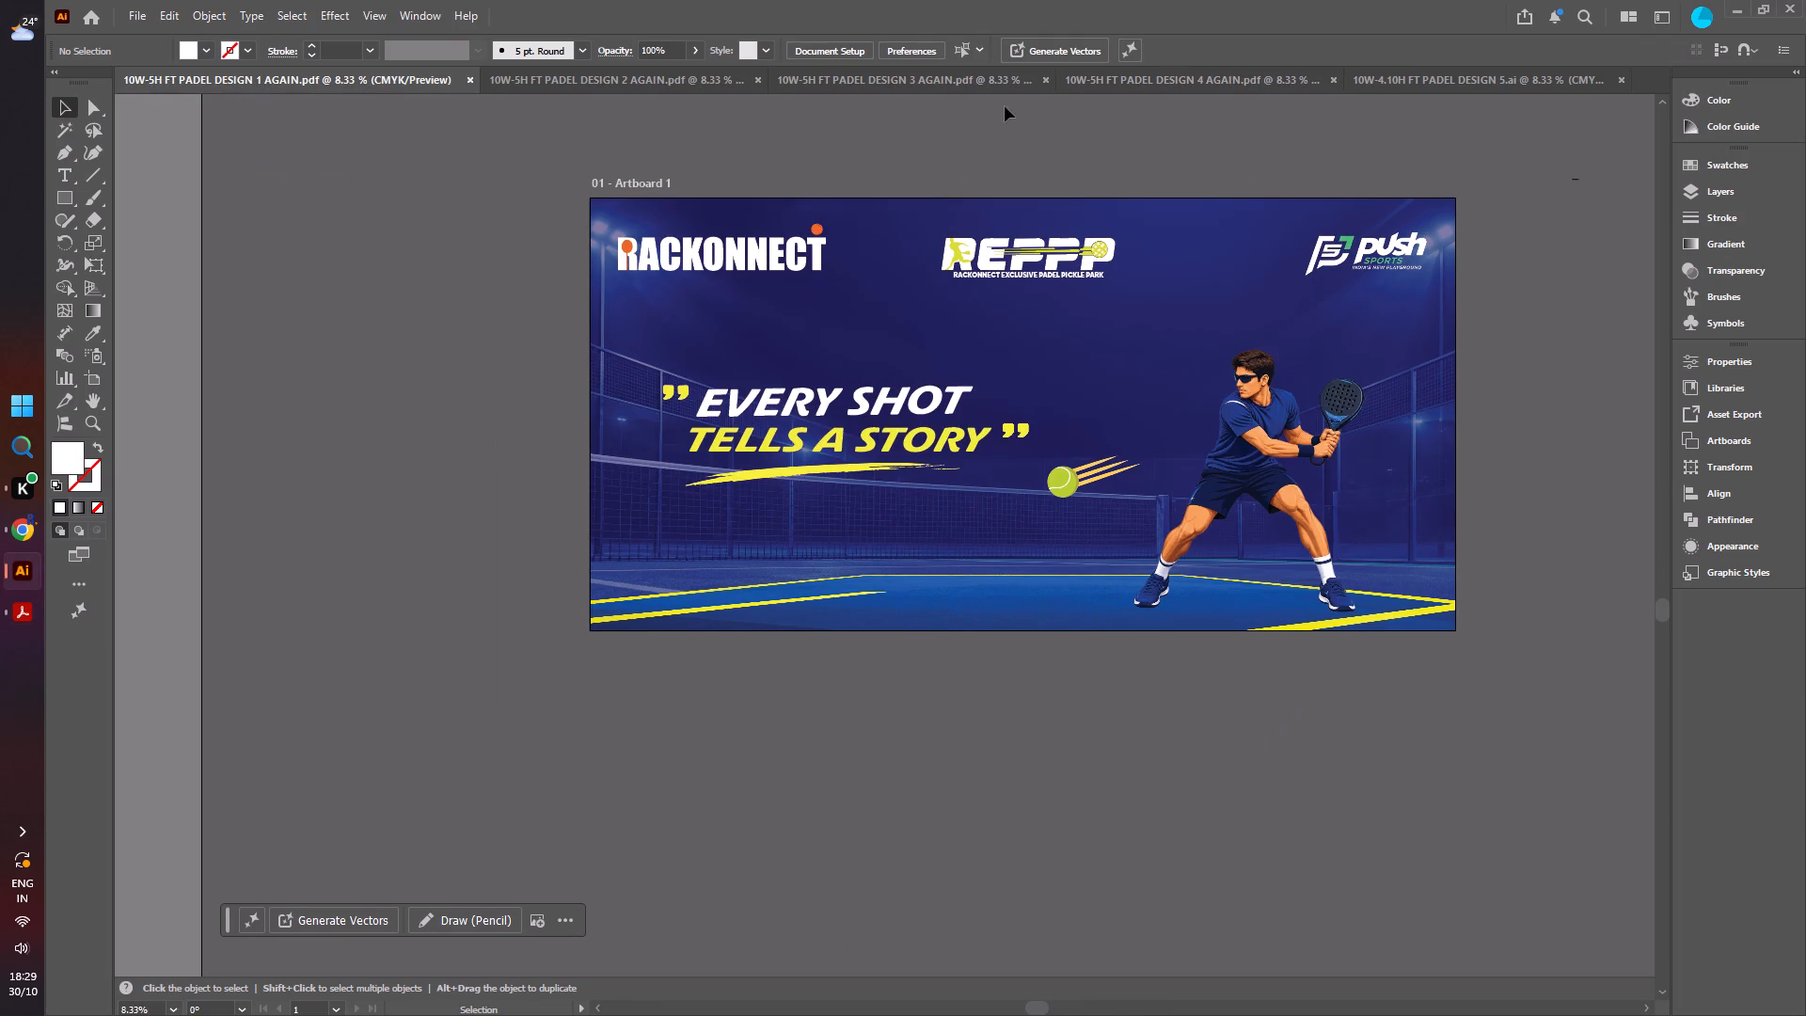
{"action": "left_click", "coordinate": [1224, 74]}
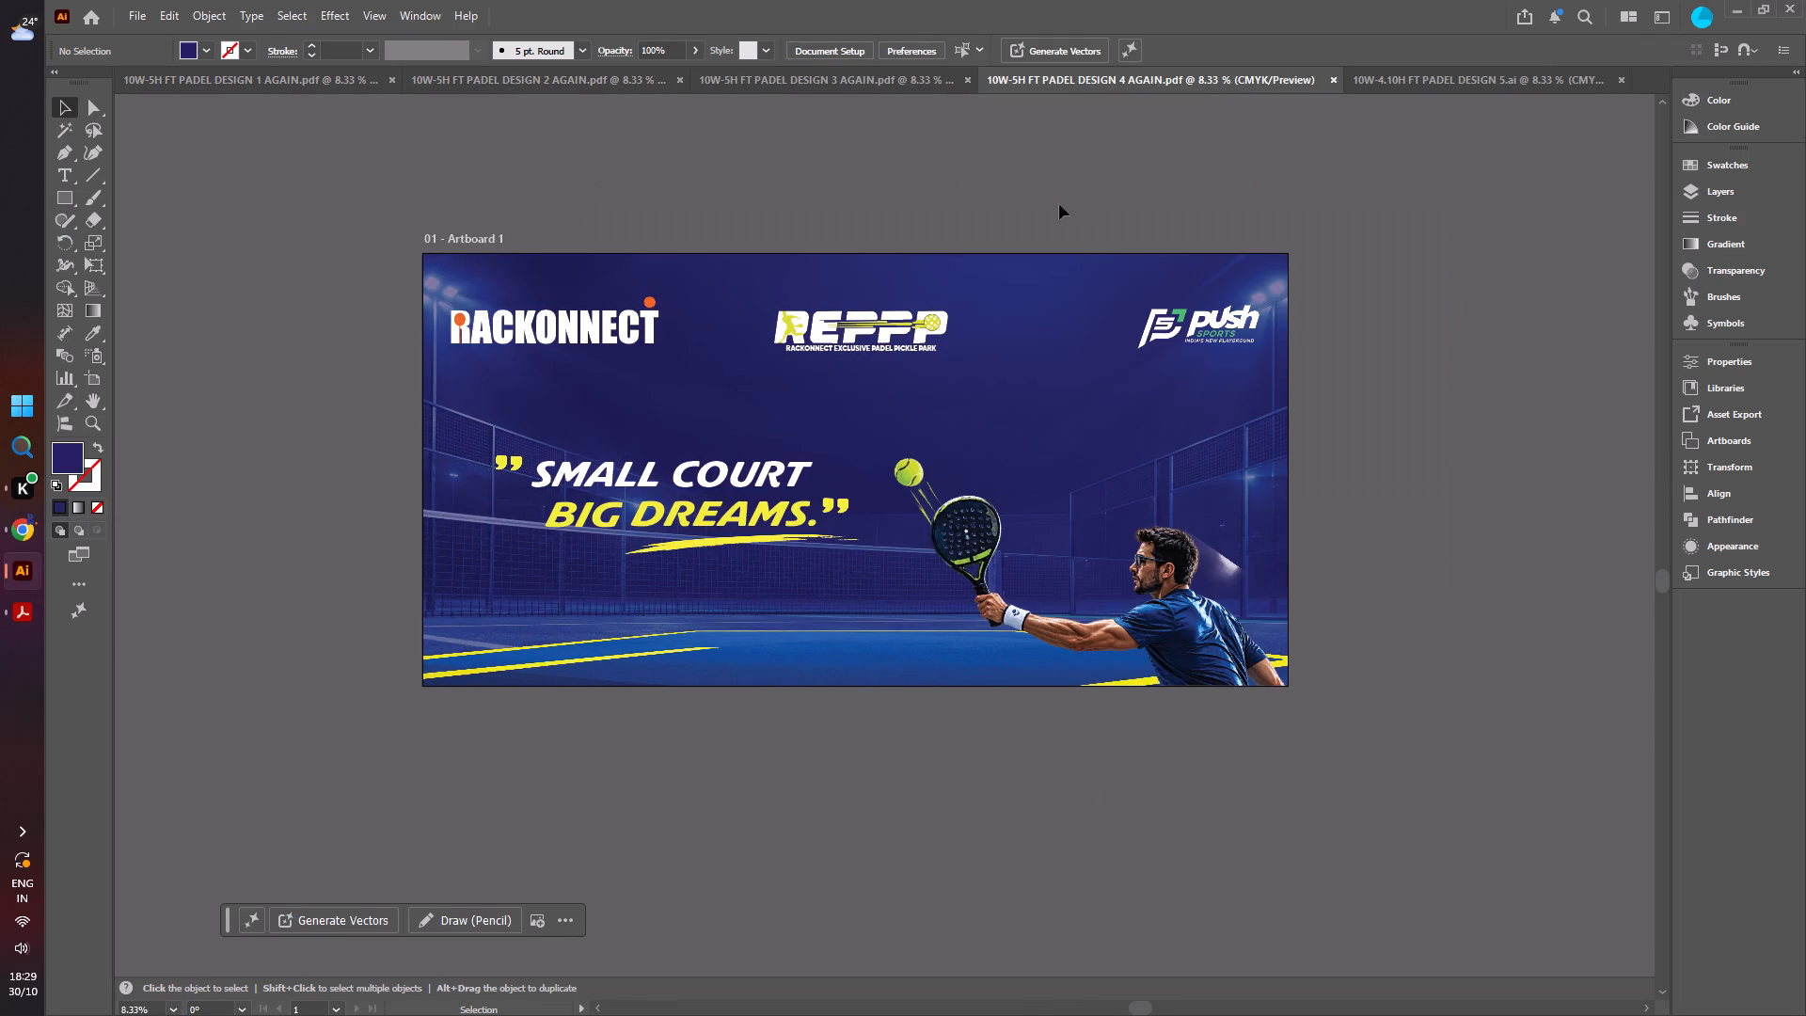
{"action": "left_click", "coordinate": [479, 320]}
{"action": "left_click", "coordinate": [807, 332], "text": "shift"}
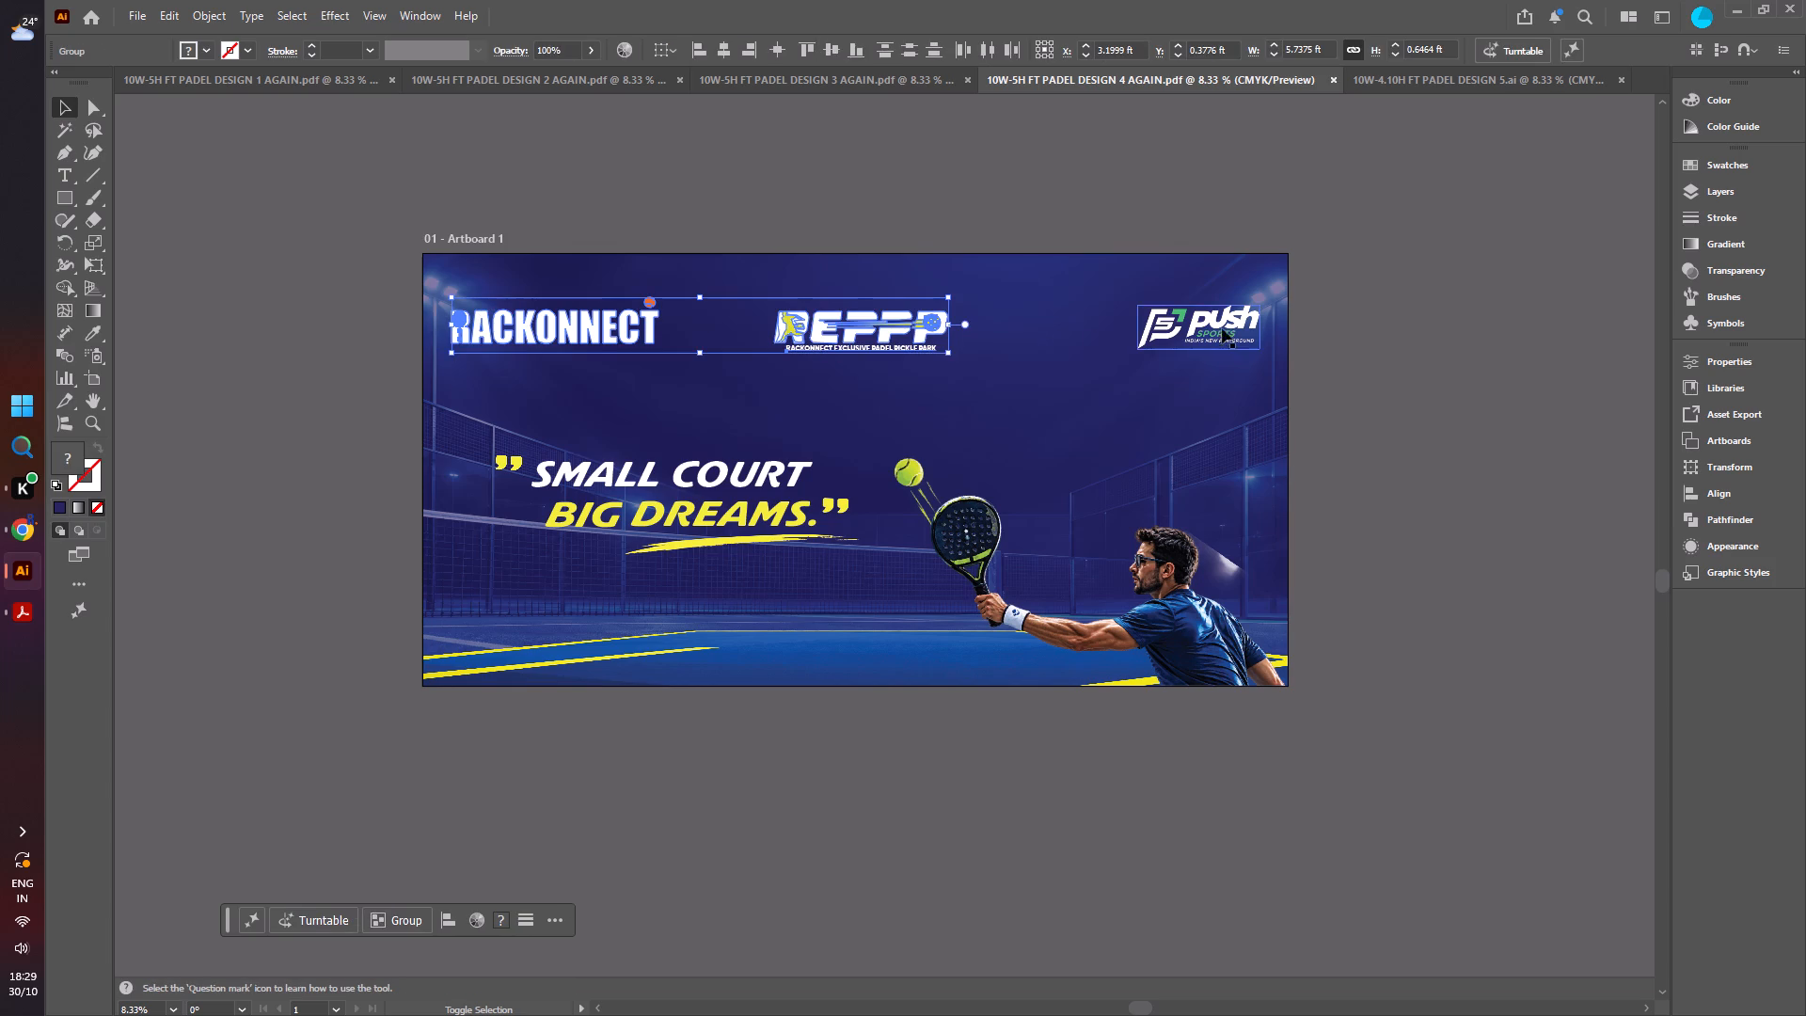
{"action": "left_click", "coordinate": [1224, 327], "text": "shift"}
{"action": "key", "text": "Up"}
{"action": "key", "text": "Up"}
{"action": "key", "text": "Up"}
{"action": "key", "text": "Up"}
{"action": "key", "text": "Up"}
{"action": "key", "text": "Up"}
{"action": "key", "text": "Up"}
{"action": "key", "text": "Up"}
{"action": "key", "text": "Up"}
{"action": "key", "text": "Up"}
{"action": "key", "text": "Up"}
{"action": "key", "text": "Up"}
{"action": "key", "text": "Up"}
{"action": "key", "text": "Up"}
{"action": "key", "text": "Up"}
{"action": "key", "text": "Up"}
{"action": "key", "text": "Up"}
{"action": "key", "text": "Up"}
{"action": "key", "text": "Up"}
{"action": "key", "text": "Up"}
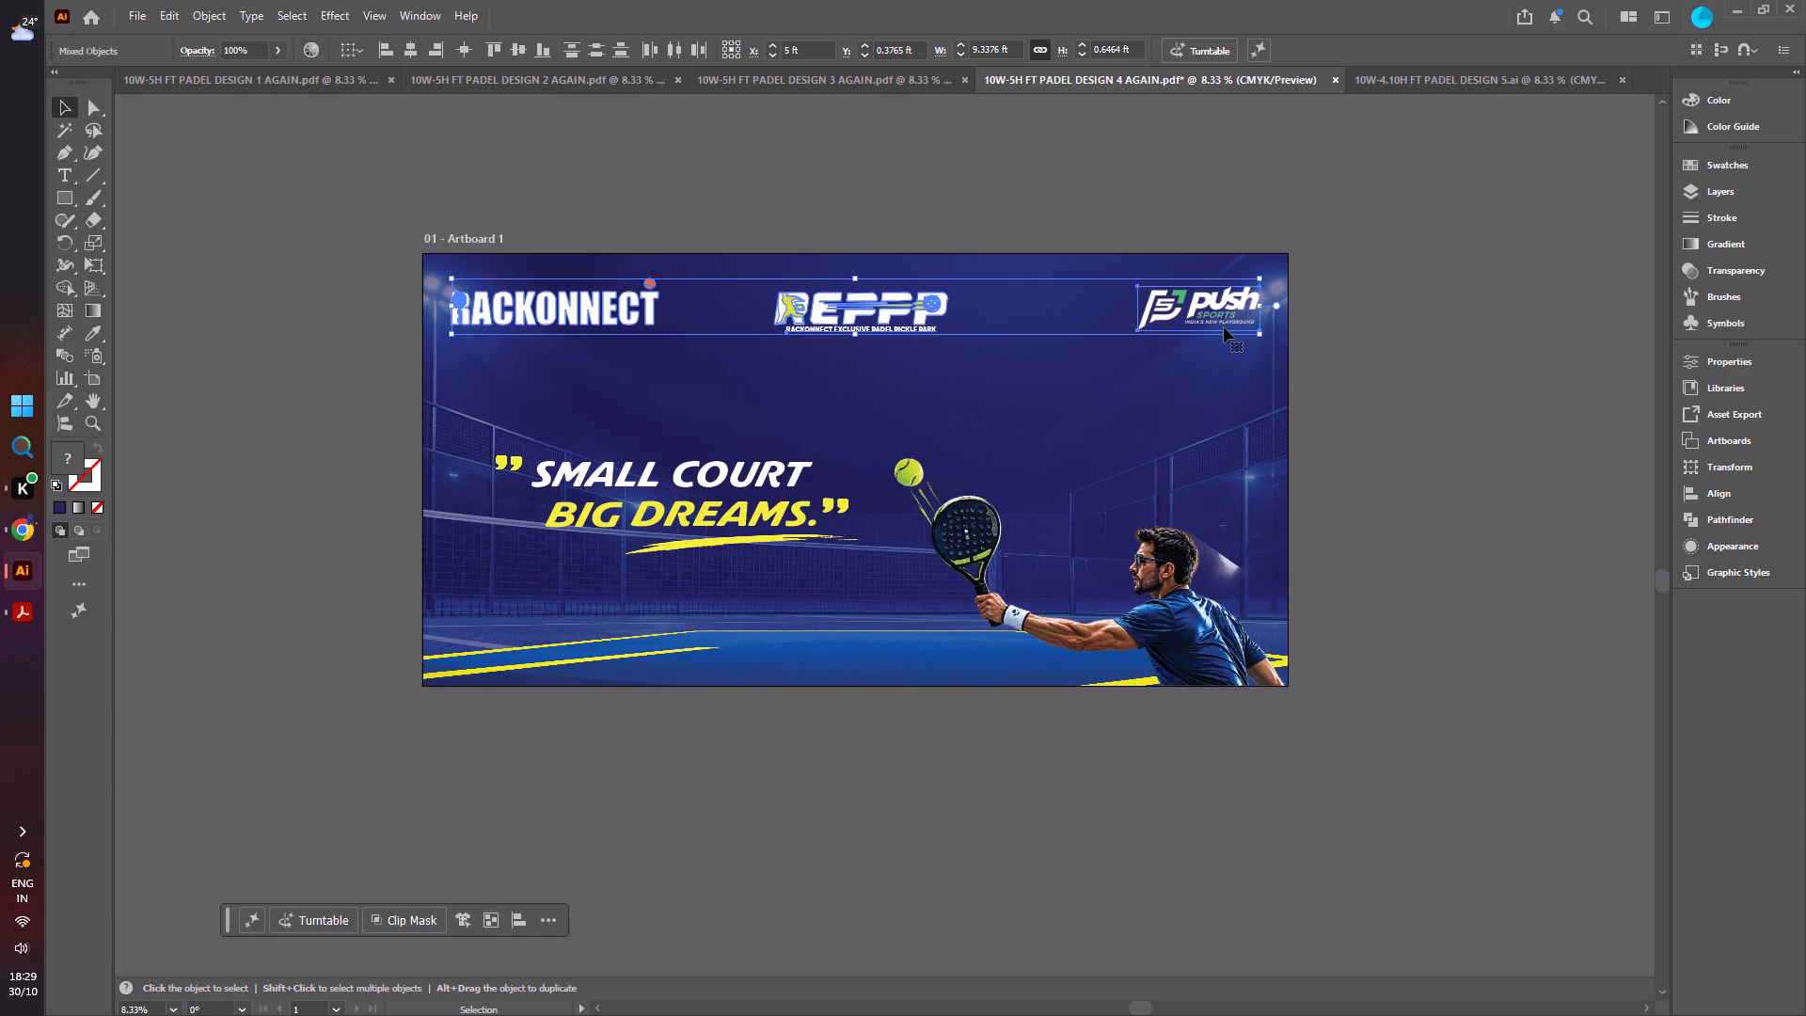
{"action": "left_click", "coordinate": [1398, 307]}
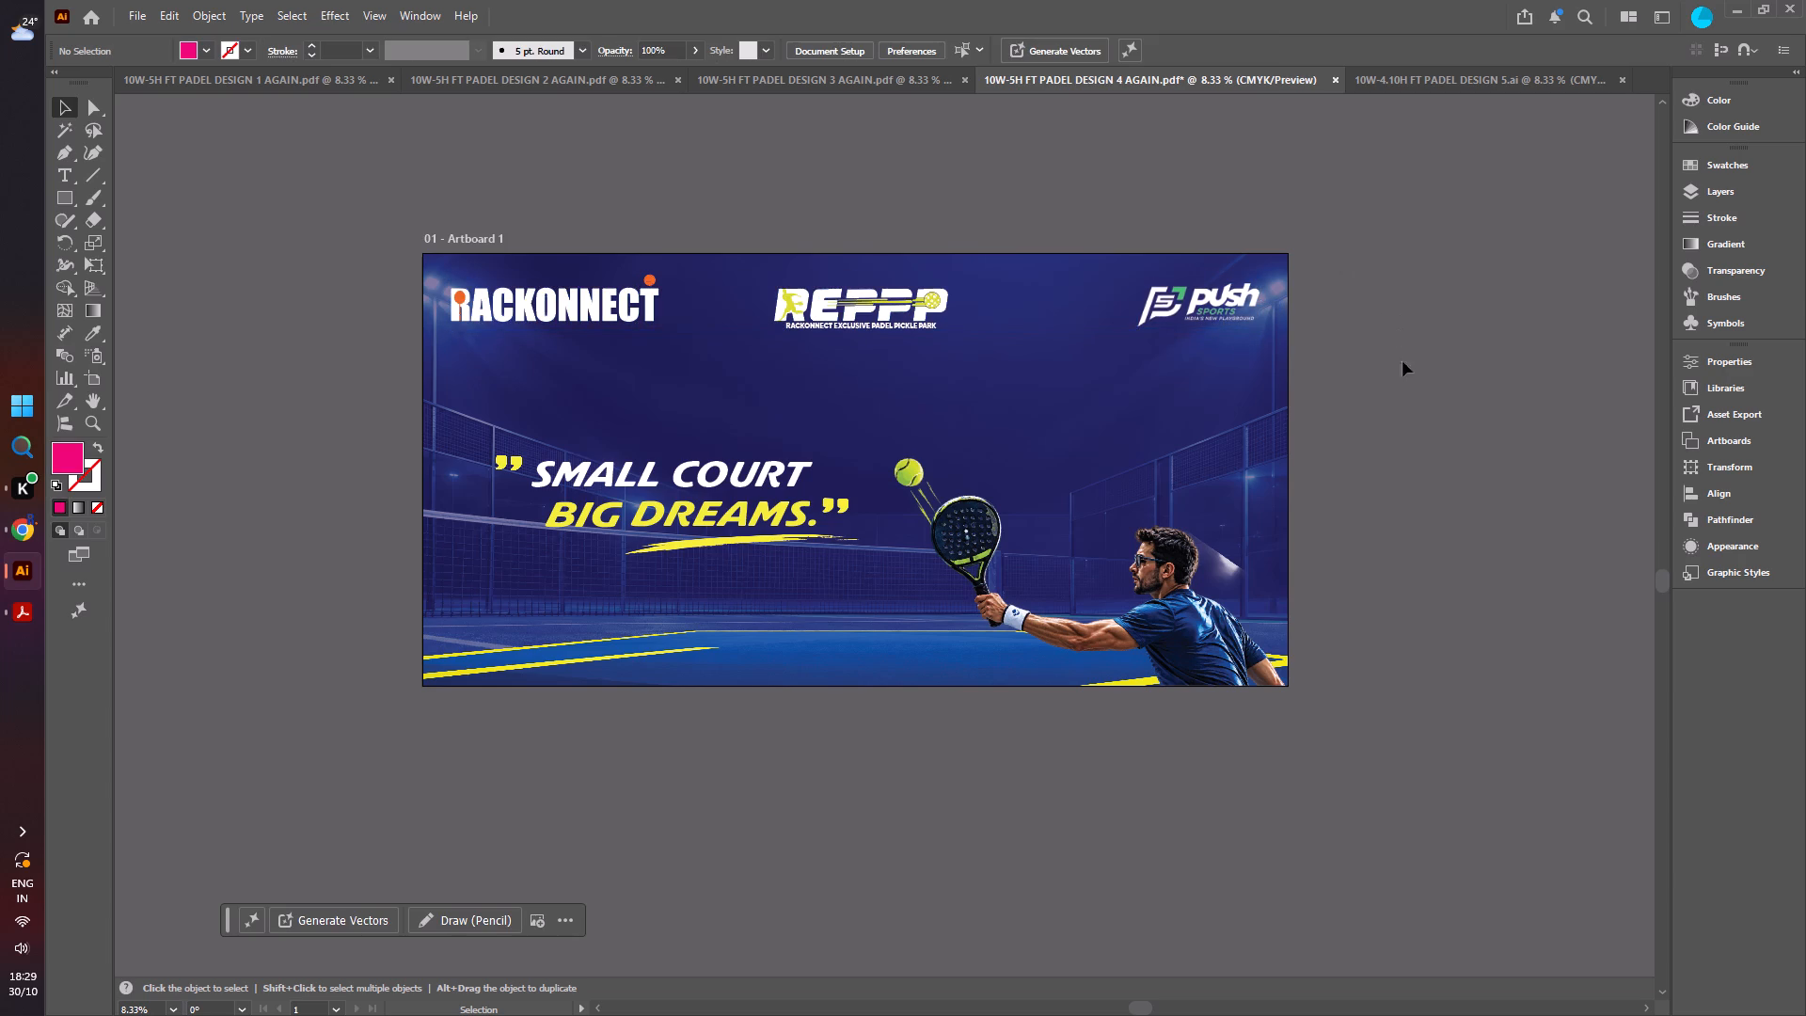
Save the adjusted Design 4 to the Desktop as an Adobe PDF named 10W-5H FT PADEL DESIGN 4 AGAIN TRY.
{"action": "left_click", "coordinate": [135, 14]}
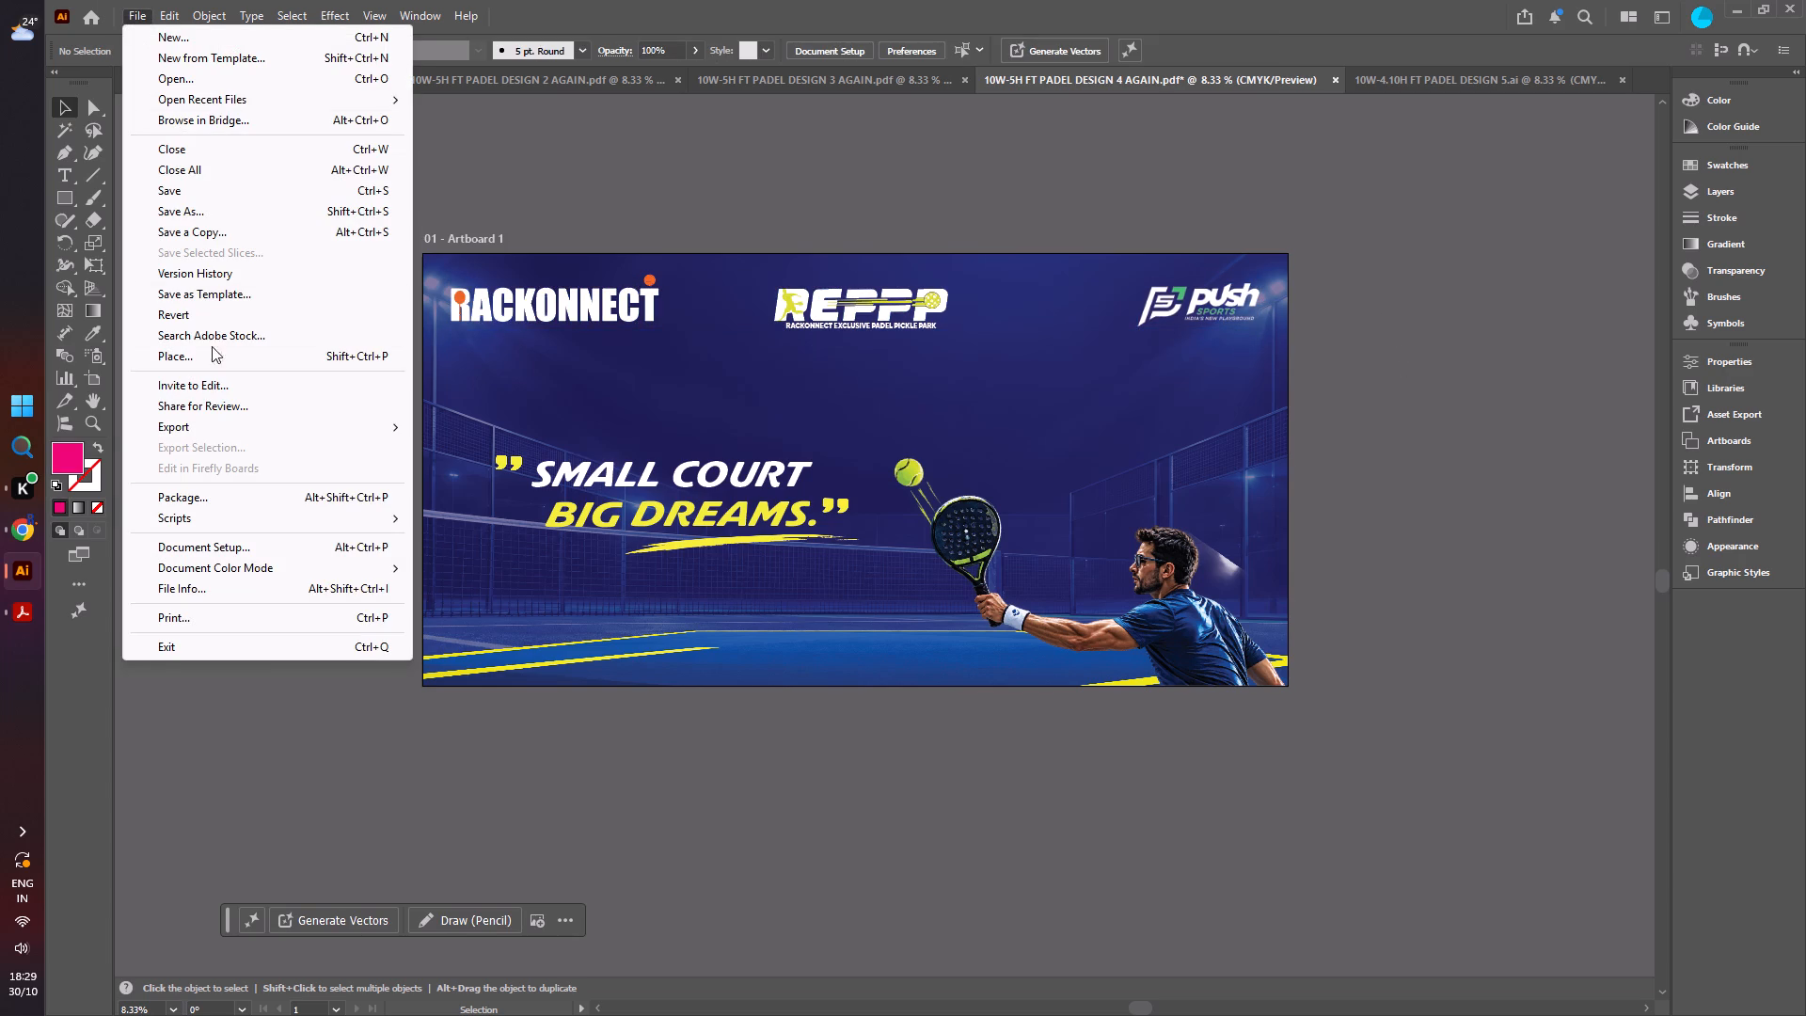
{"action": "left_click", "coordinate": [219, 202]}
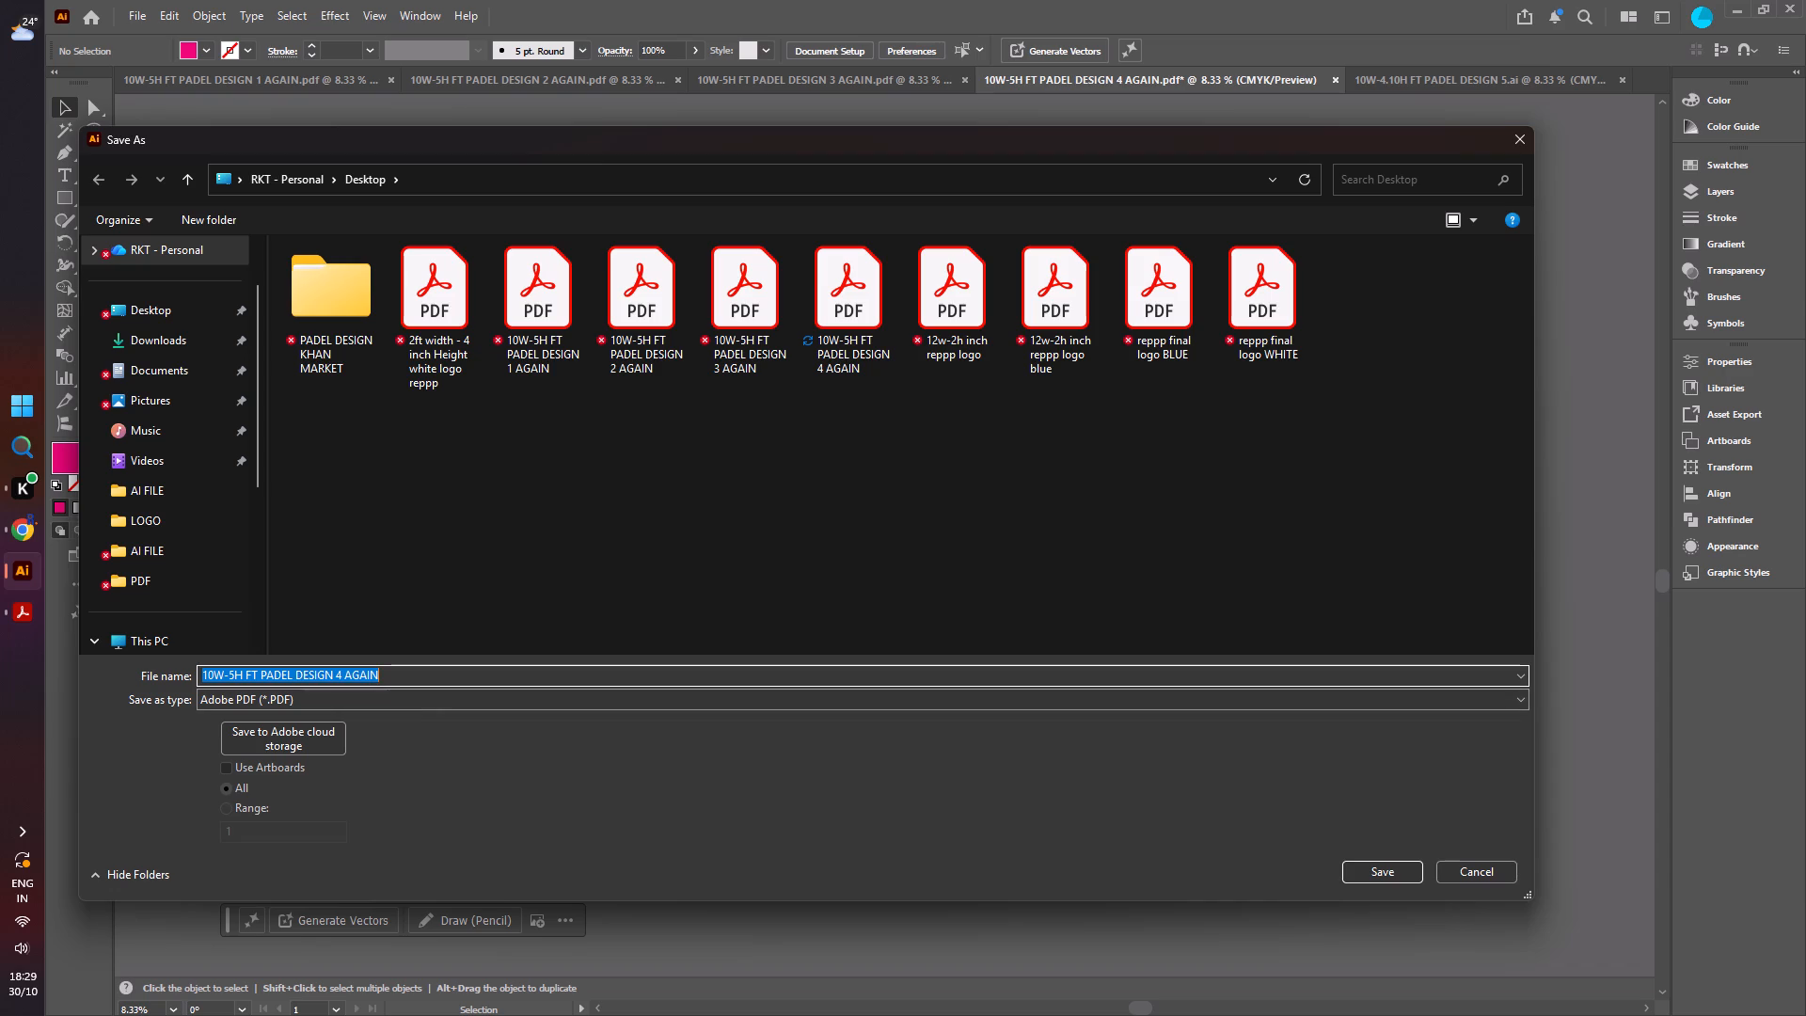
{"action": "left_click", "coordinate": [398, 674]}
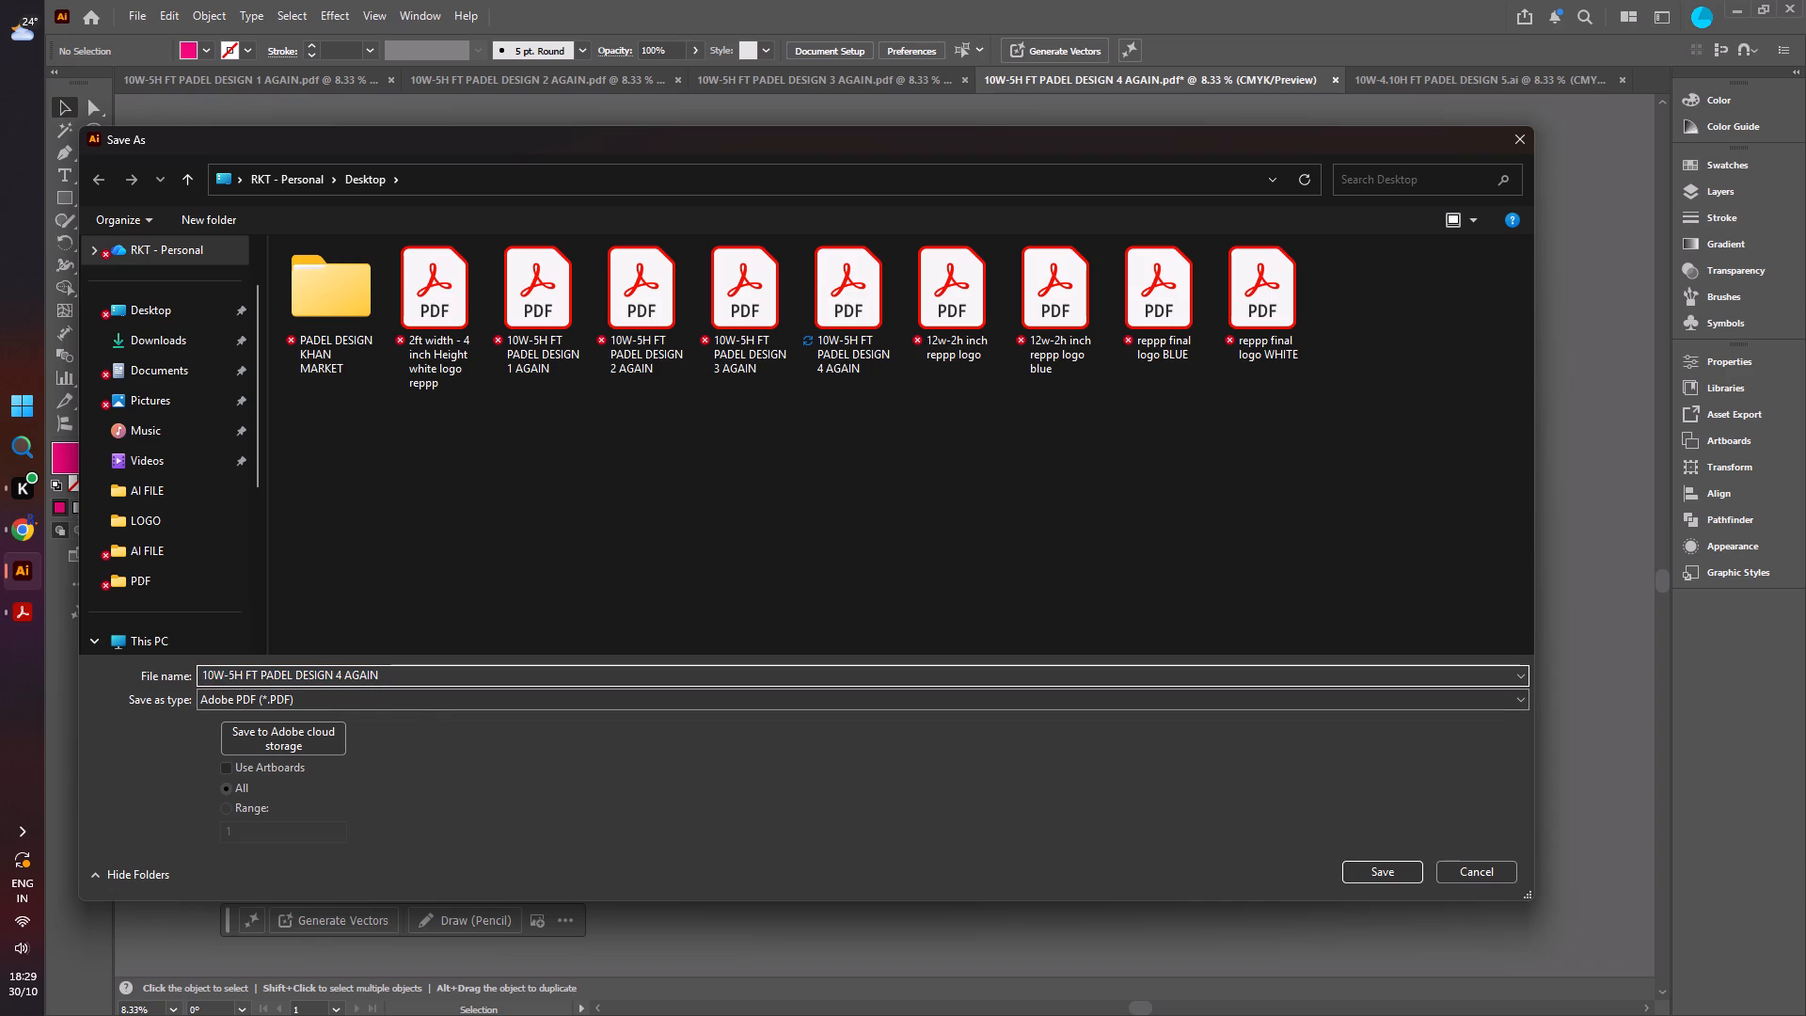
{"action": "key", "text": "space"}
{"action": "type", "text": "TRY"}
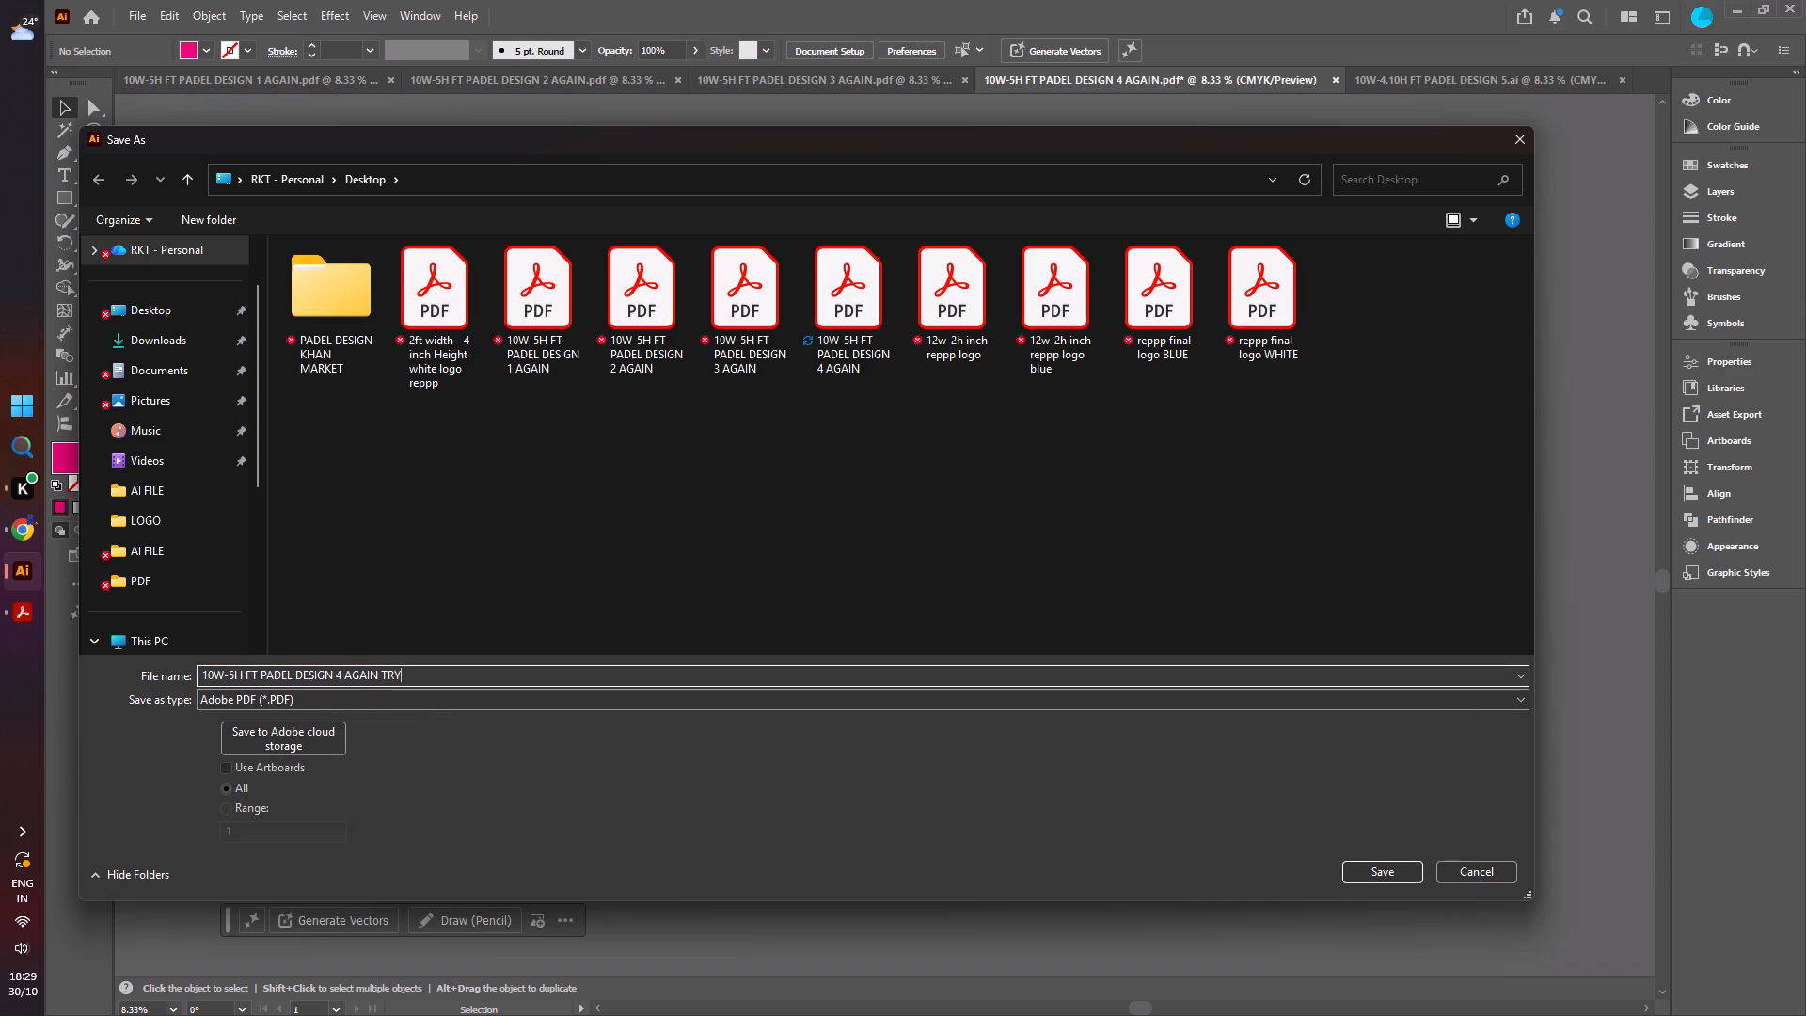
{"action": "left_click", "coordinate": [1374, 874]}
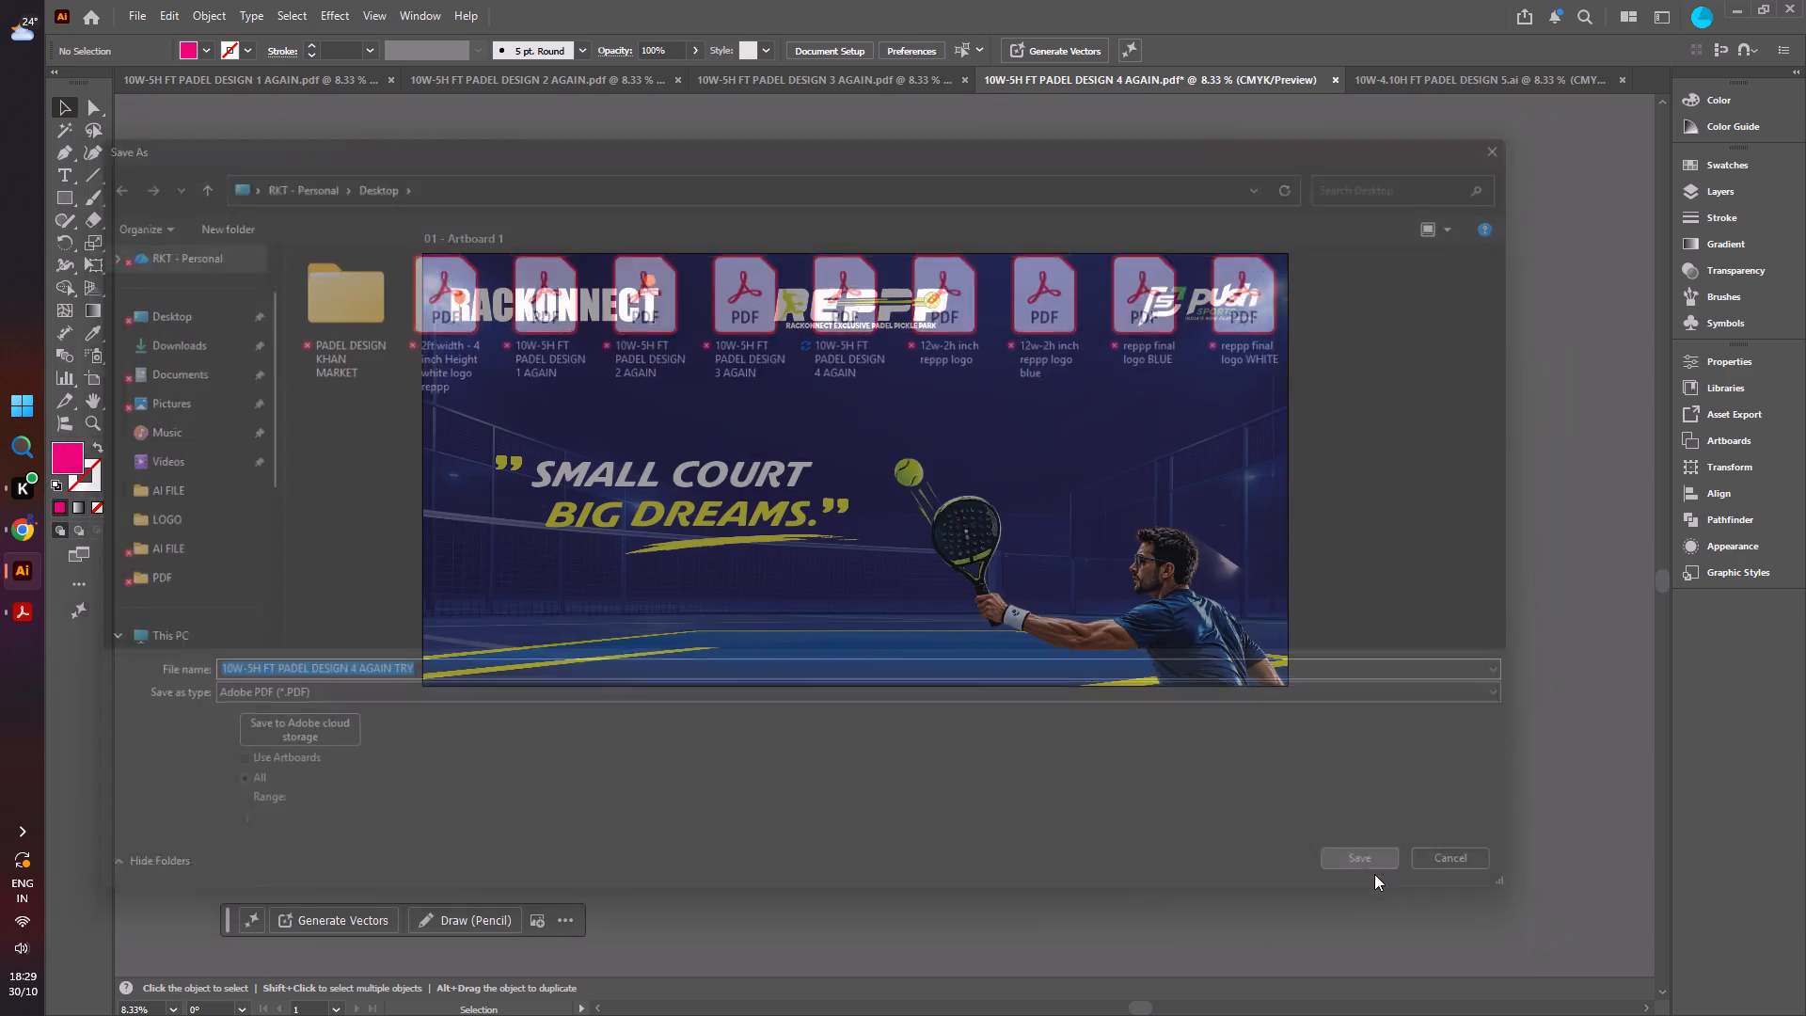
{"action": "left_click", "coordinate": [1092, 746]}
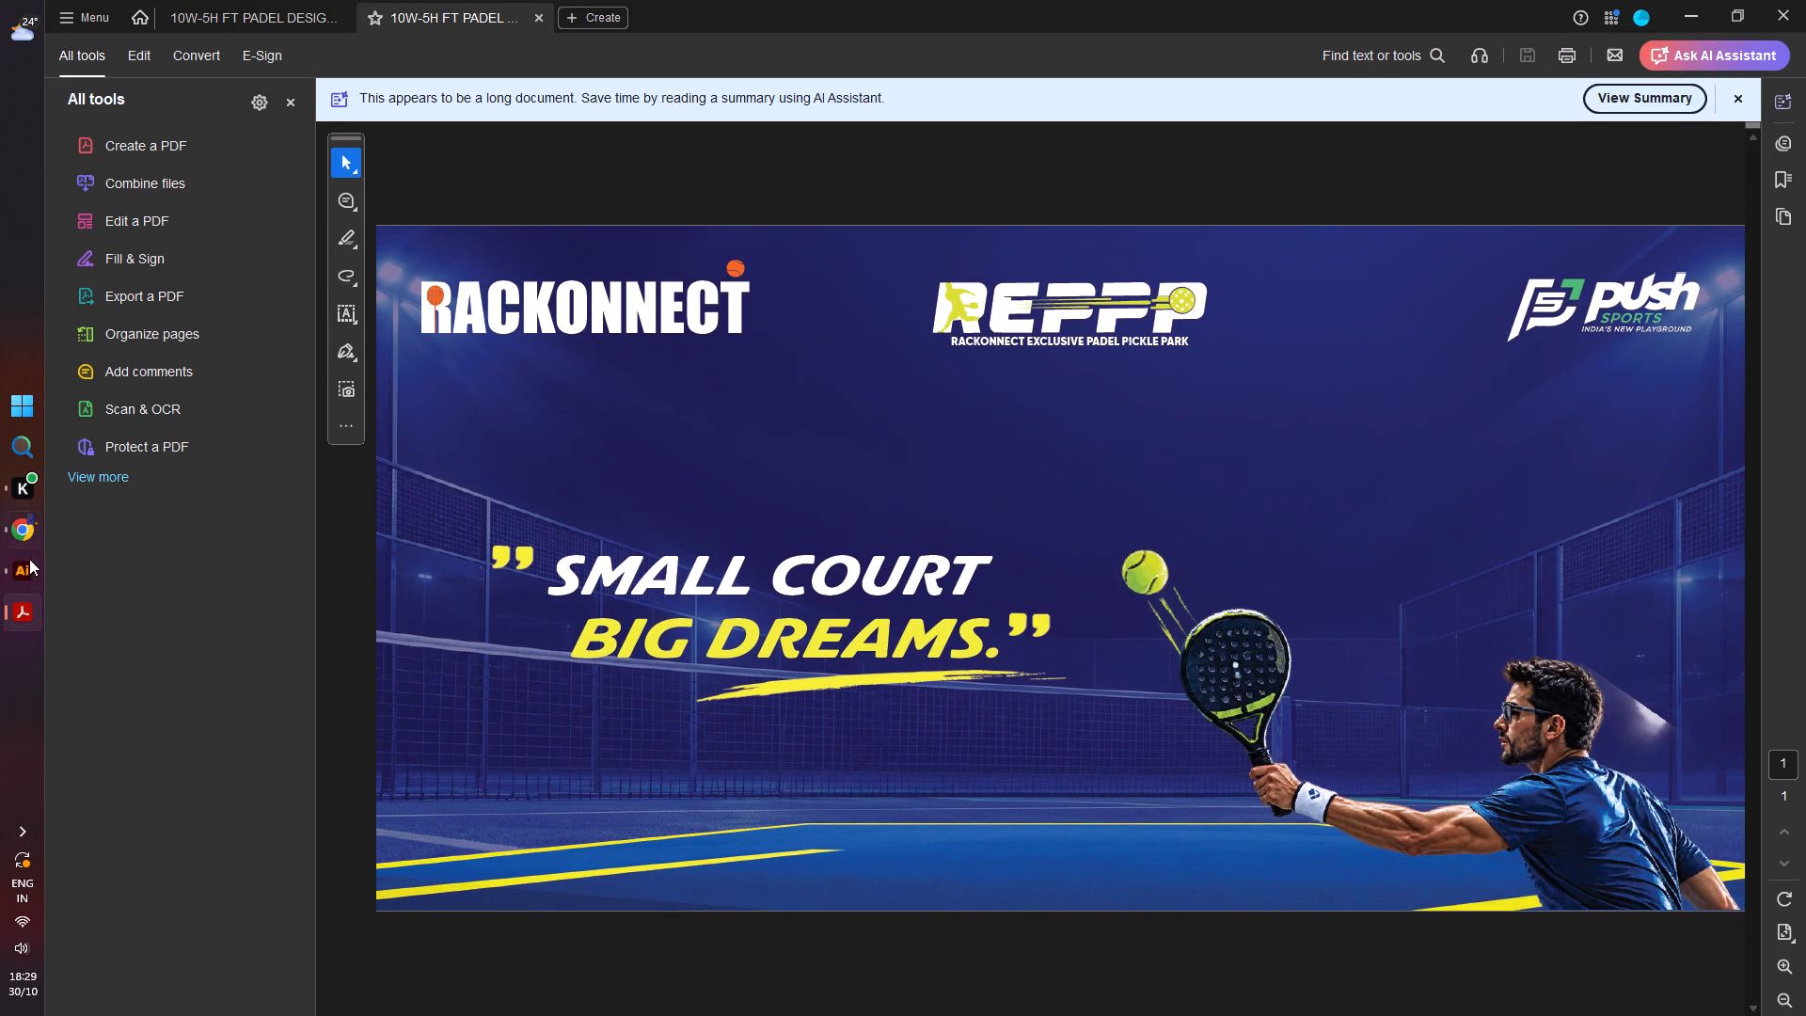
{"action": "left_click", "coordinate": [28, 568]}
{"action": "key", "text": "ctrl+s"}
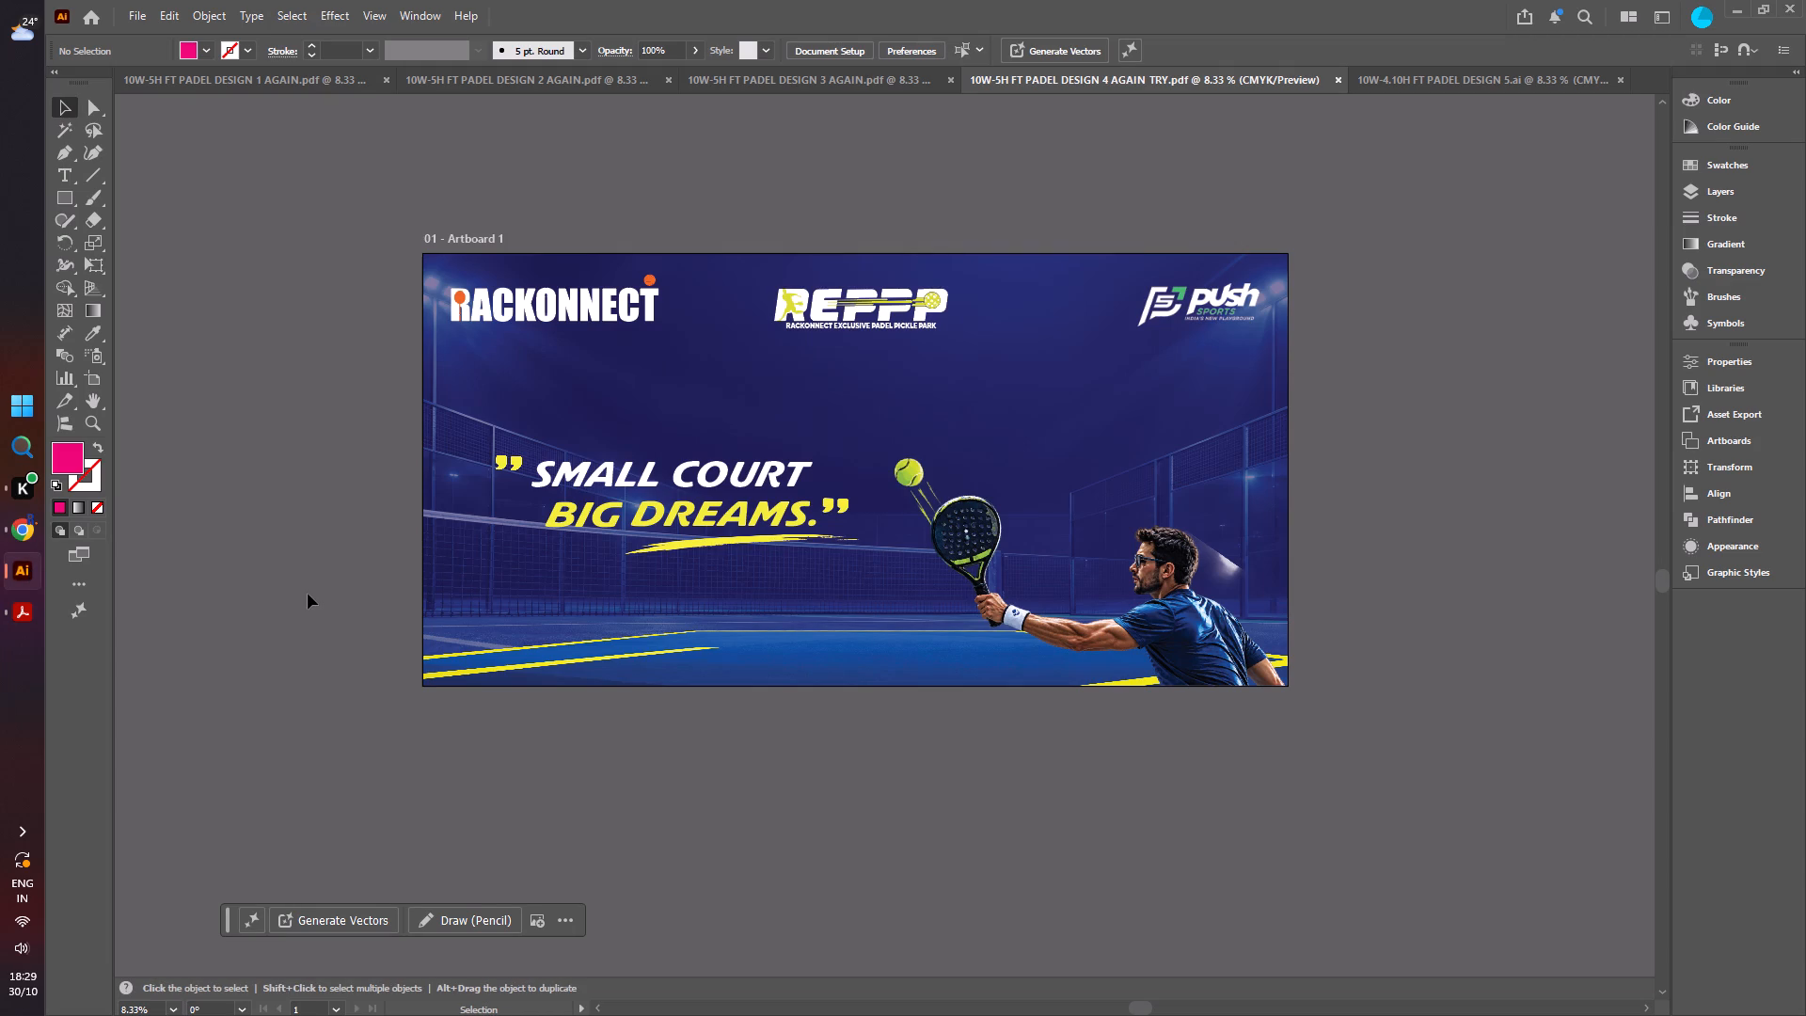
In the 10W-4.10H FT PADEL DESIGN 5 document, shift the court background image and the dark blue rectangle slightly off the artboard.
{"action": "left_click", "coordinate": [1510, 87]}
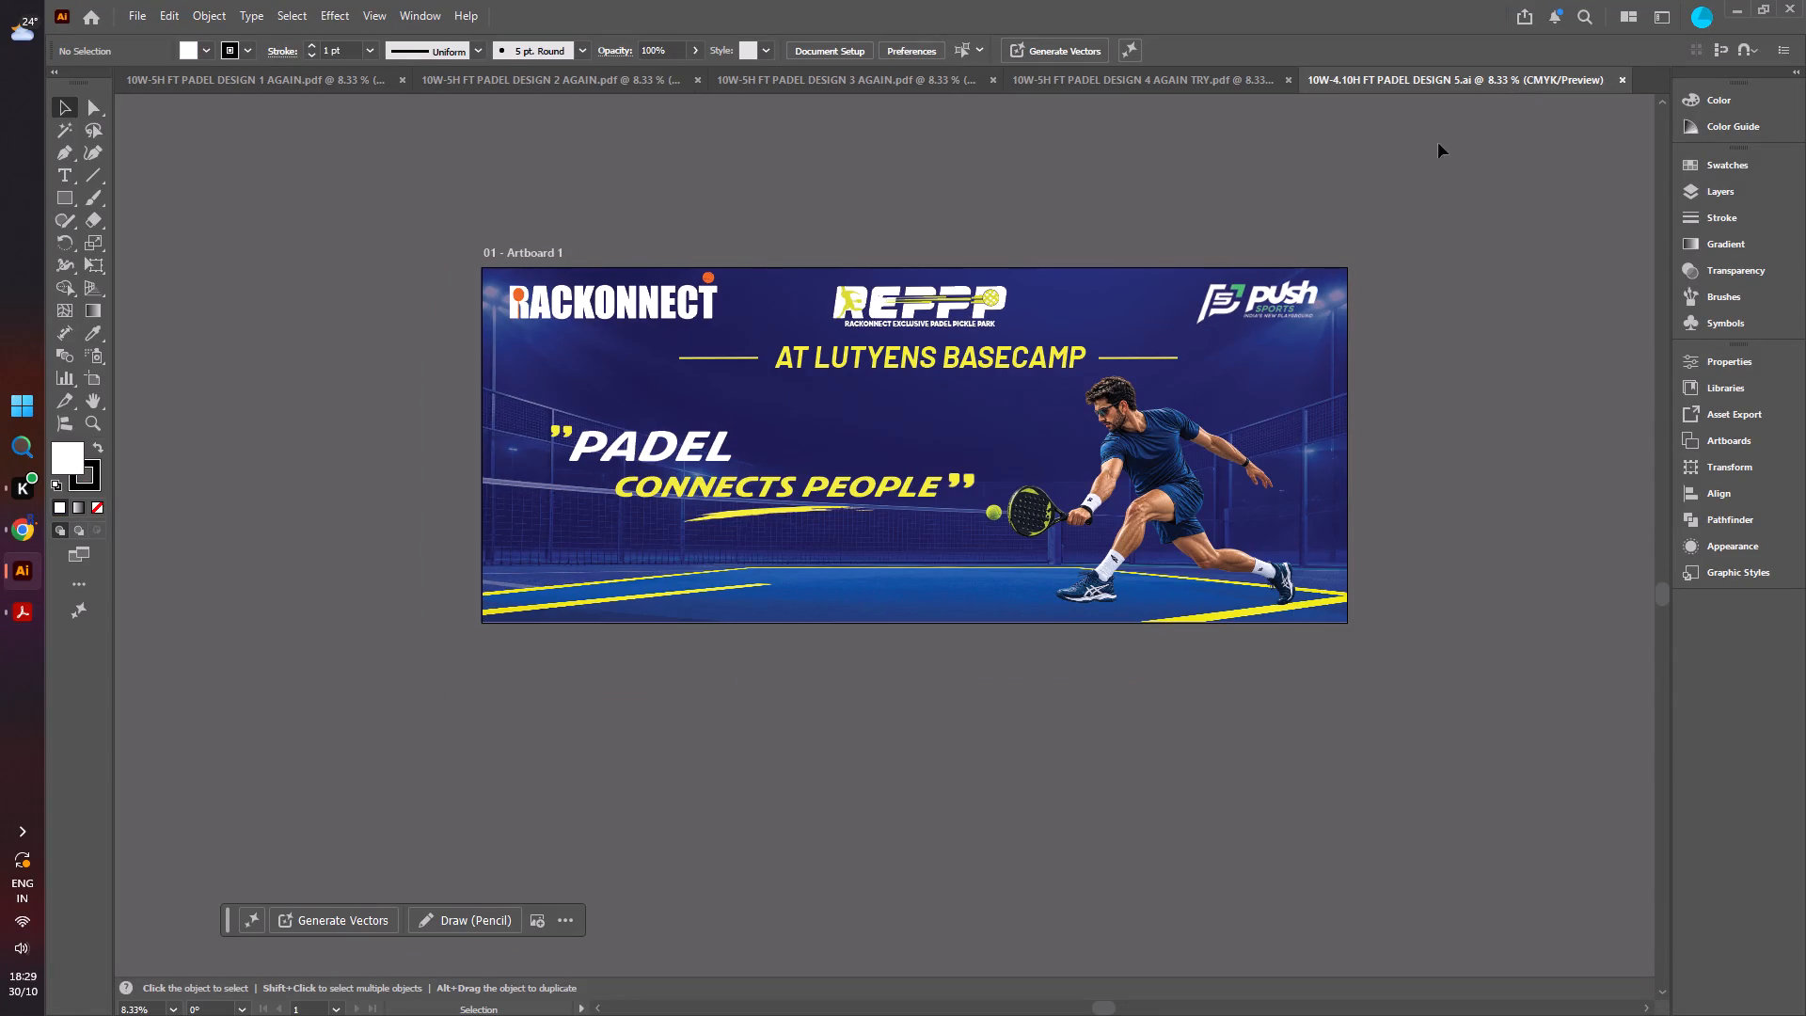
{"action": "left_click", "coordinate": [1288, 339]}
{"action": "left_click_drag", "start_coordinate": [1301, 337], "coordinate": [1295, 340]}
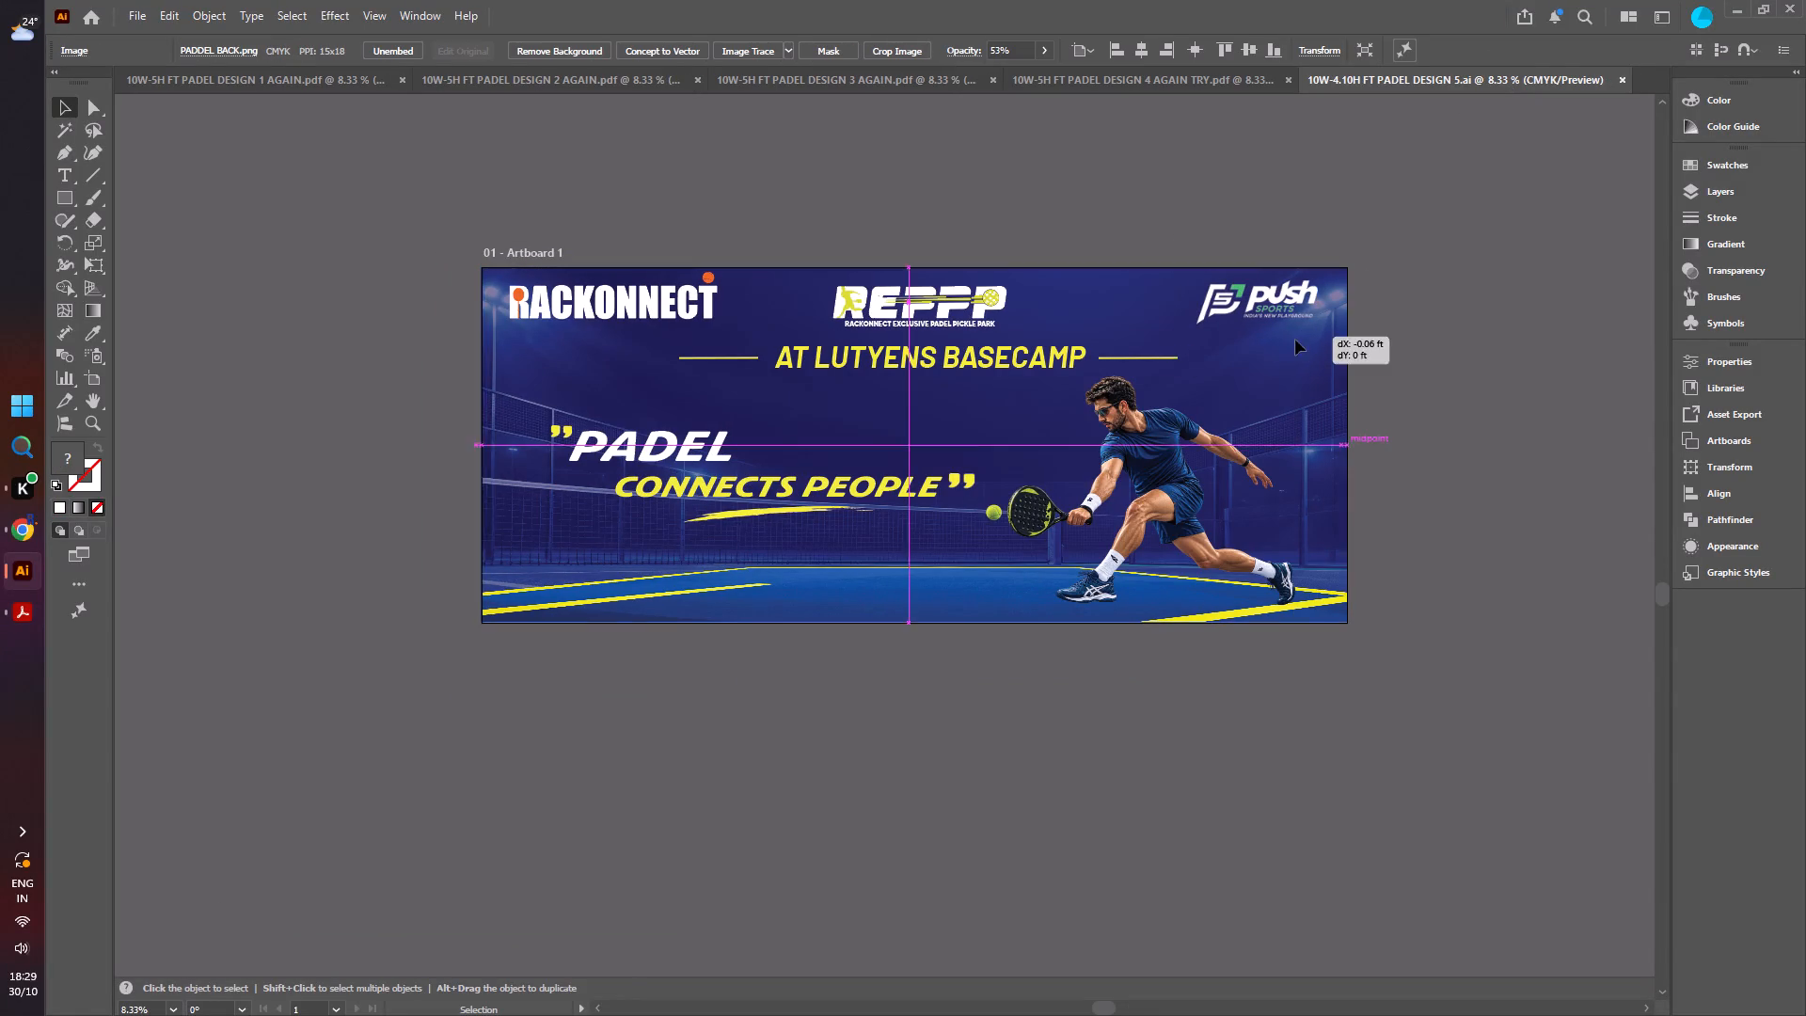
{"action": "left_click_drag", "start_coordinate": [1295, 340], "coordinate": [1285, 345]}
{"action": "left_click", "coordinate": [1341, 307]}
{"action": "left_click_drag", "start_coordinate": [1341, 307], "coordinate": [1338, 310]}
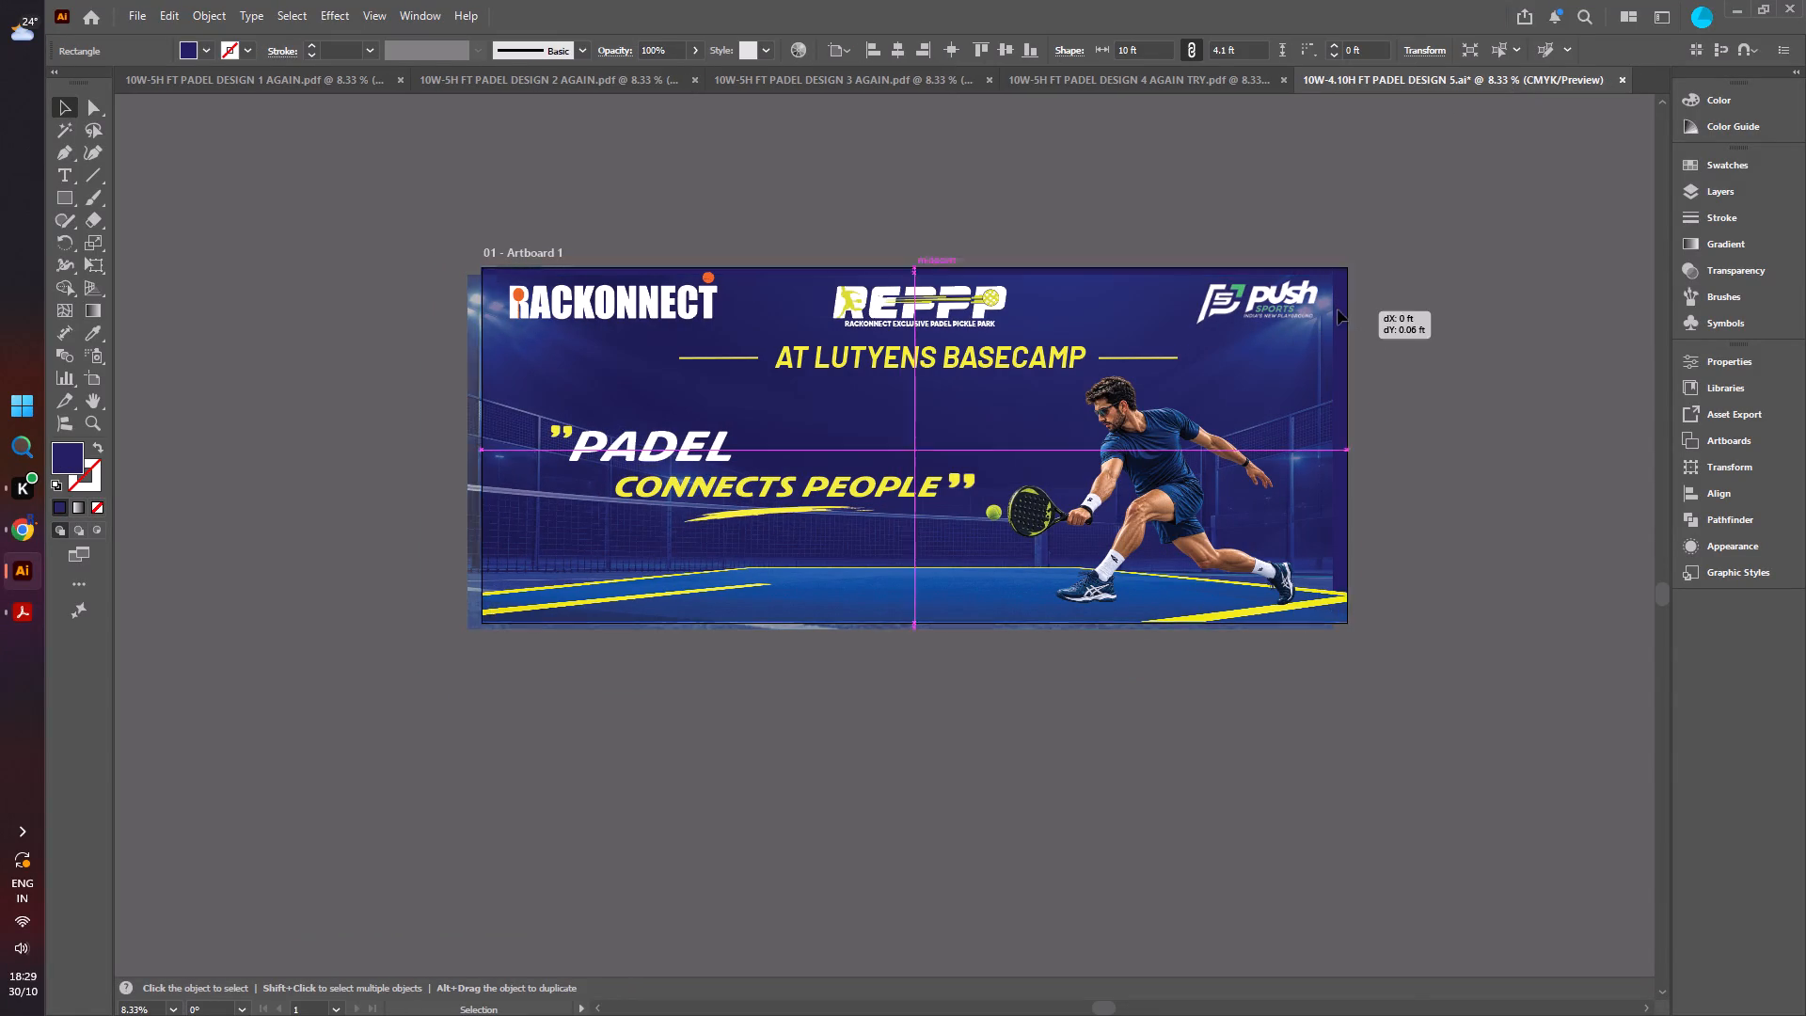
{"action": "left_click_drag", "start_coordinate": [1338, 310], "coordinate": [1327, 312]}
{"action": "left_click", "coordinate": [1339, 310]}
{"action": "left_click", "coordinate": [1345, 294]}
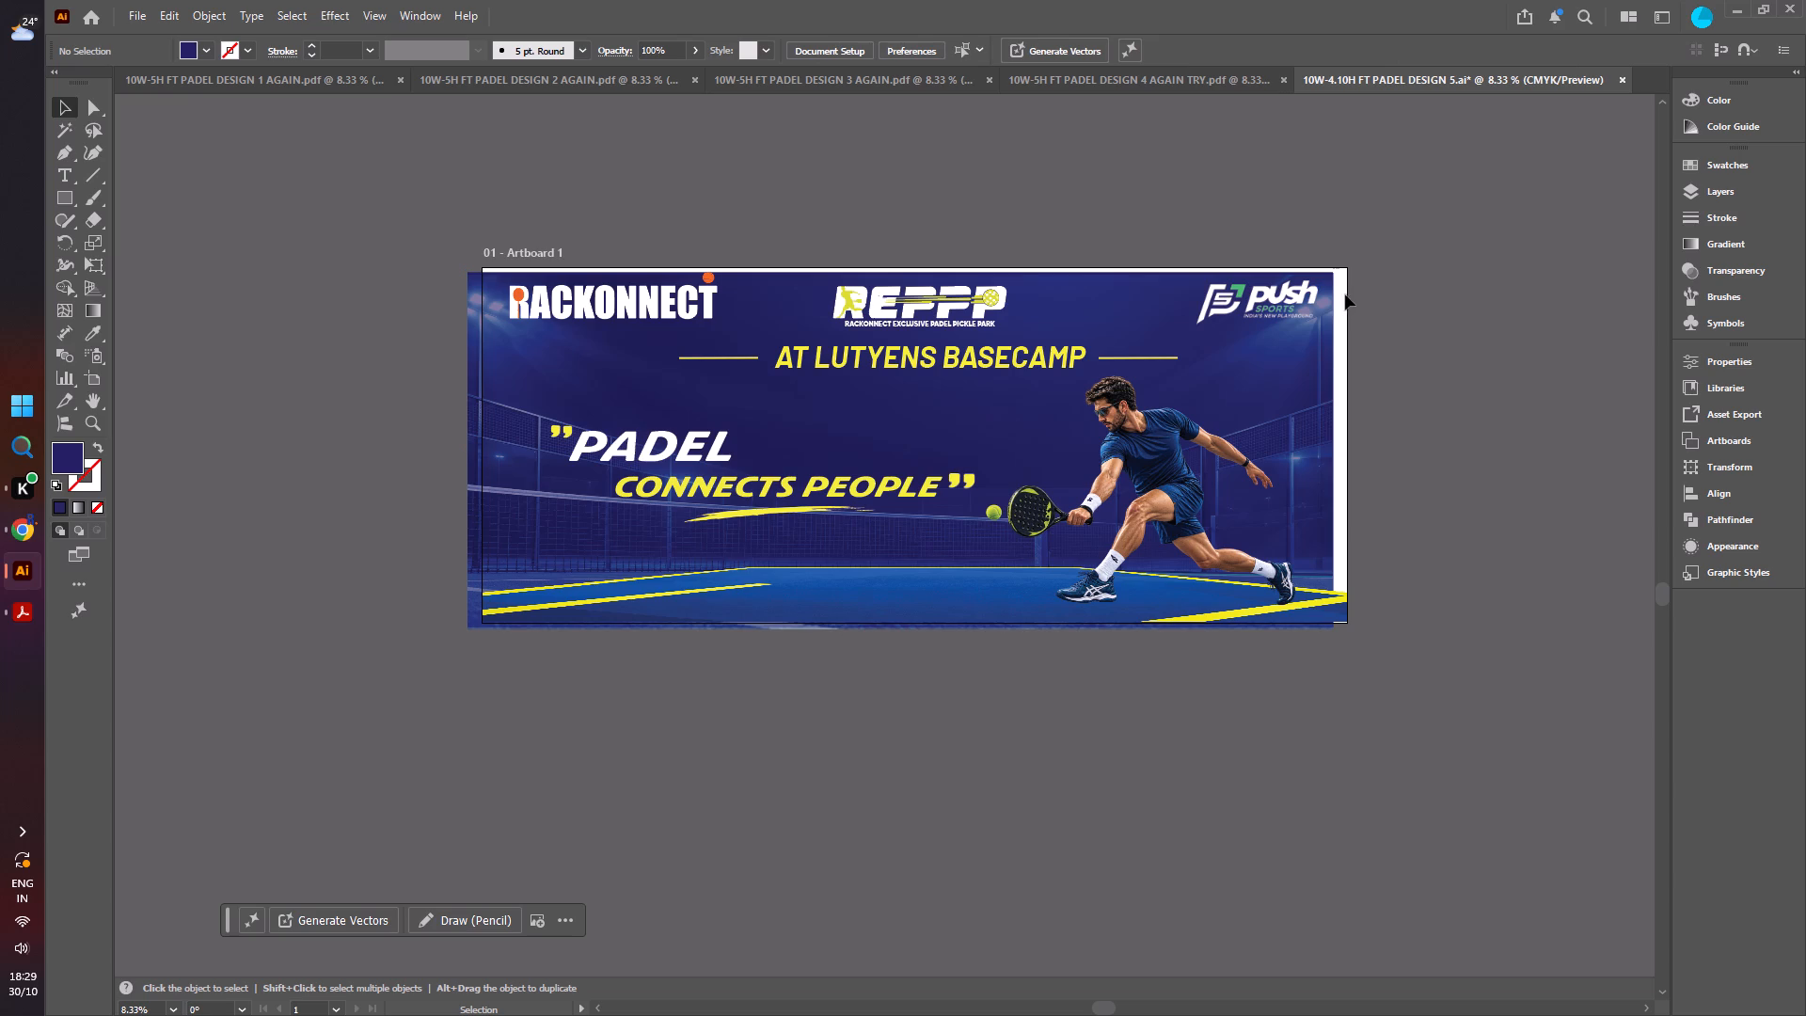
Set the Design 5 artboard's height to 5 ft, keeping the 10 ft width.
{"action": "left_click", "coordinate": [1697, 358]}
{"action": "left_click", "coordinate": [1586, 500]}
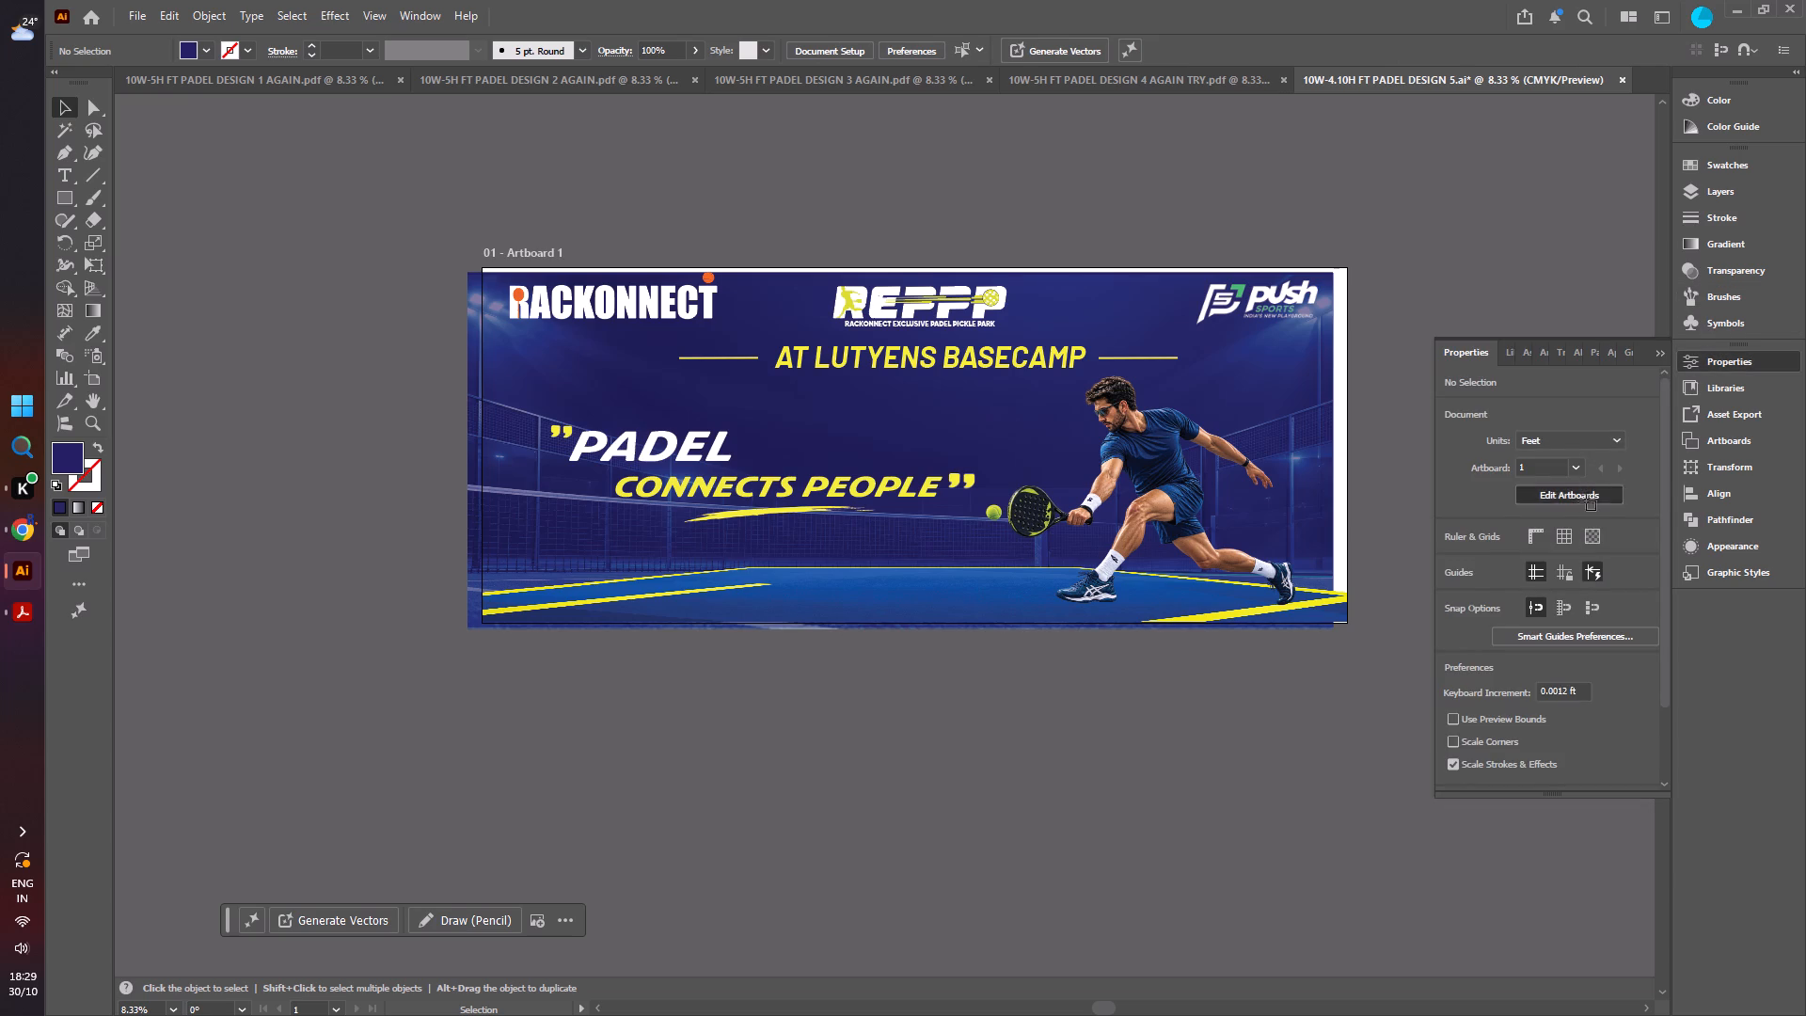
{"action": "left_click_drag", "start_coordinate": [1590, 461], "coordinate": [1574, 466]}
{"action": "type", "text": "5"}
{"action": "key", "text": "space"}
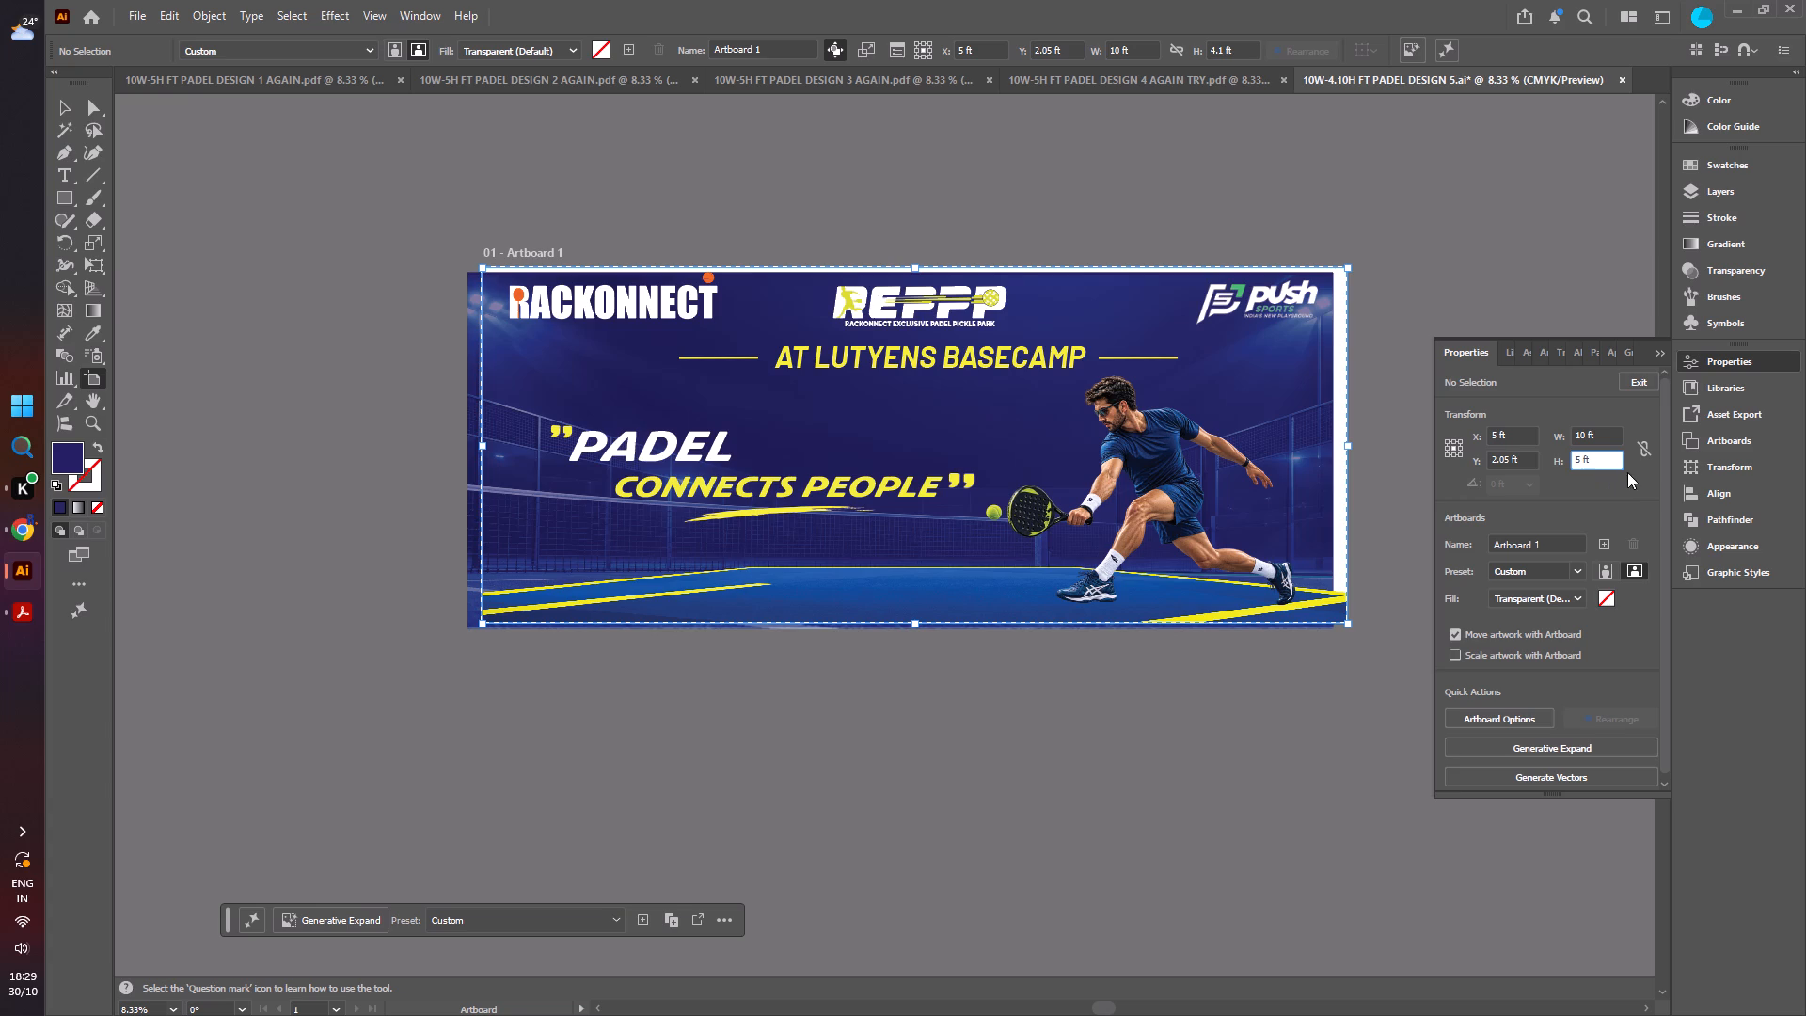
{"action": "key", "text": "Return"}
{"action": "scroll", "coordinate": [1634, 484], "scroll_direction": "up", "scroll_amount": 1}
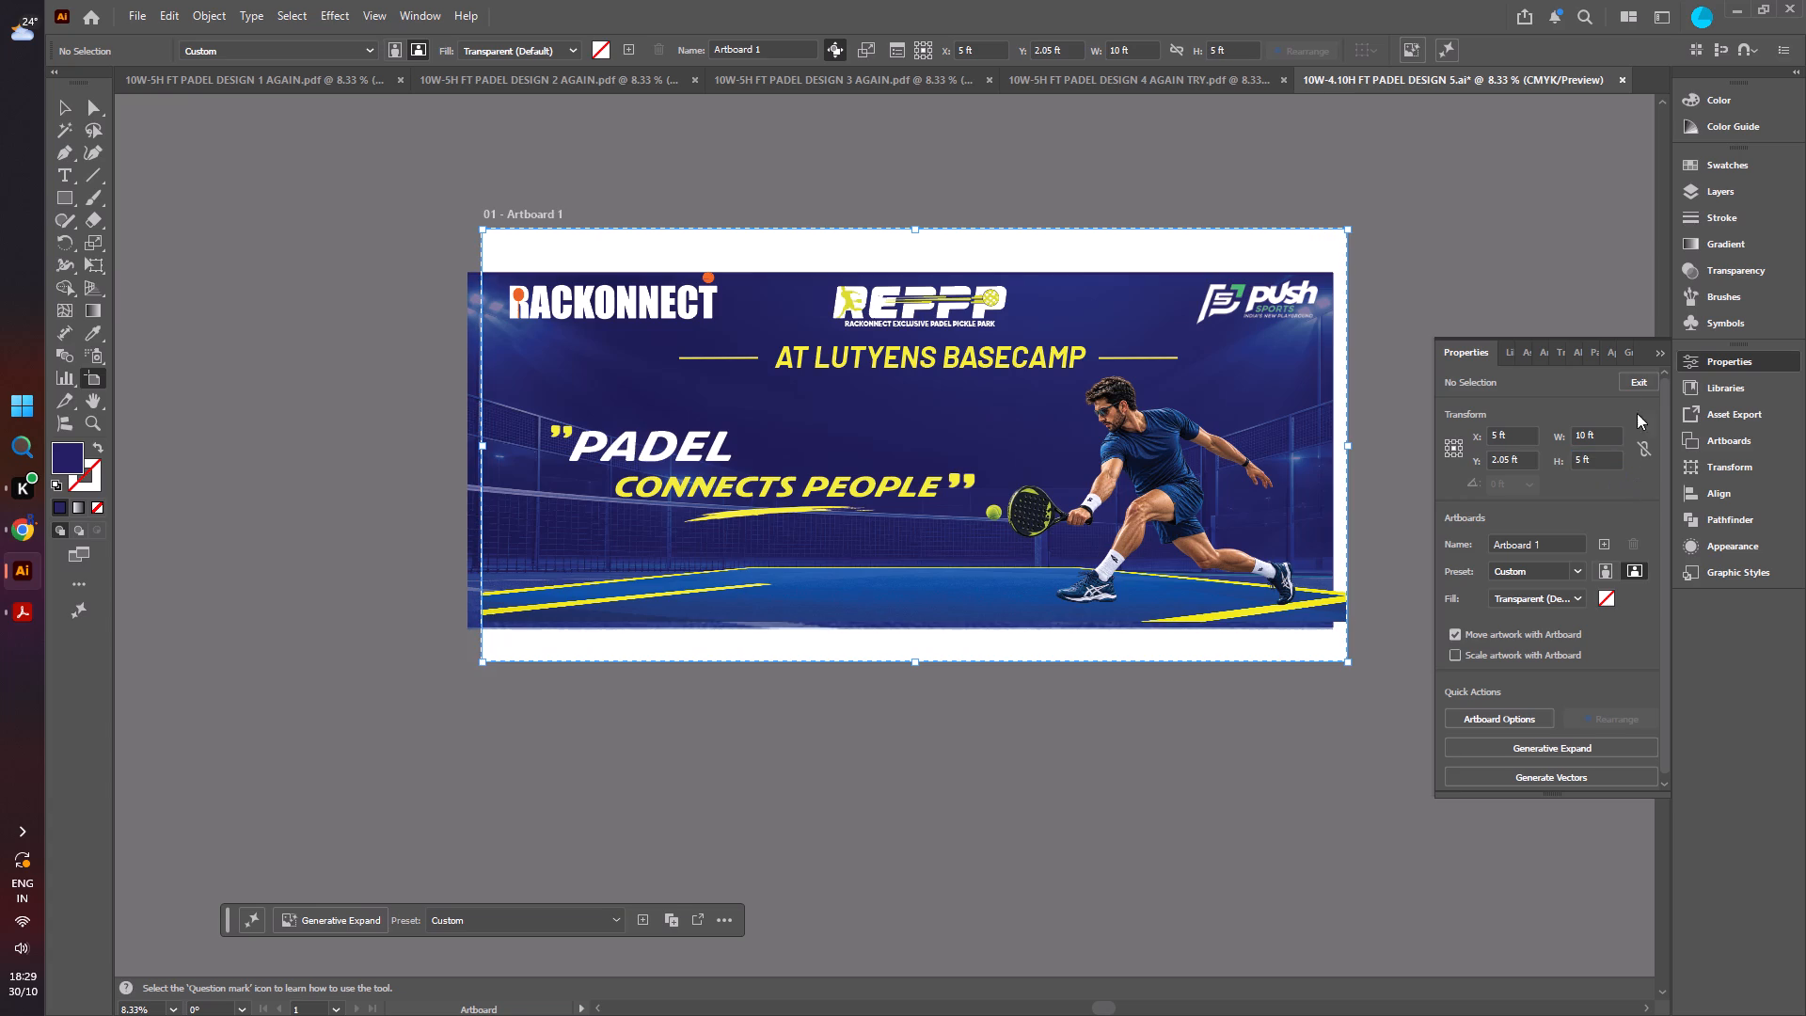
{"action": "left_click", "coordinate": [1668, 355]}
{"action": "left_click", "coordinate": [1598, 285]}
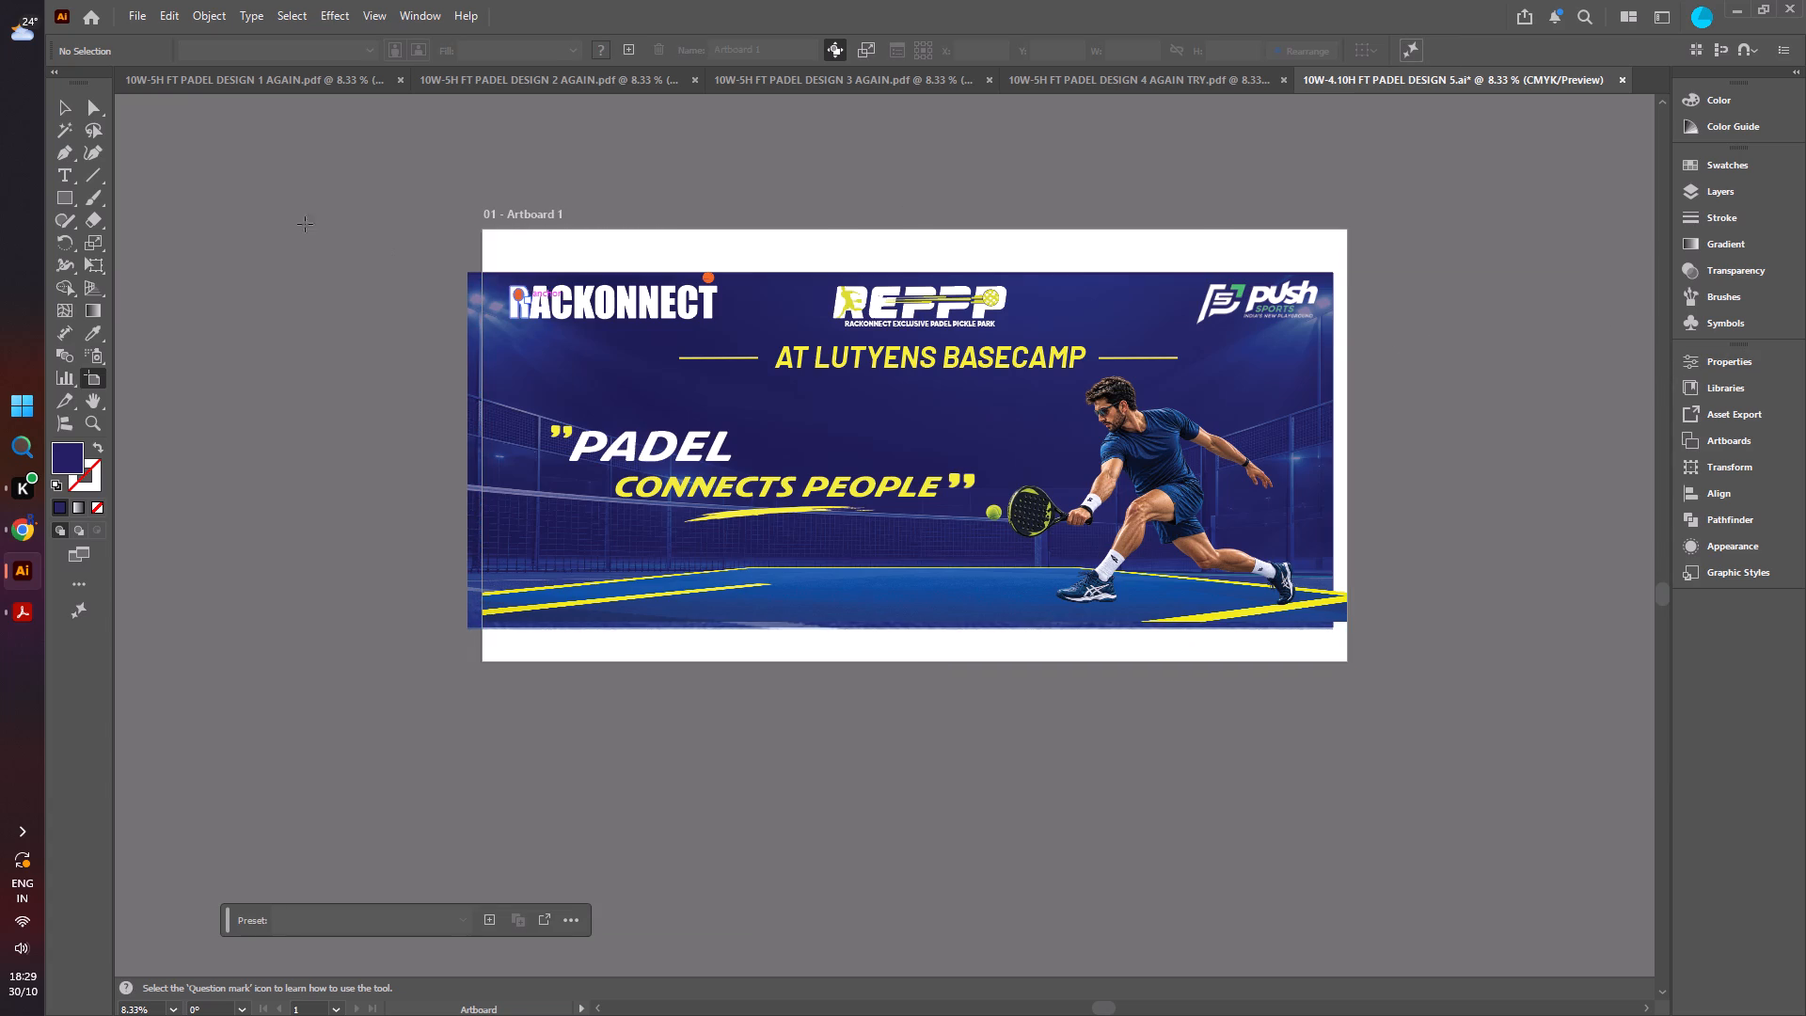
{"action": "left_click", "coordinate": [60, 102]}
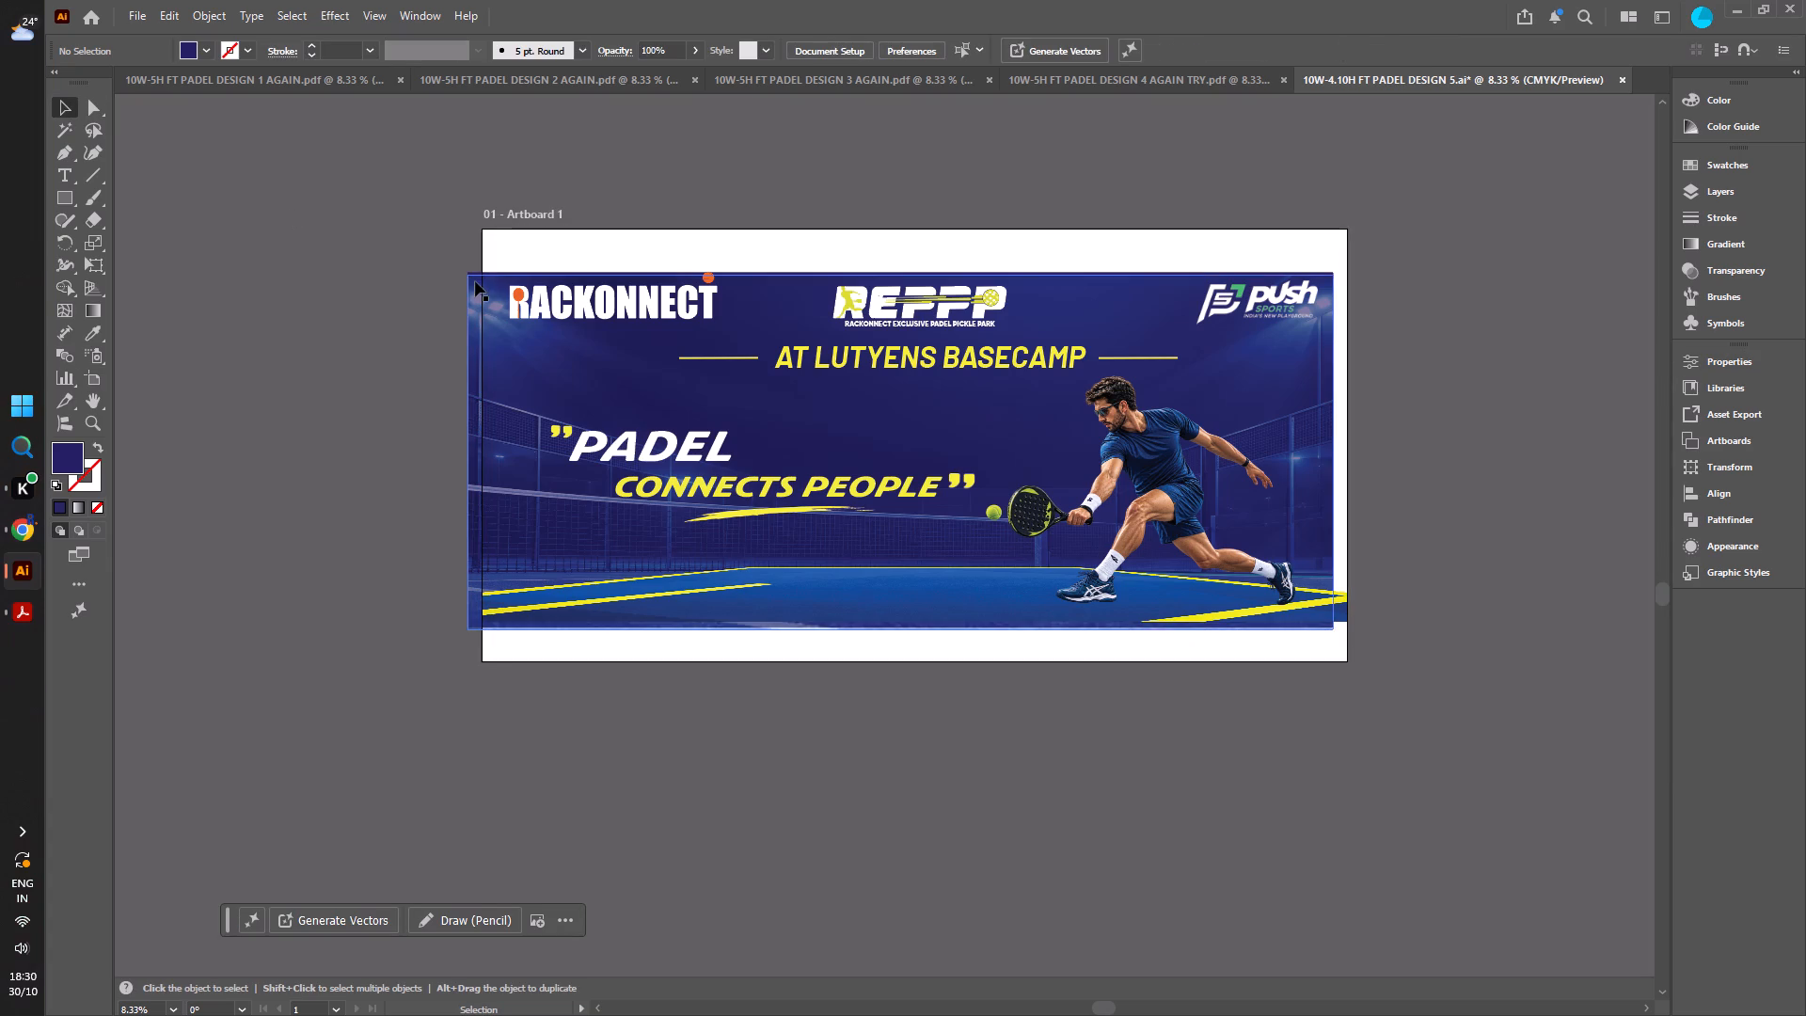
Nudge the court image back toward the artboard and move the dark blue rectangle up near the artboard's top-left corner.
{"action": "left_click_drag", "start_coordinate": [475, 281], "coordinate": [484, 296]}
{"action": "left_click_drag", "start_coordinate": [473, 276], "coordinate": [485, 228]}
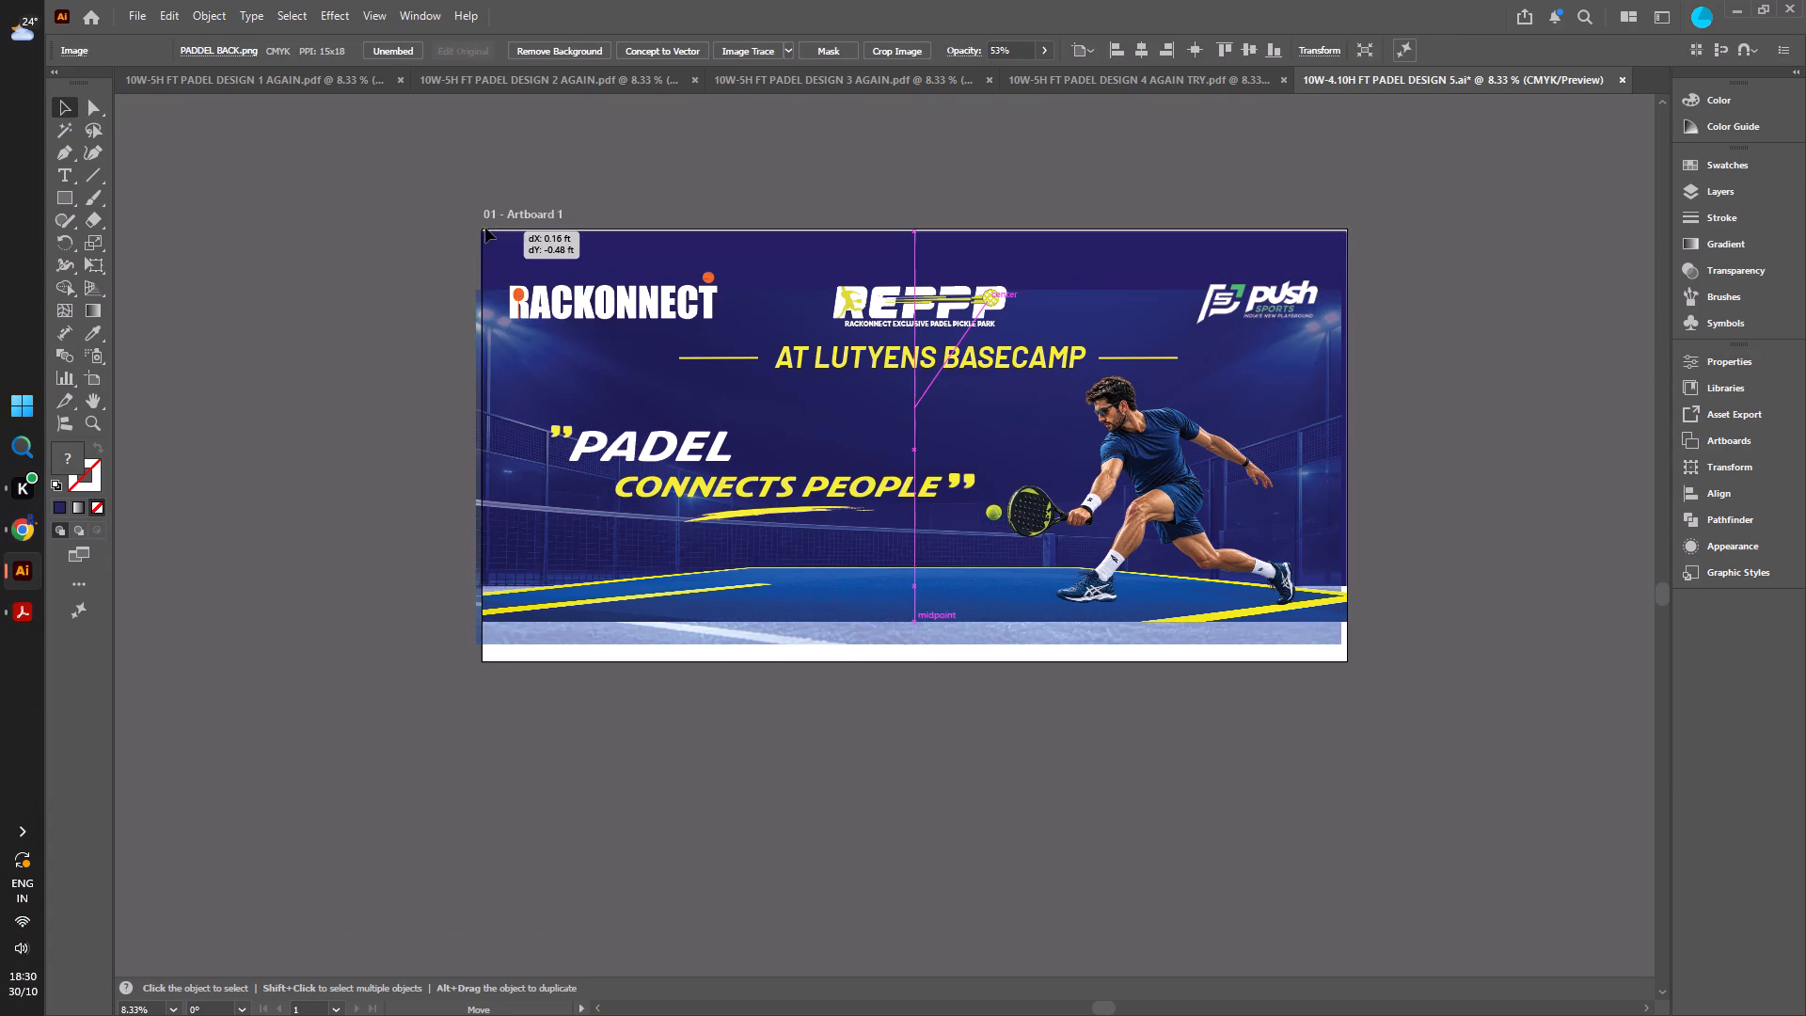
{"action": "left_click_drag", "start_coordinate": [485, 228], "coordinate": [489, 232]}
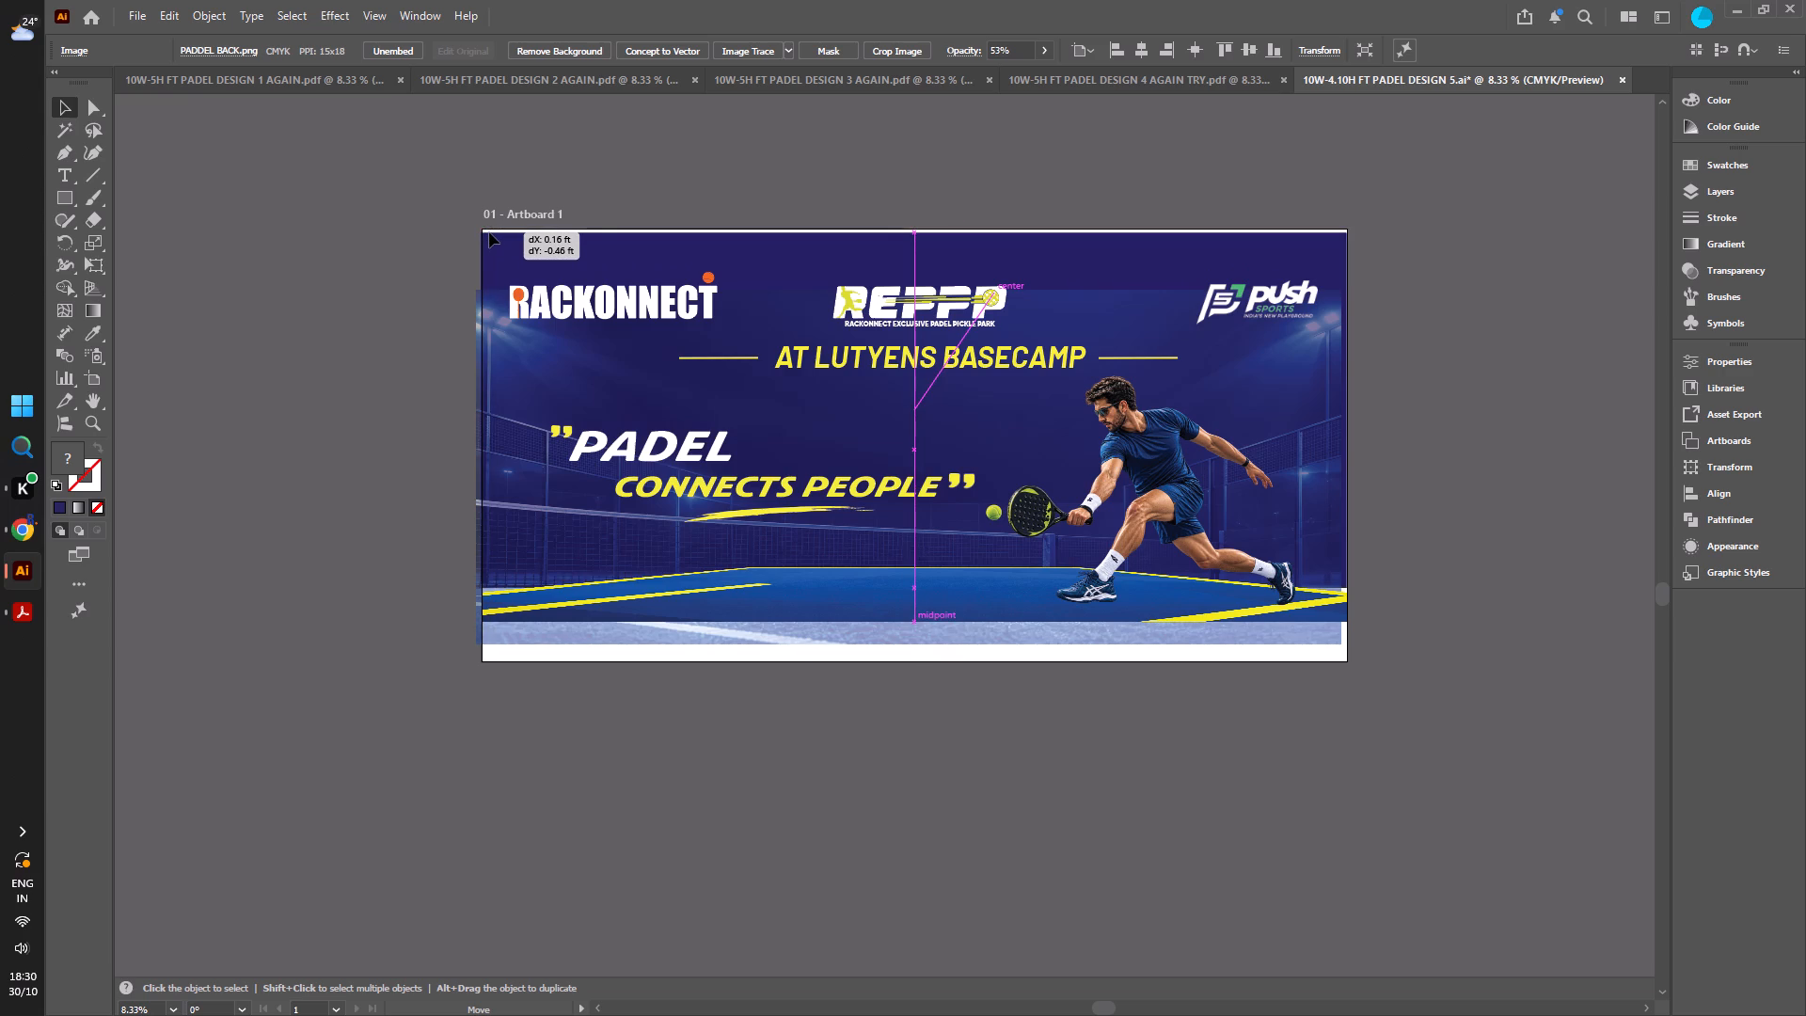
{"action": "left_click_drag", "start_coordinate": [489, 232], "coordinate": [492, 229]}
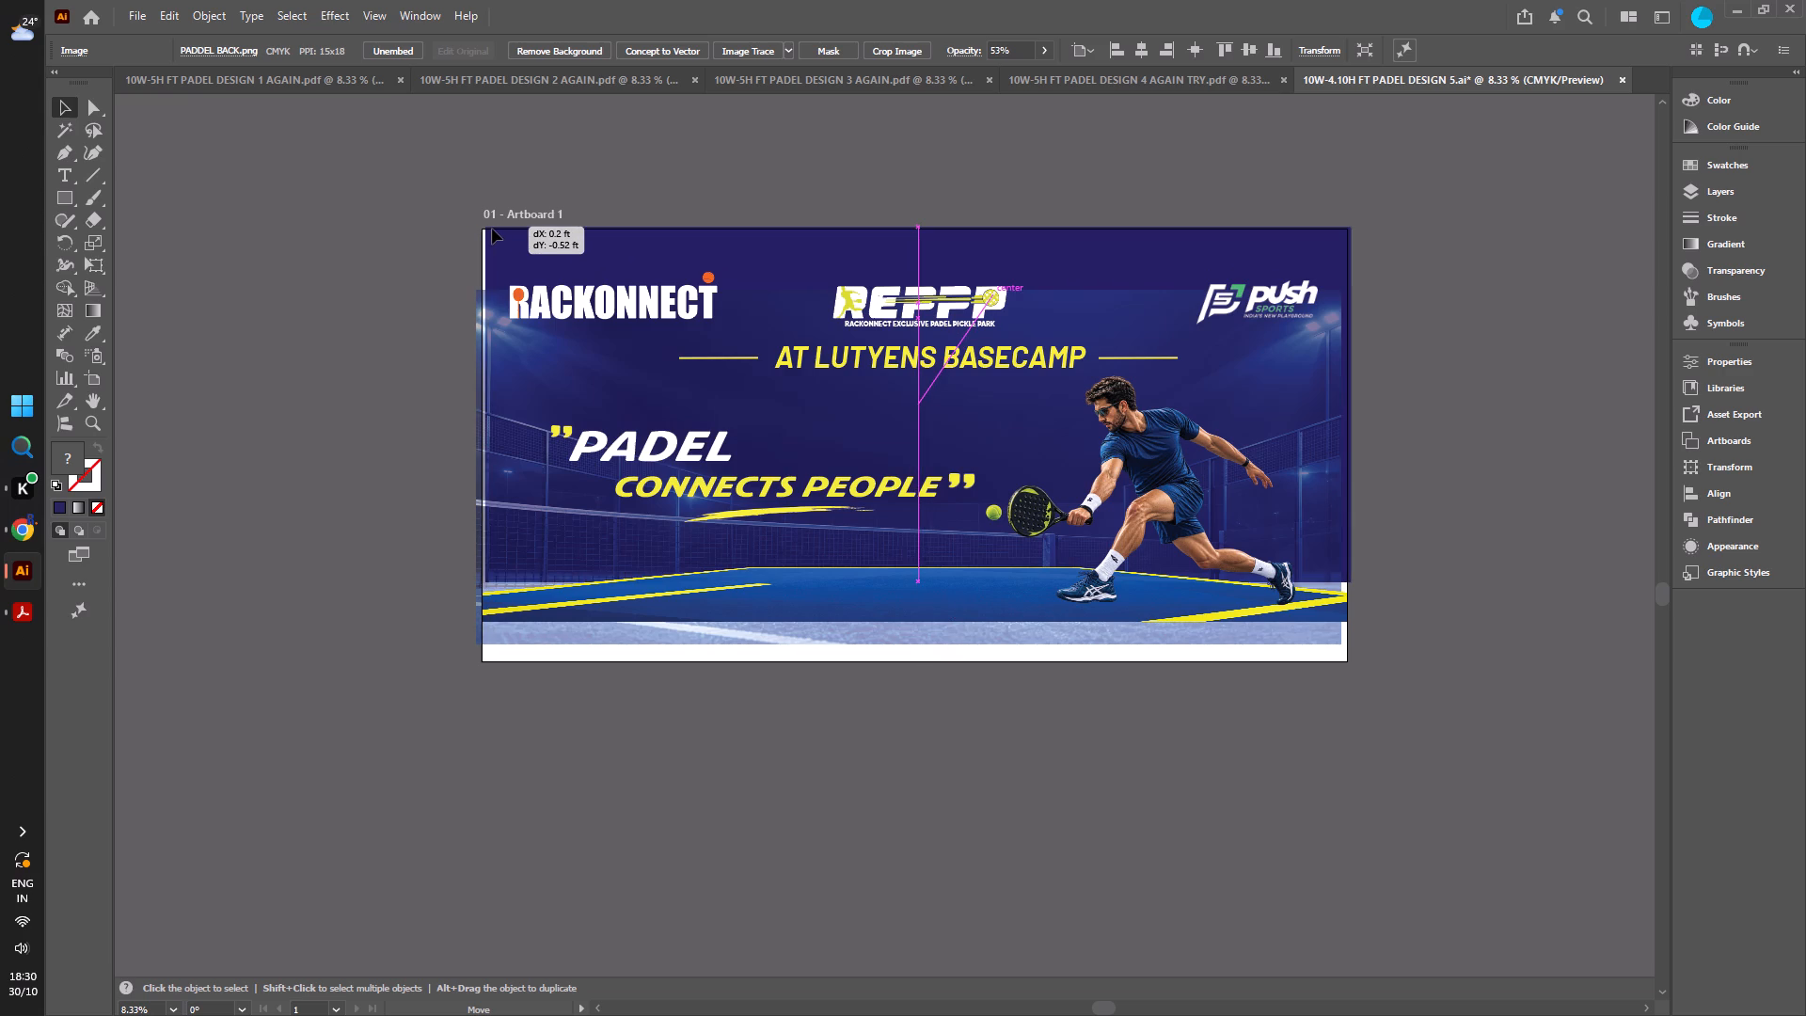
{"action": "left_click_drag", "start_coordinate": [492, 229], "coordinate": [488, 230]}
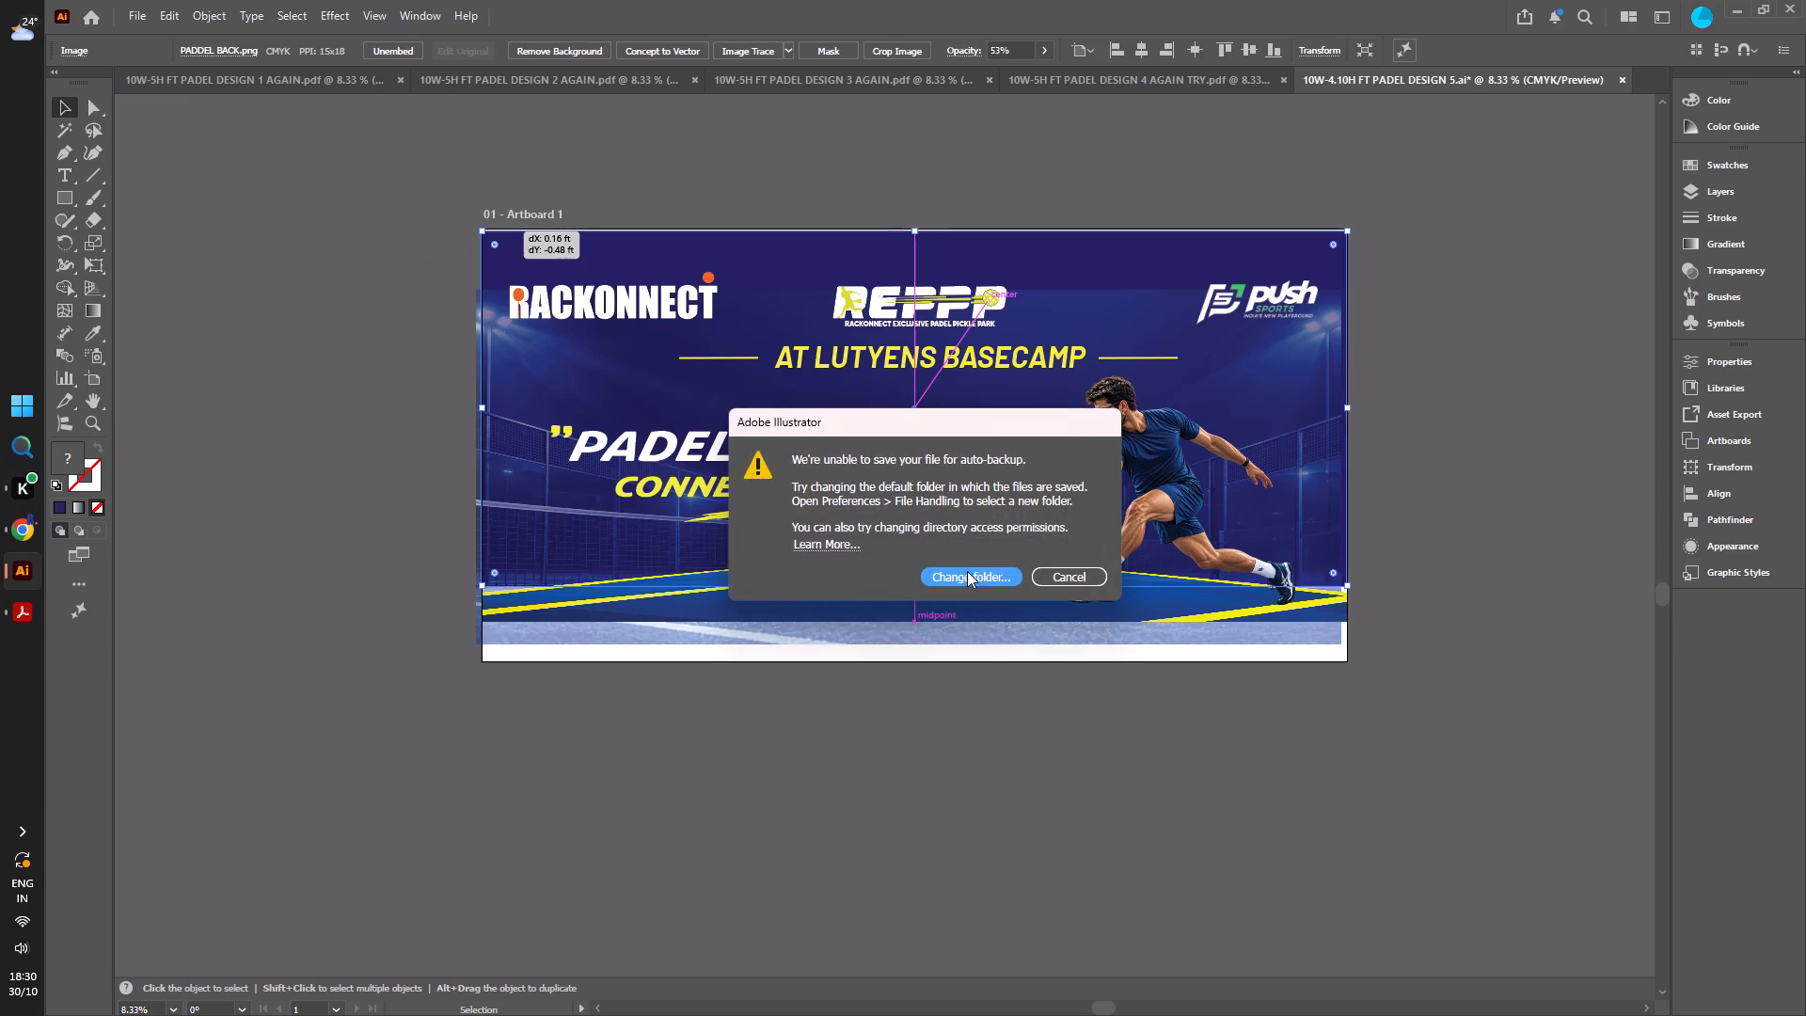
{"action": "left_click", "coordinate": [967, 571]}
{"action": "left_click", "coordinate": [1114, 815]}
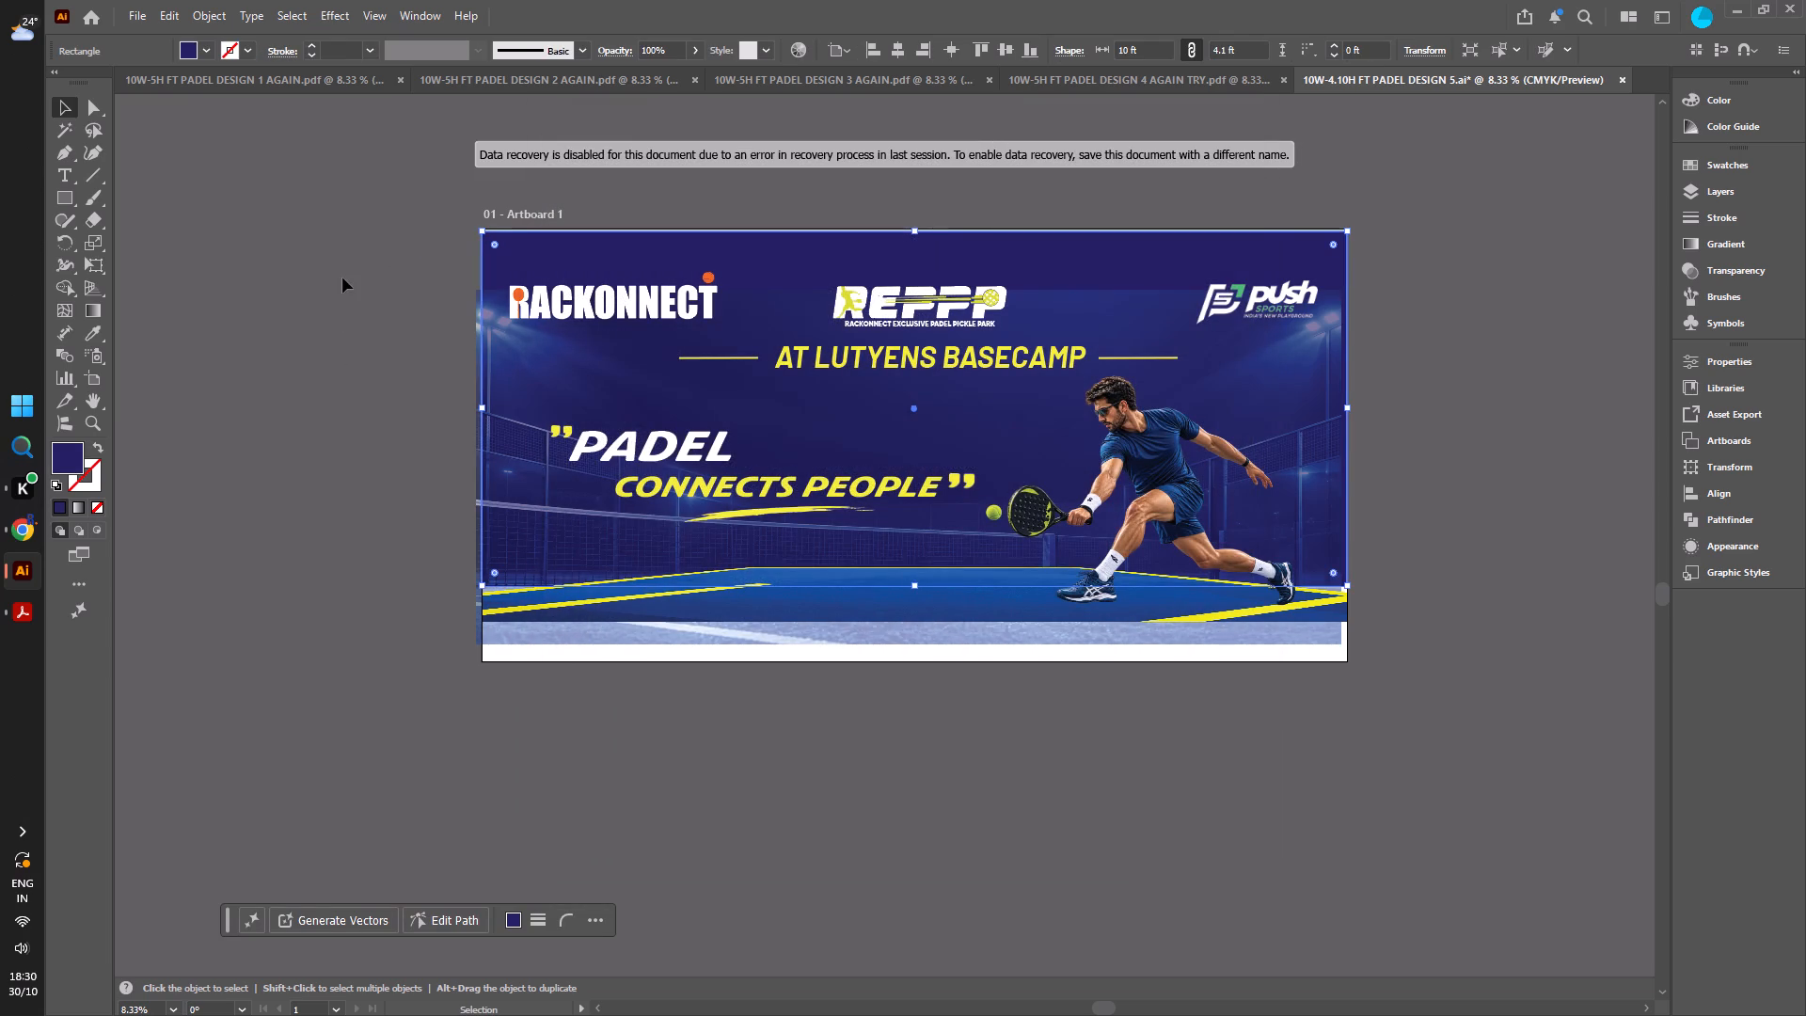
Align the dark blue rectangle exactly with the artboard's top-left corner.
{"action": "left_click", "coordinate": [342, 278]}
{"action": "left_click", "coordinate": [540, 240]}
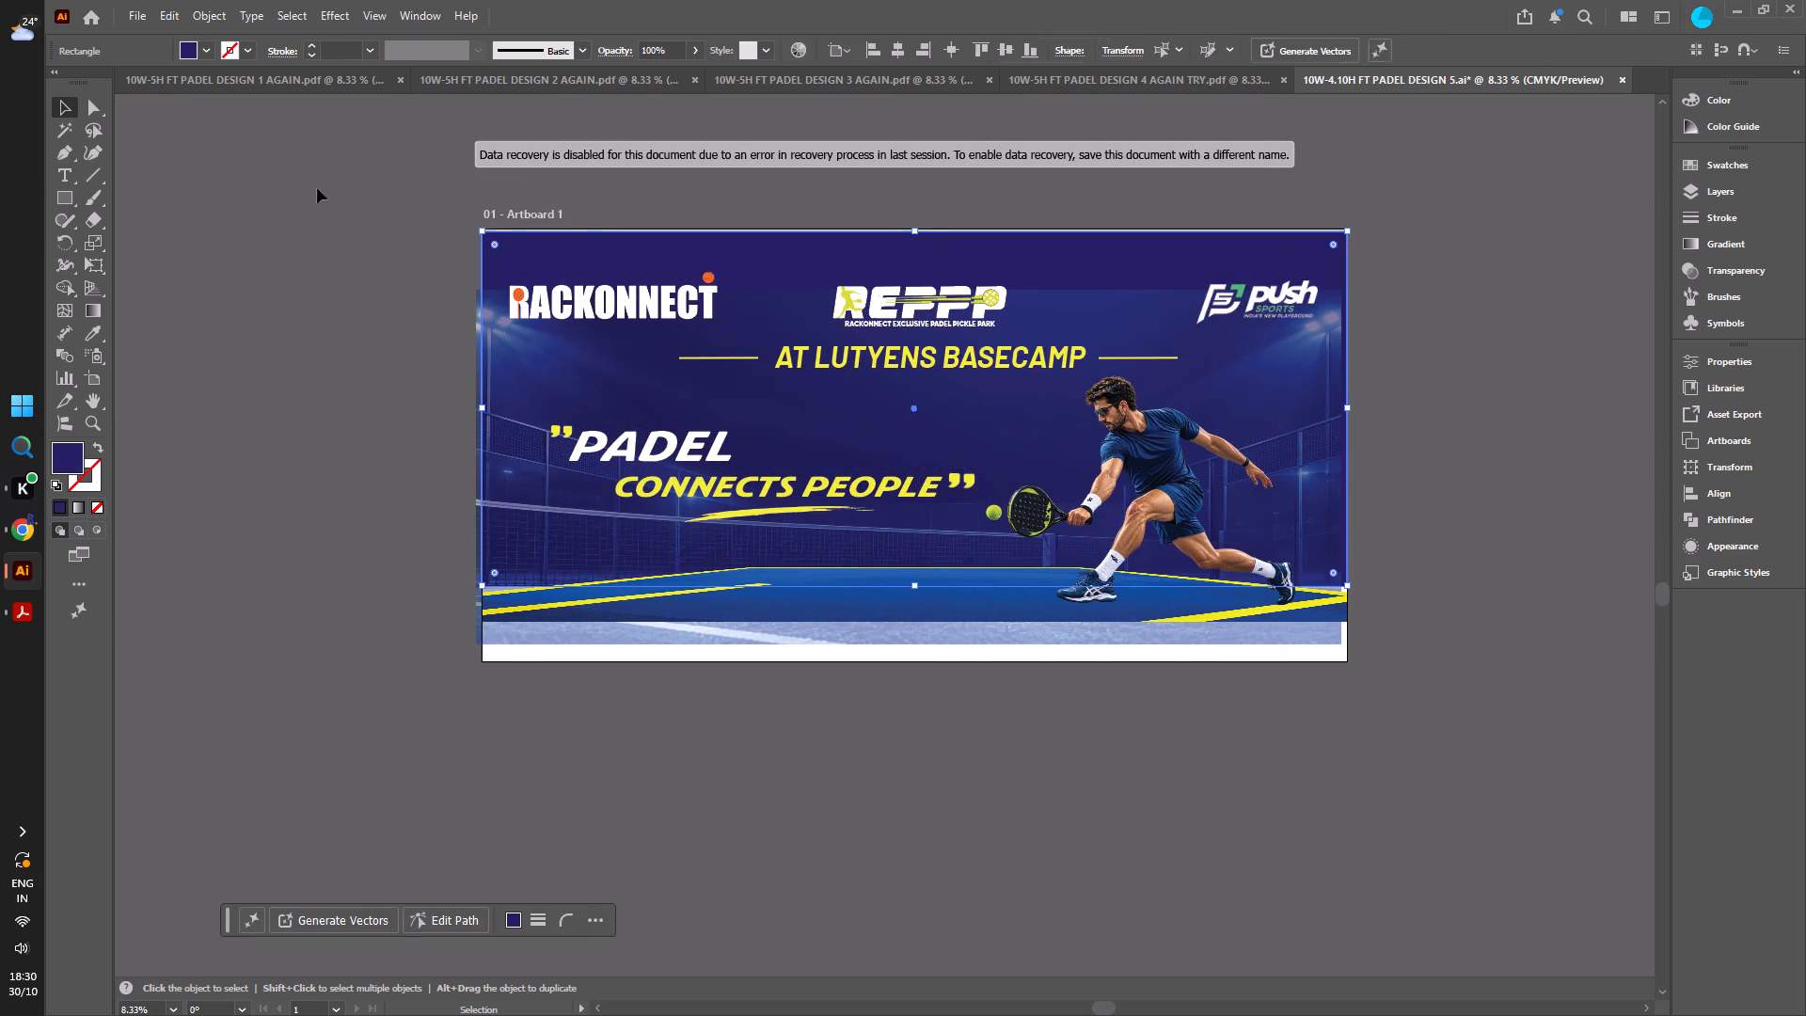
{"action": "left_click", "coordinate": [59, 104]}
{"action": "left_click", "coordinate": [164, 169]}
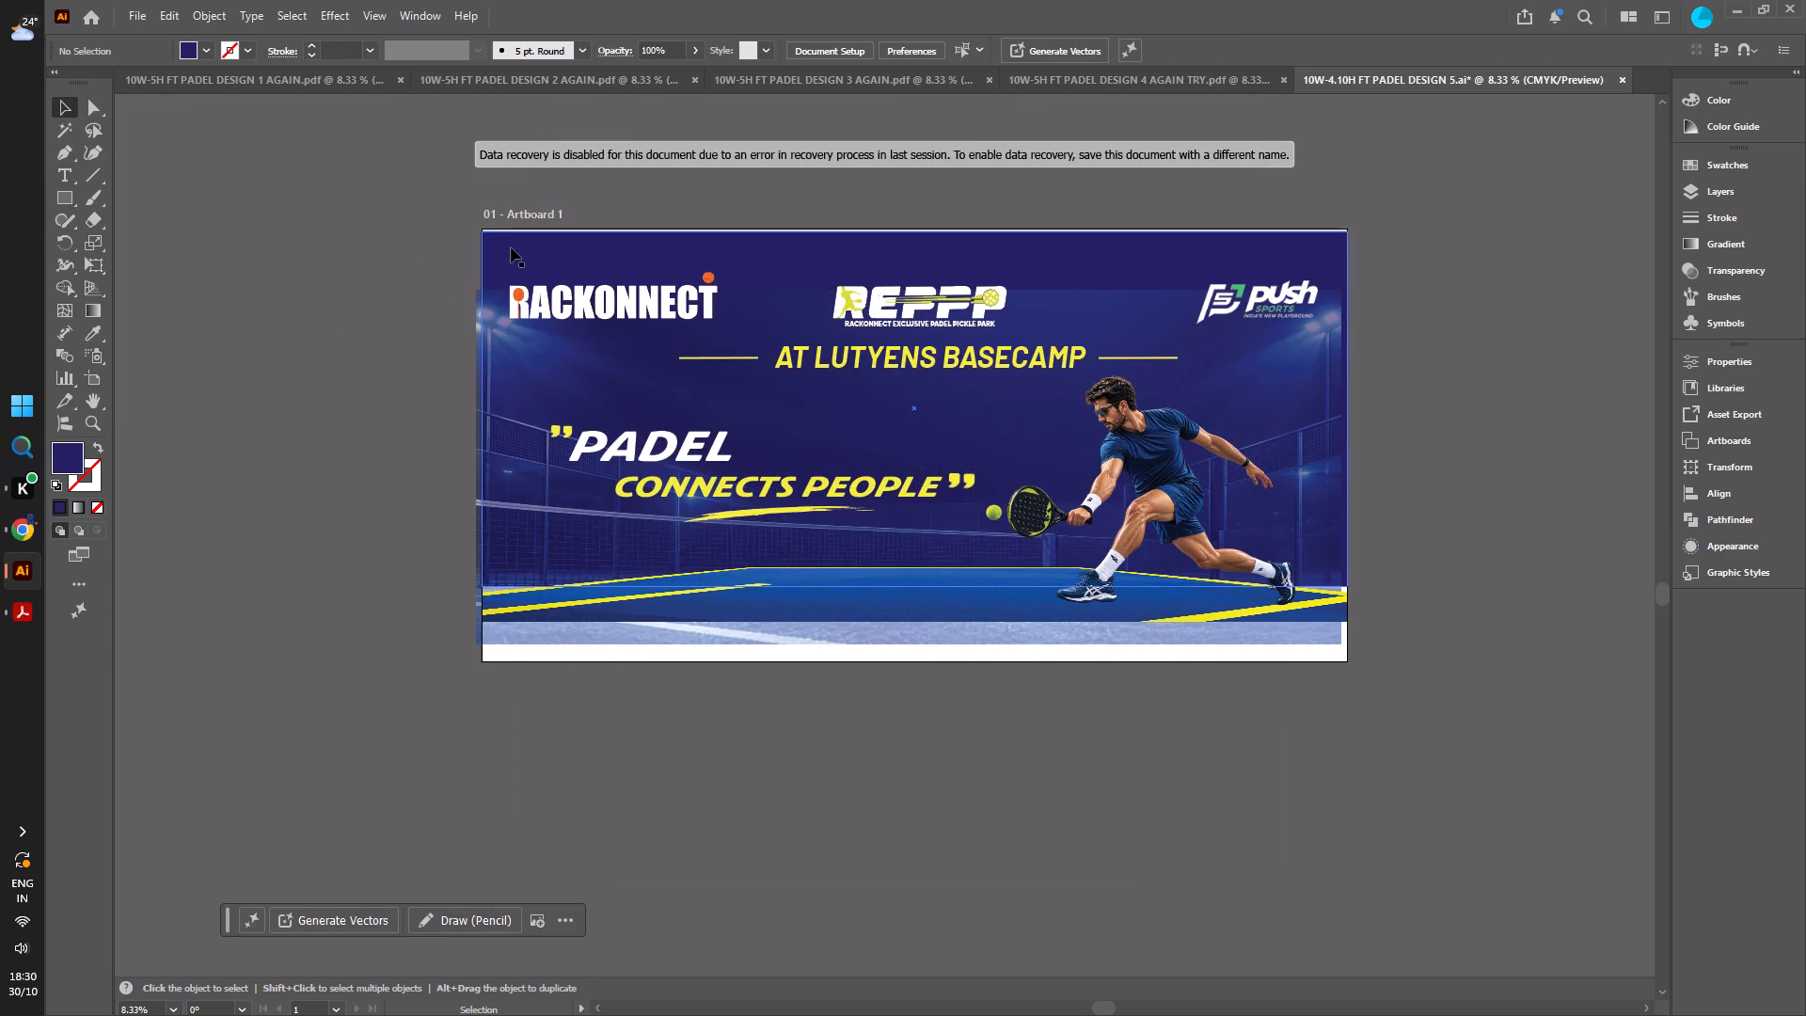
{"action": "left_click", "coordinate": [511, 247]}
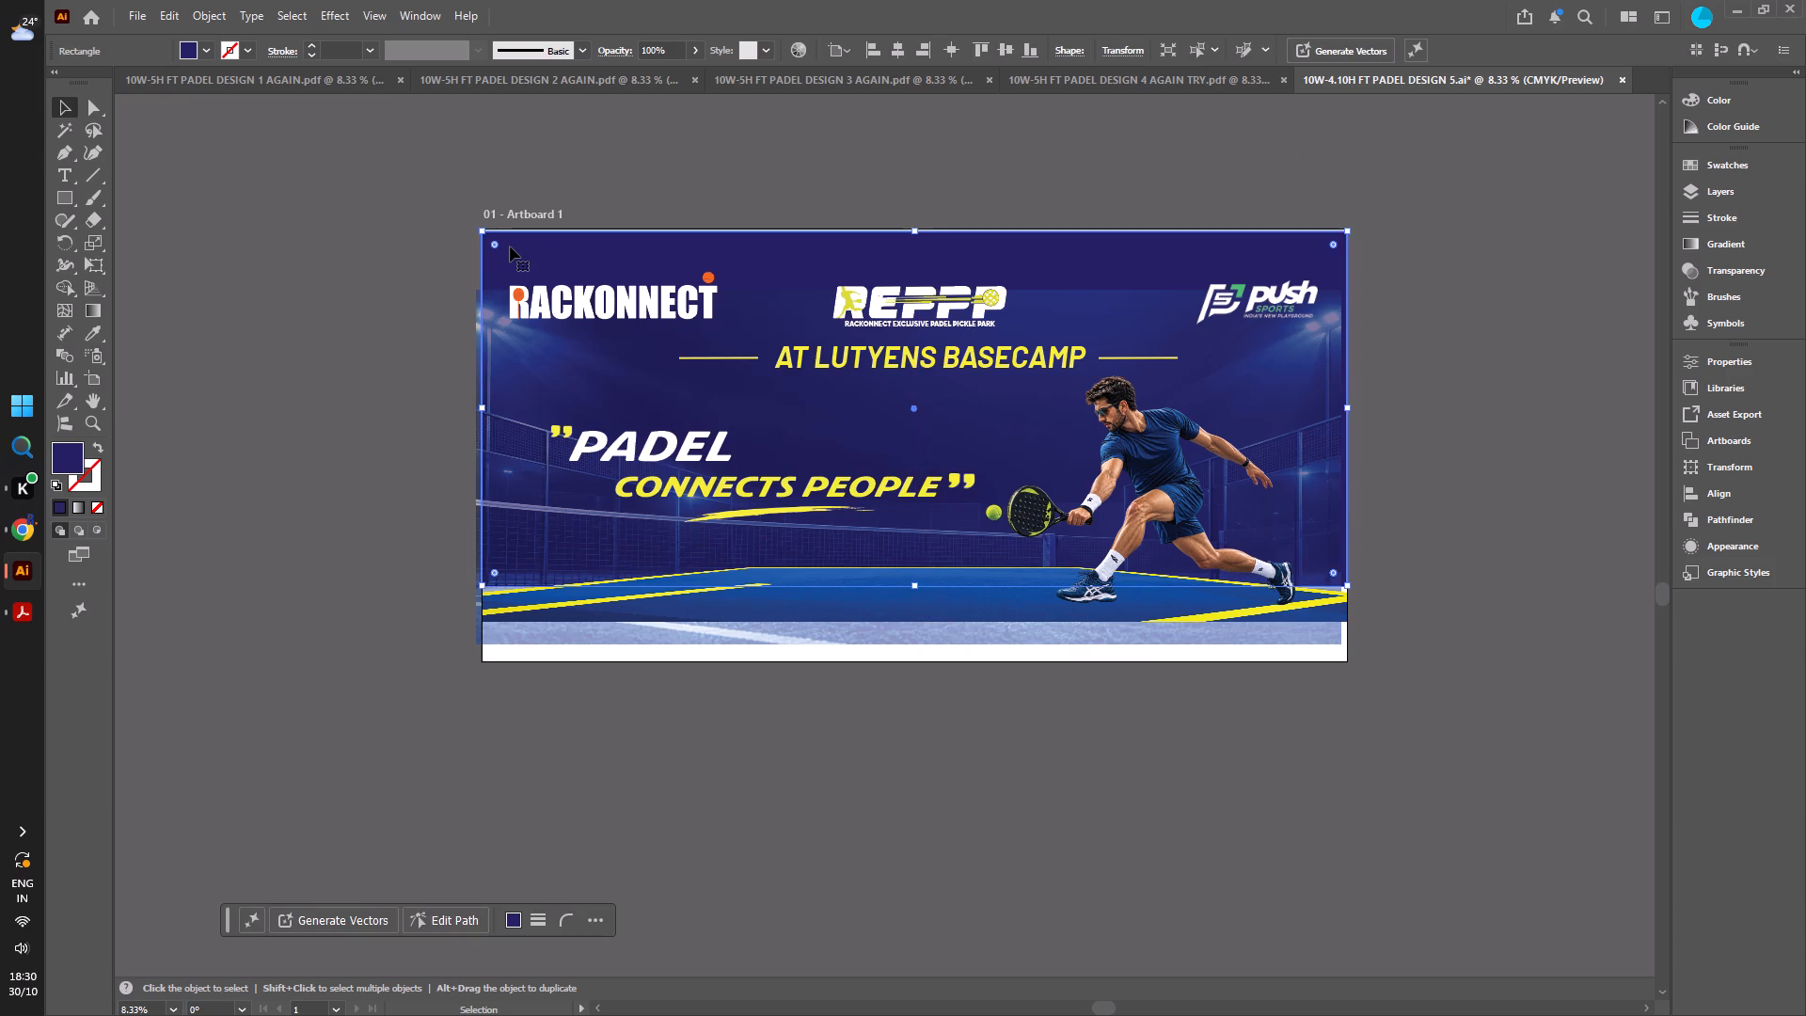
{"action": "scroll", "coordinate": [400, 227], "scroll_direction": "up", "scroll_amount": 4, "text": "alt"}
{"action": "scroll", "coordinate": [851, 327], "scroll_direction": "up", "scroll_amount": 2, "text": "alt"}
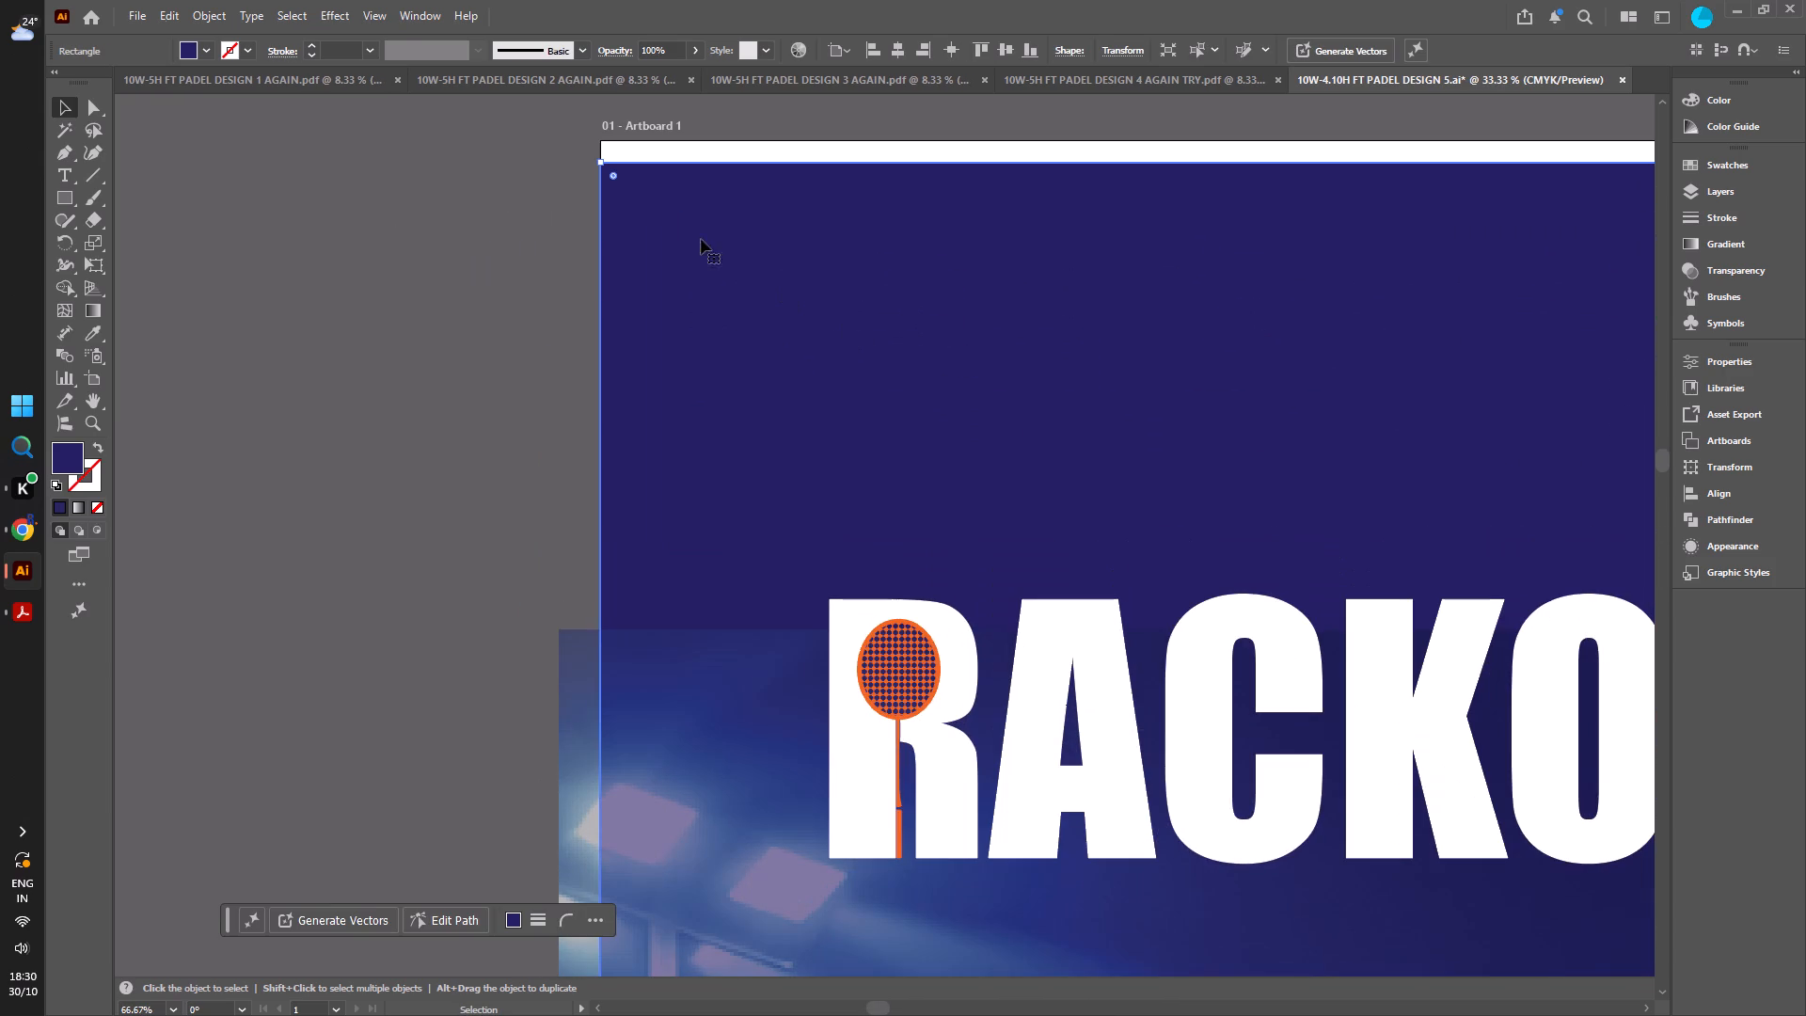
{"action": "left_click_drag", "start_coordinate": [621, 200], "coordinate": [622, 181]}
{"action": "left_click", "coordinate": [481, 236]}
Move the court background image slightly up and sideways so its left edge lines up with the artboard's left edge.
{"action": "scroll", "coordinate": [436, 325], "scroll_direction": "down", "scroll_amount": 5, "text": "alt"}
{"action": "left_click_drag", "start_coordinate": [467, 419], "coordinate": [469, 410]}
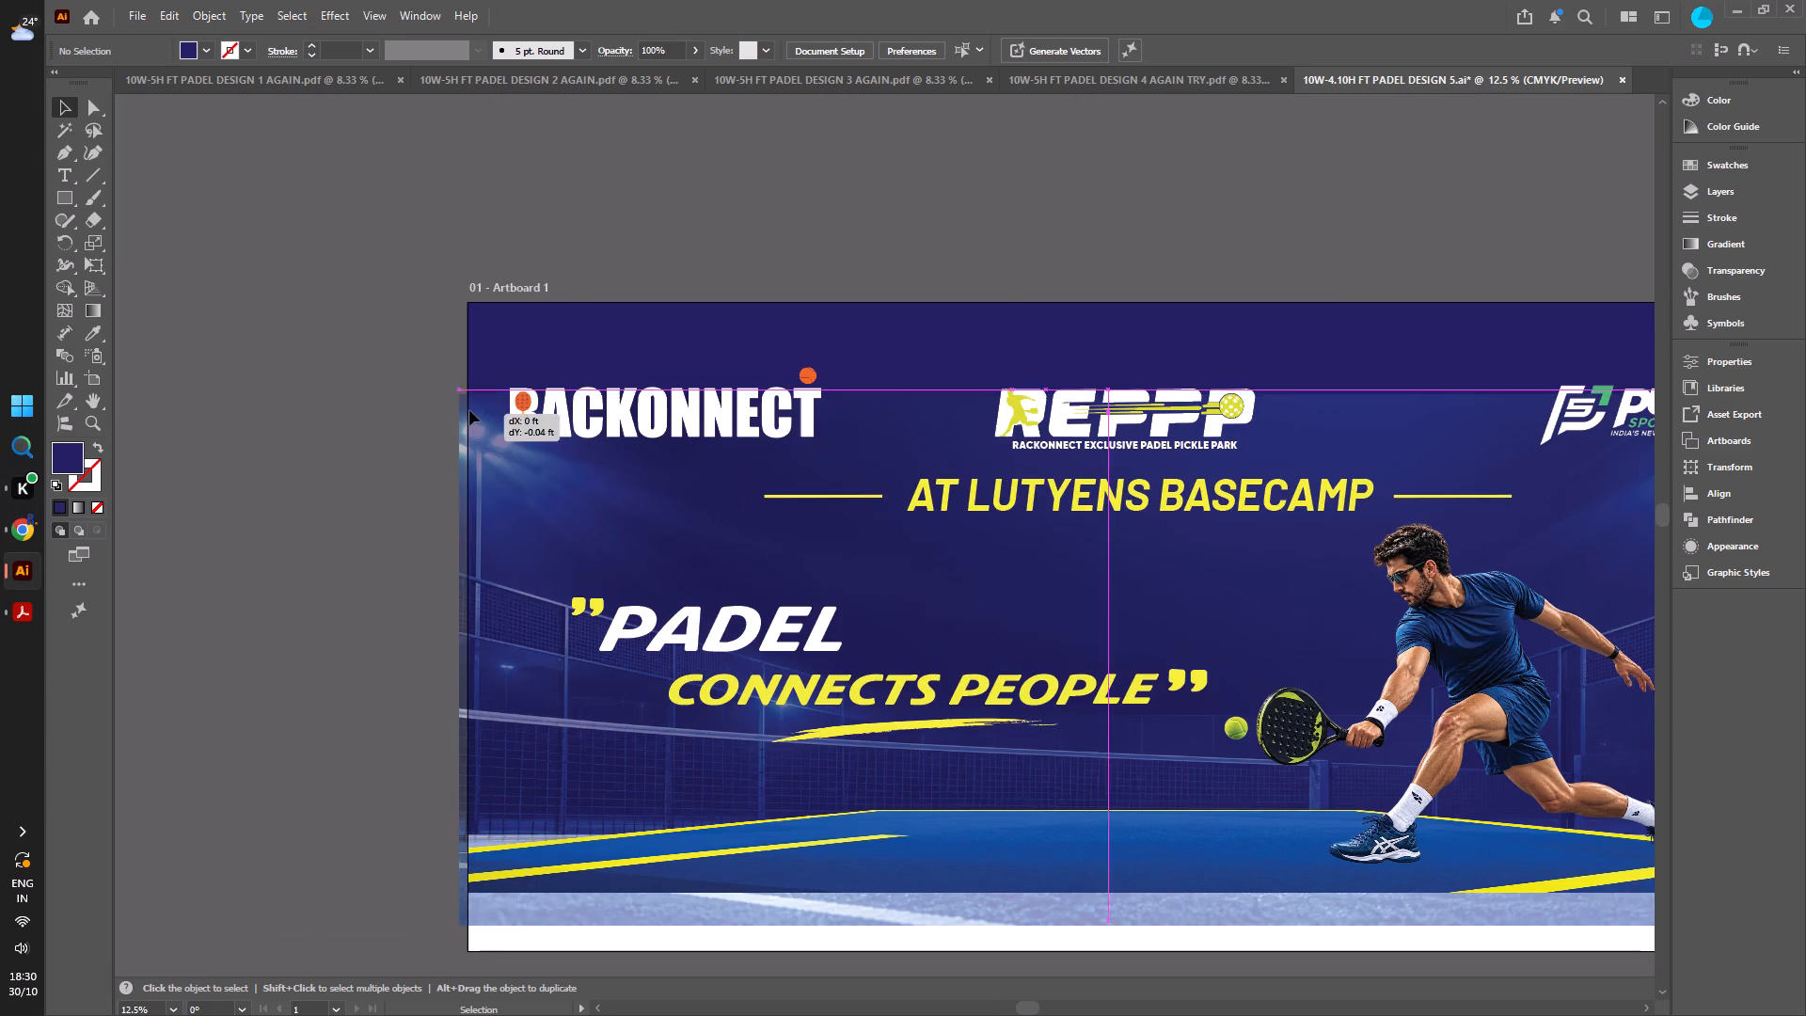
{"action": "left_click_drag", "start_coordinate": [469, 410], "coordinate": [476, 404]}
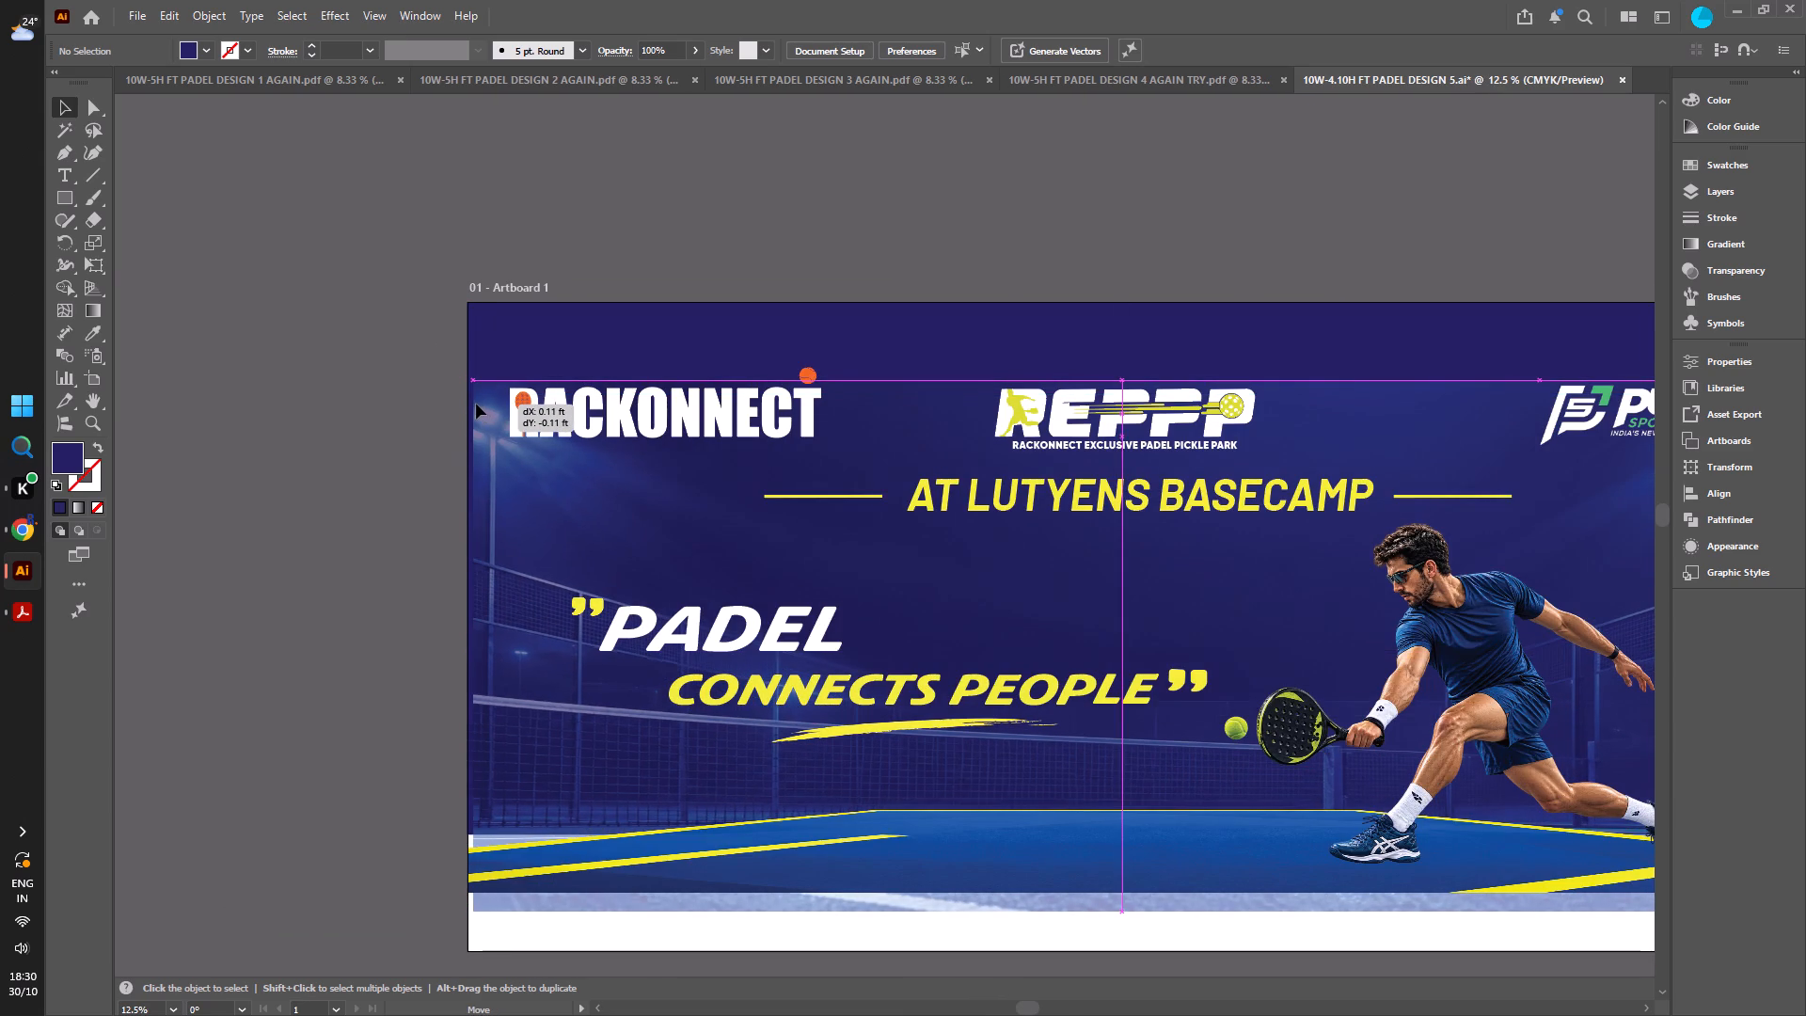
{"action": "left_click_drag", "start_coordinate": [476, 404], "coordinate": [475, 404]}
{"action": "left_click", "coordinate": [348, 423]}
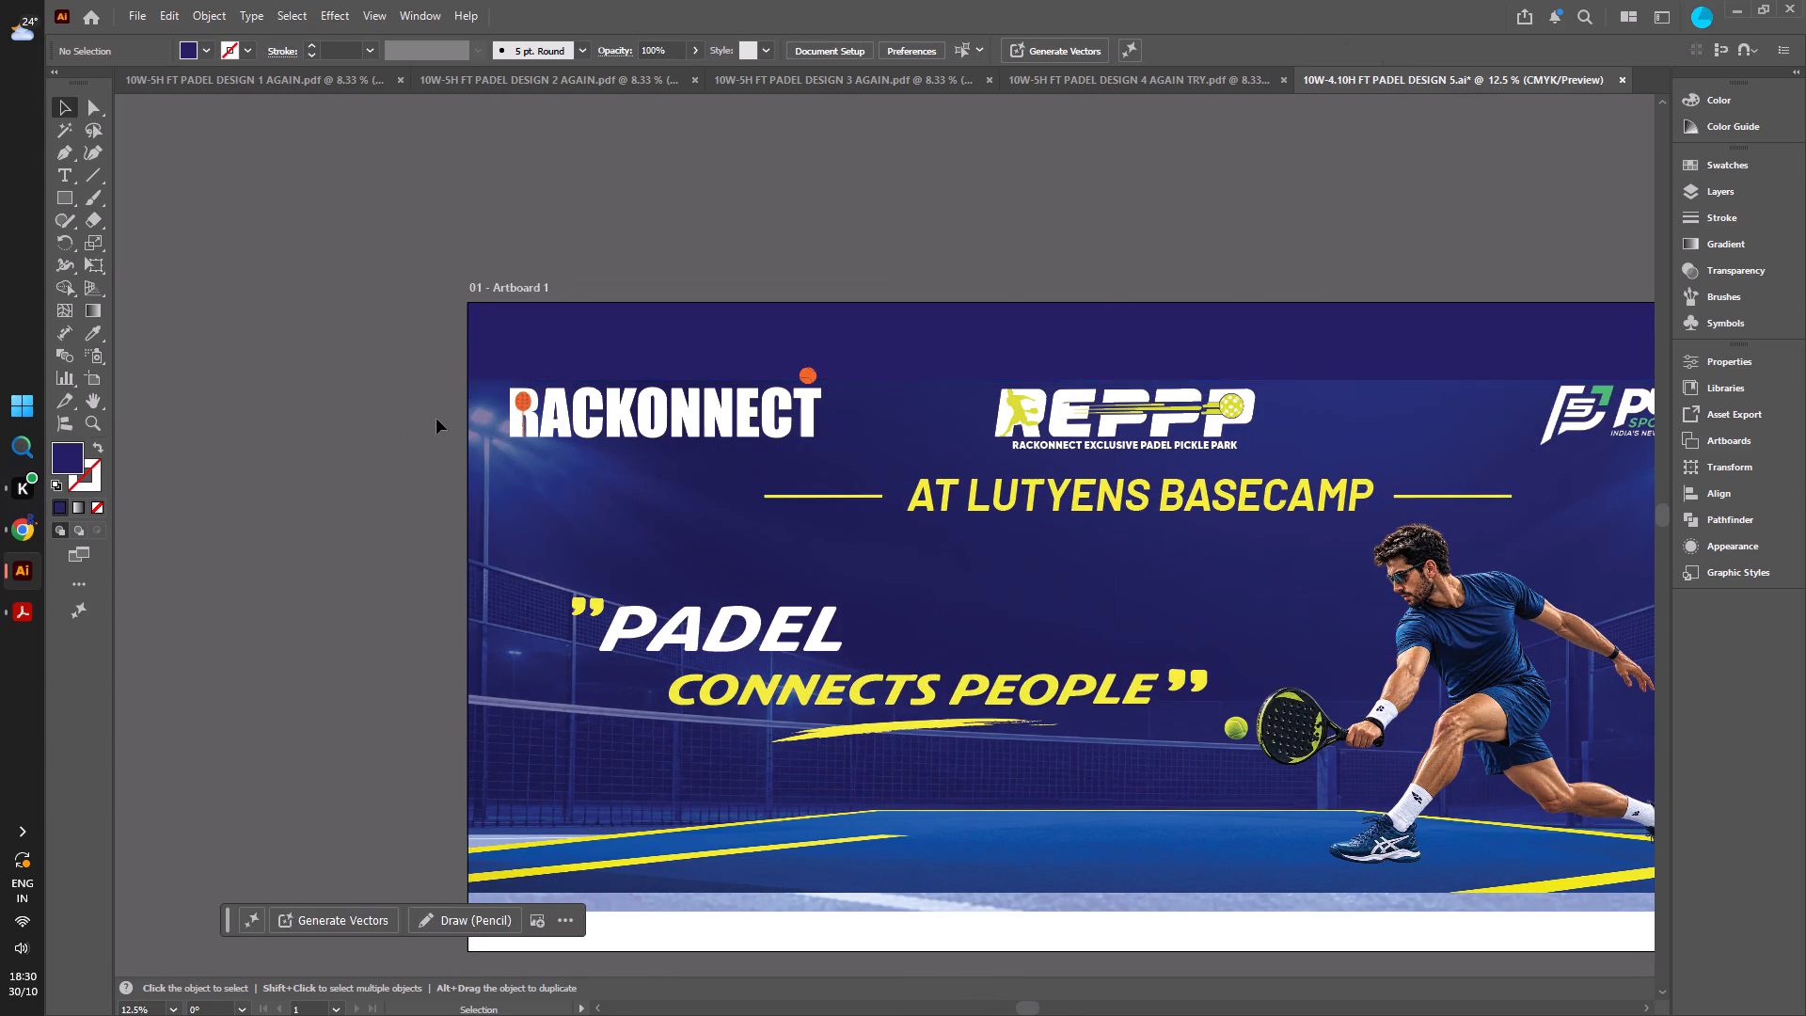
{"action": "scroll", "coordinate": [436, 418], "scroll_direction": "up", "scroll_amount": 4, "text": "alt"}
{"action": "left_click", "coordinate": [642, 302]}
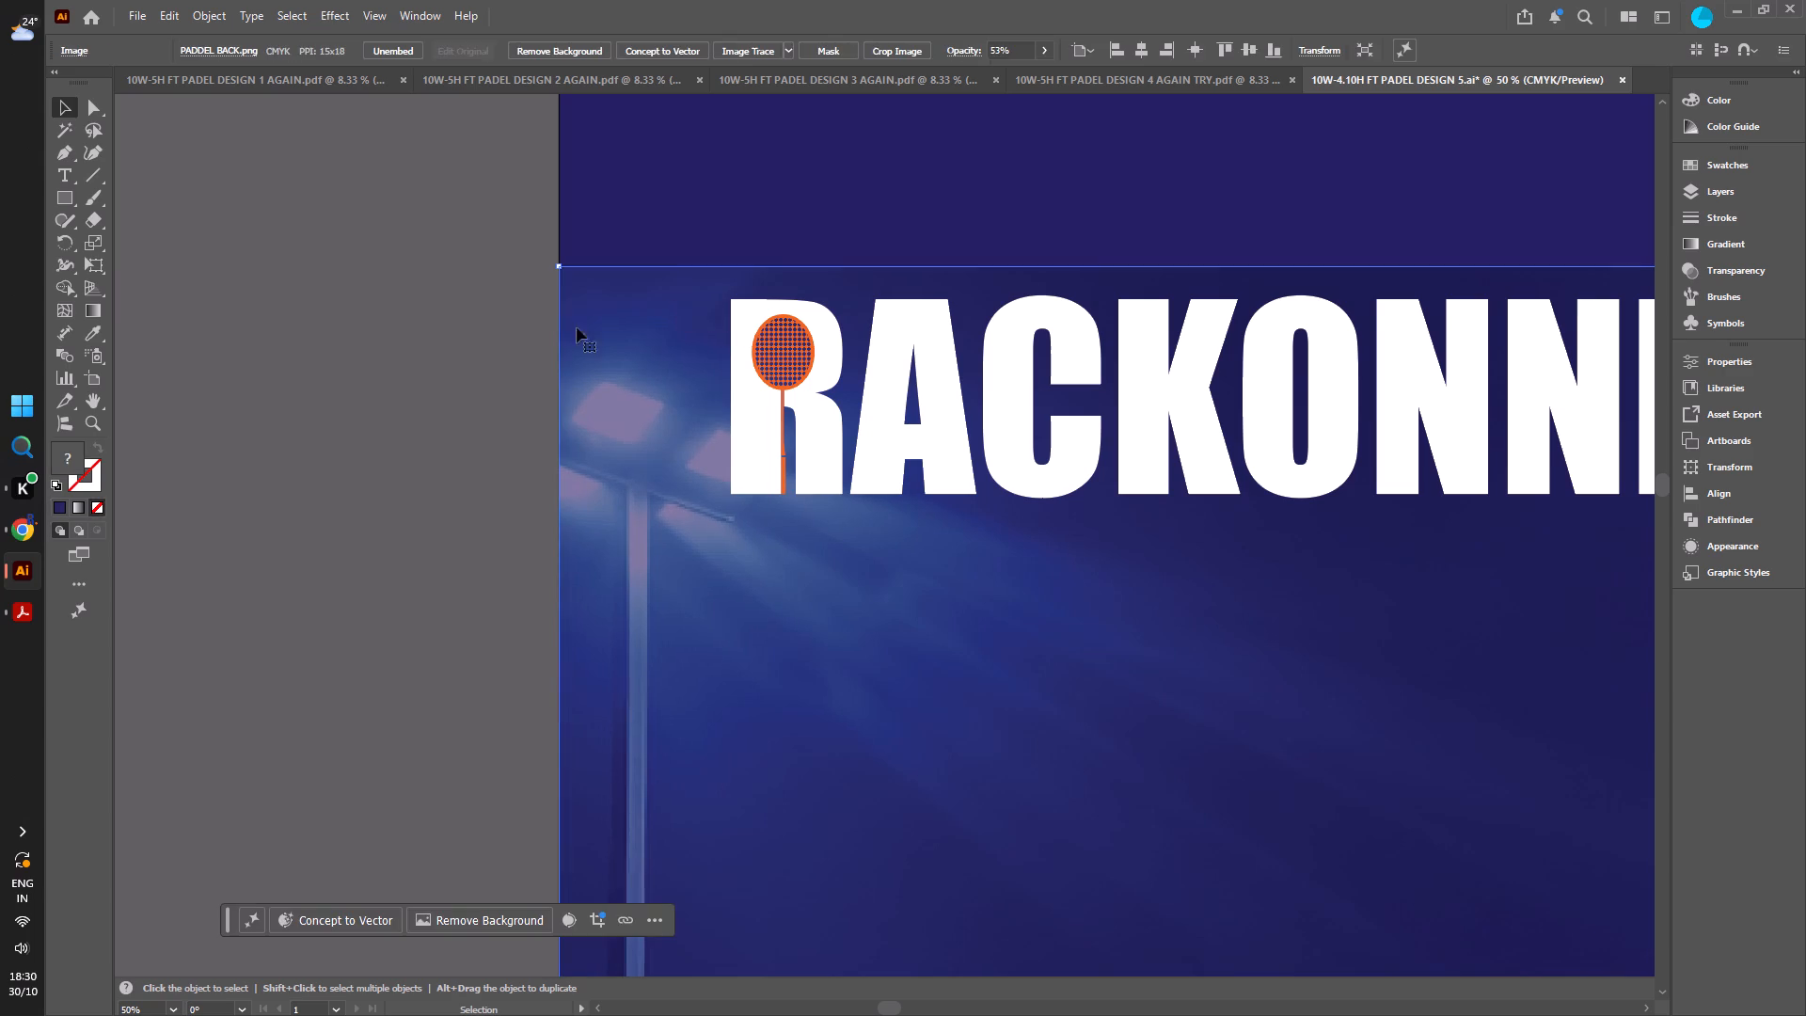
{"action": "left_click", "coordinate": [431, 349]}
Stretch the court background image's top and bottom edges to the artboard's top and bottom, about 10 ft by 5 ft.
{"action": "scroll", "coordinate": [423, 400], "scroll_direction": "down", "scroll_amount": 6, "text": "alt"}
{"action": "left_click", "coordinate": [671, 393]}
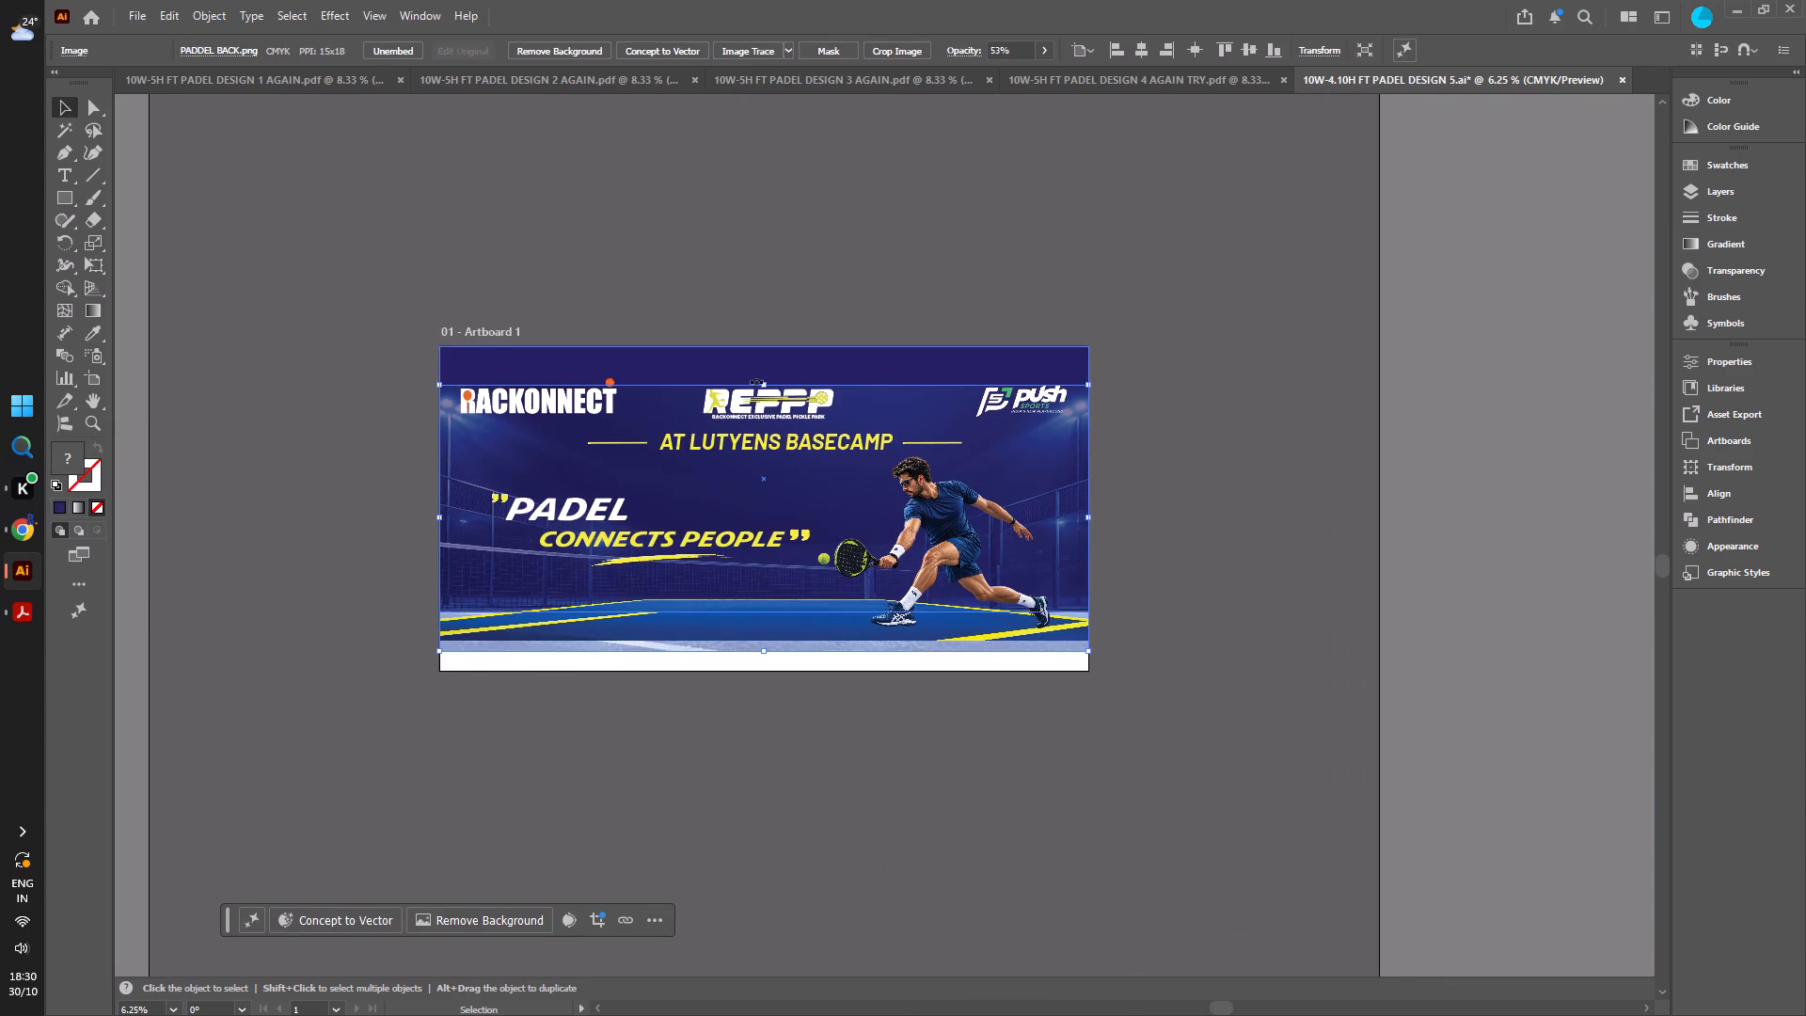
{"action": "left_click_drag", "start_coordinate": [761, 383], "coordinate": [764, 346]}
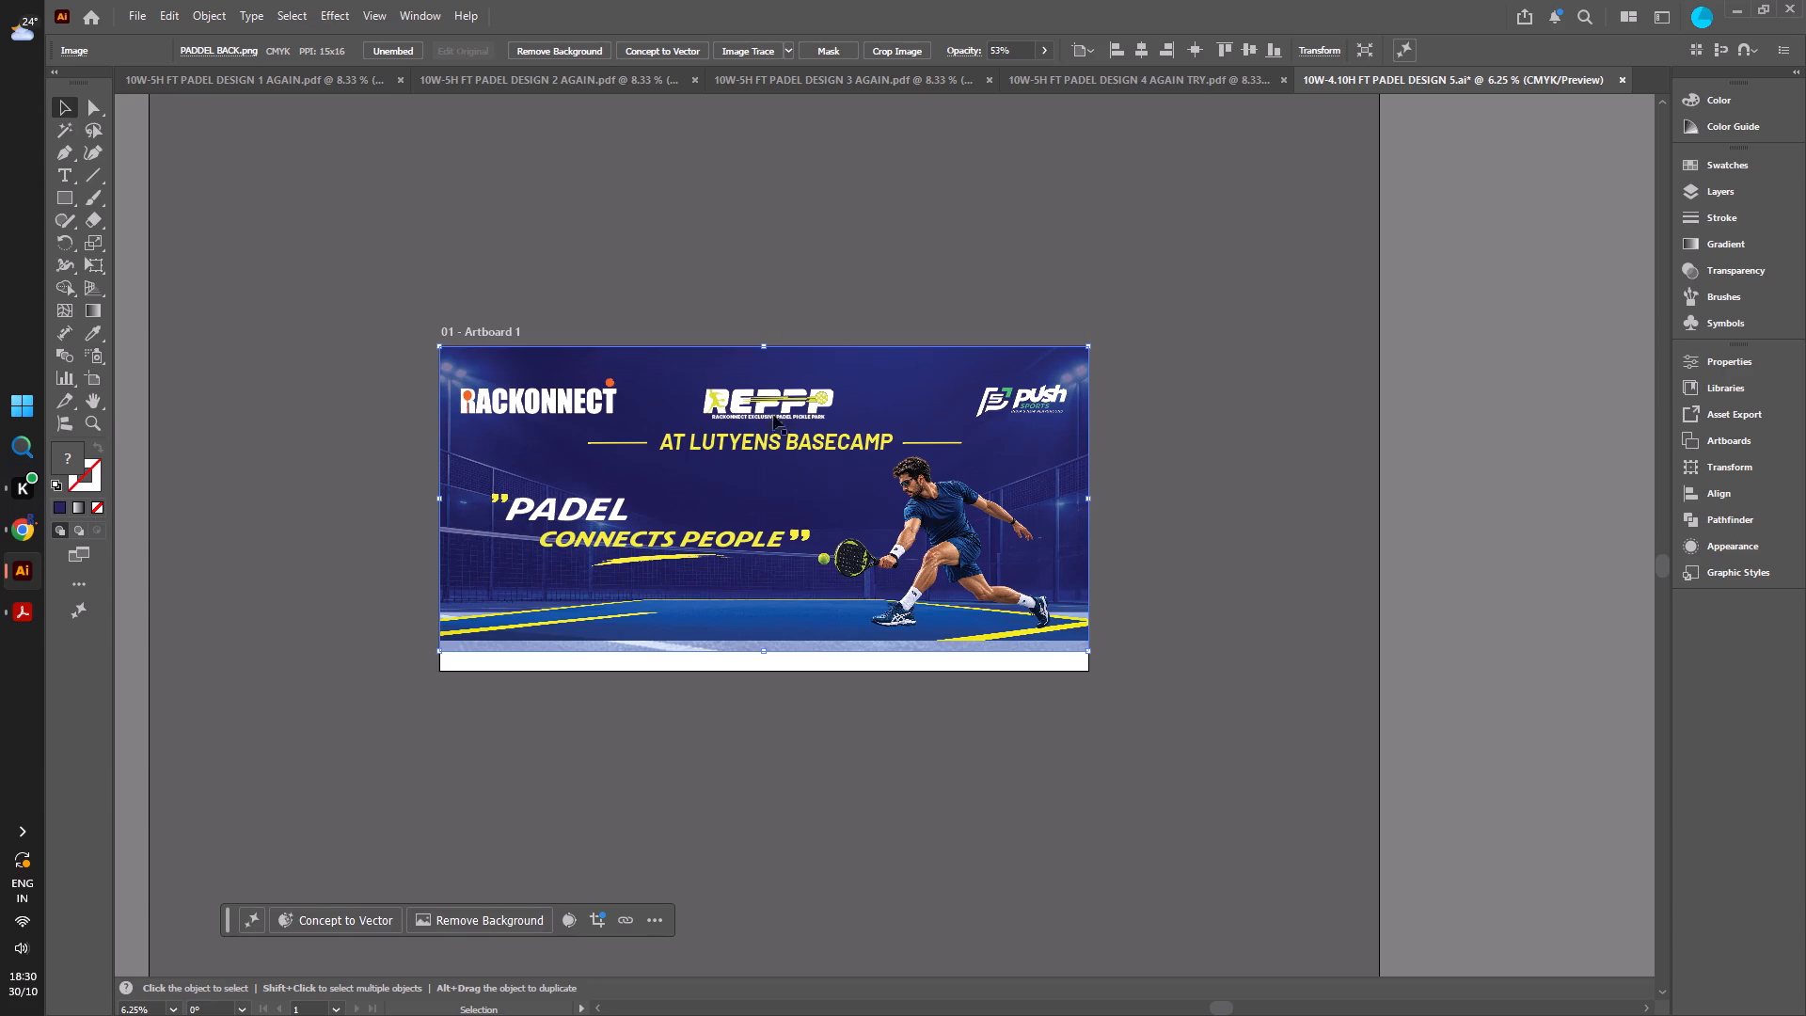
{"action": "left_click_drag", "start_coordinate": [764, 650], "coordinate": [765, 670]}
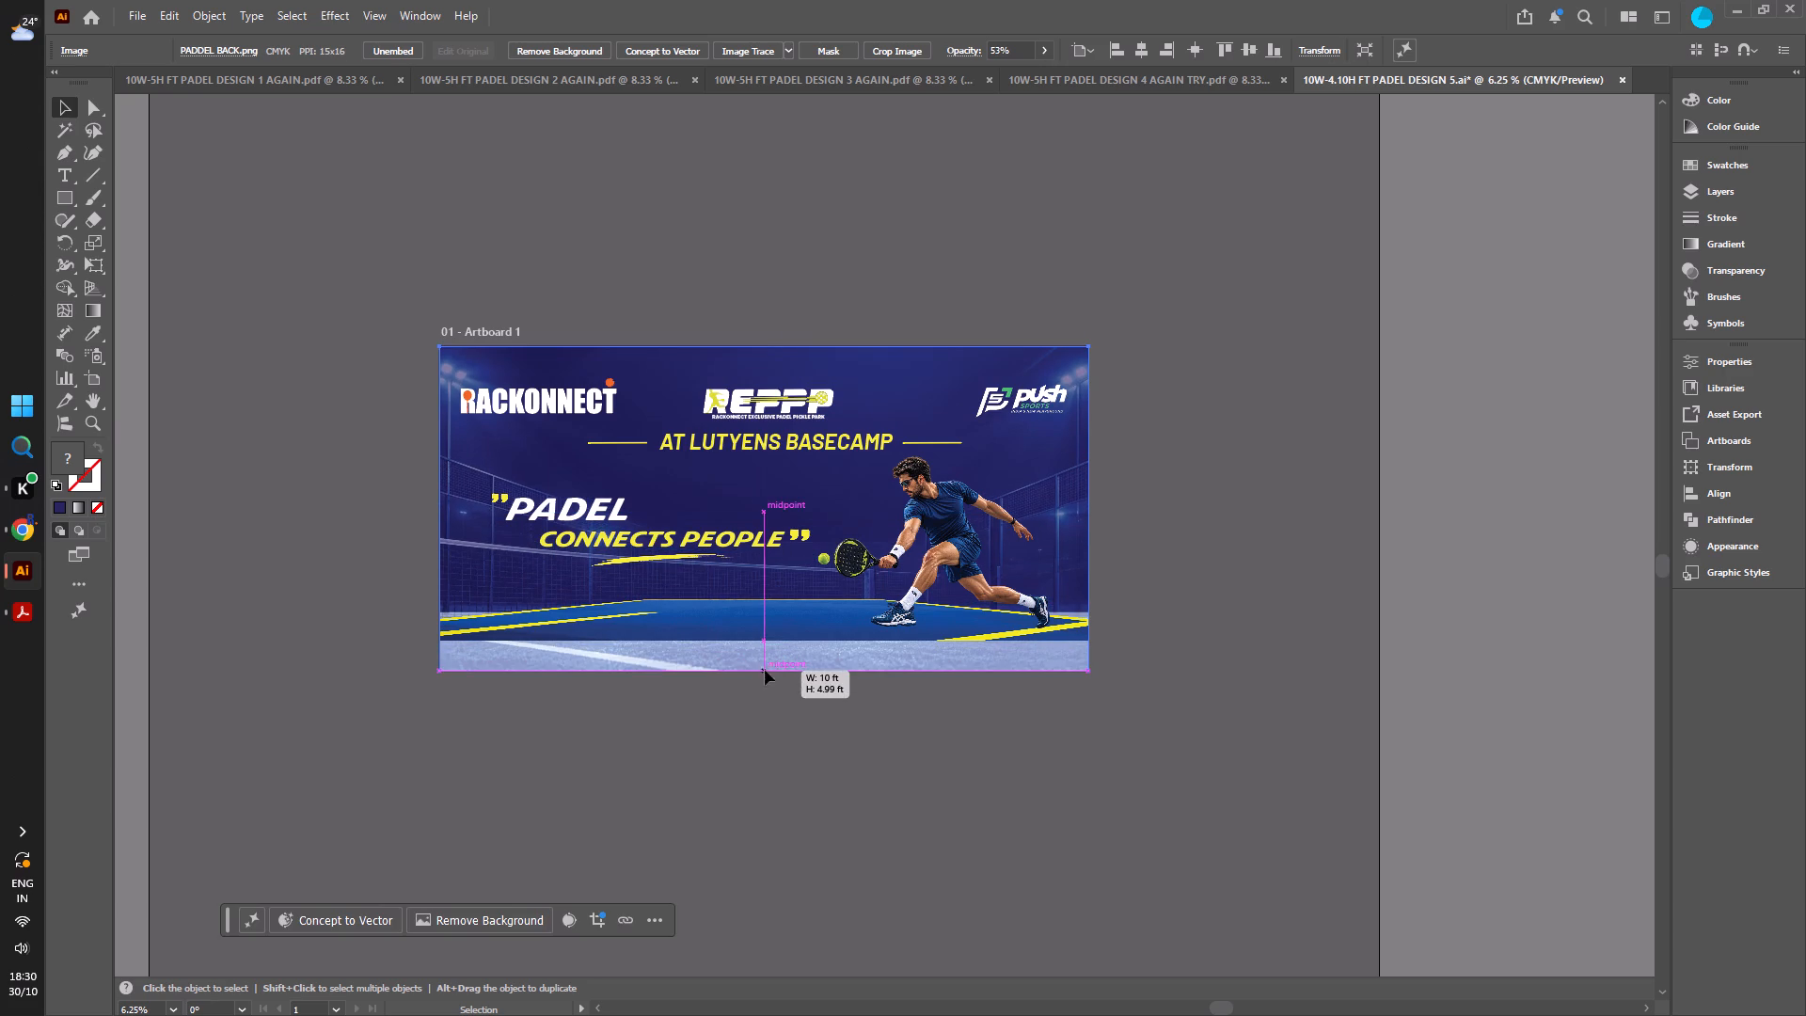
{"action": "left_click", "coordinate": [314, 574]}
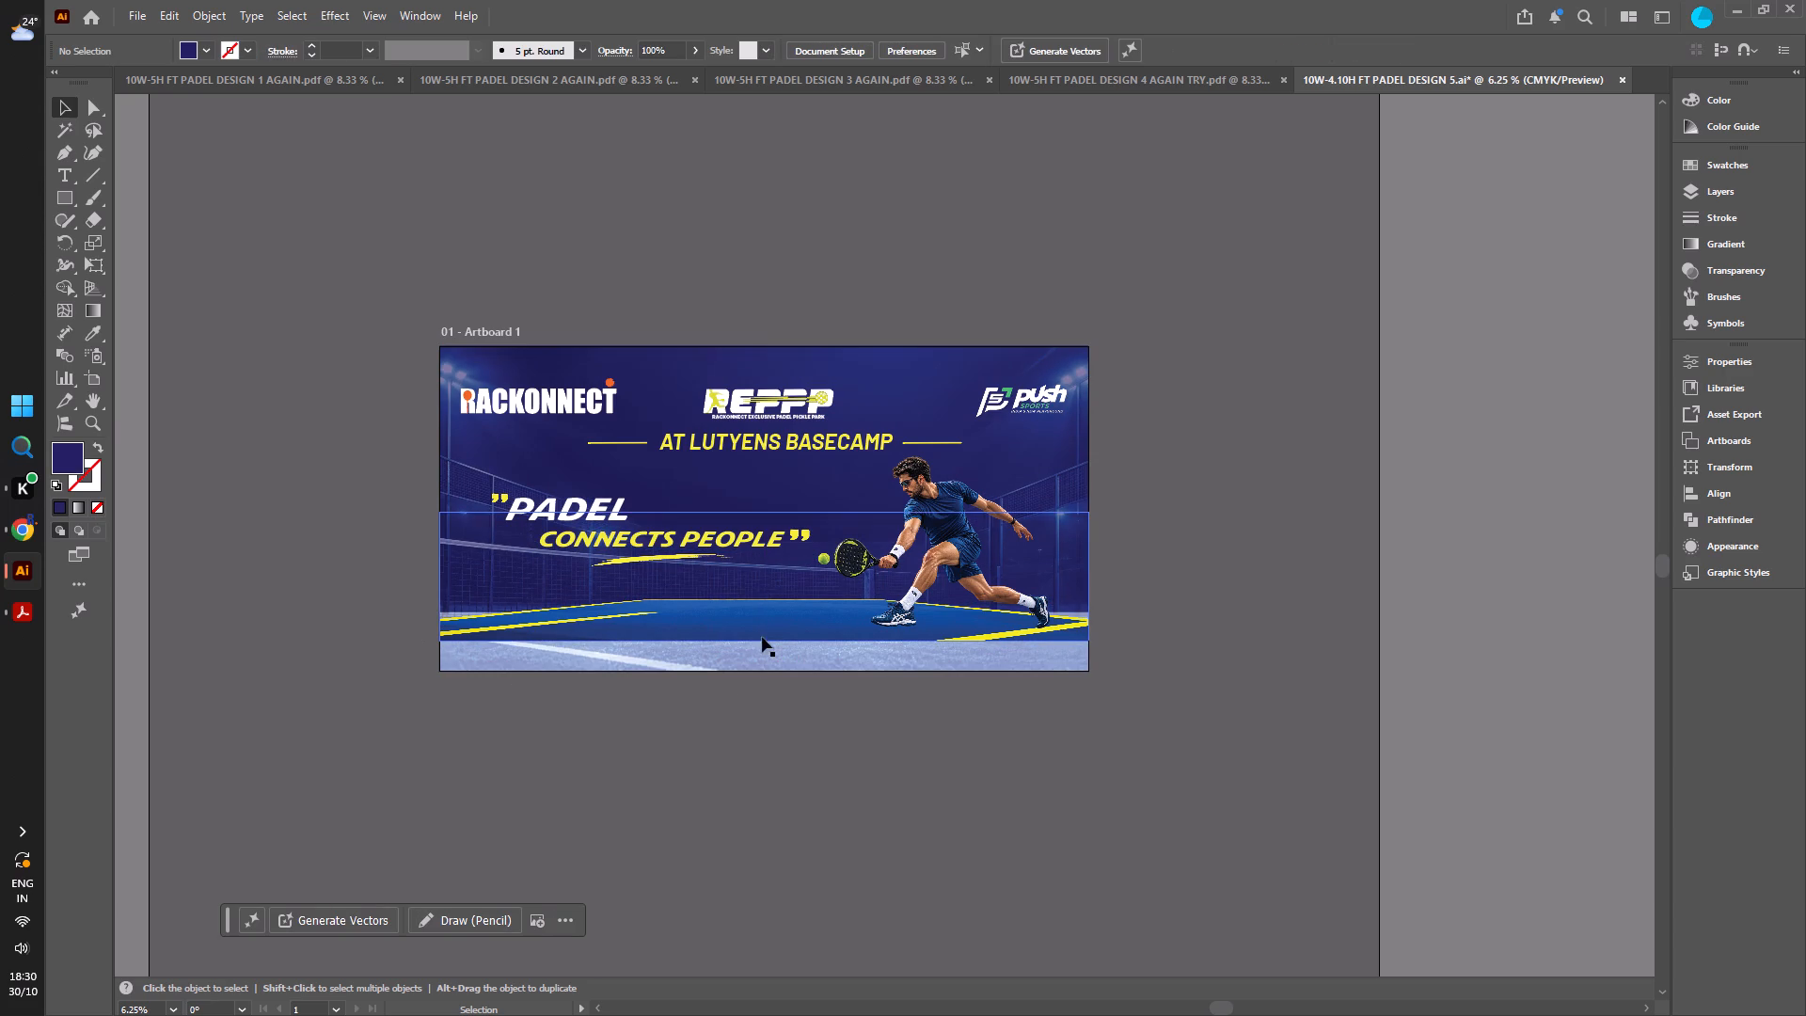
Move the blue court floor image with yellow lines straight down about 0.47 ft to meet the artboard's bottom edge.
{"action": "left_click_drag", "start_coordinate": [763, 614], "coordinate": [758, 646]}
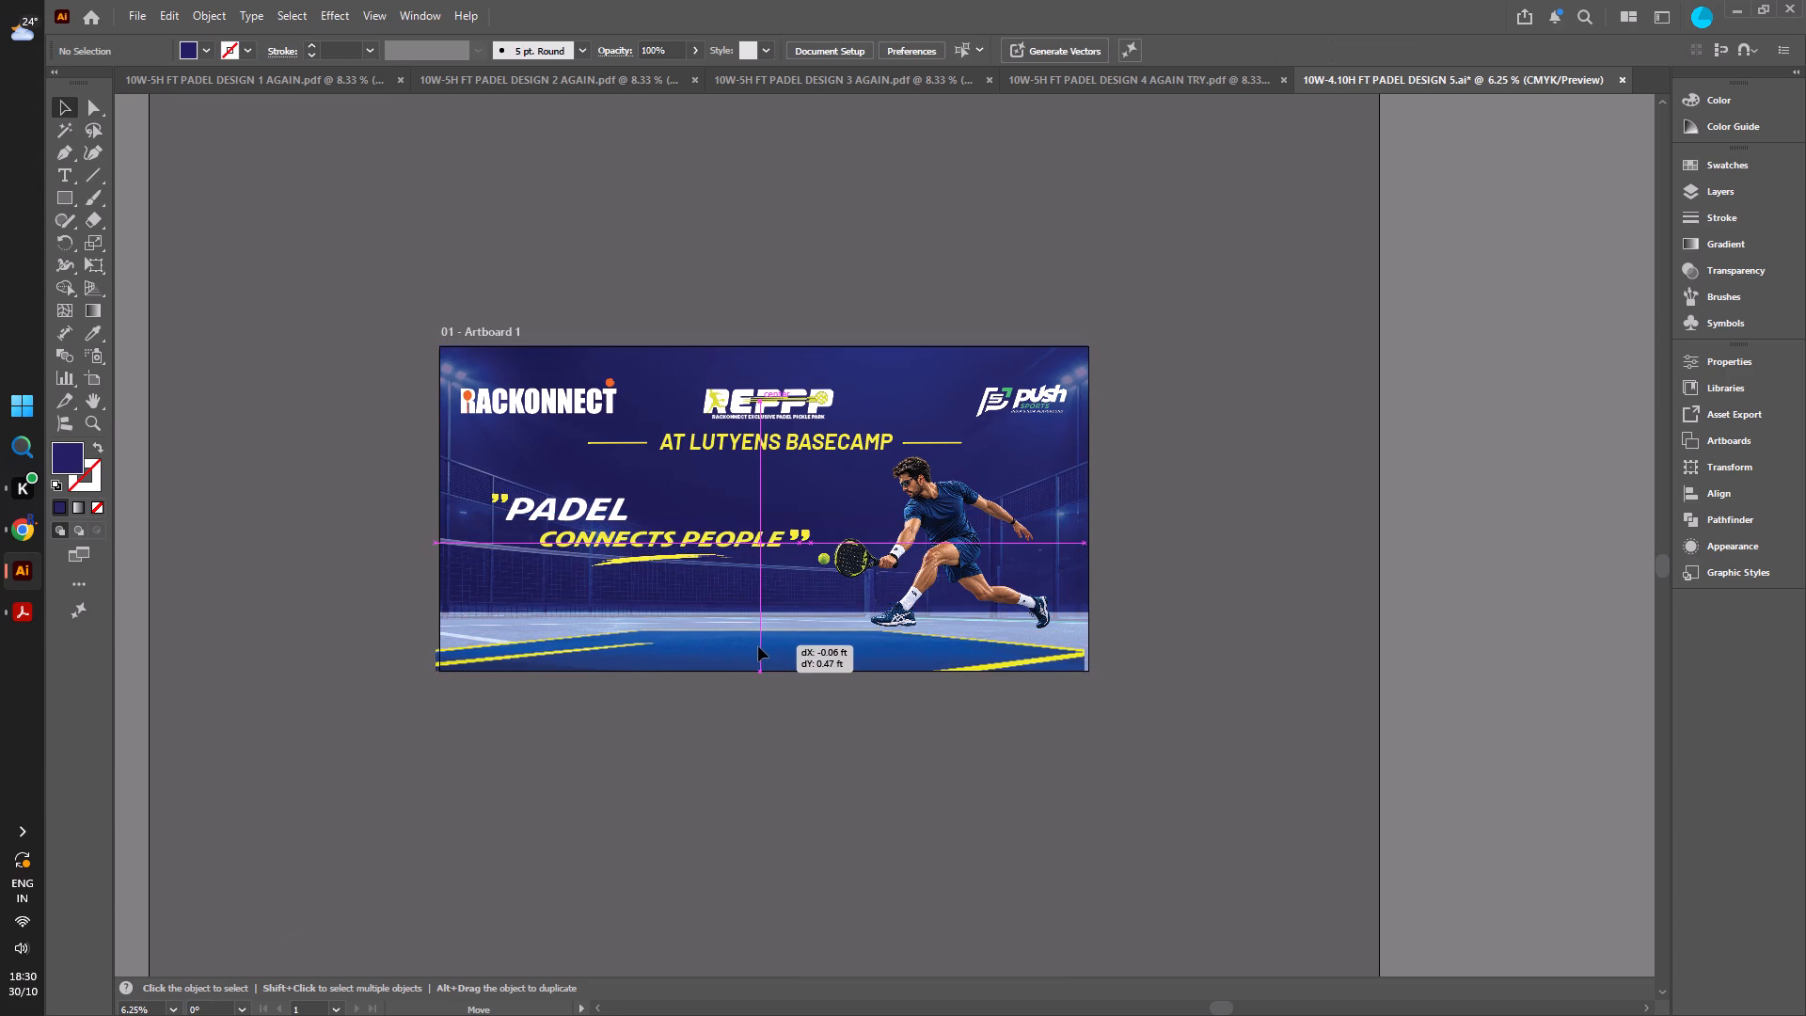
{"action": "left_click_drag", "start_coordinate": [758, 646], "coordinate": [762, 643]}
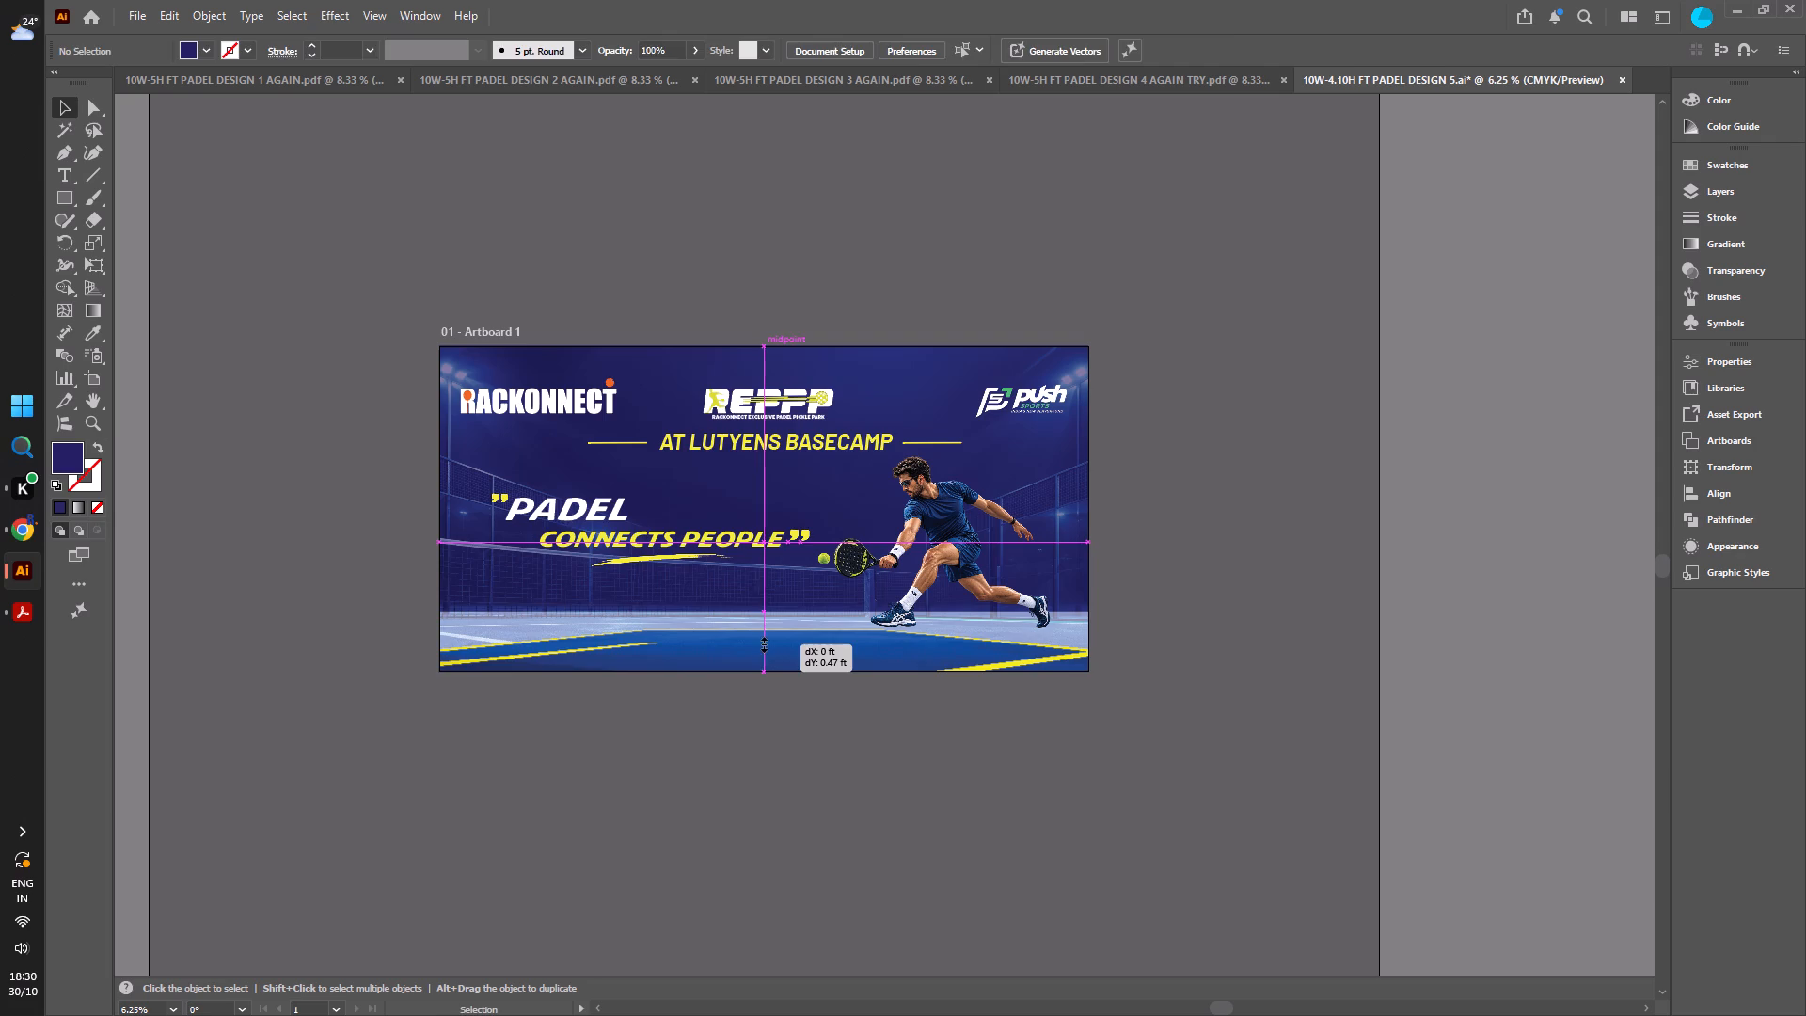
{"action": "left_click", "coordinate": [690, 718]}
{"action": "scroll", "coordinate": [691, 706], "scroll_direction": "up", "scroll_amount": 2, "text": "alt"}
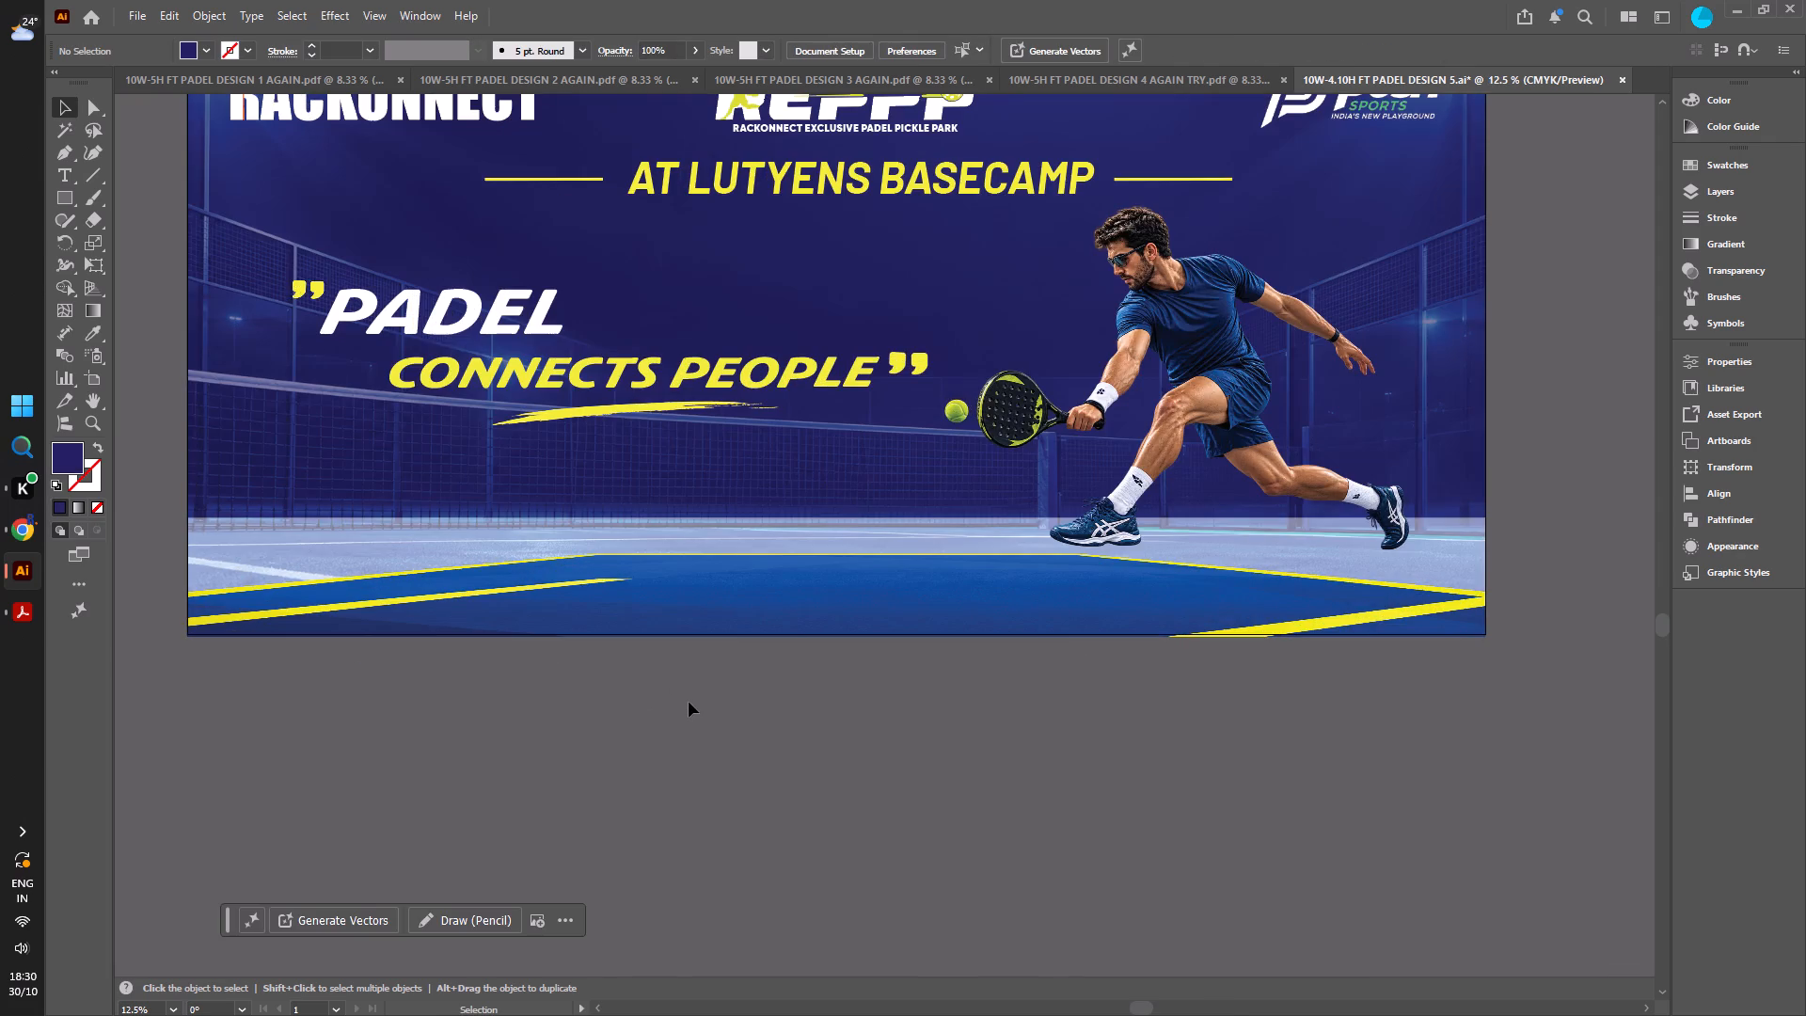
{"action": "scroll", "coordinate": [689, 702], "scroll_direction": "down", "scroll_amount": 2, "text": "alt"}
{"action": "scroll", "coordinate": [733, 677], "scroll_direction": "up", "scroll_amount": 1, "text": "alt"}
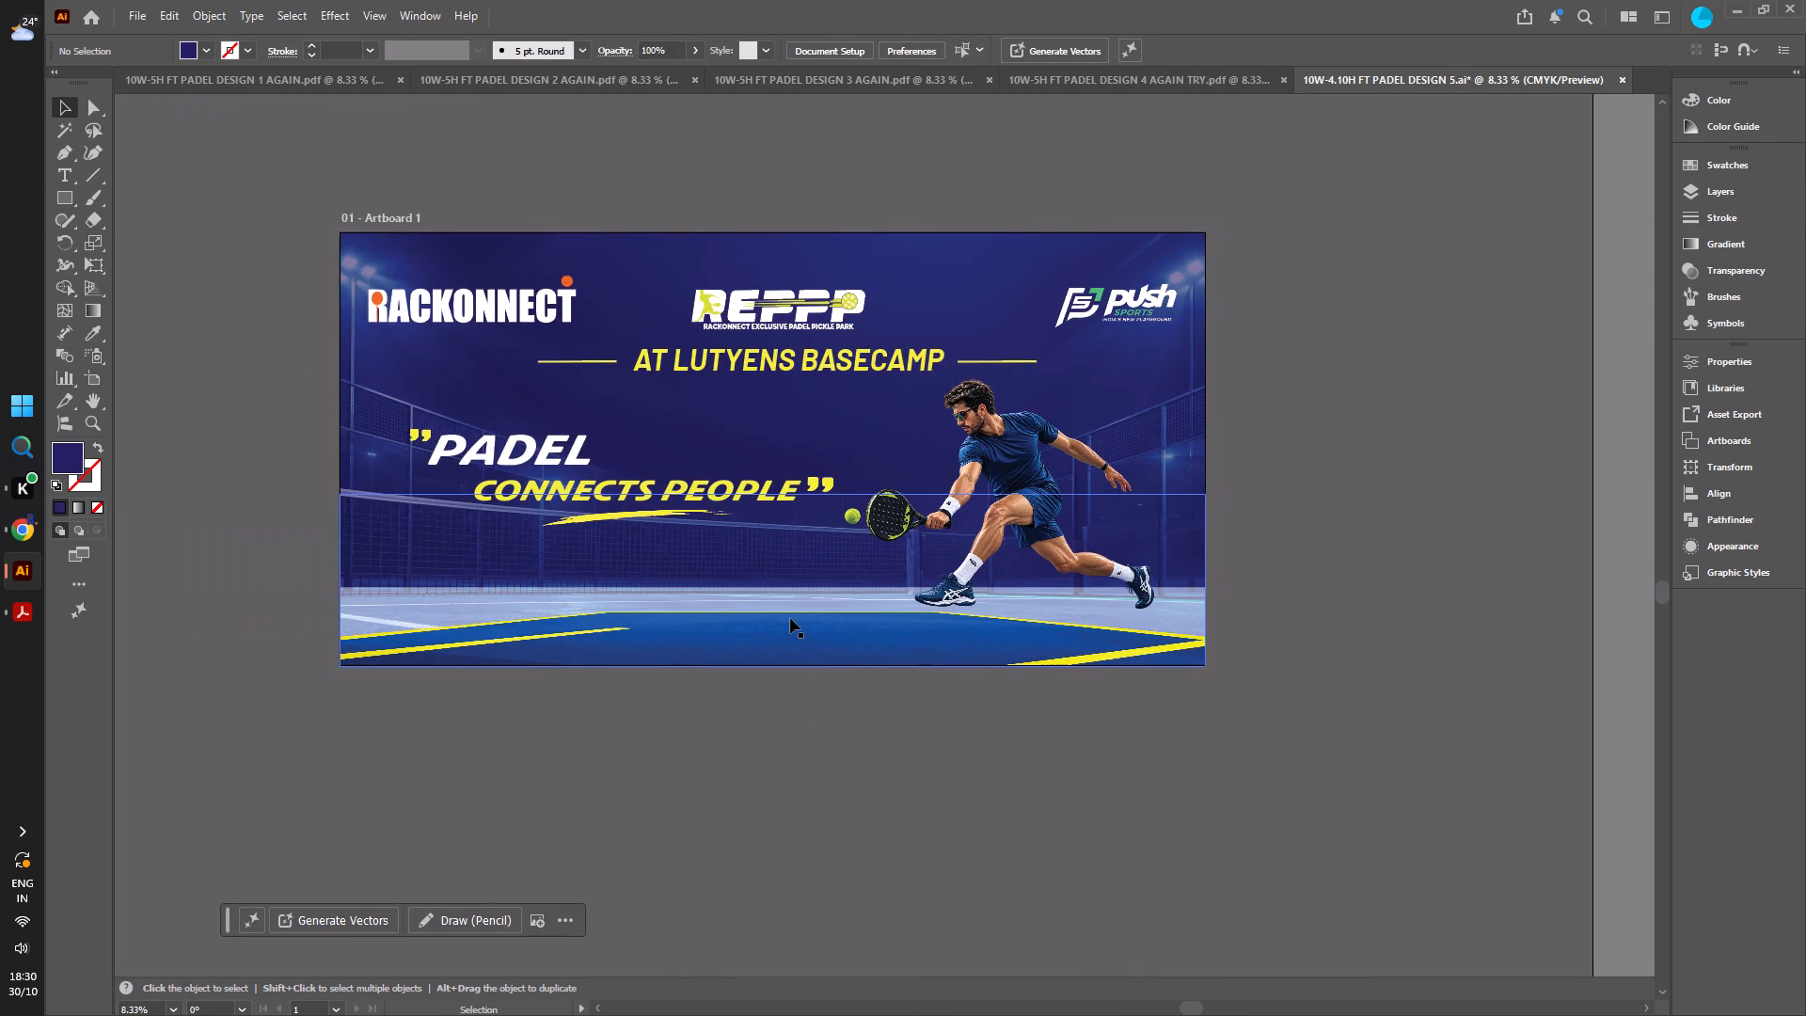
Stretch the blue court floor image upward to about 2.9 ft high, keeping its bottom edge on the artboard's bottom.
{"action": "left_click", "coordinate": [789, 617]}
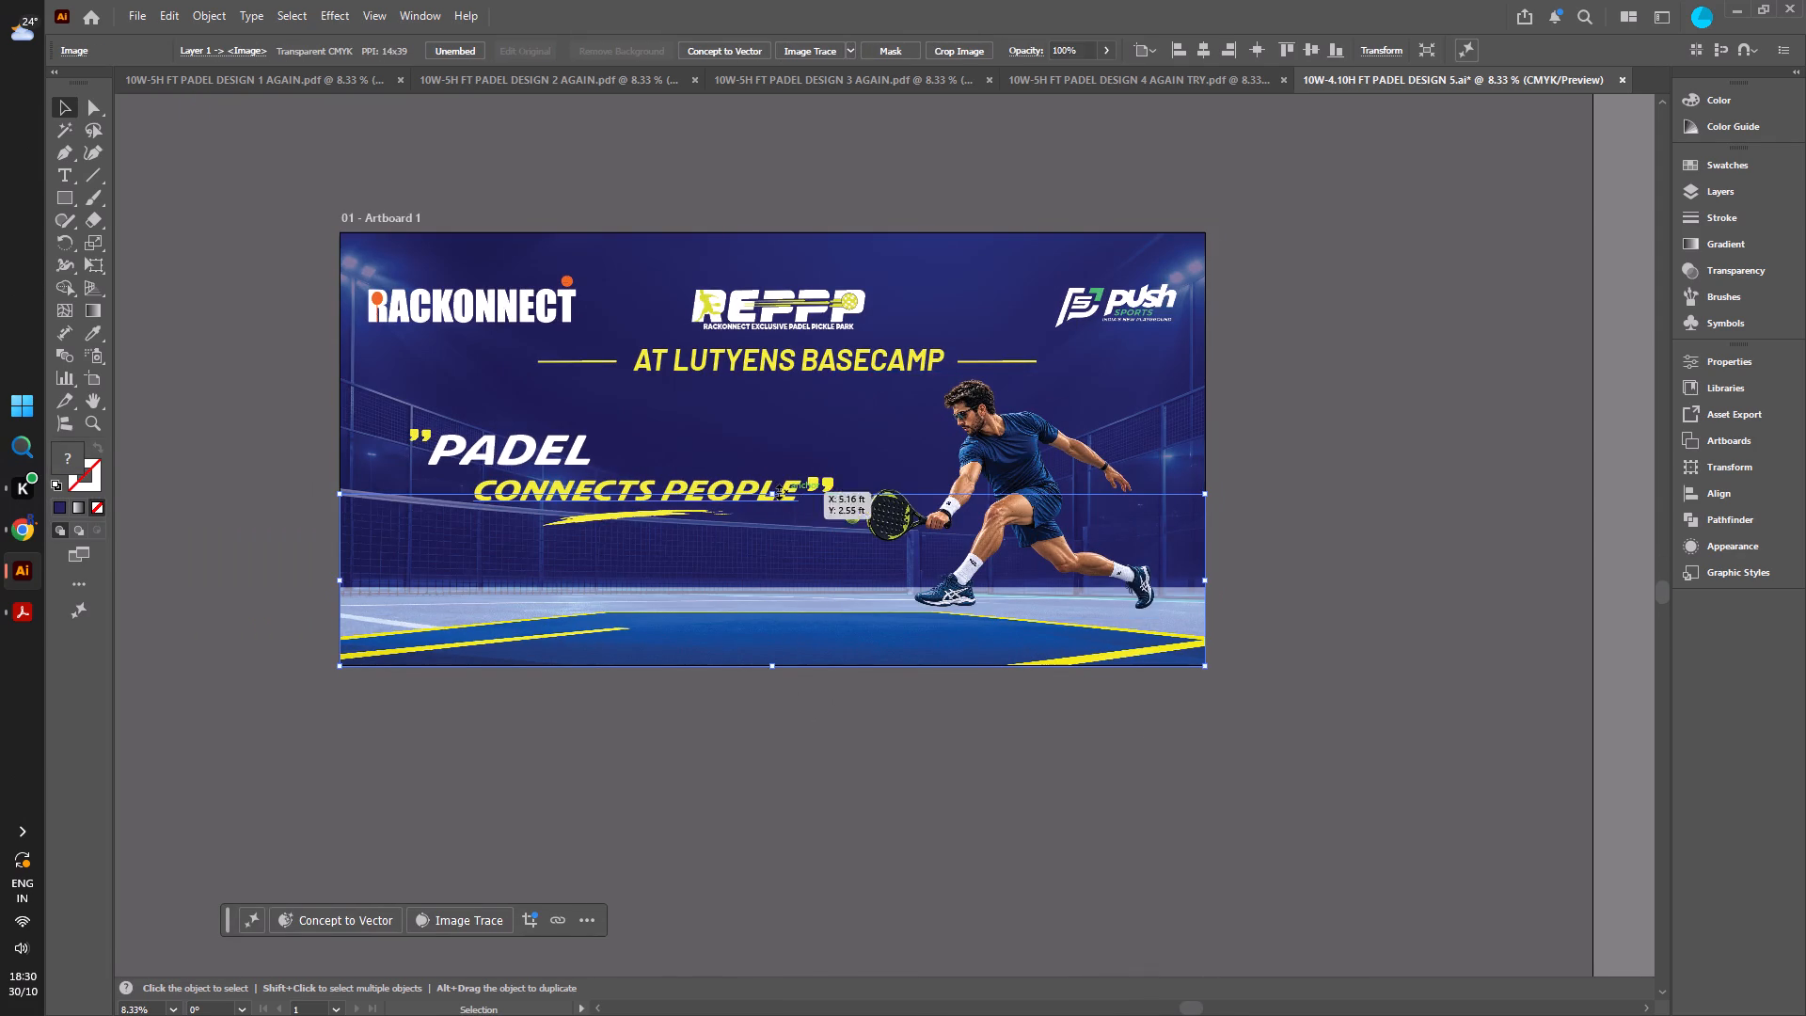
{"action": "left_click_drag", "start_coordinate": [771, 489], "coordinate": [771, 447]}
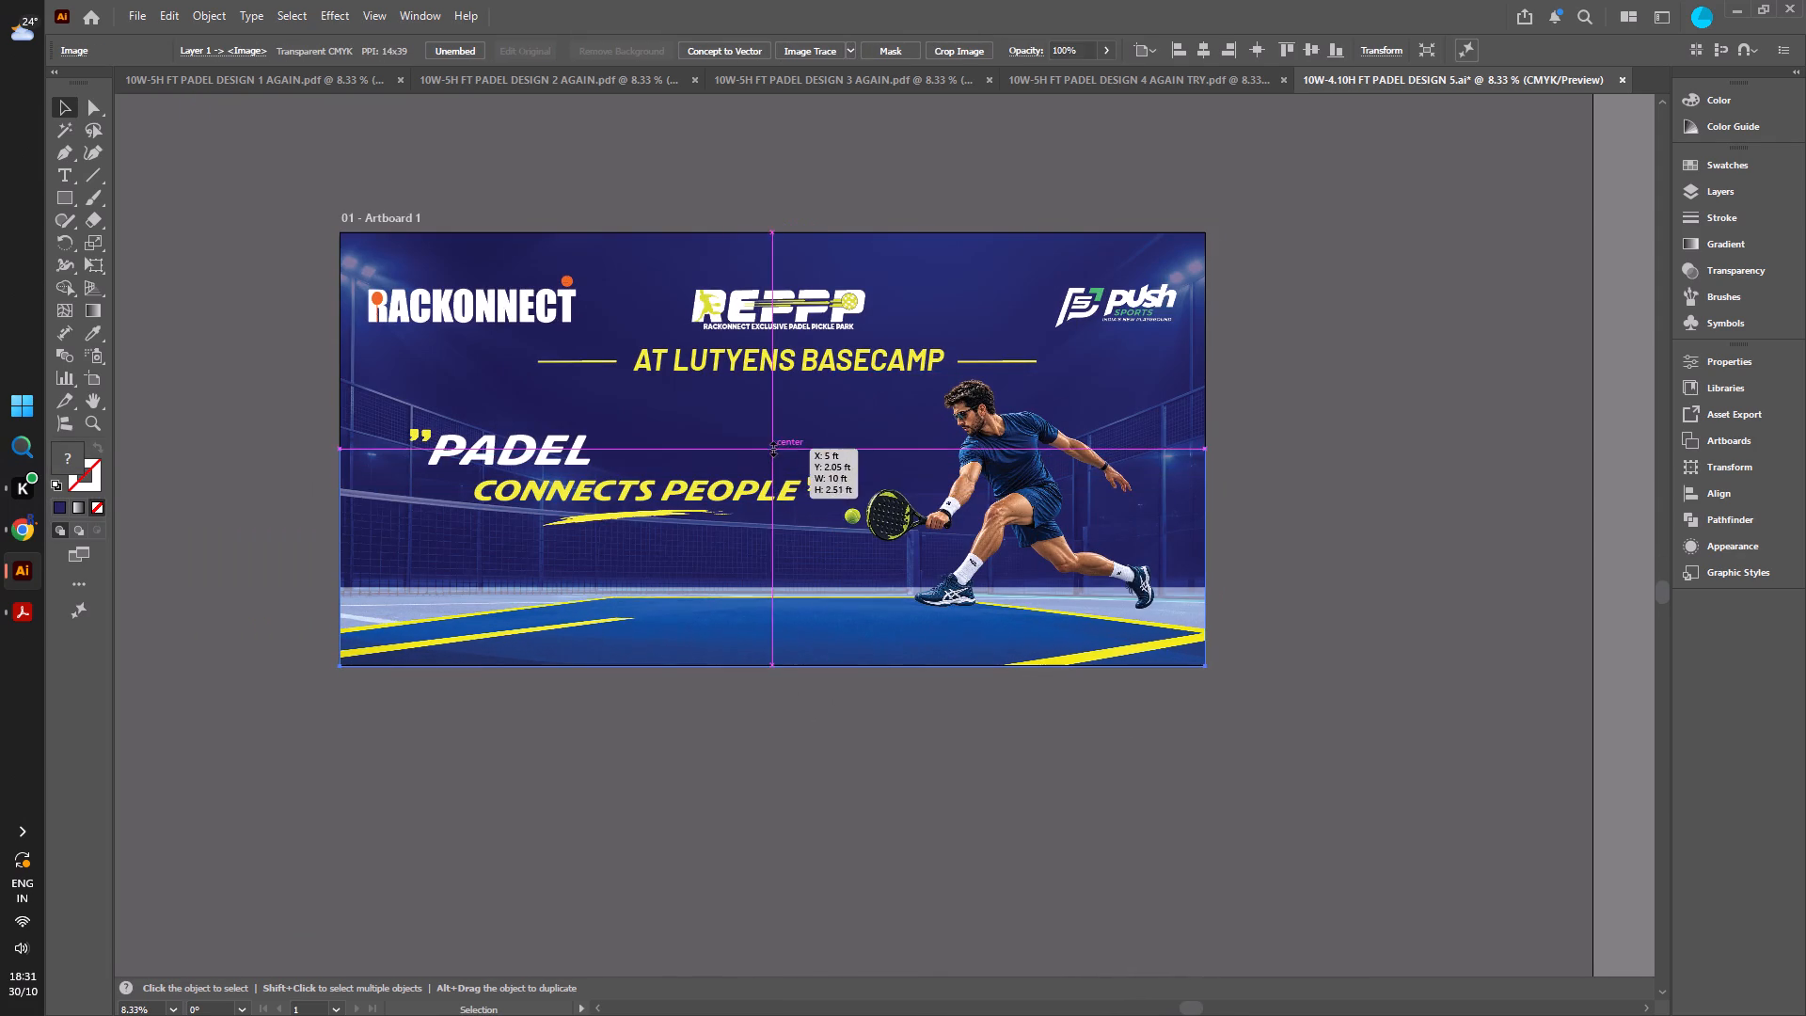
{"action": "left_click_drag", "start_coordinate": [771, 447], "coordinate": [772, 417]}
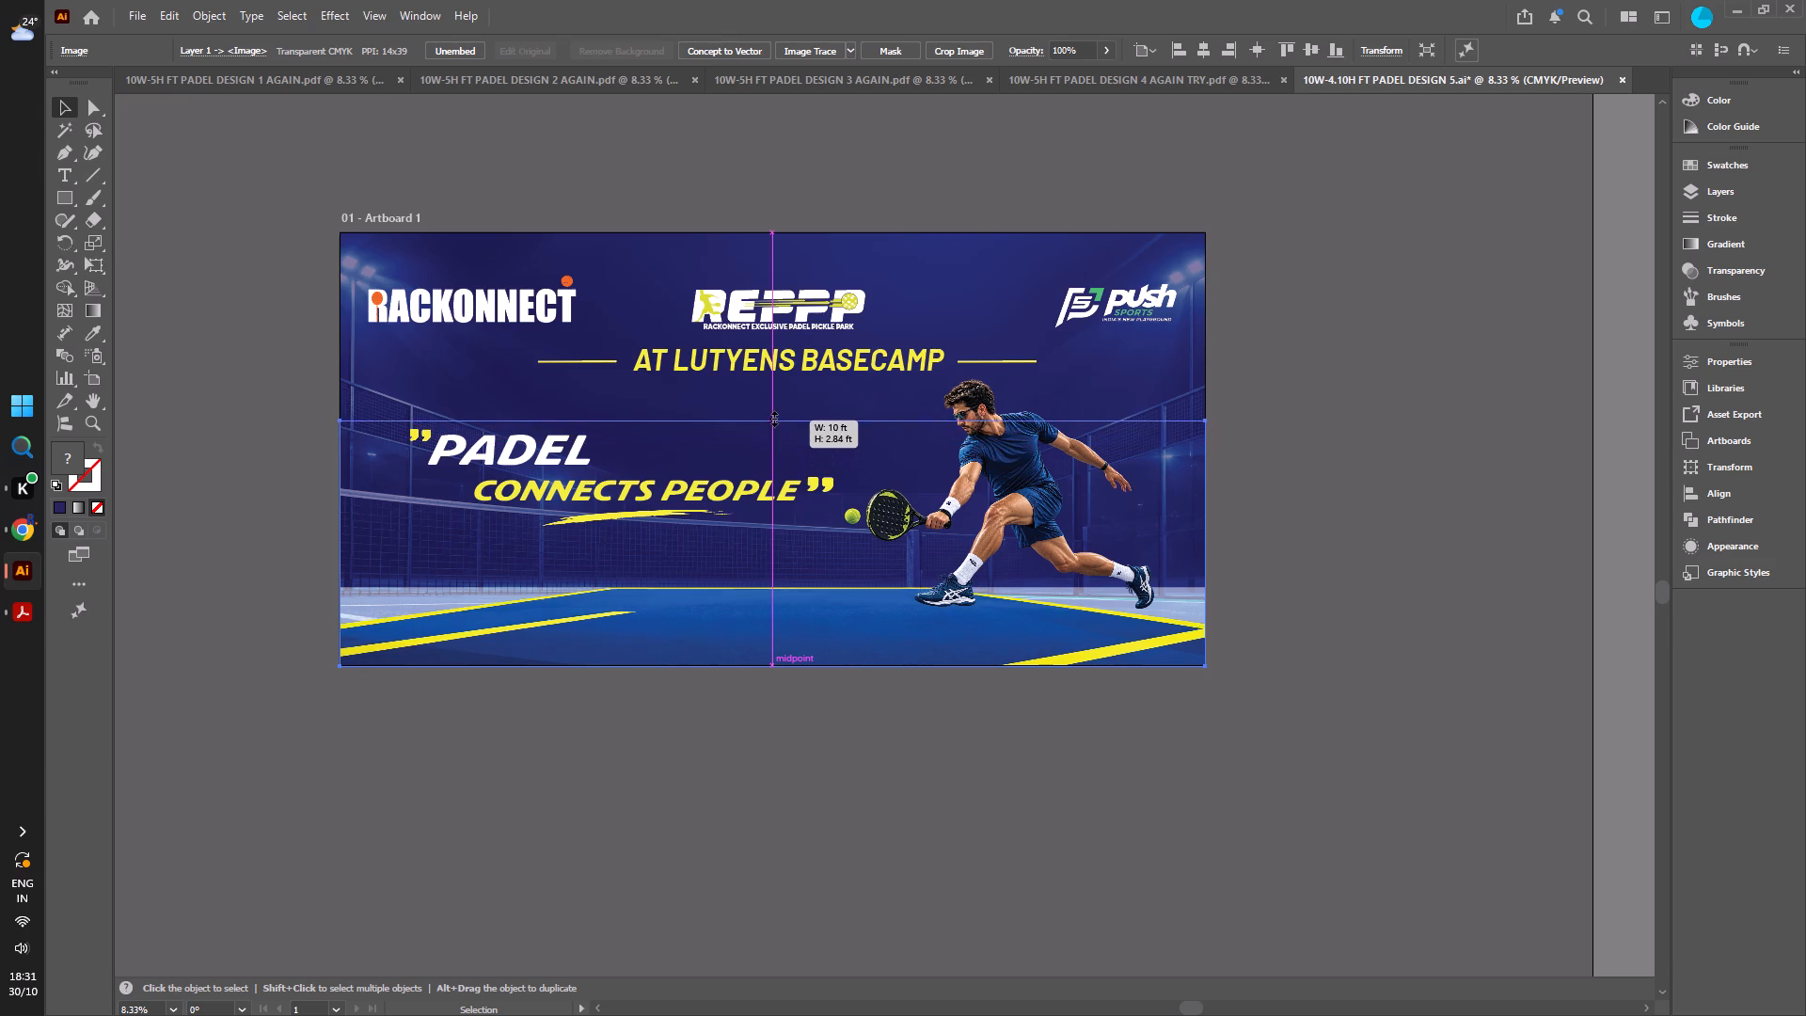
{"action": "left_click_drag", "start_coordinate": [772, 417], "coordinate": [772, 413]}
{"action": "left_click", "coordinate": [224, 500]}
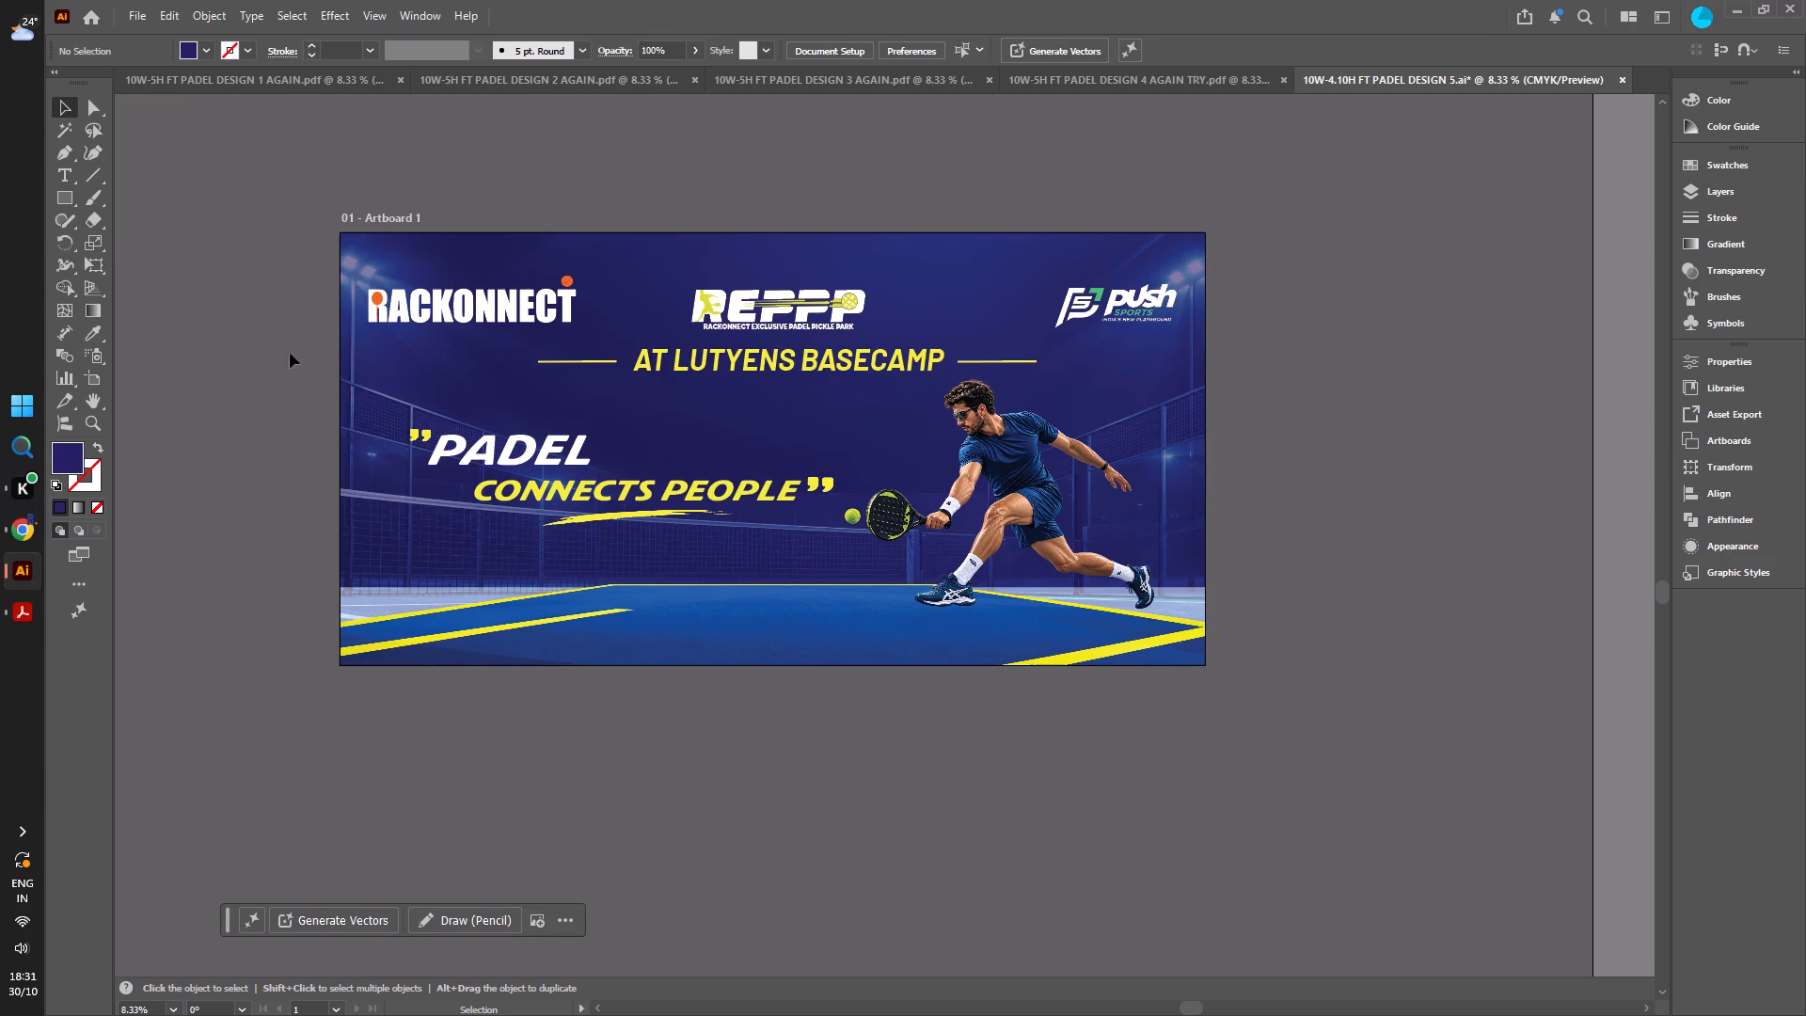
Review the finished Designs 1, 2 and 4 for comparison and return to Design 5.
{"action": "left_click", "coordinate": [320, 76]}
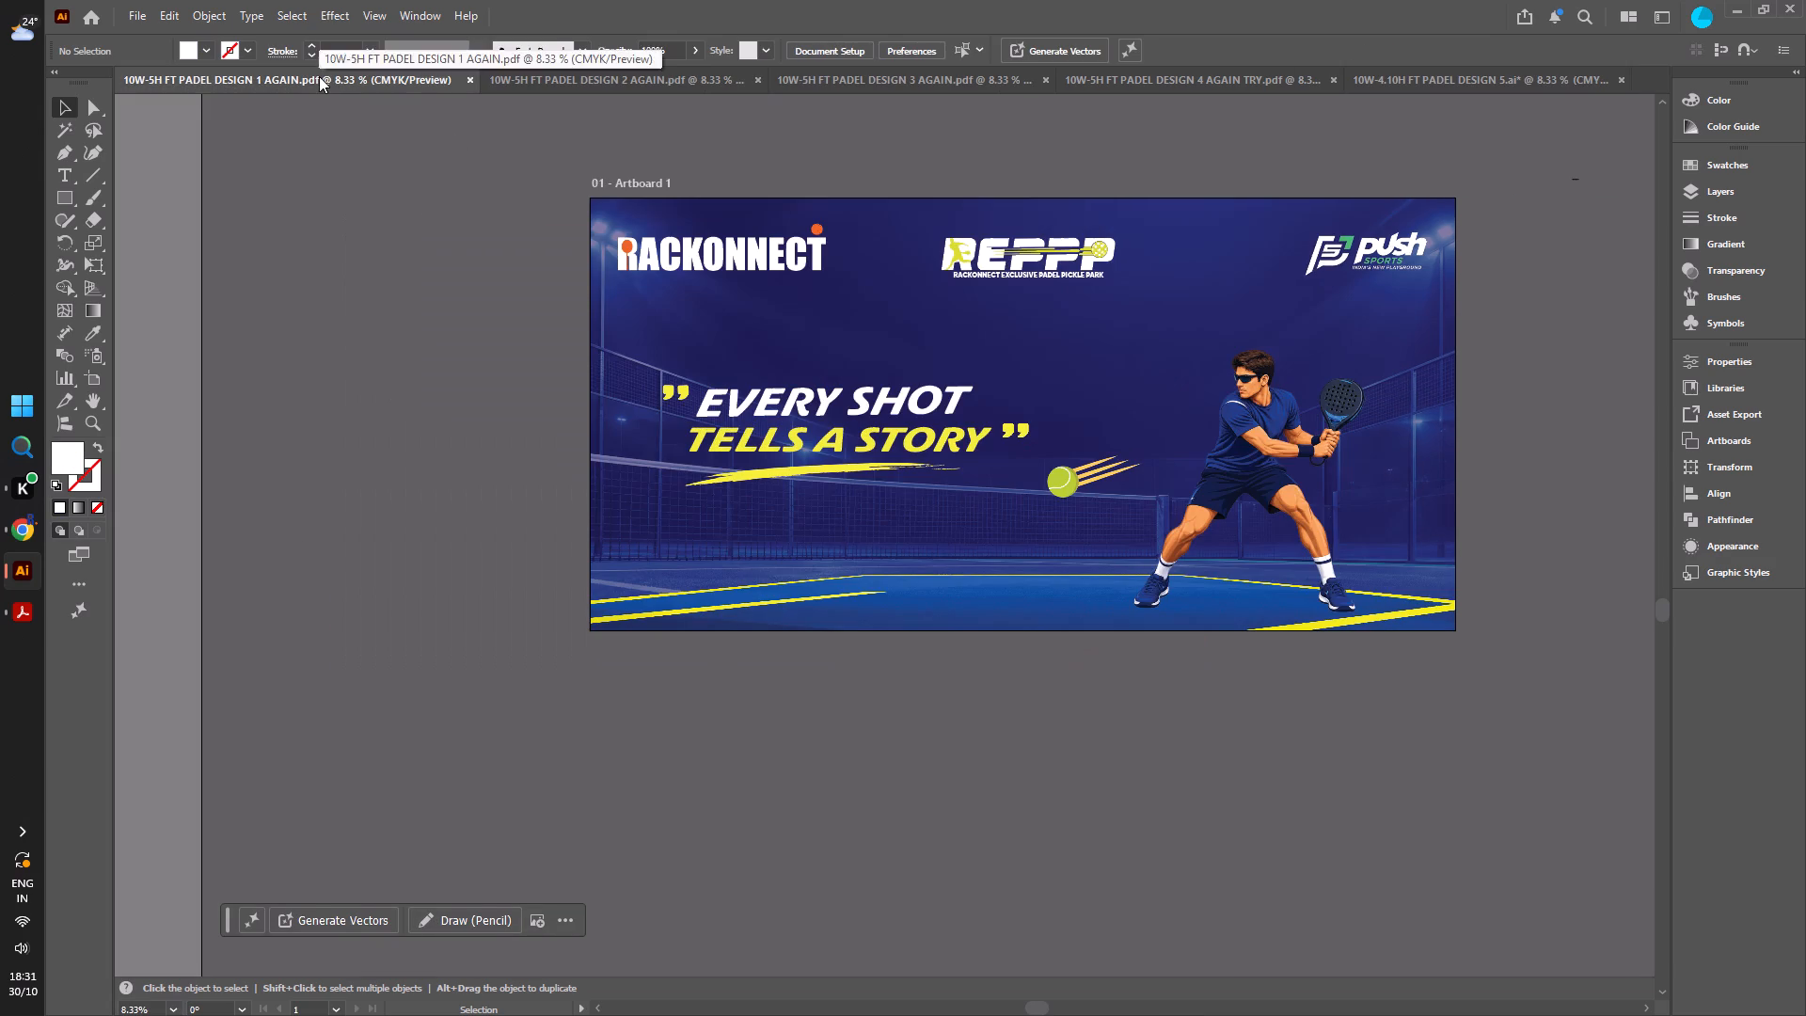
{"action": "left_click", "coordinate": [585, 74]}
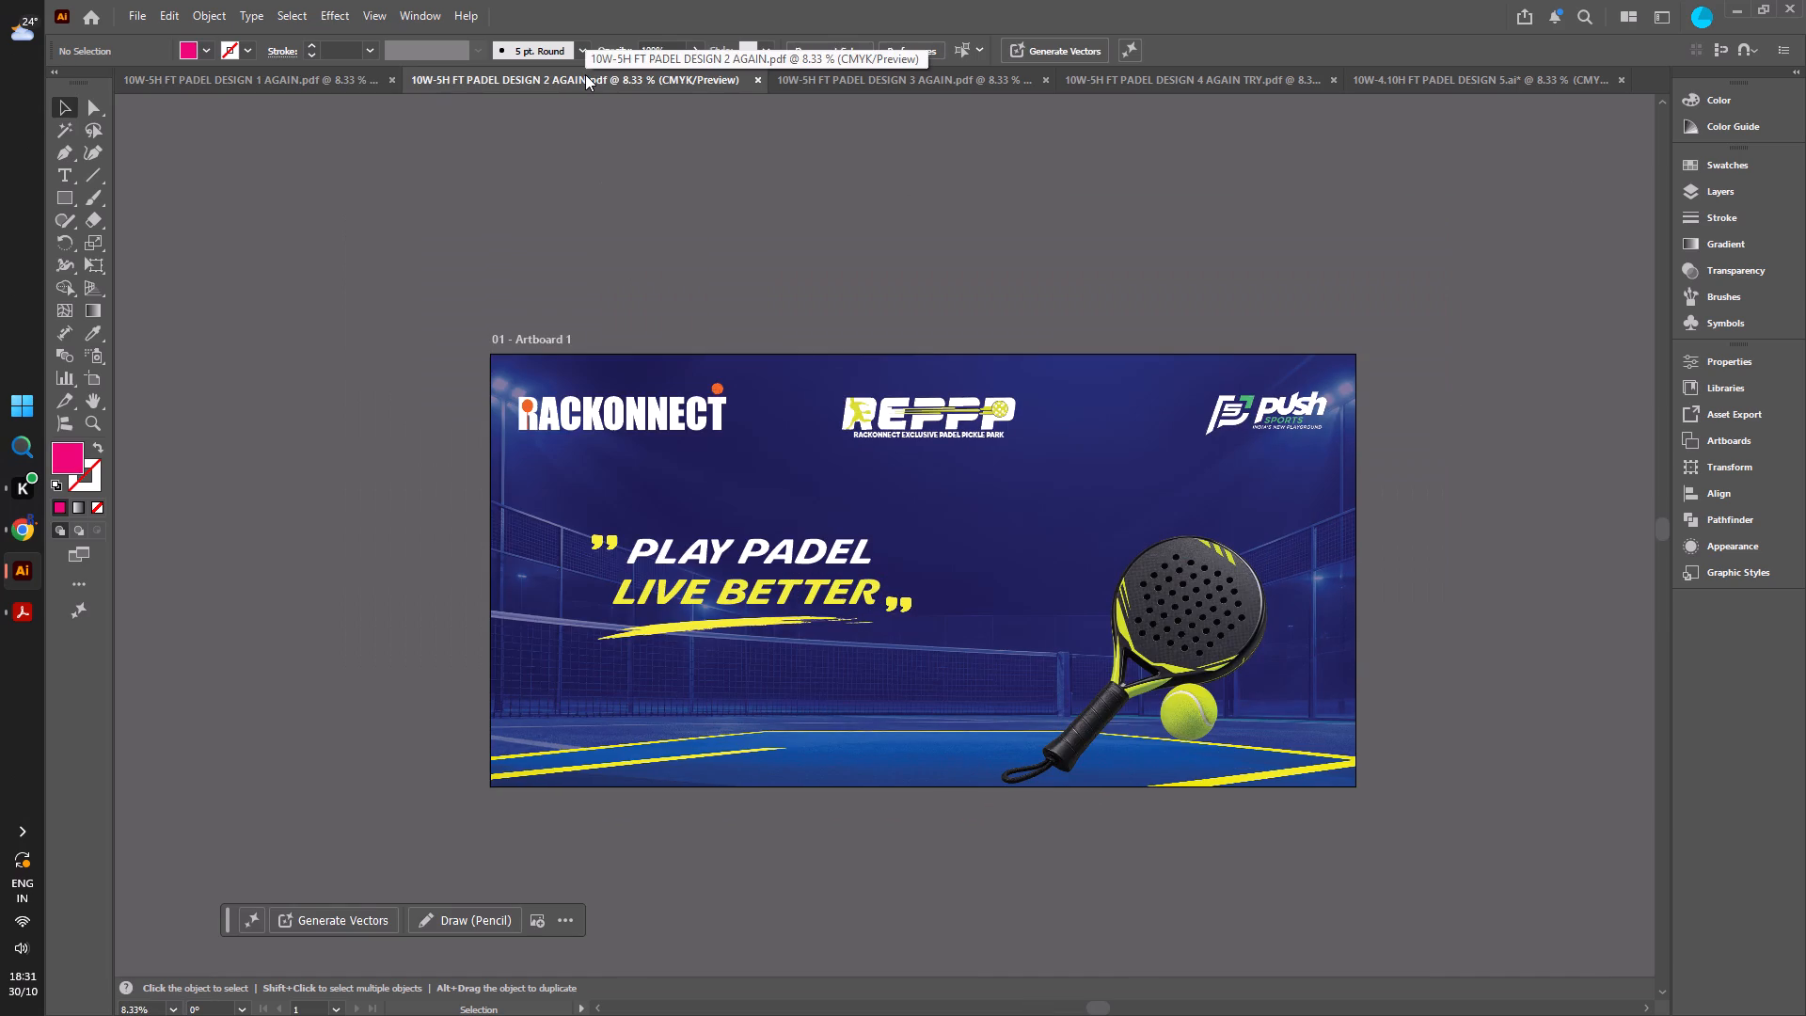
{"action": "left_click", "coordinate": [1269, 76]}
{"action": "left_click", "coordinate": [1398, 76]}
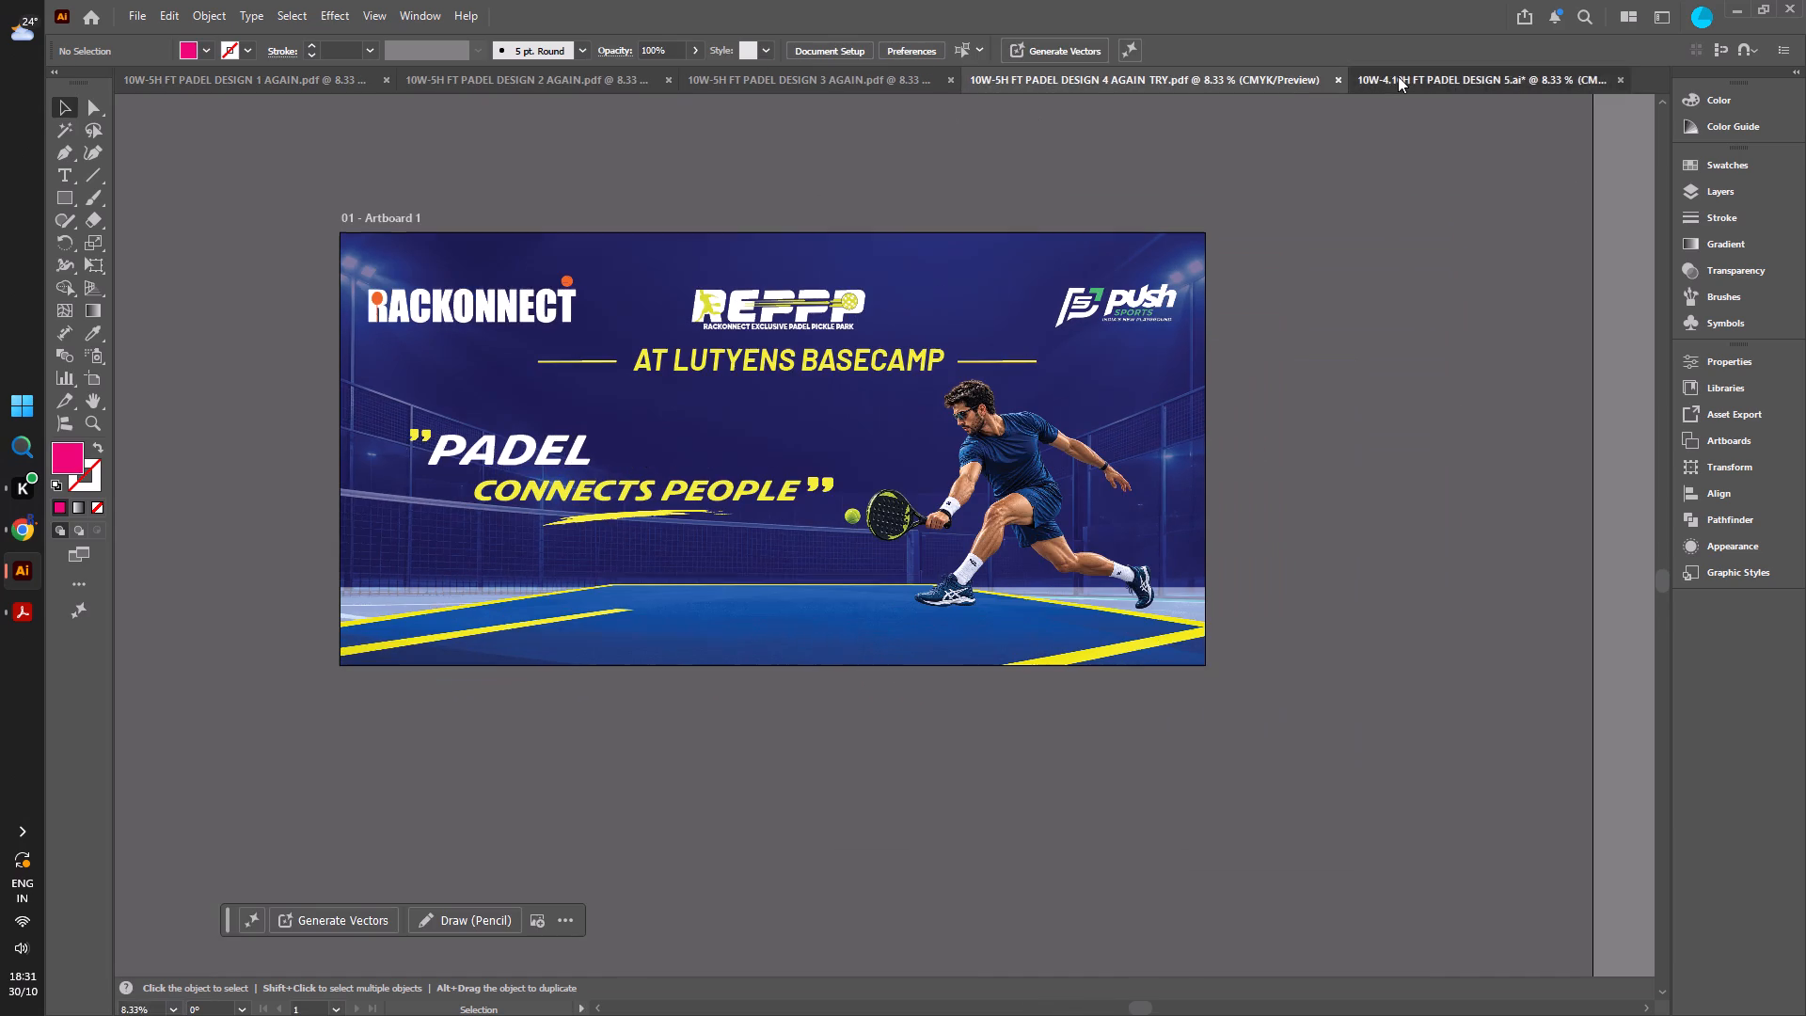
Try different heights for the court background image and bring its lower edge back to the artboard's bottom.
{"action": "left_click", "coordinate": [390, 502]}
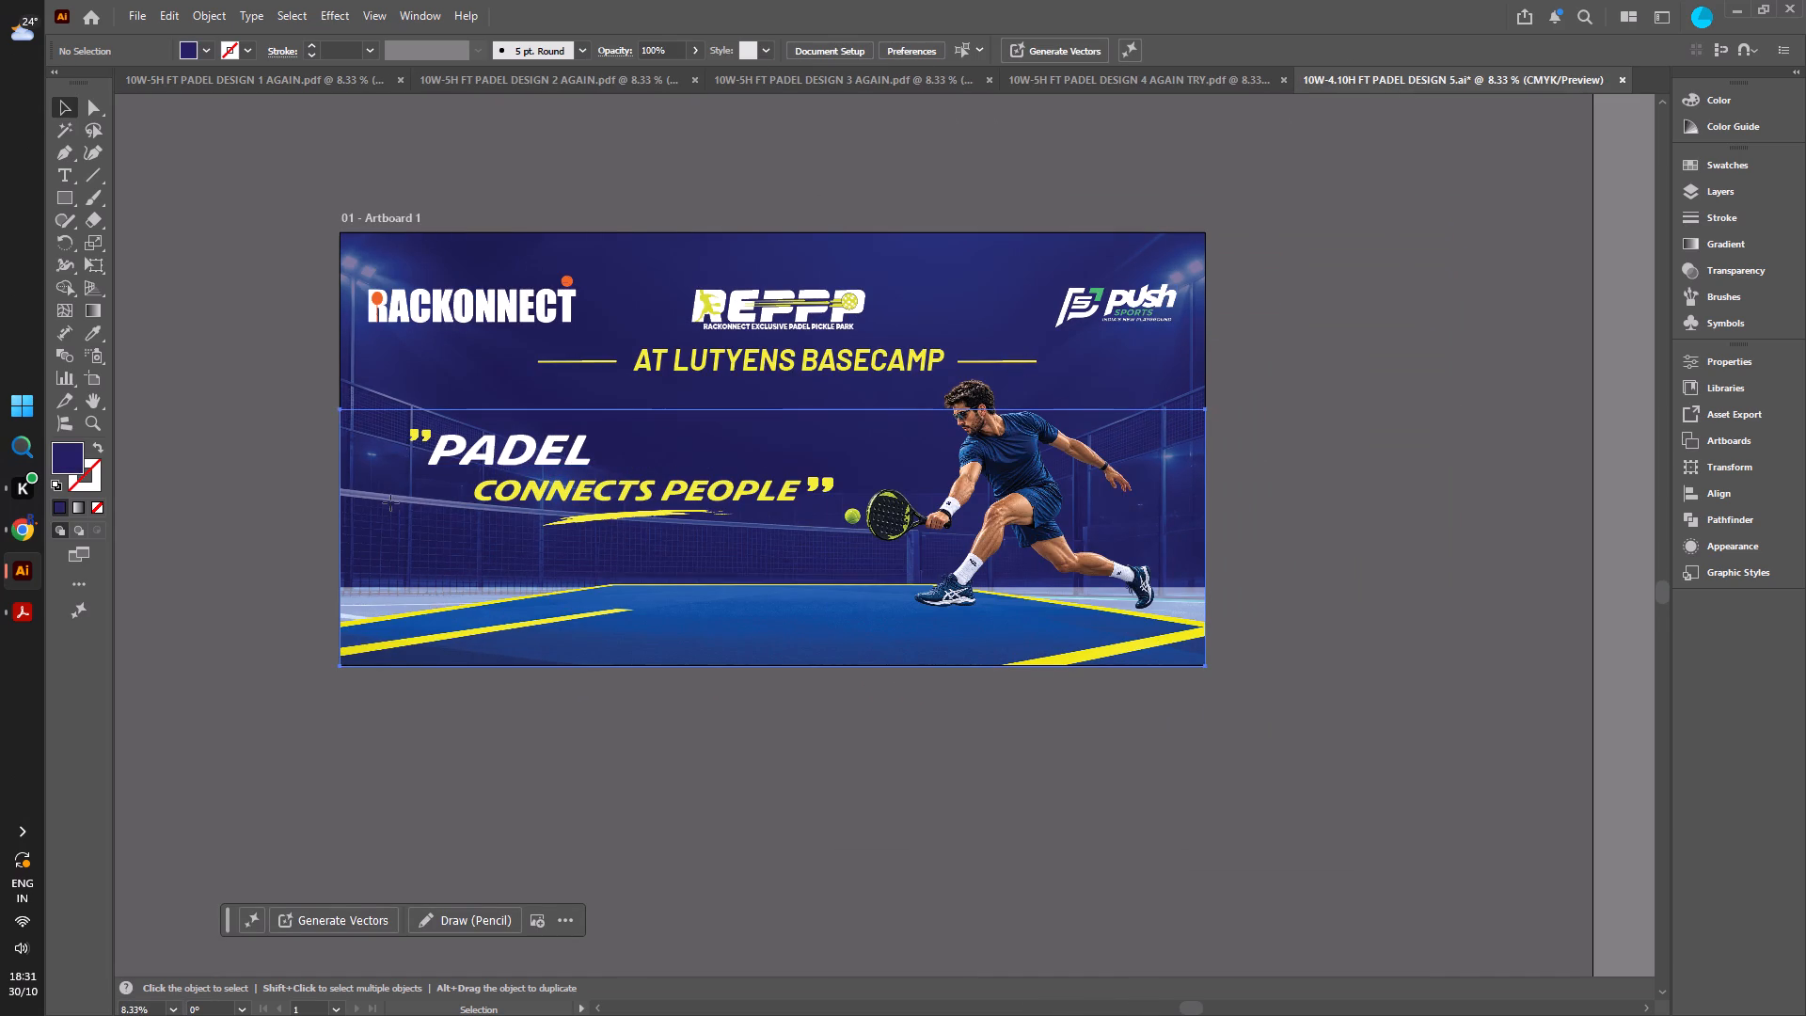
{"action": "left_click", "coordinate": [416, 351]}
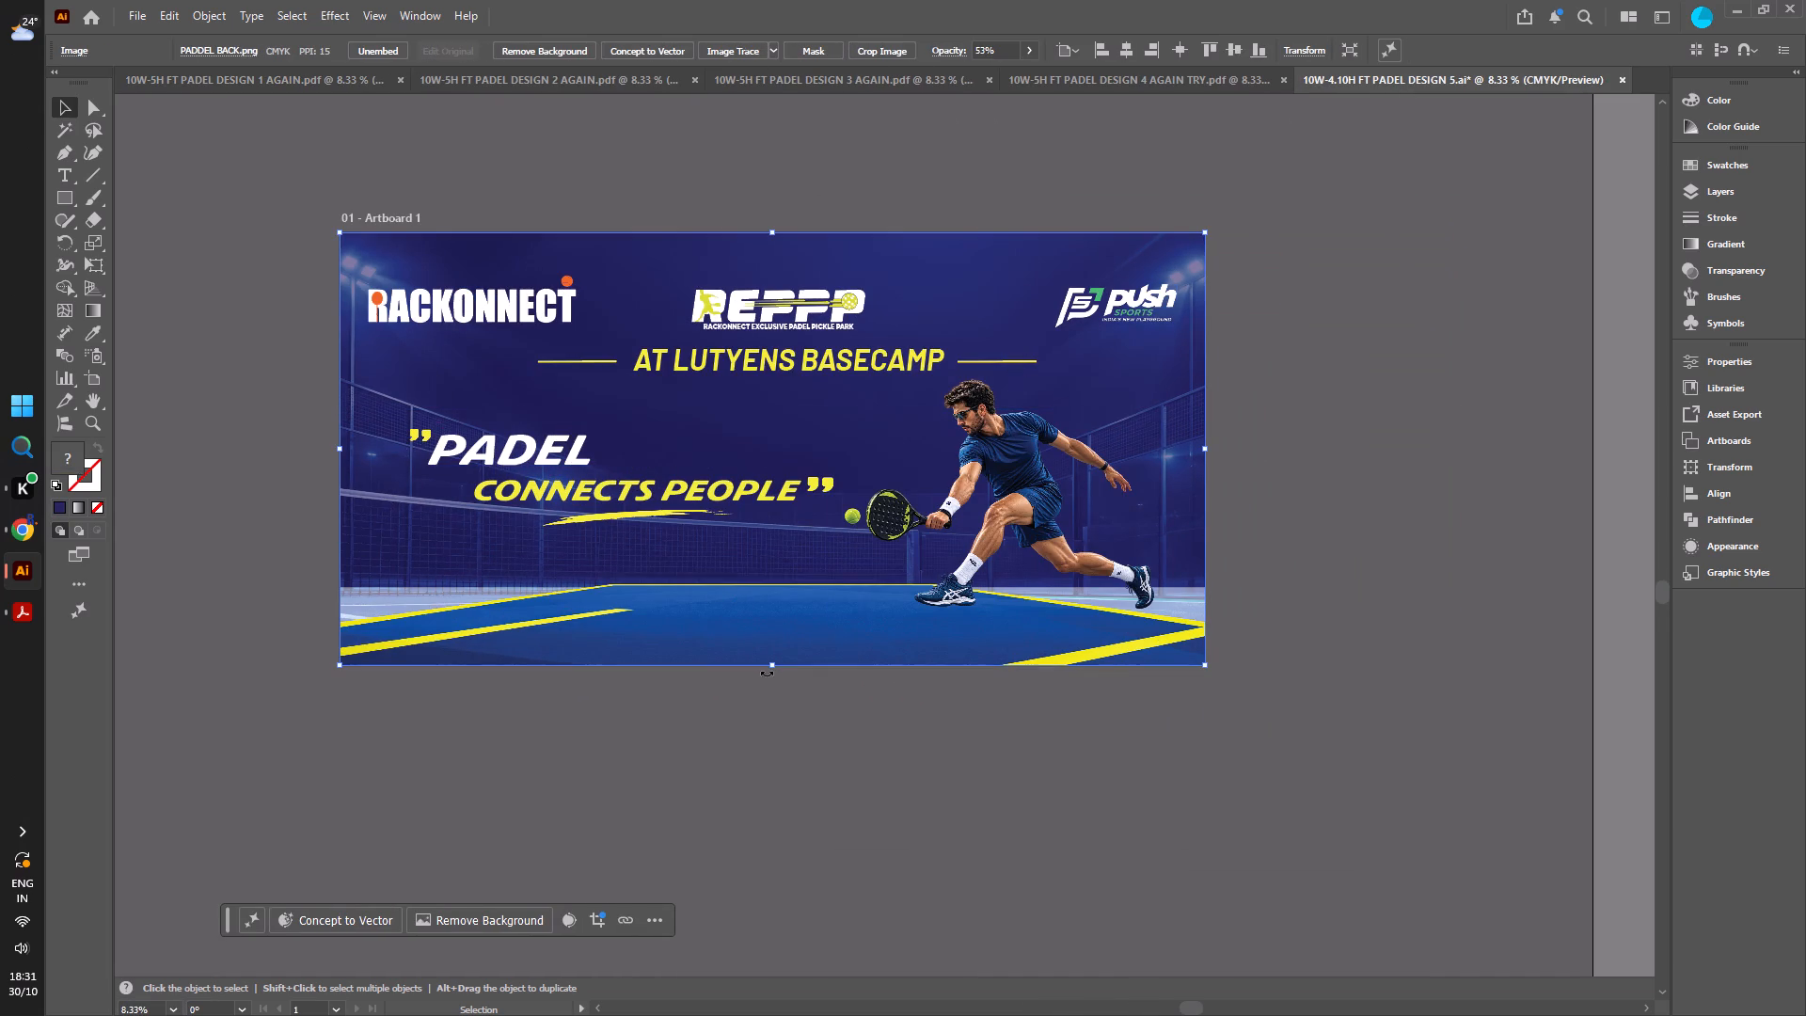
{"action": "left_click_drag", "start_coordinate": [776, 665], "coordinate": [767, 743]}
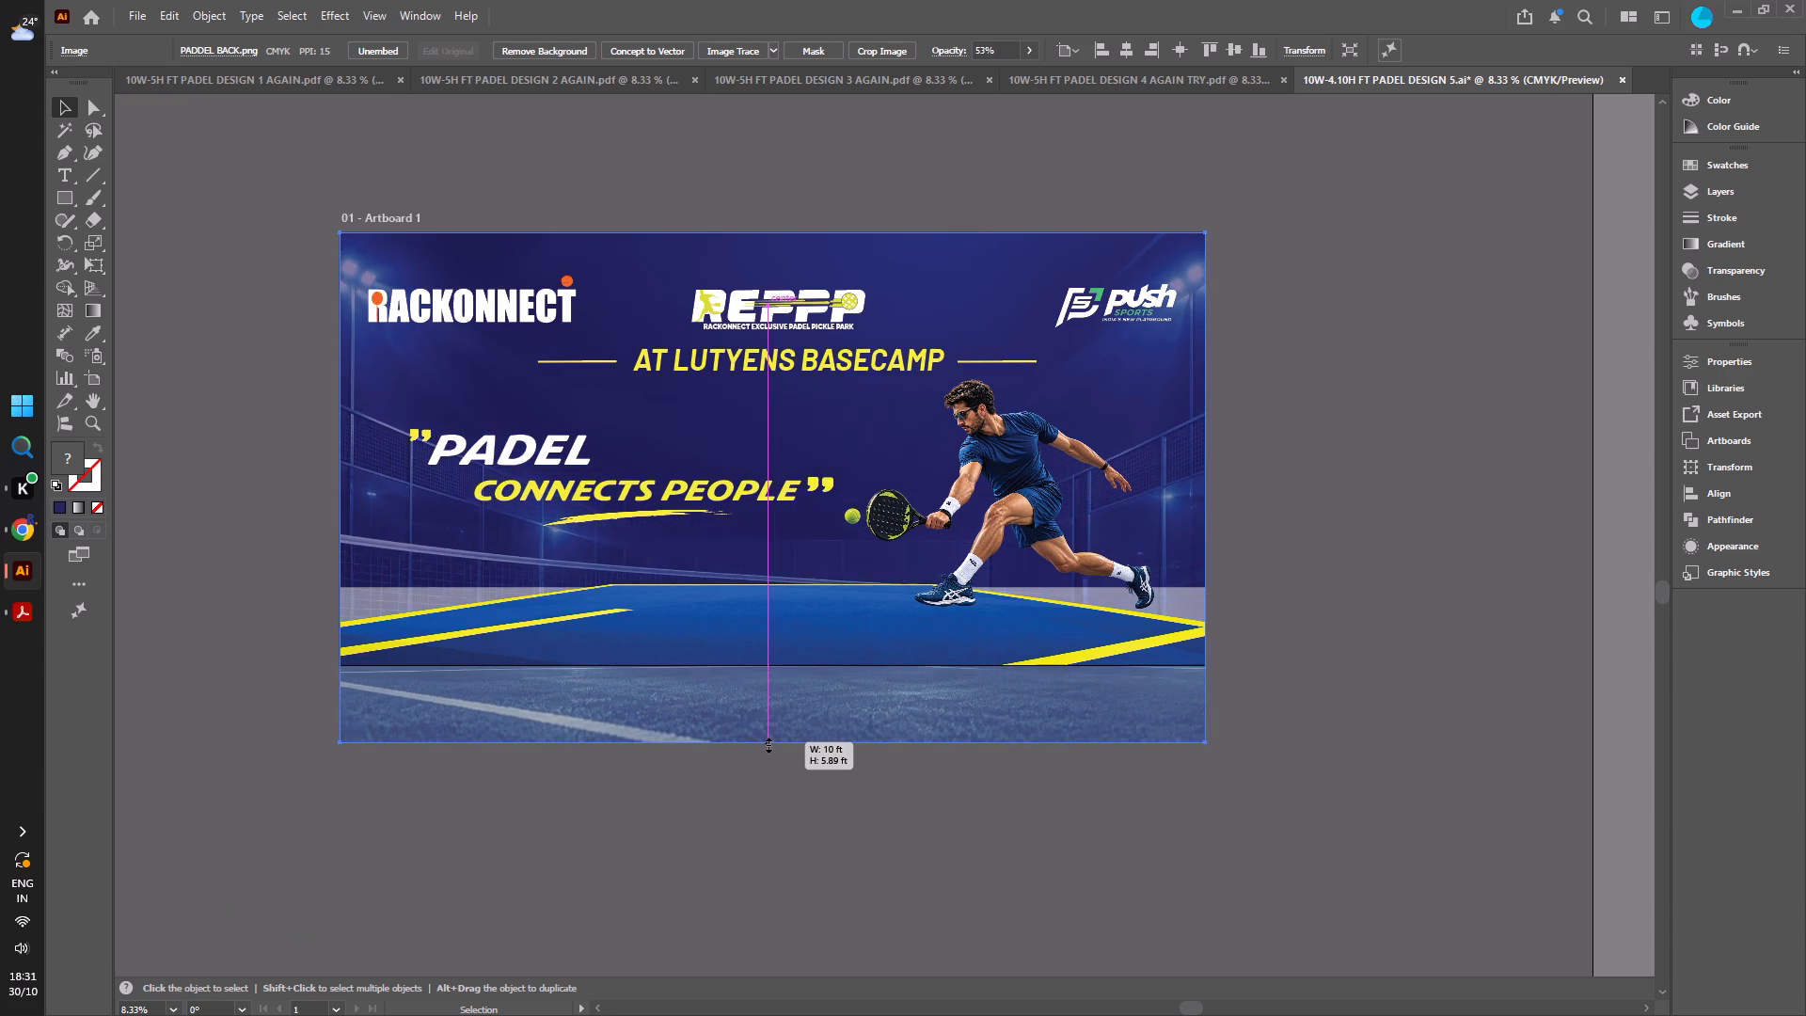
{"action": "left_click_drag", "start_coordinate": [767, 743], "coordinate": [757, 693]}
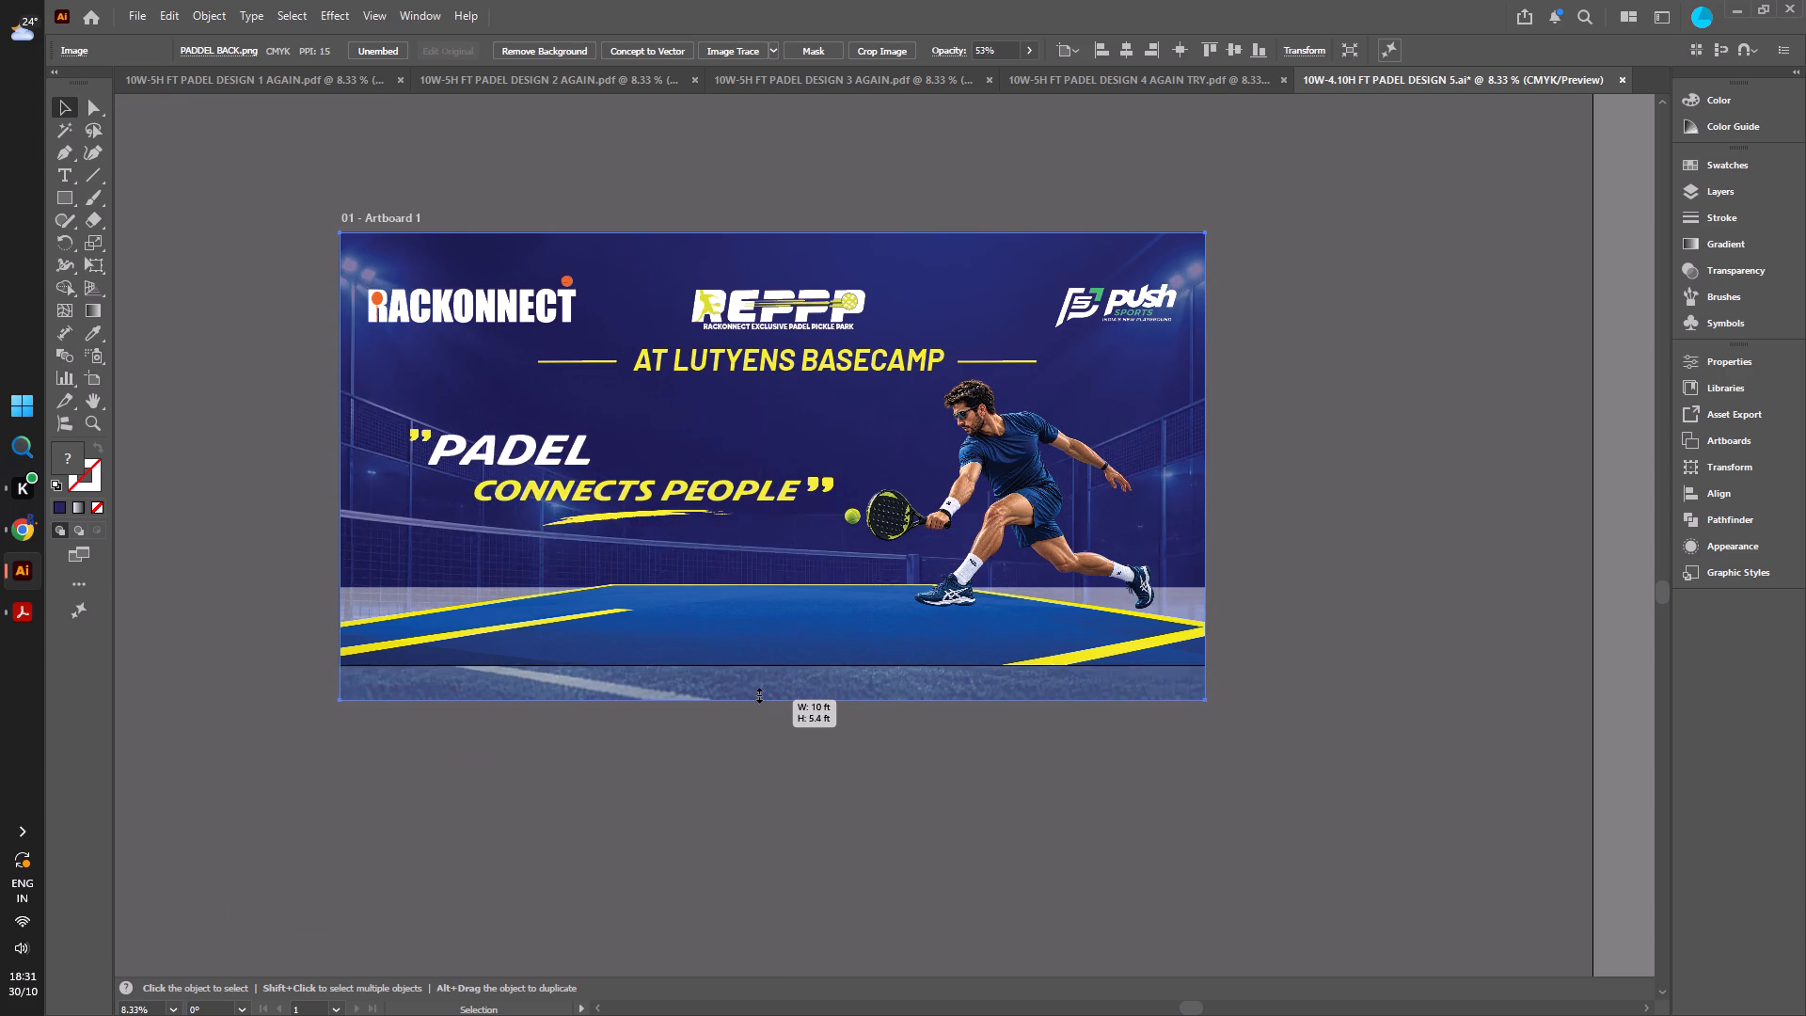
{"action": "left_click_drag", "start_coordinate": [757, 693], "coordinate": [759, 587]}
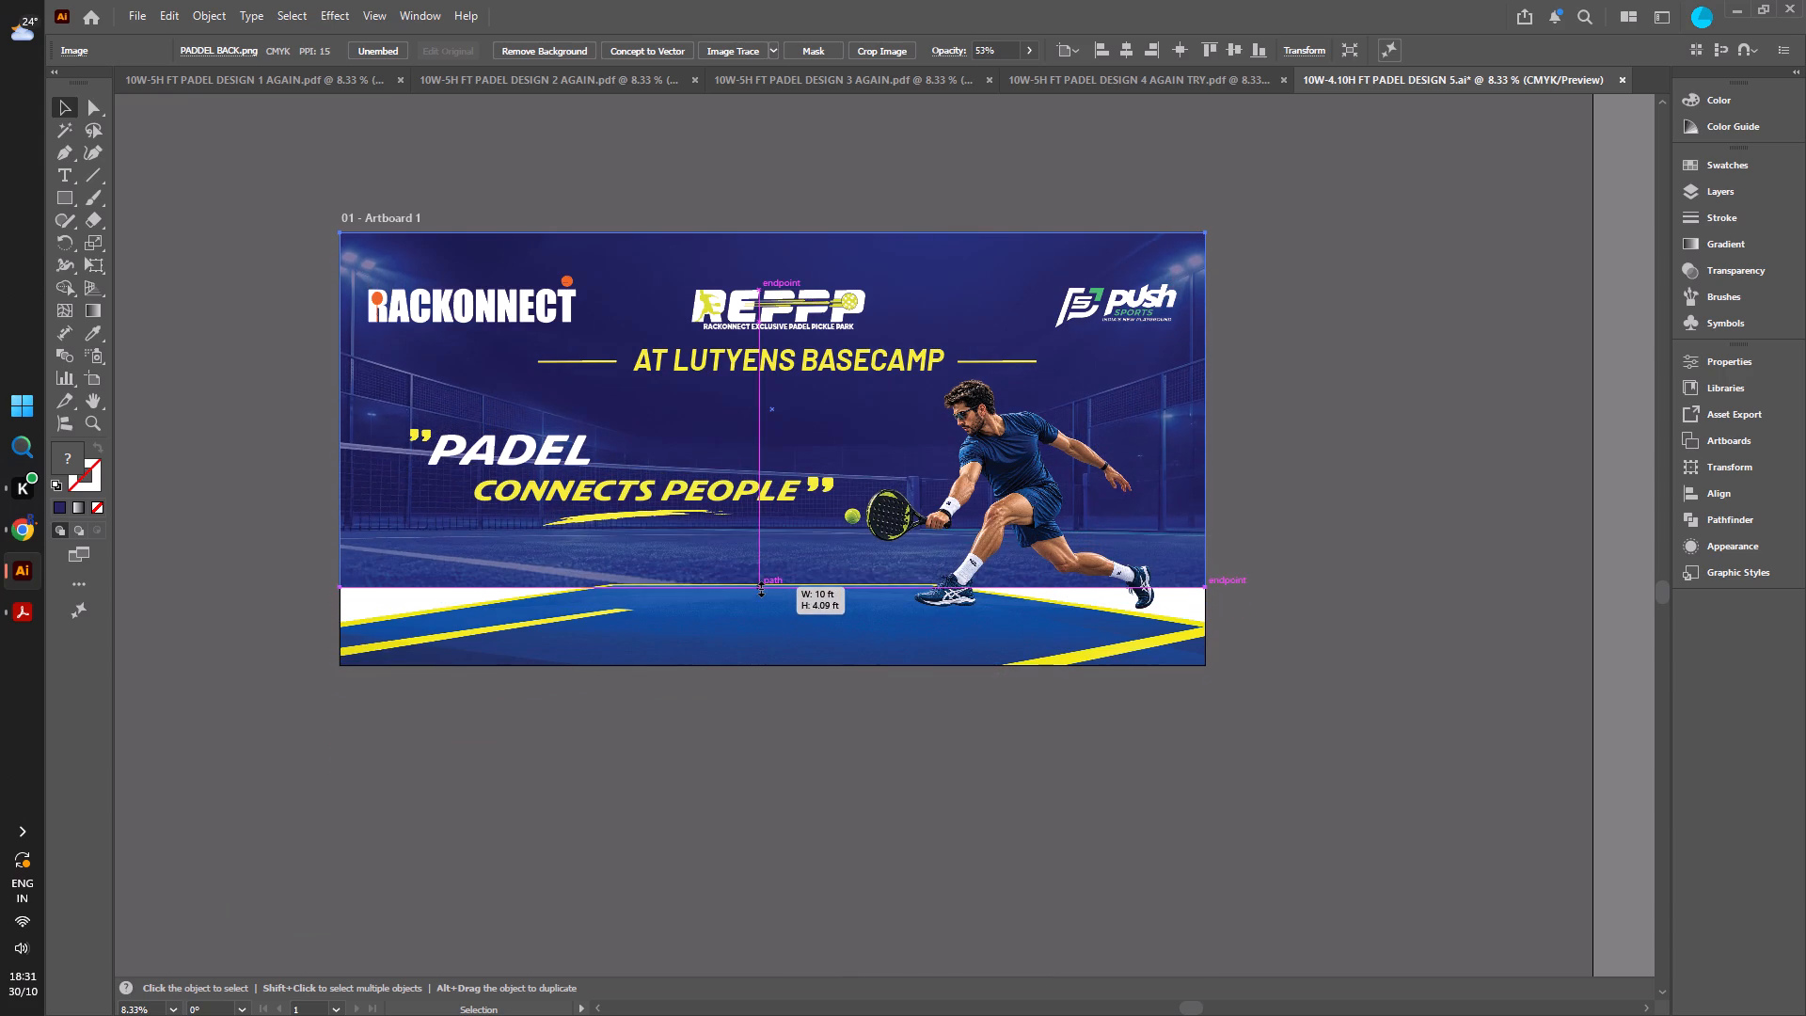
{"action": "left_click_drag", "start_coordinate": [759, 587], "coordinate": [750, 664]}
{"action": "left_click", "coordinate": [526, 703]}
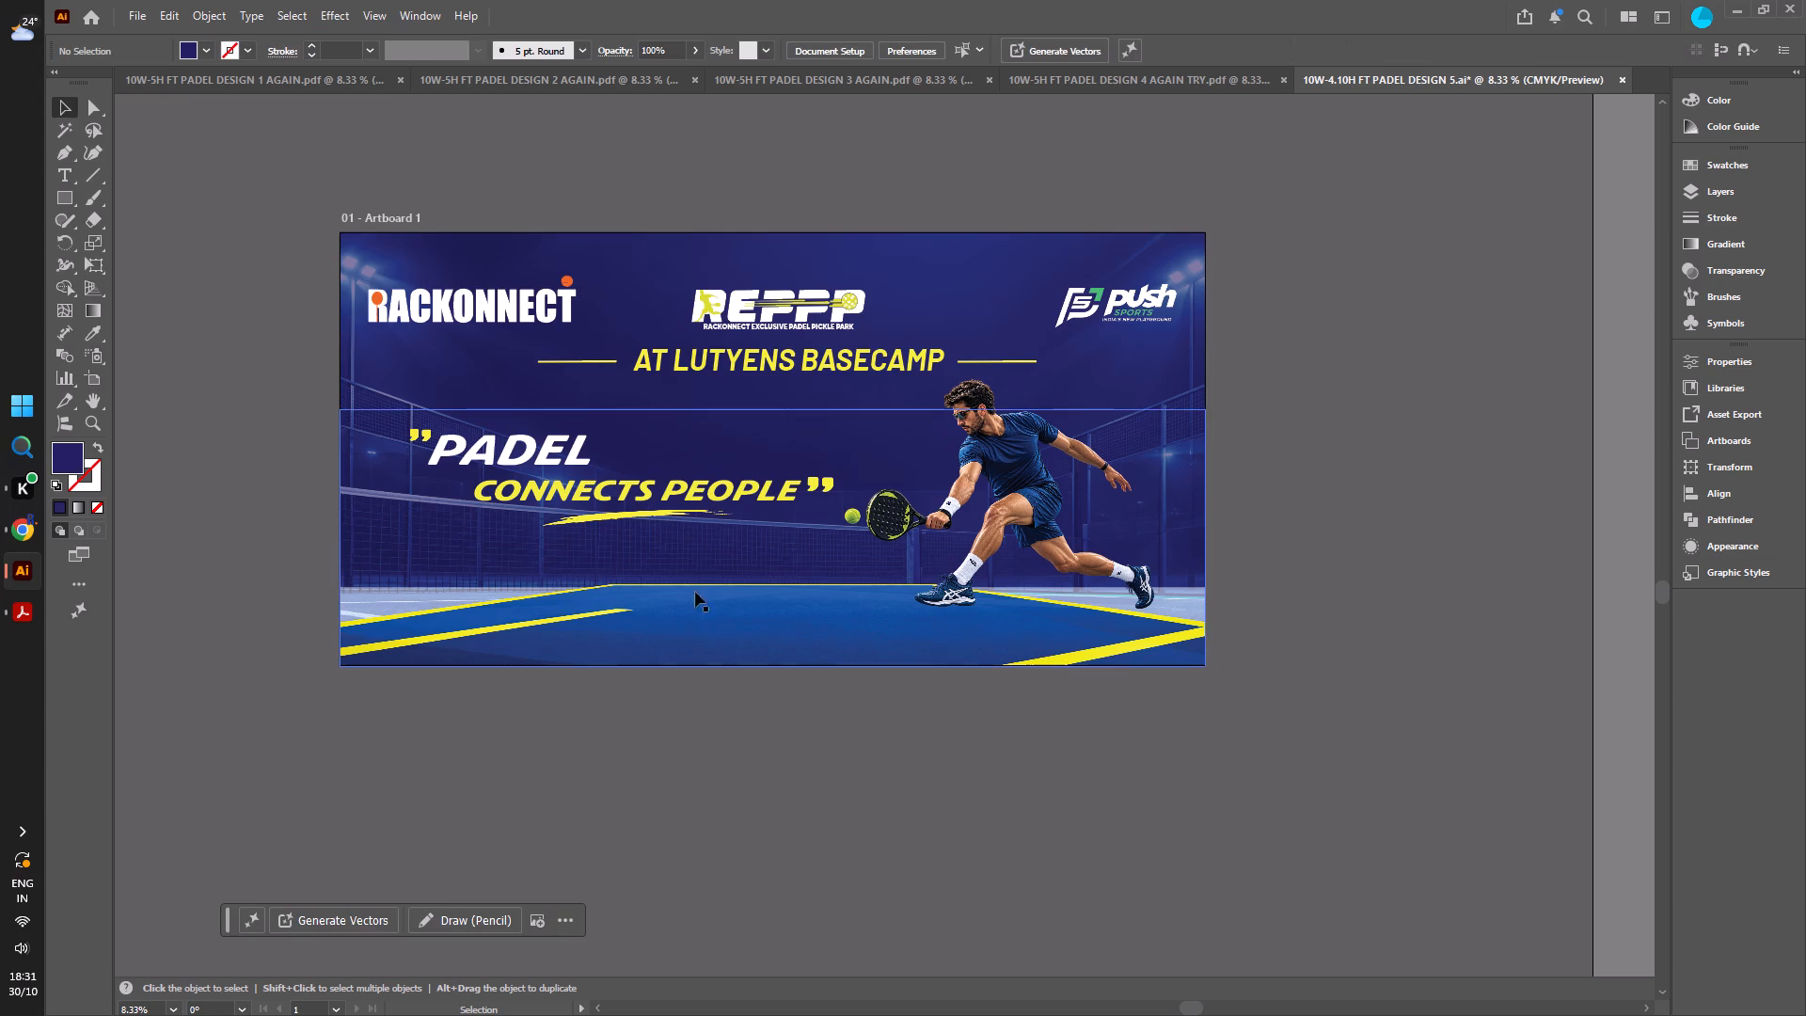
Move the court background image aside and extend the dark blue rectangle down to the artboard's bottom edge.
{"action": "left_click_drag", "start_coordinate": [1026, 305], "coordinate": [1328, 237]}
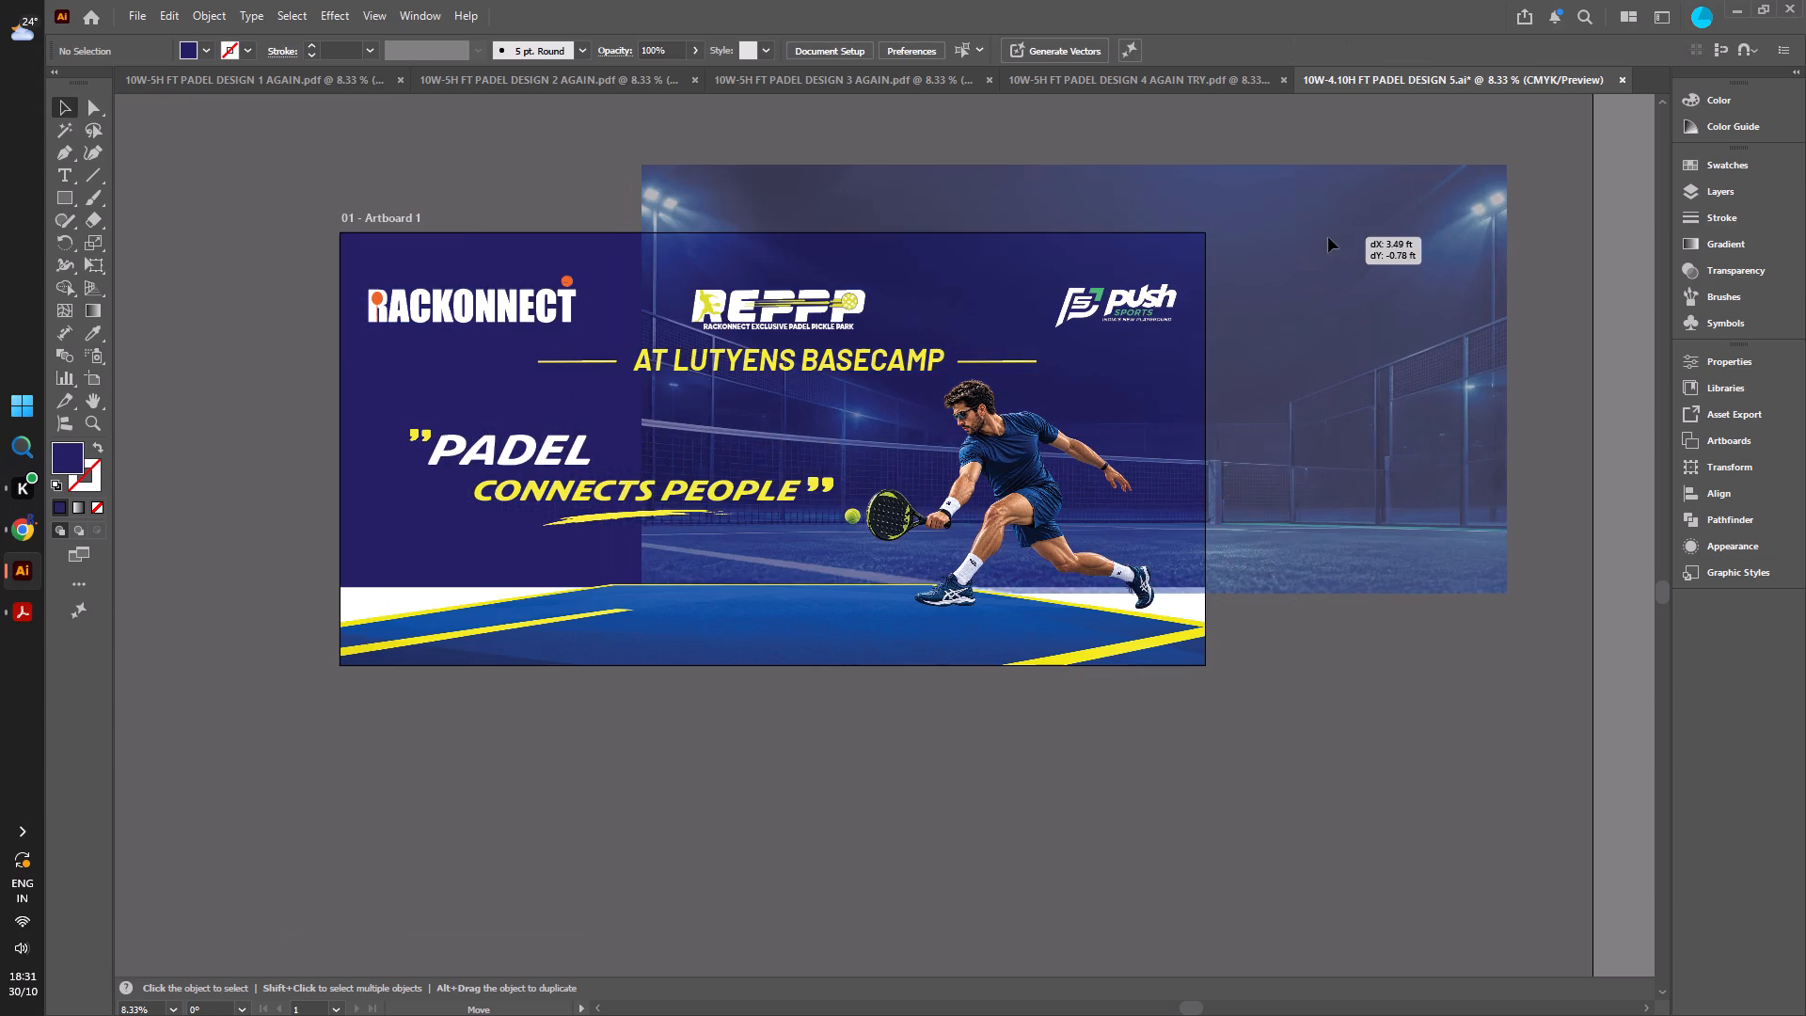
{"action": "left_click_drag", "start_coordinate": [1328, 237], "coordinate": [1066, 284]}
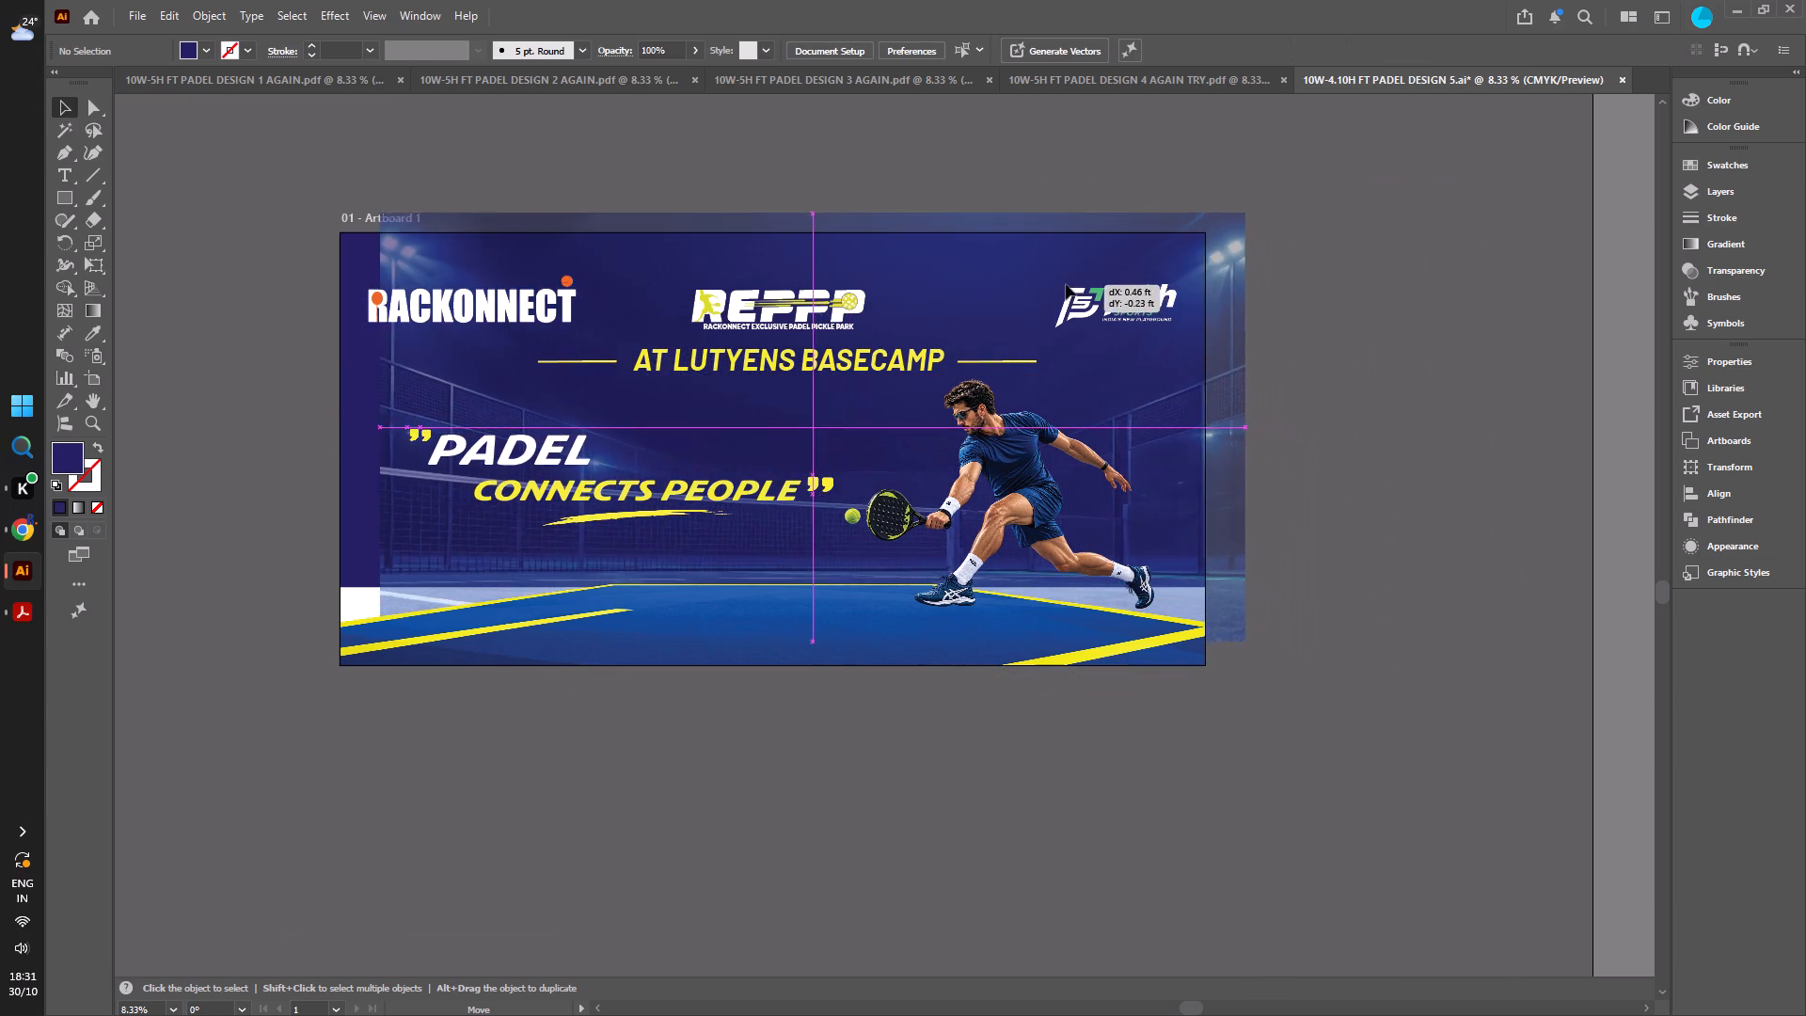
{"action": "left_click_drag", "start_coordinate": [1066, 284], "coordinate": [1436, 189]}
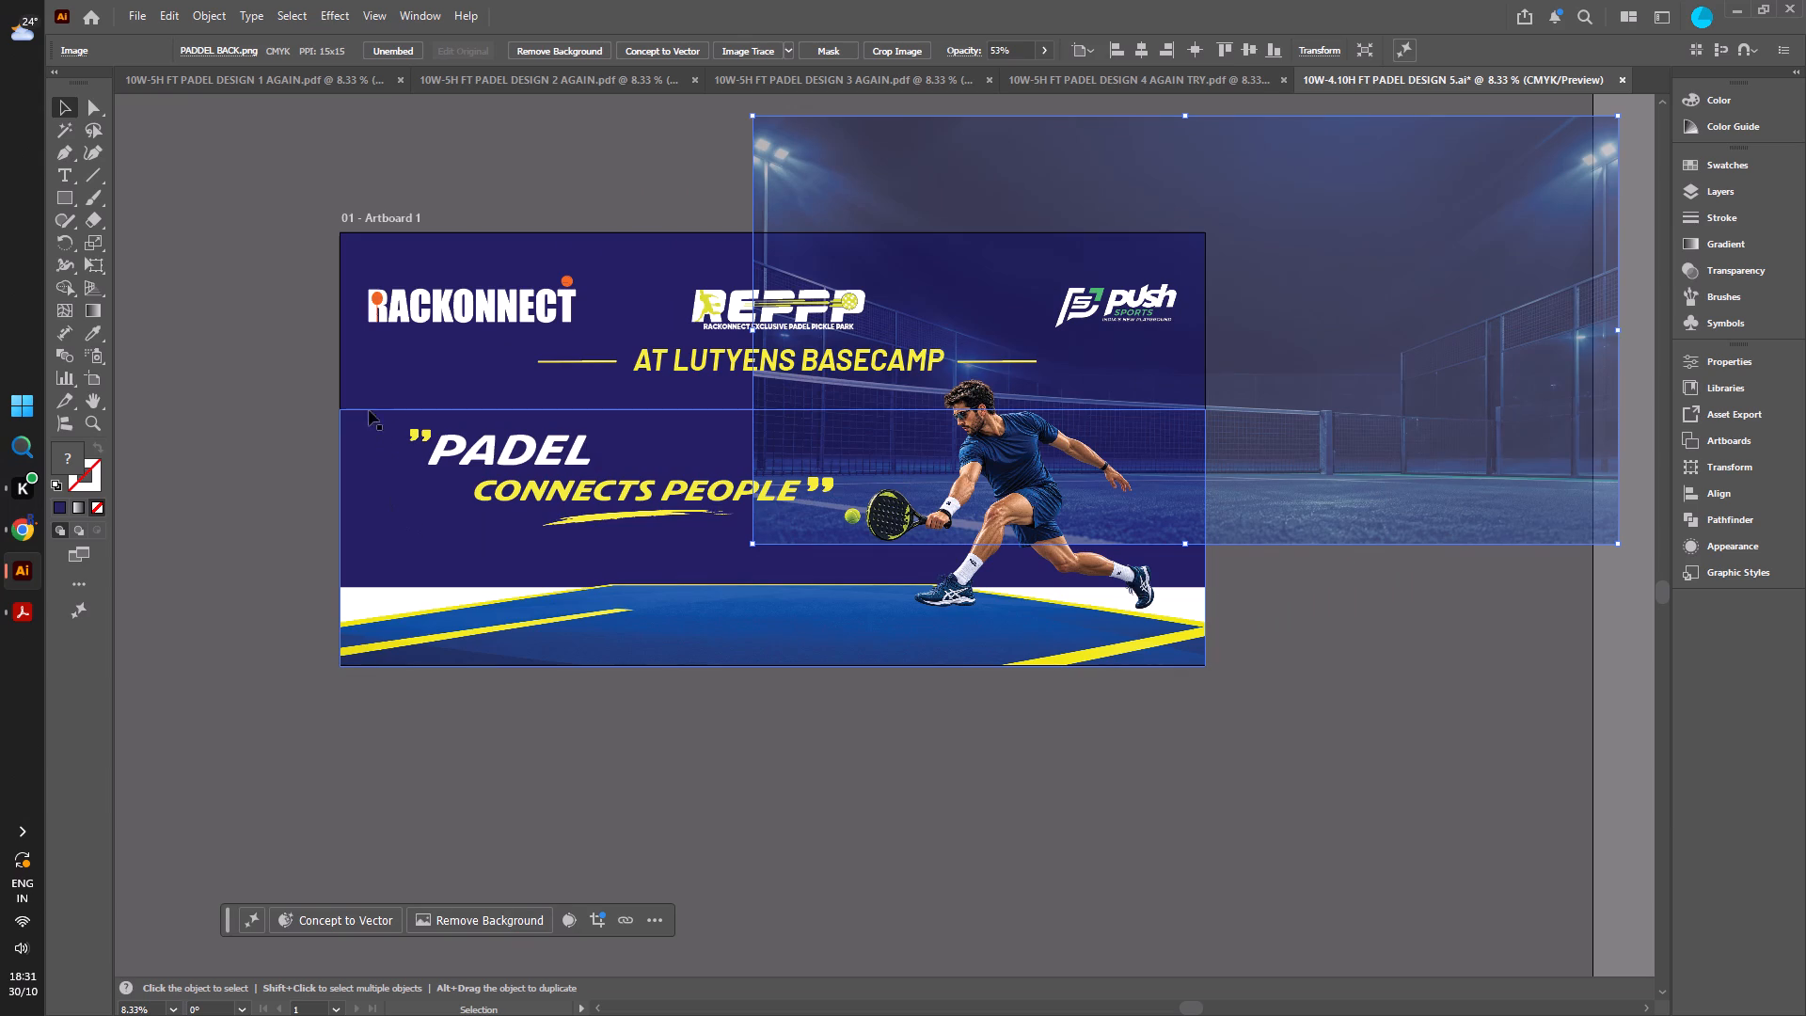
{"action": "left_click", "coordinate": [356, 384]}
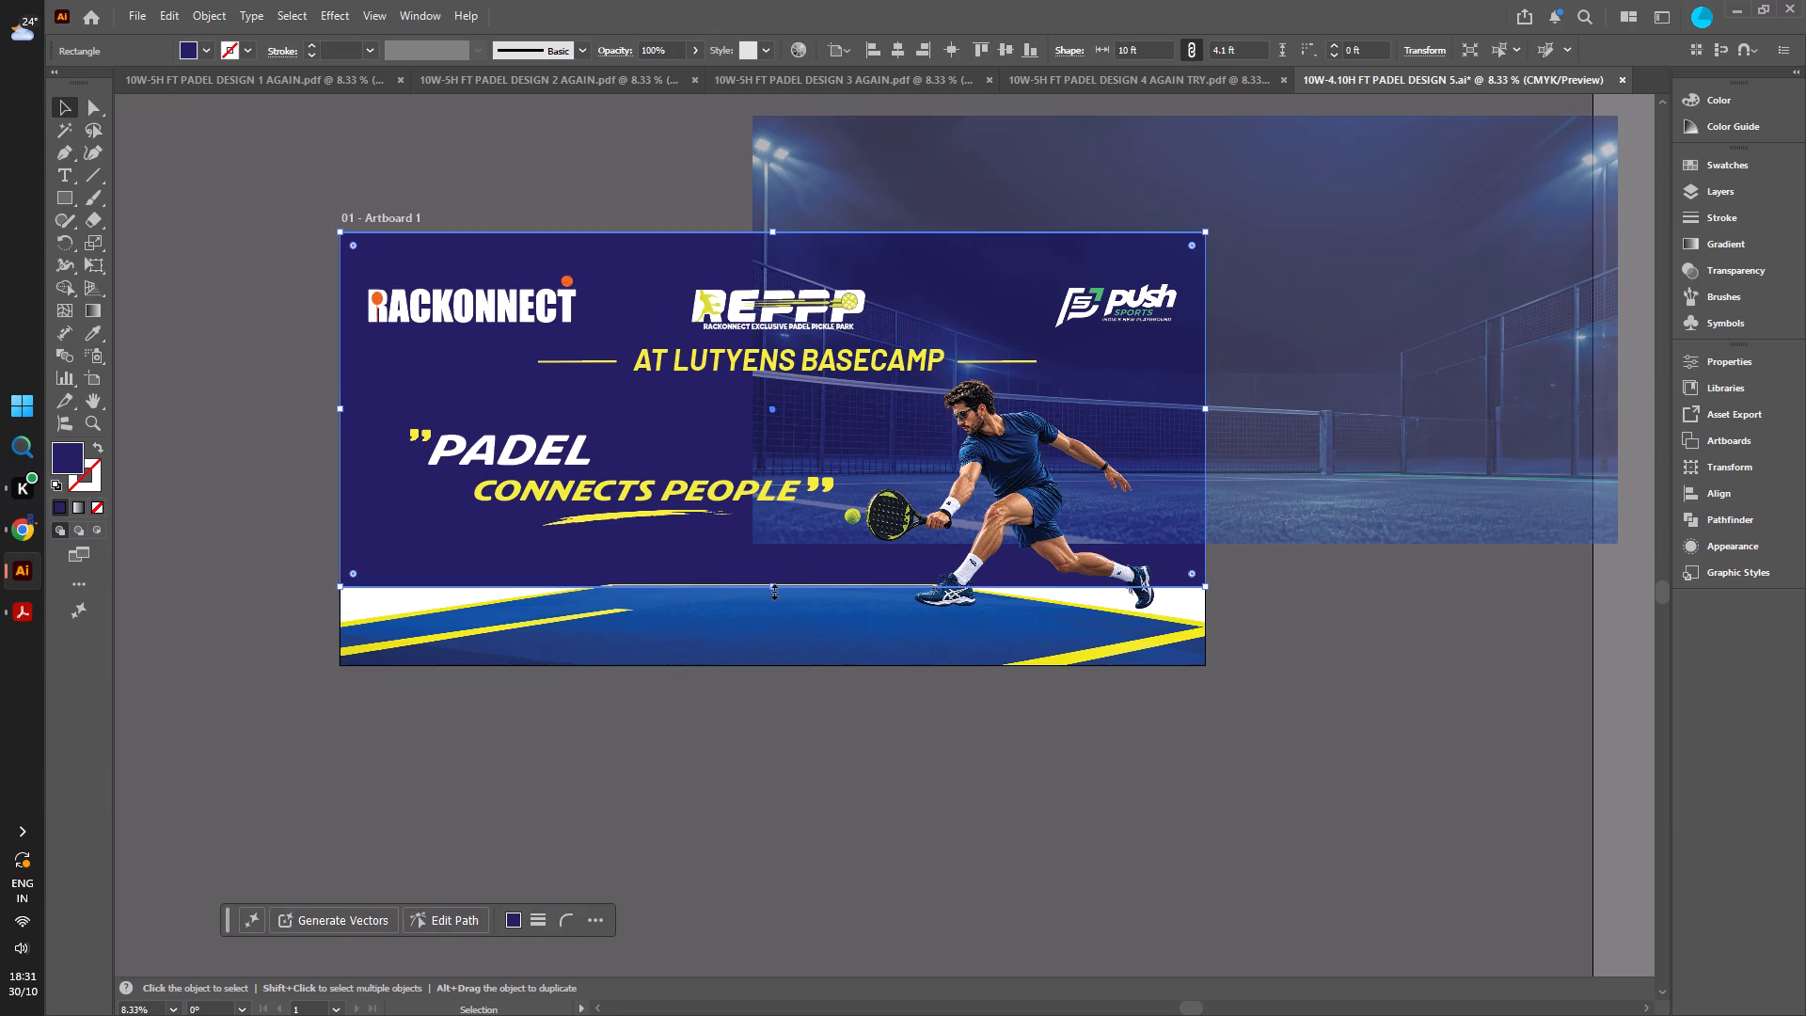
{"action": "left_click_drag", "start_coordinate": [770, 590], "coordinate": [756, 664]}
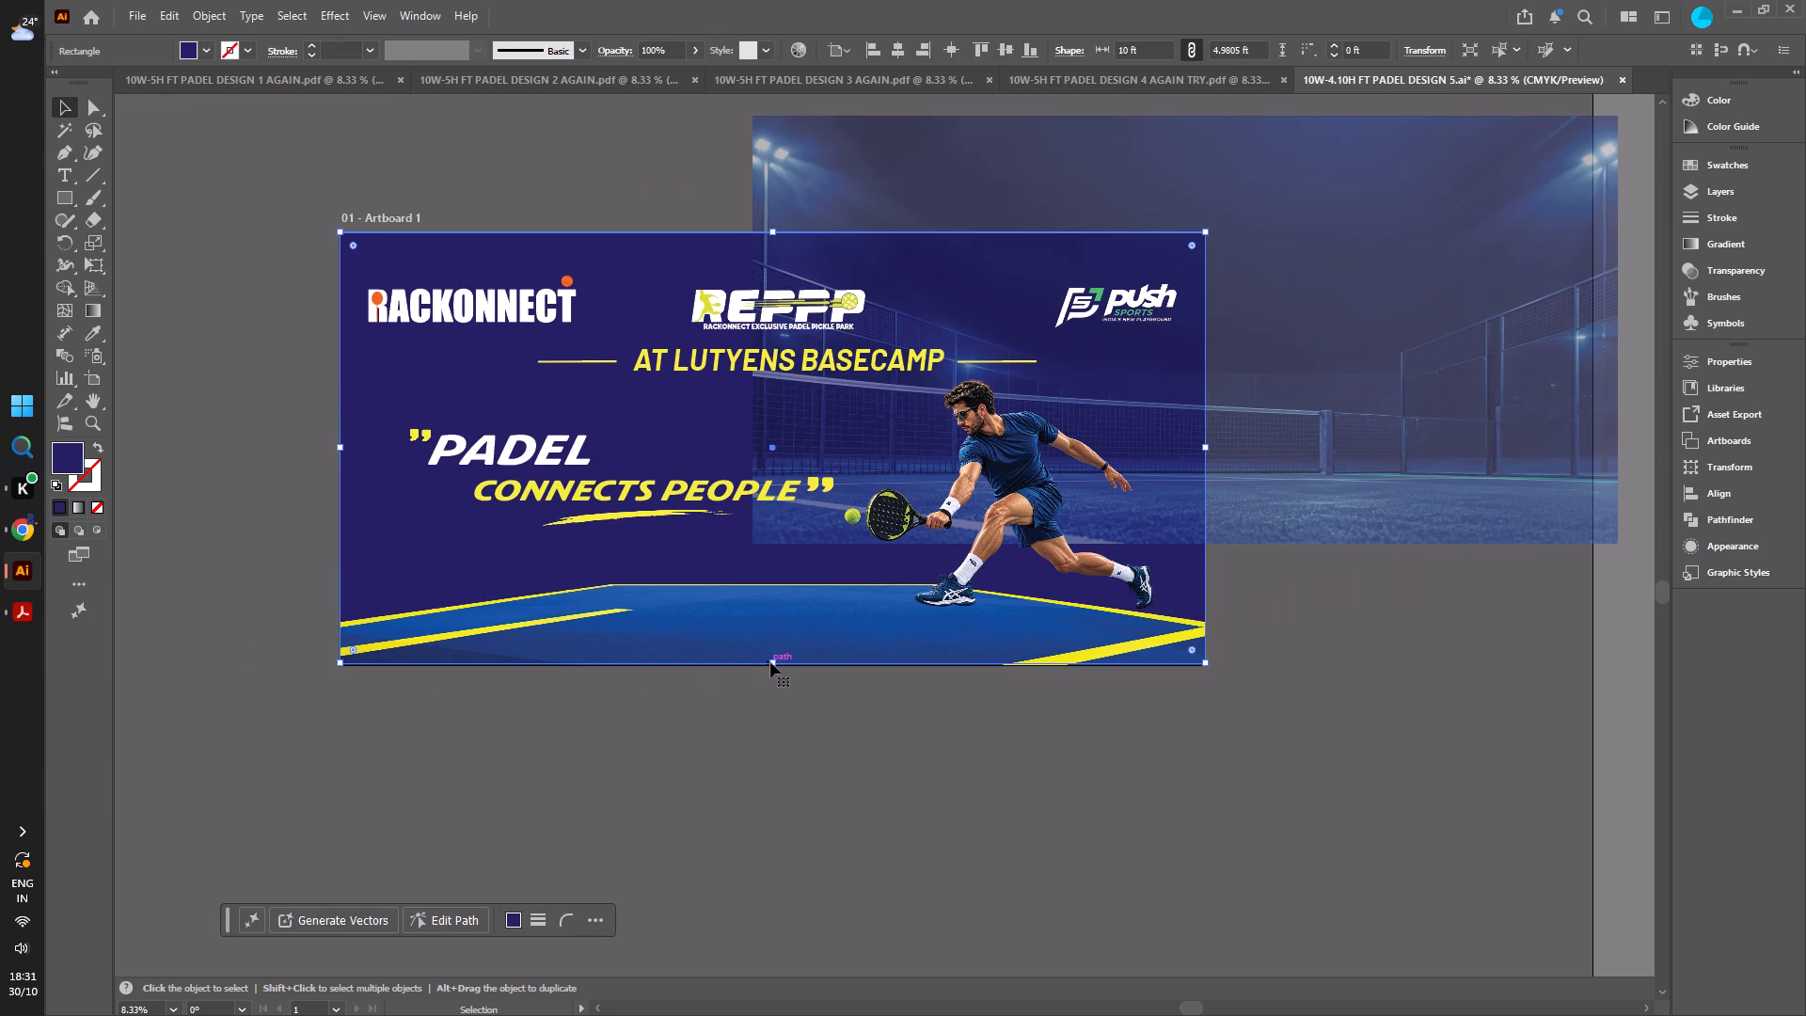
{"action": "left_click", "coordinate": [772, 665]}
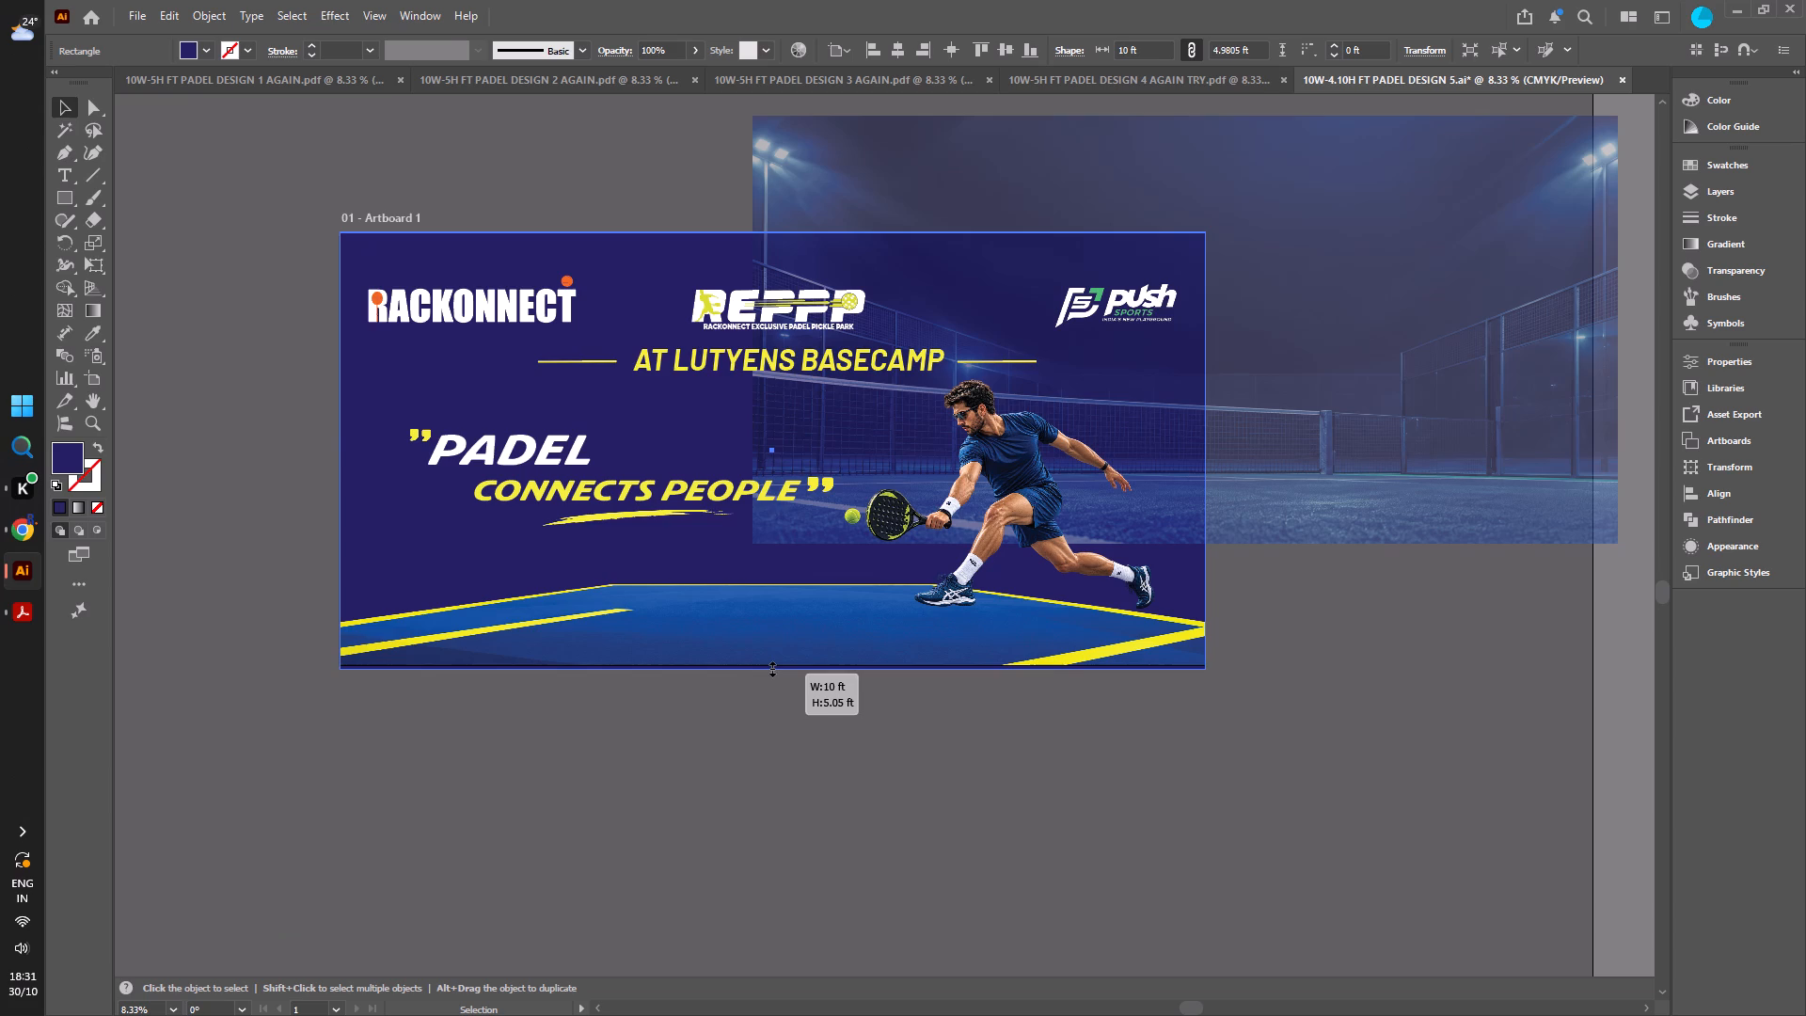
{"action": "left_click", "coordinate": [130, 514]}
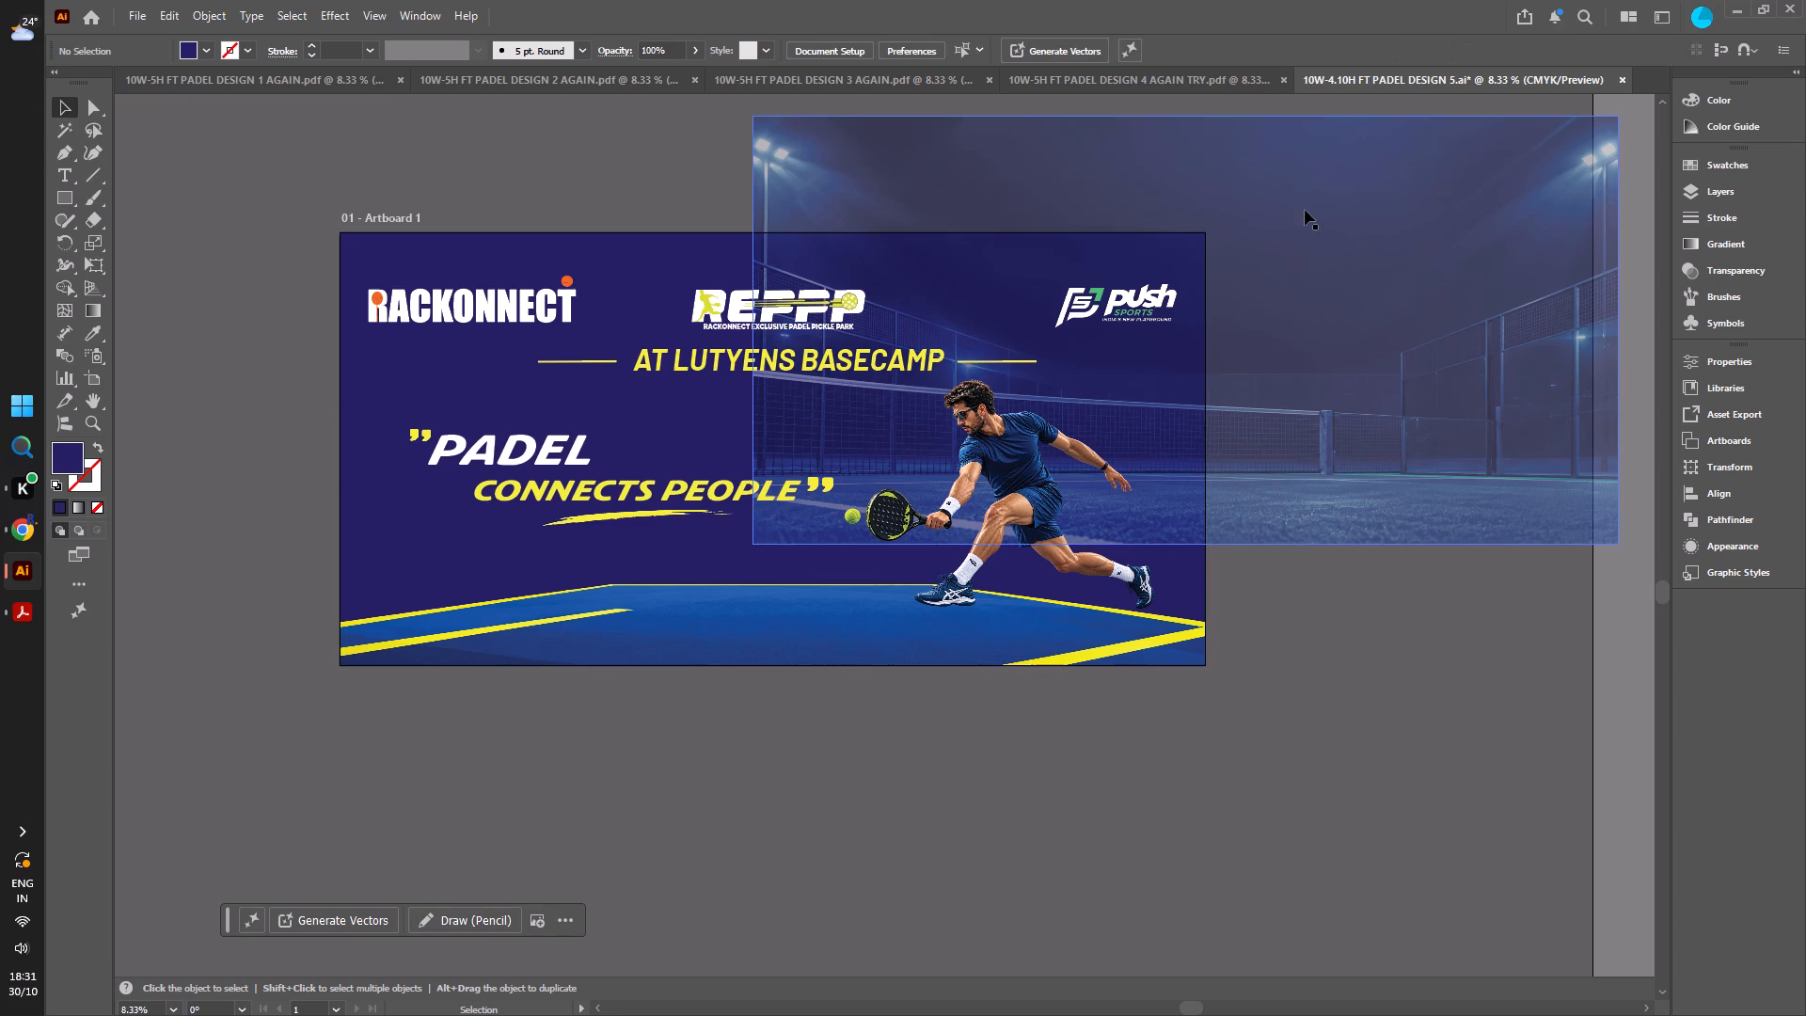
Move the court background image back over the dark blue rectangle, aligned with the artboard.
{"action": "left_click_drag", "start_coordinate": [1298, 206], "coordinate": [888, 322]}
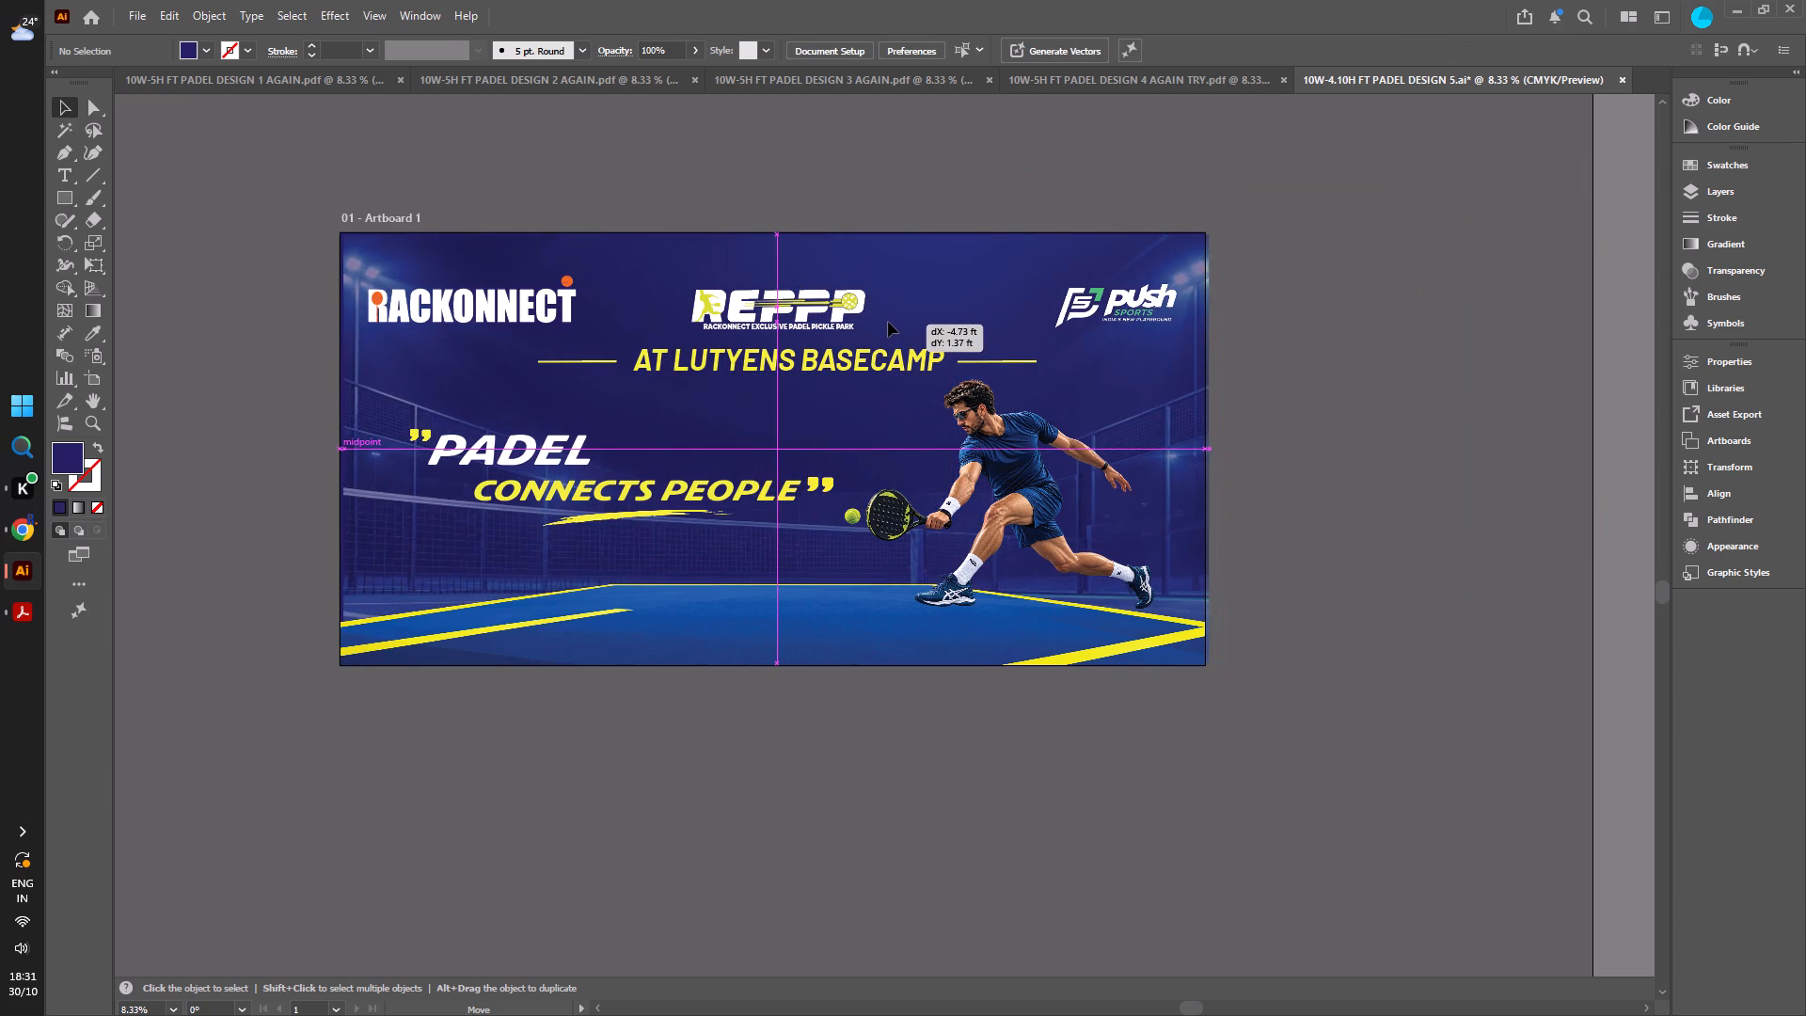
{"action": "left_click_drag", "start_coordinate": [888, 322], "coordinate": [884, 322]}
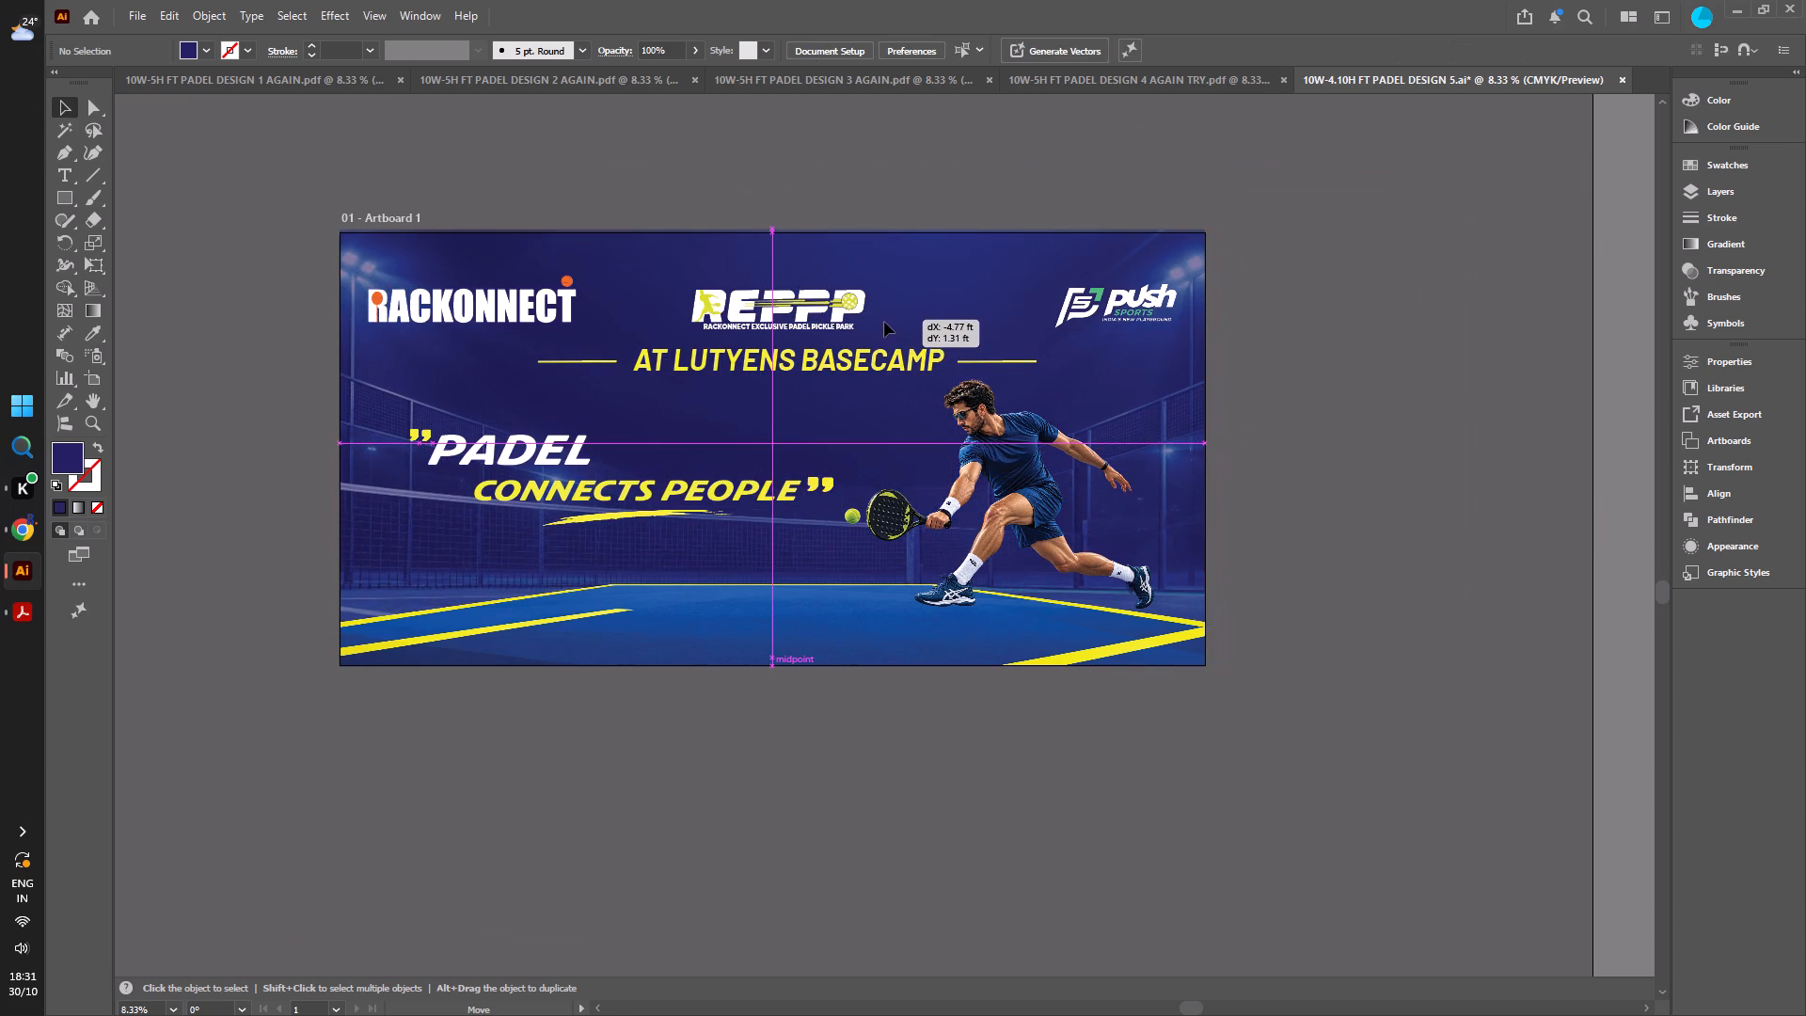
{"action": "left_click_drag", "start_coordinate": [884, 322], "coordinate": [884, 323]}
{"action": "left_click", "coordinate": [227, 373]}
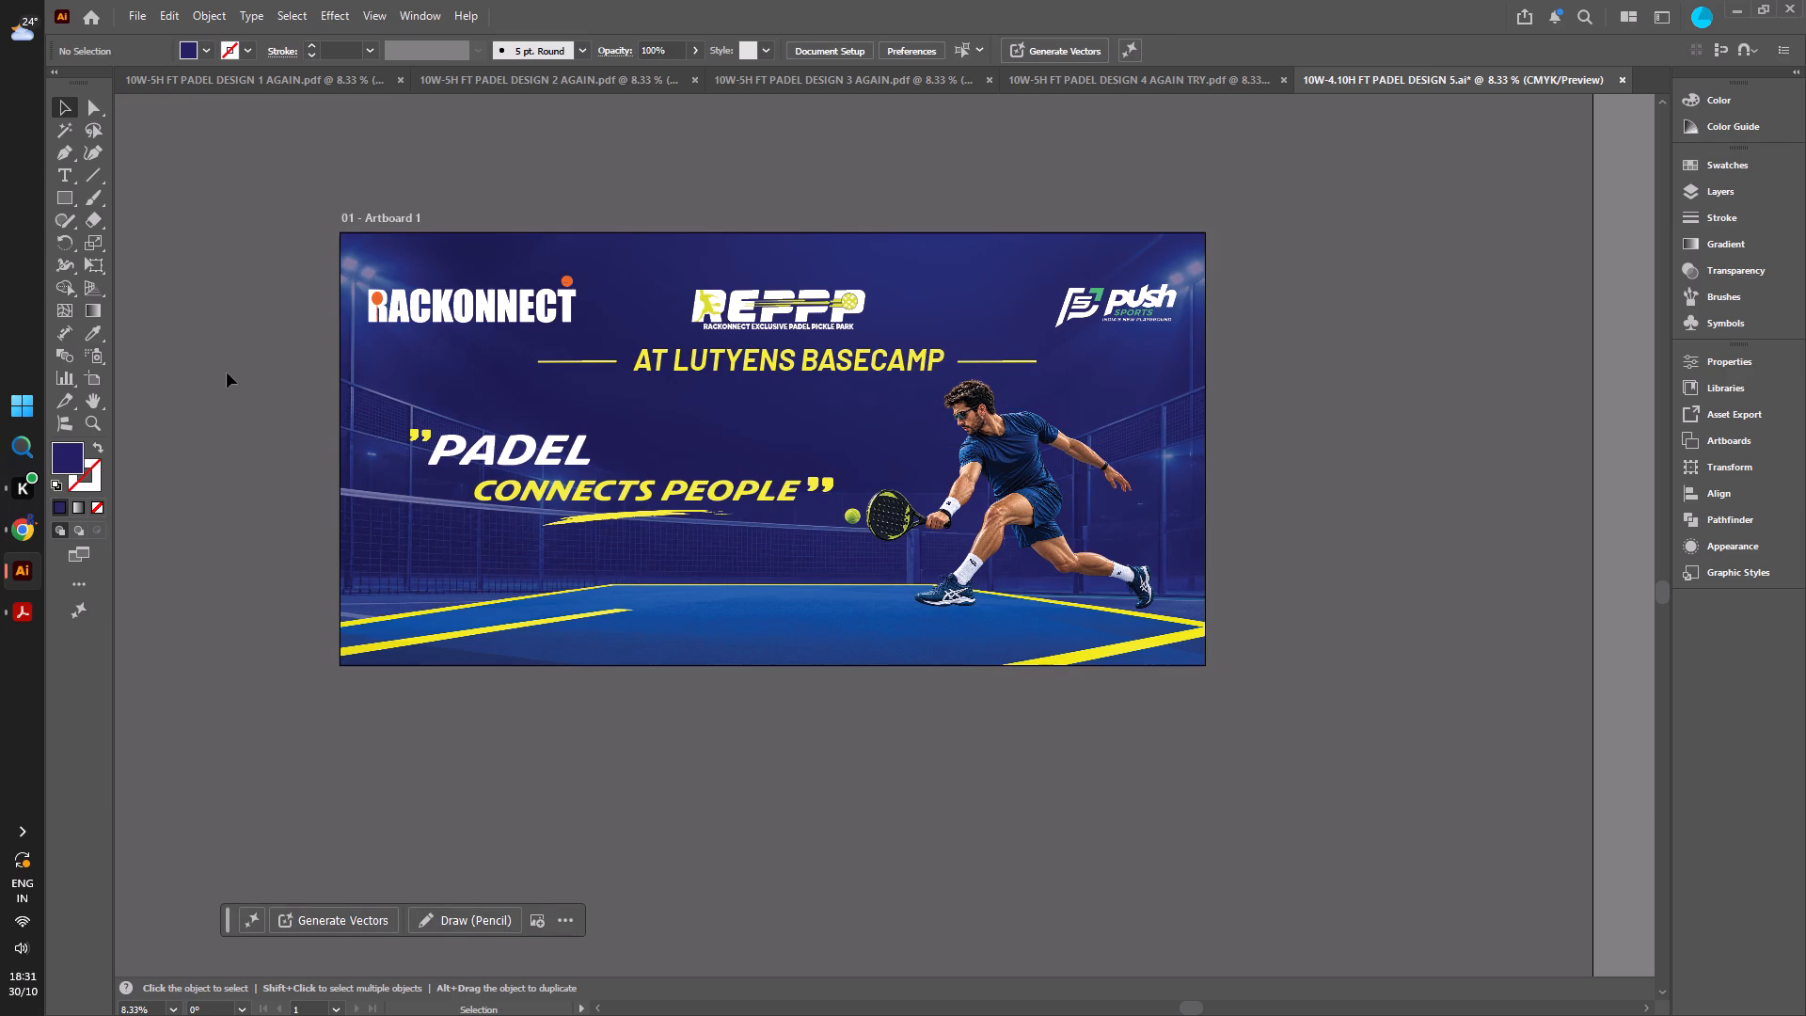
Select the RACKONNECT, REPPP and Push Sports logos together and nudge them up closer to the artboard's top edge.
{"action": "left_click", "coordinate": [466, 308]}
{"action": "left_click", "coordinate": [744, 323], "text": "shift"}
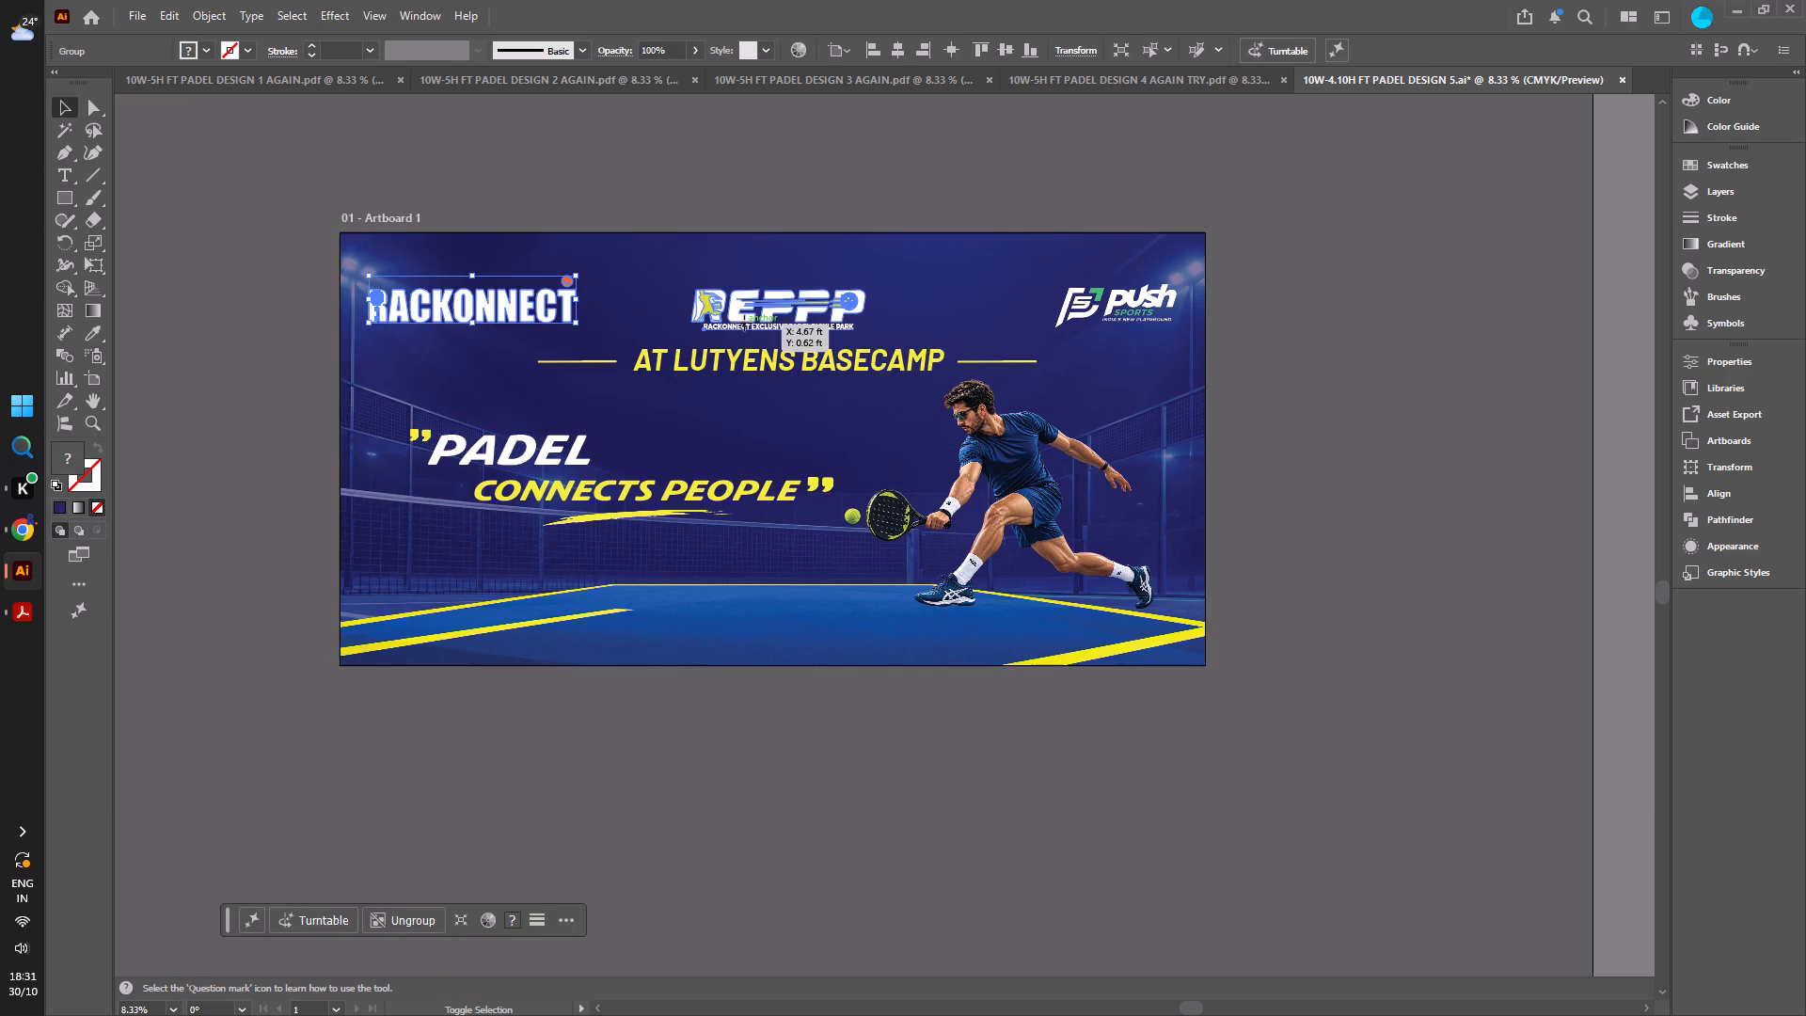
{"action": "left_click", "coordinate": [1121, 305], "text": "shift"}
{"action": "key", "text": "Up"}
{"action": "key", "text": "Up"}
{"action": "key", "text": "Up"}
{"action": "key", "text": "Up"}
{"action": "key", "text": "Up"}
{"action": "key", "text": "Up"}
{"action": "key", "text": "Up"}
{"action": "key", "text": "Up"}
{"action": "key", "text": "Up"}
{"action": "key", "text": "Up"}
{"action": "key", "text": "Up"}
{"action": "key", "text": "Up"}
{"action": "key", "text": "Up"}
{"action": "key", "text": "Up"}
{"action": "key", "text": "Up"}
{"action": "key", "text": "Up"}
{"action": "key", "text": "Up"}
{"action": "key", "text": "Up"}
{"action": "key", "text": "Up"}
{"action": "key", "text": "Up"}
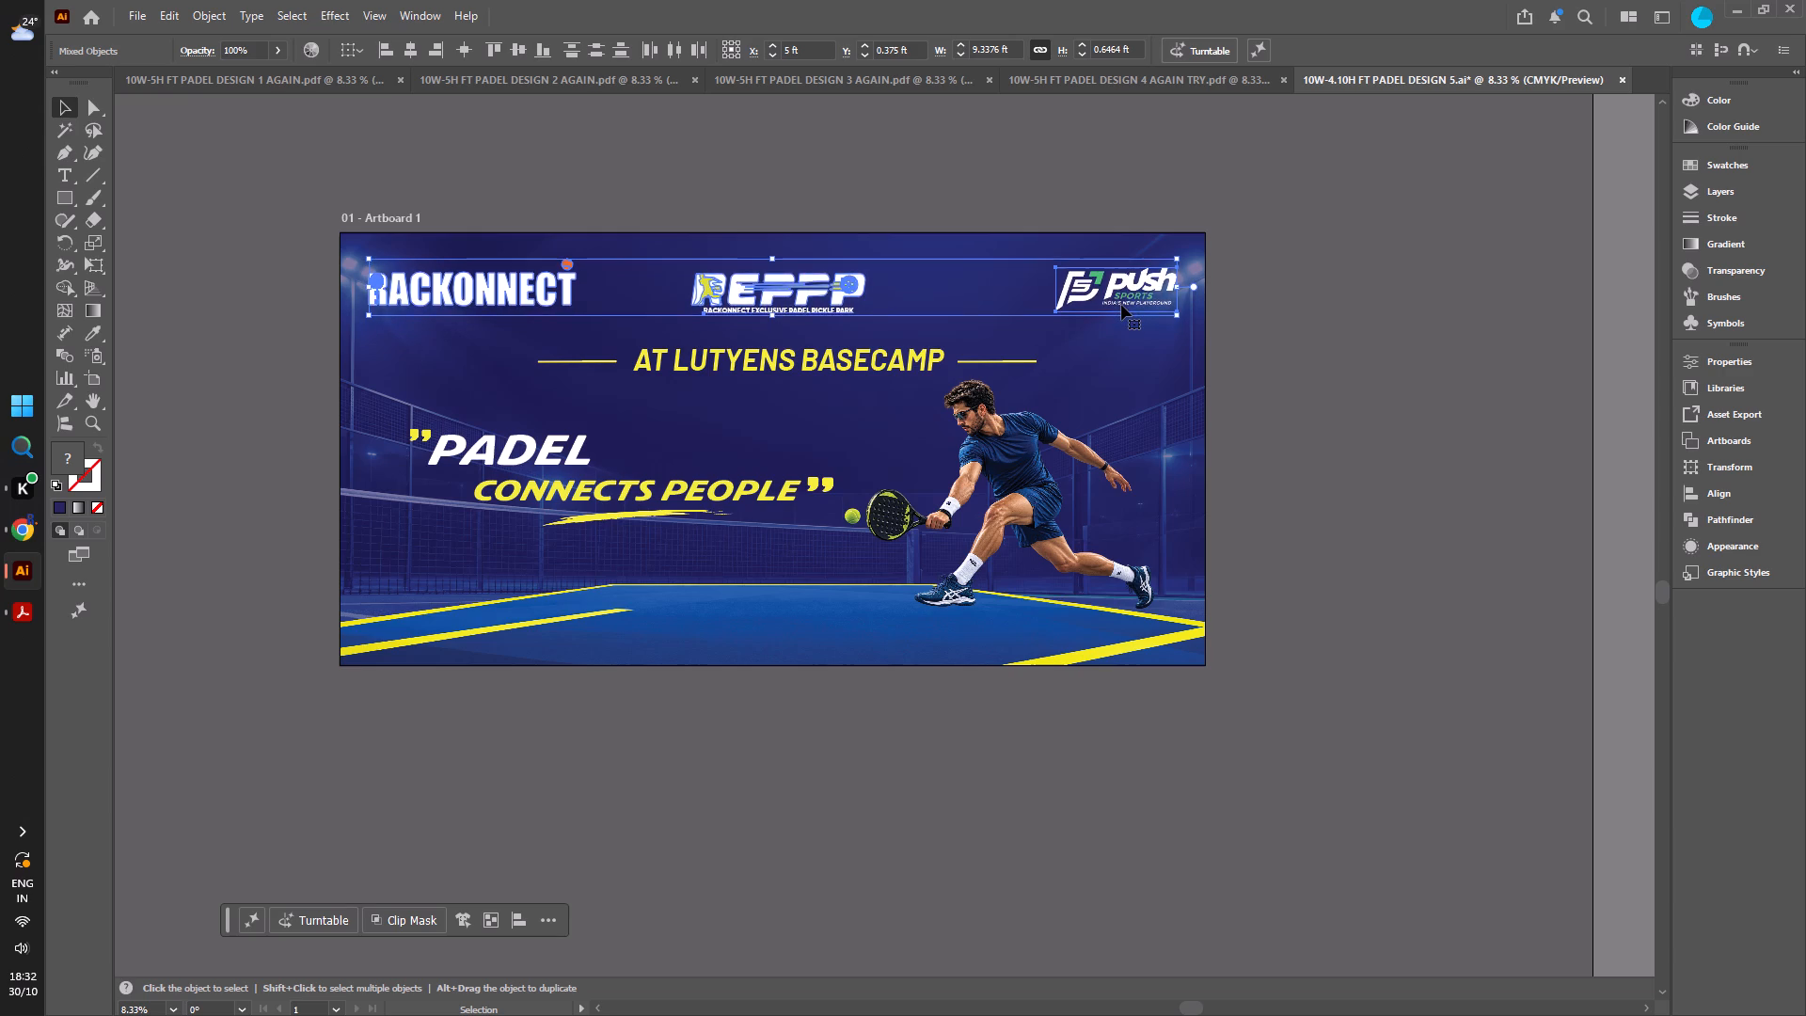
{"action": "left_click", "coordinate": [1307, 270]}
Nudge the "AT LUTYENS BASECAMP" text group with its side lines up to sit closer beneath the logos.
{"action": "left_click", "coordinate": [738, 366]}
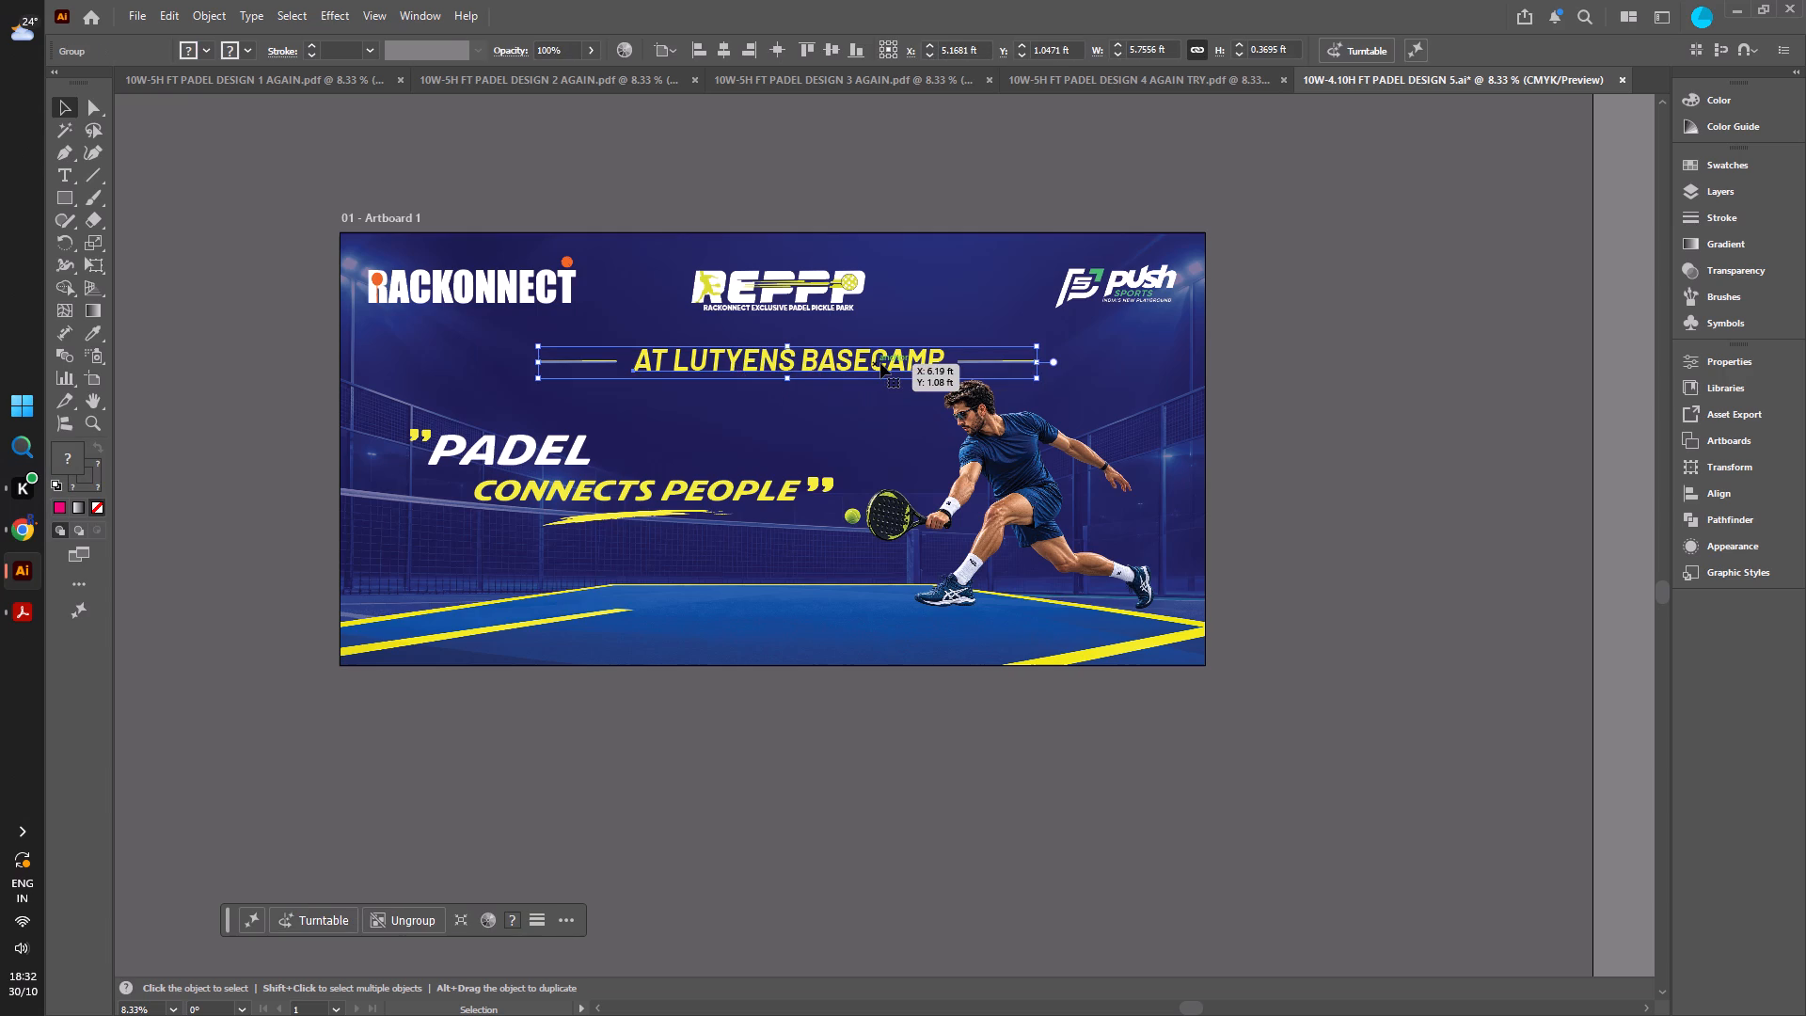
{"action": "key", "text": "Up"}
{"action": "key", "text": "Up"}
{"action": "key", "text": "Up"}
{"action": "key", "text": "Up"}
{"action": "key", "text": "Up"}
{"action": "key", "text": "Up"}
{"action": "key", "text": "Up"}
{"action": "key", "text": "Up"}
{"action": "key", "text": "Up"}
{"action": "key", "text": "Up"}
{"action": "key", "text": "Up"}
{"action": "key", "text": "Up"}
{"action": "key", "text": "Up"}
{"action": "key", "text": "Up"}
{"action": "key", "text": "Up"}
{"action": "key", "text": "Up"}
{"action": "key", "text": "Up"}
{"action": "key", "text": "Up"}
{"action": "key", "text": "Up"}
{"action": "key", "text": "Up"}
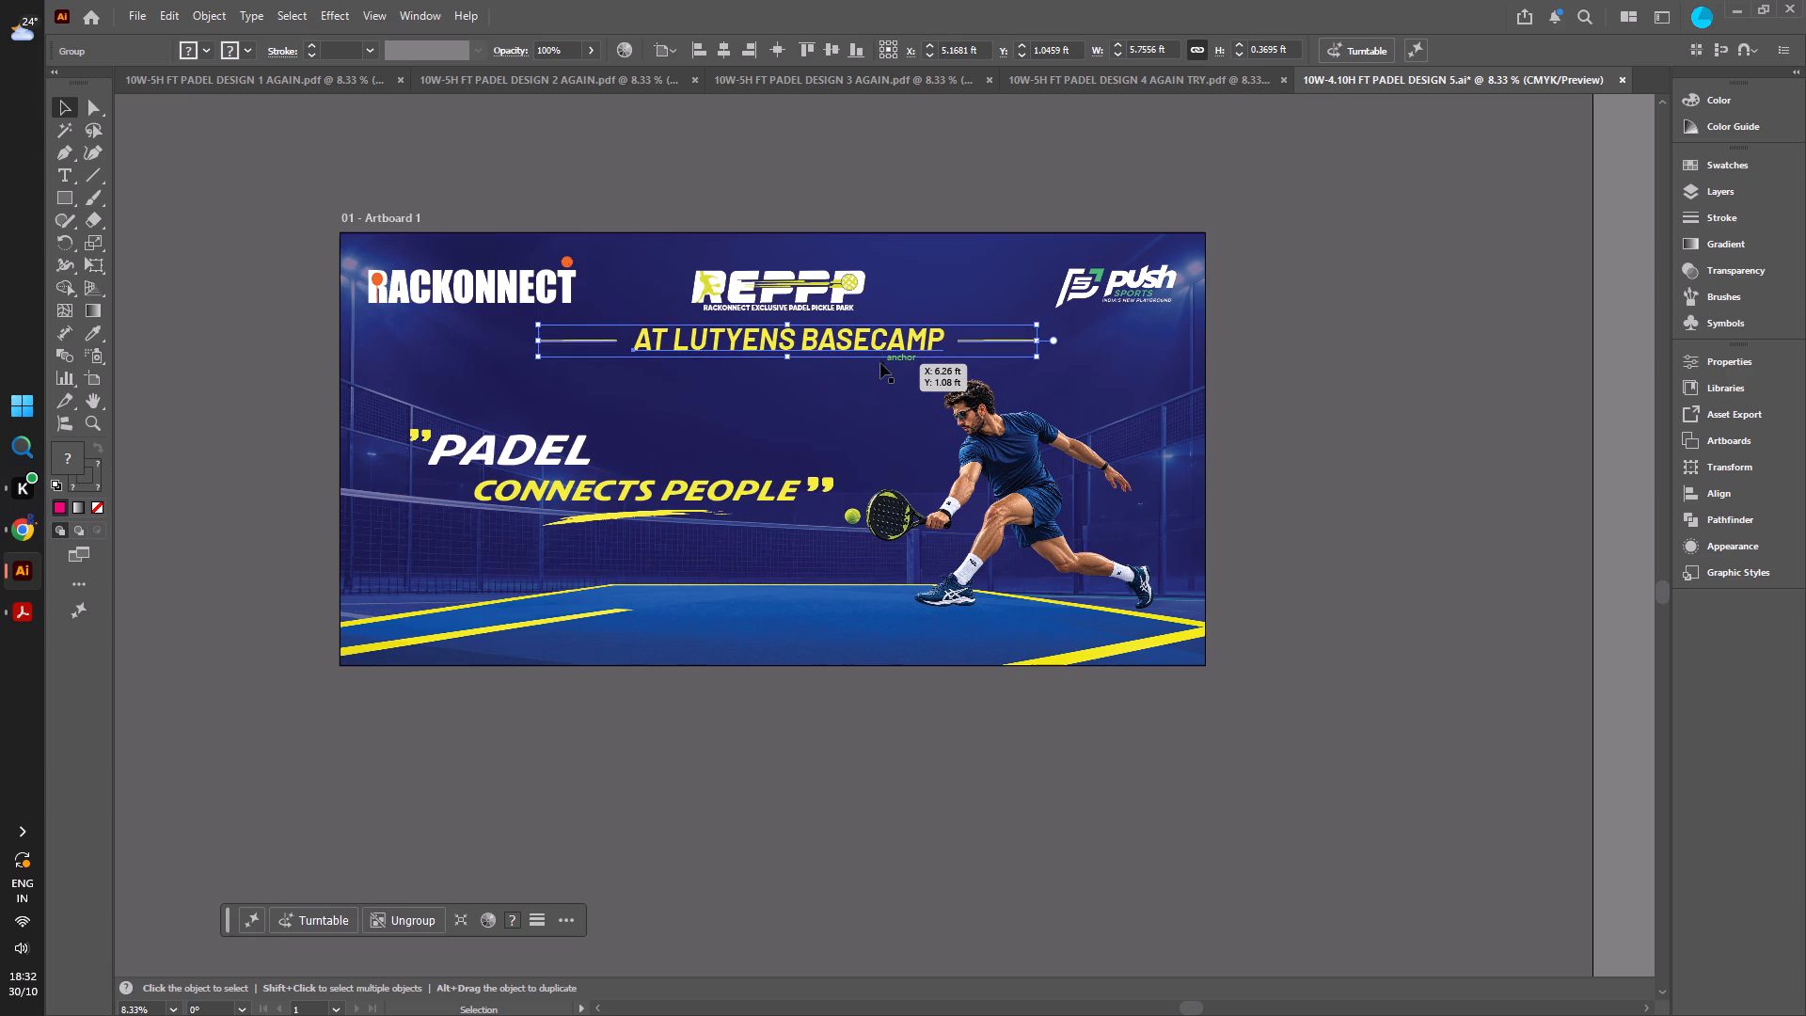
Move the padel player image down and slightly left so his feet stand lower on the court.
{"action": "left_click", "coordinate": [1399, 510]}
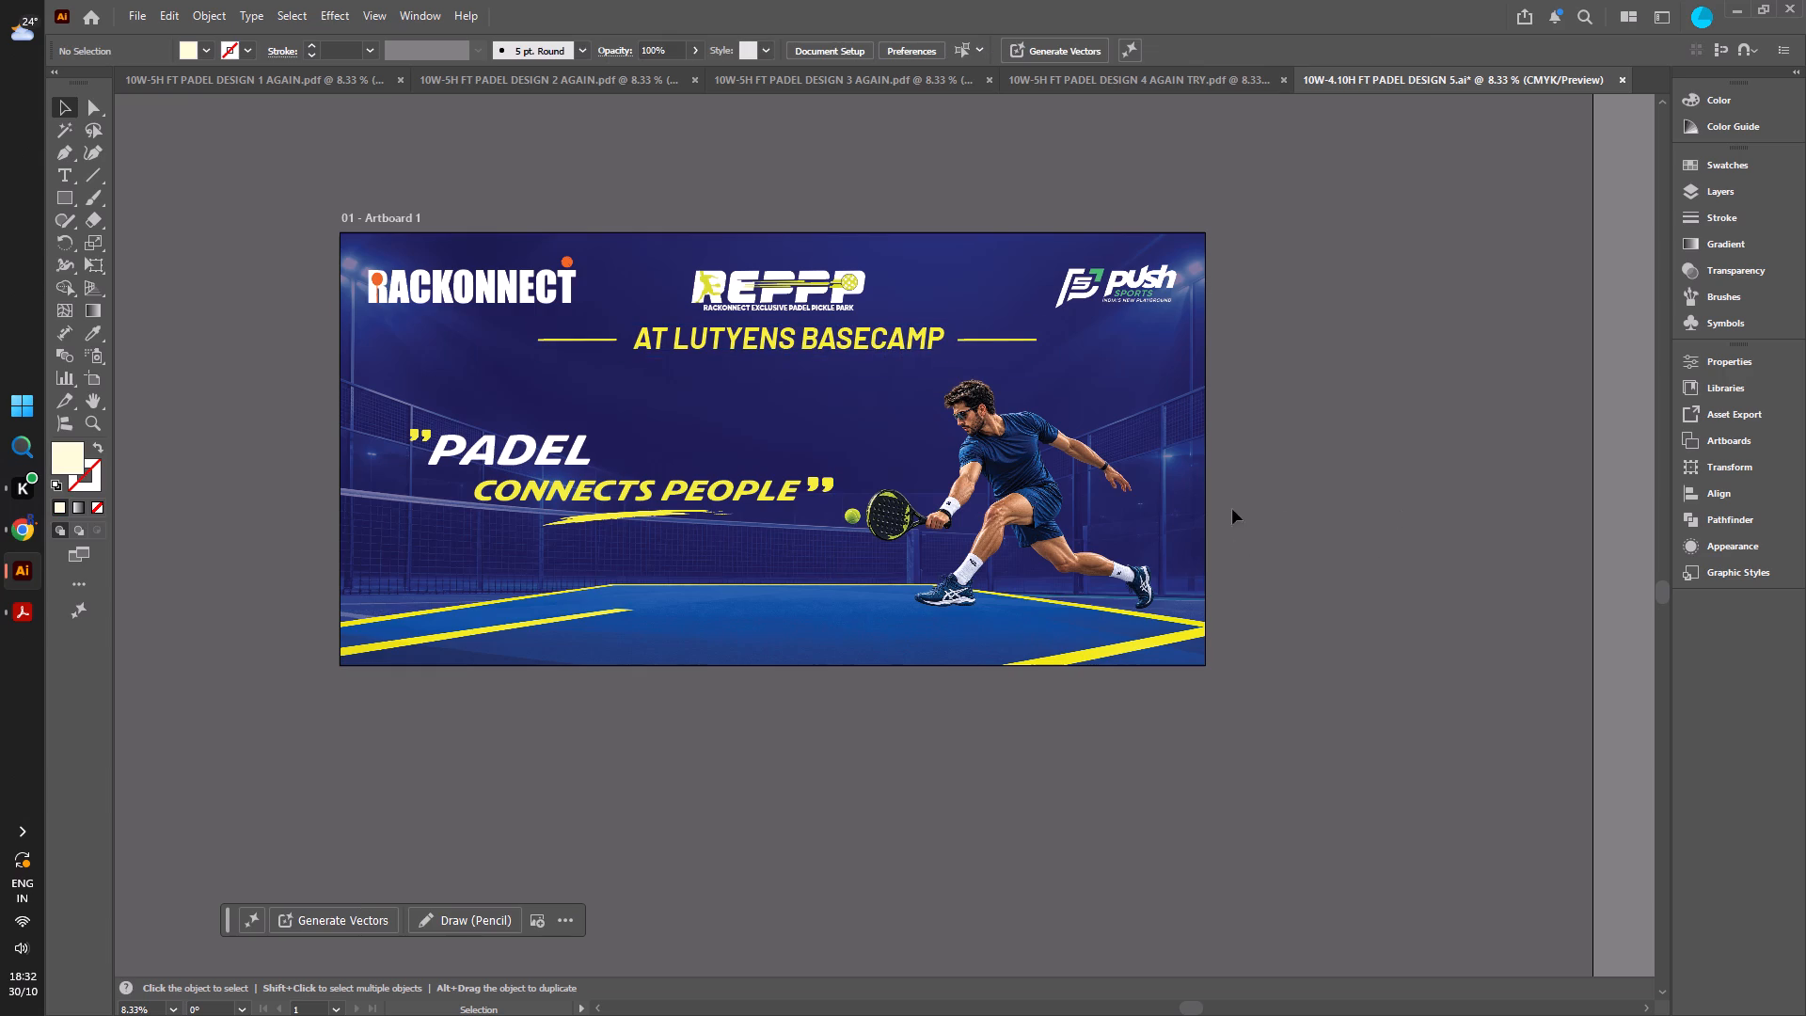
{"action": "left_click_drag", "start_coordinate": [1036, 500], "coordinate": [1024, 534]}
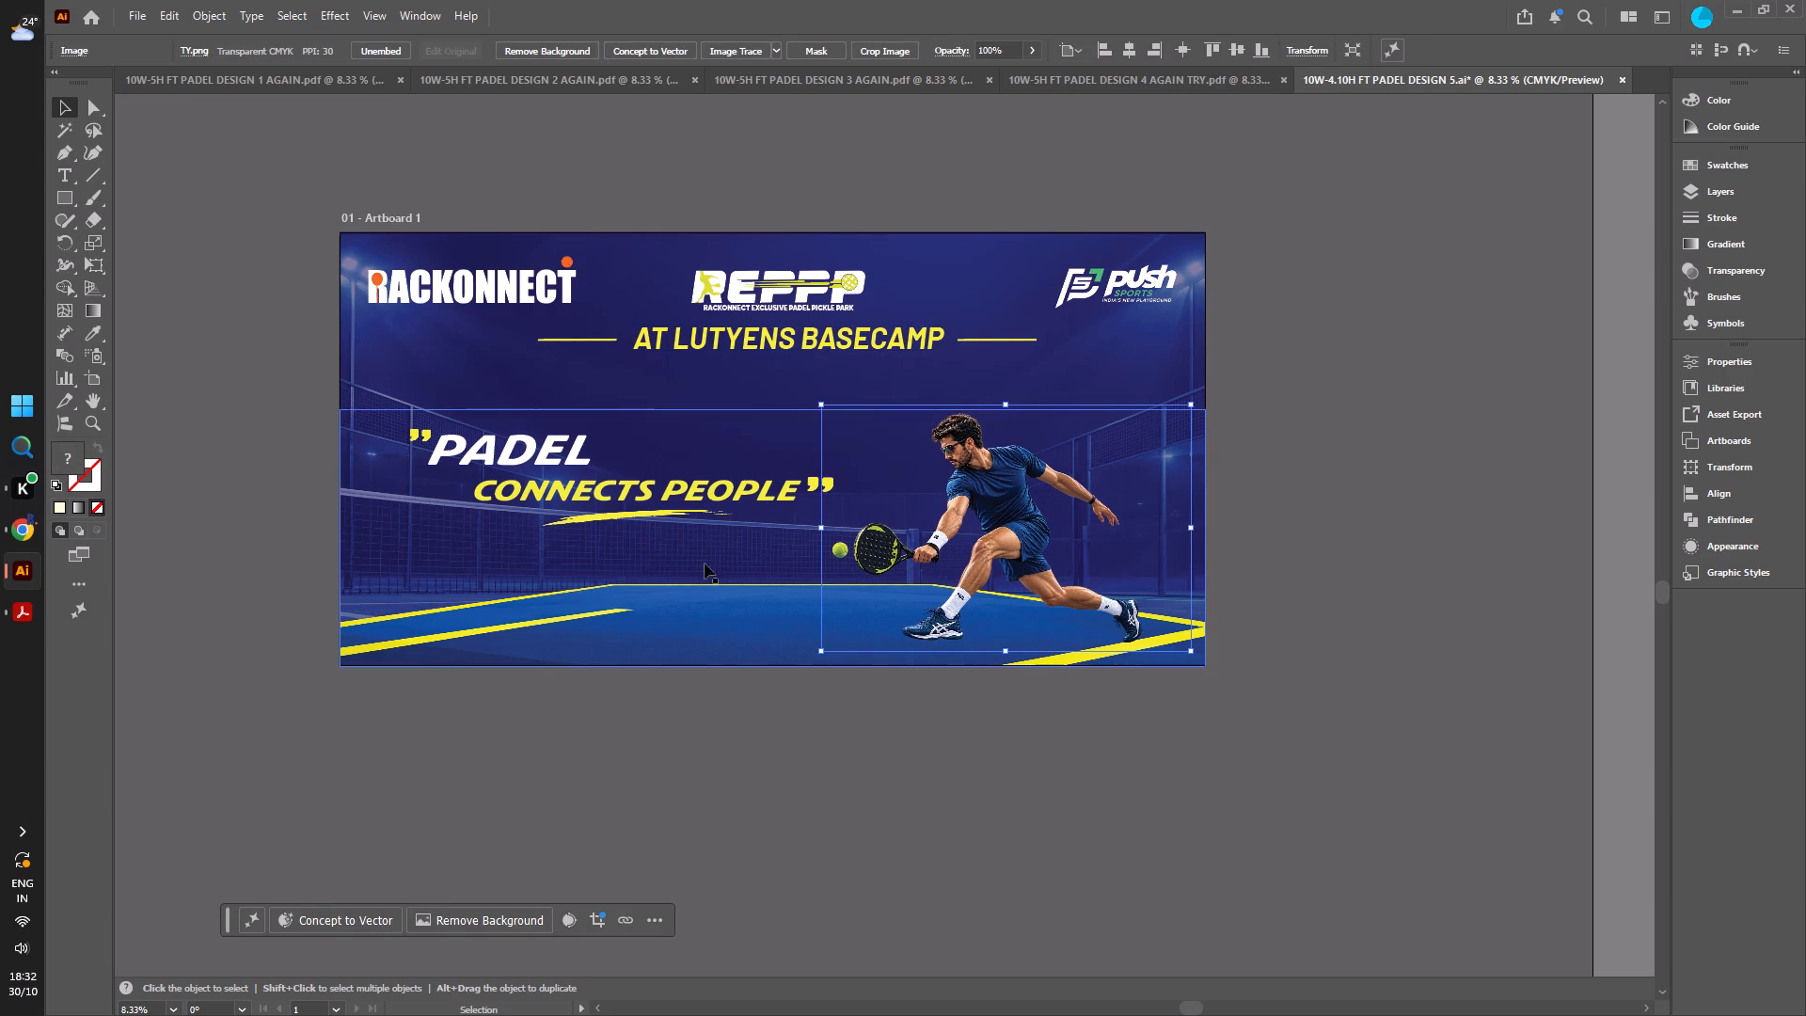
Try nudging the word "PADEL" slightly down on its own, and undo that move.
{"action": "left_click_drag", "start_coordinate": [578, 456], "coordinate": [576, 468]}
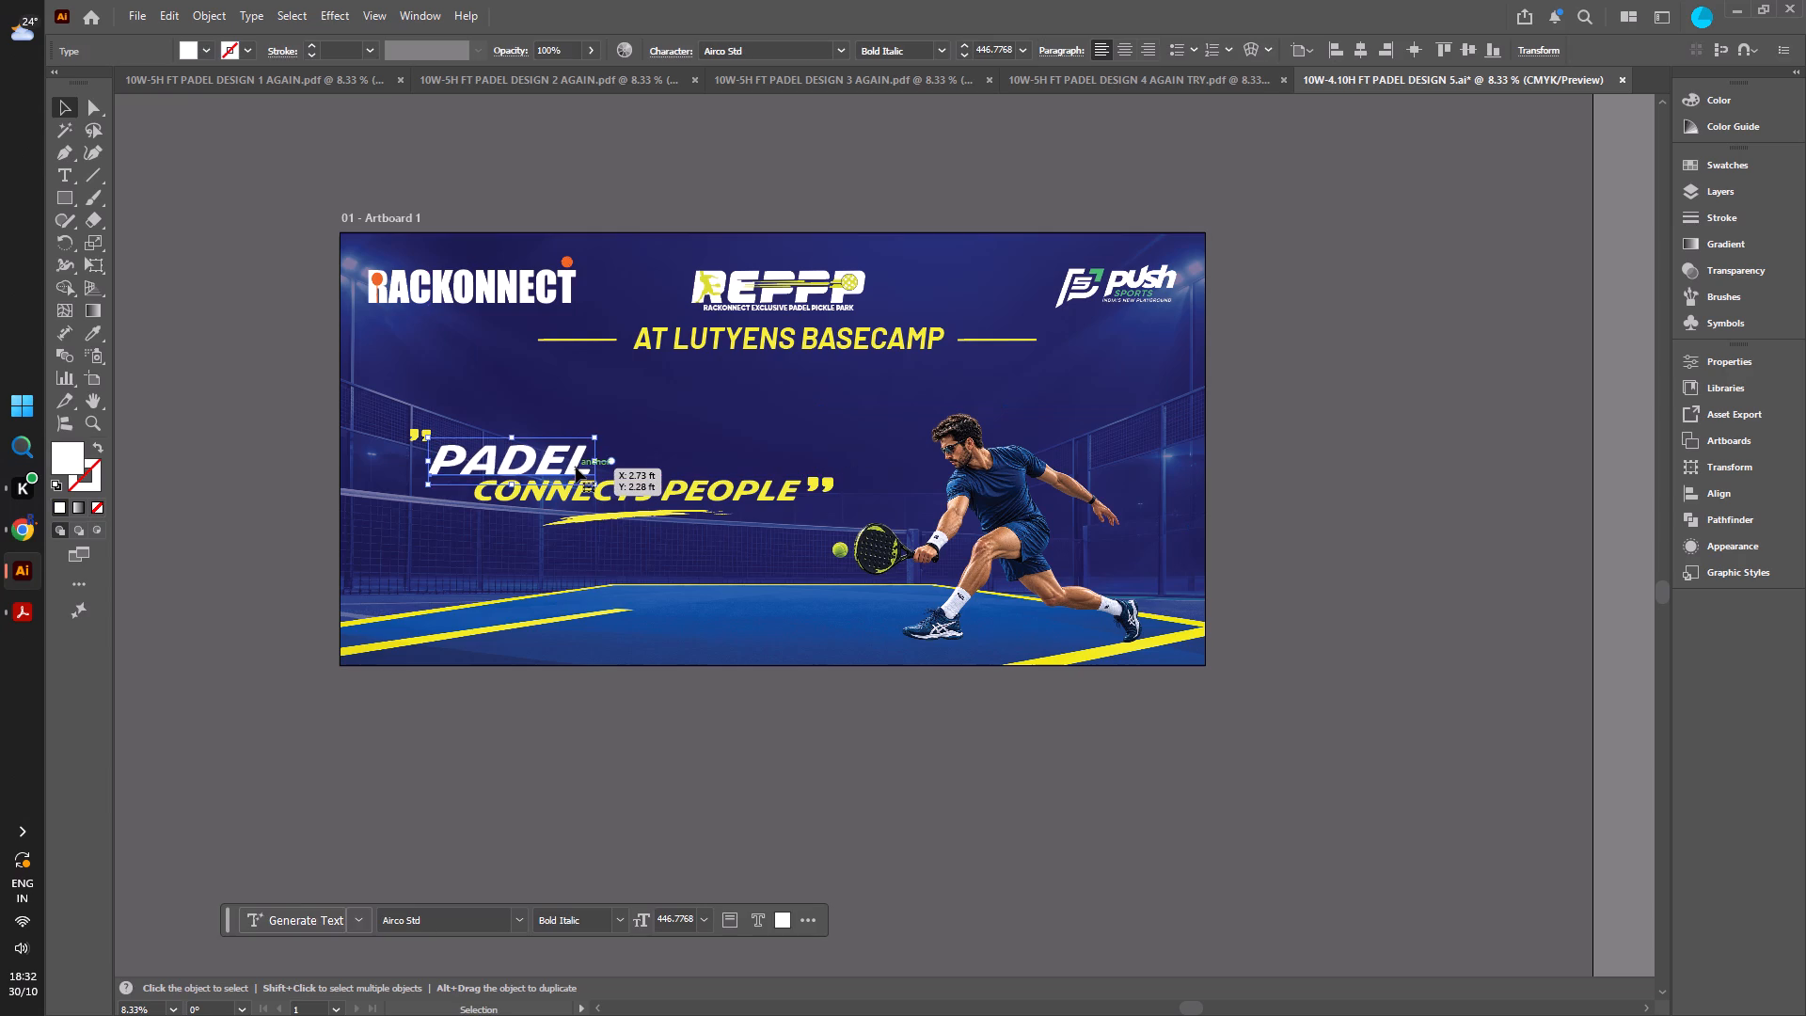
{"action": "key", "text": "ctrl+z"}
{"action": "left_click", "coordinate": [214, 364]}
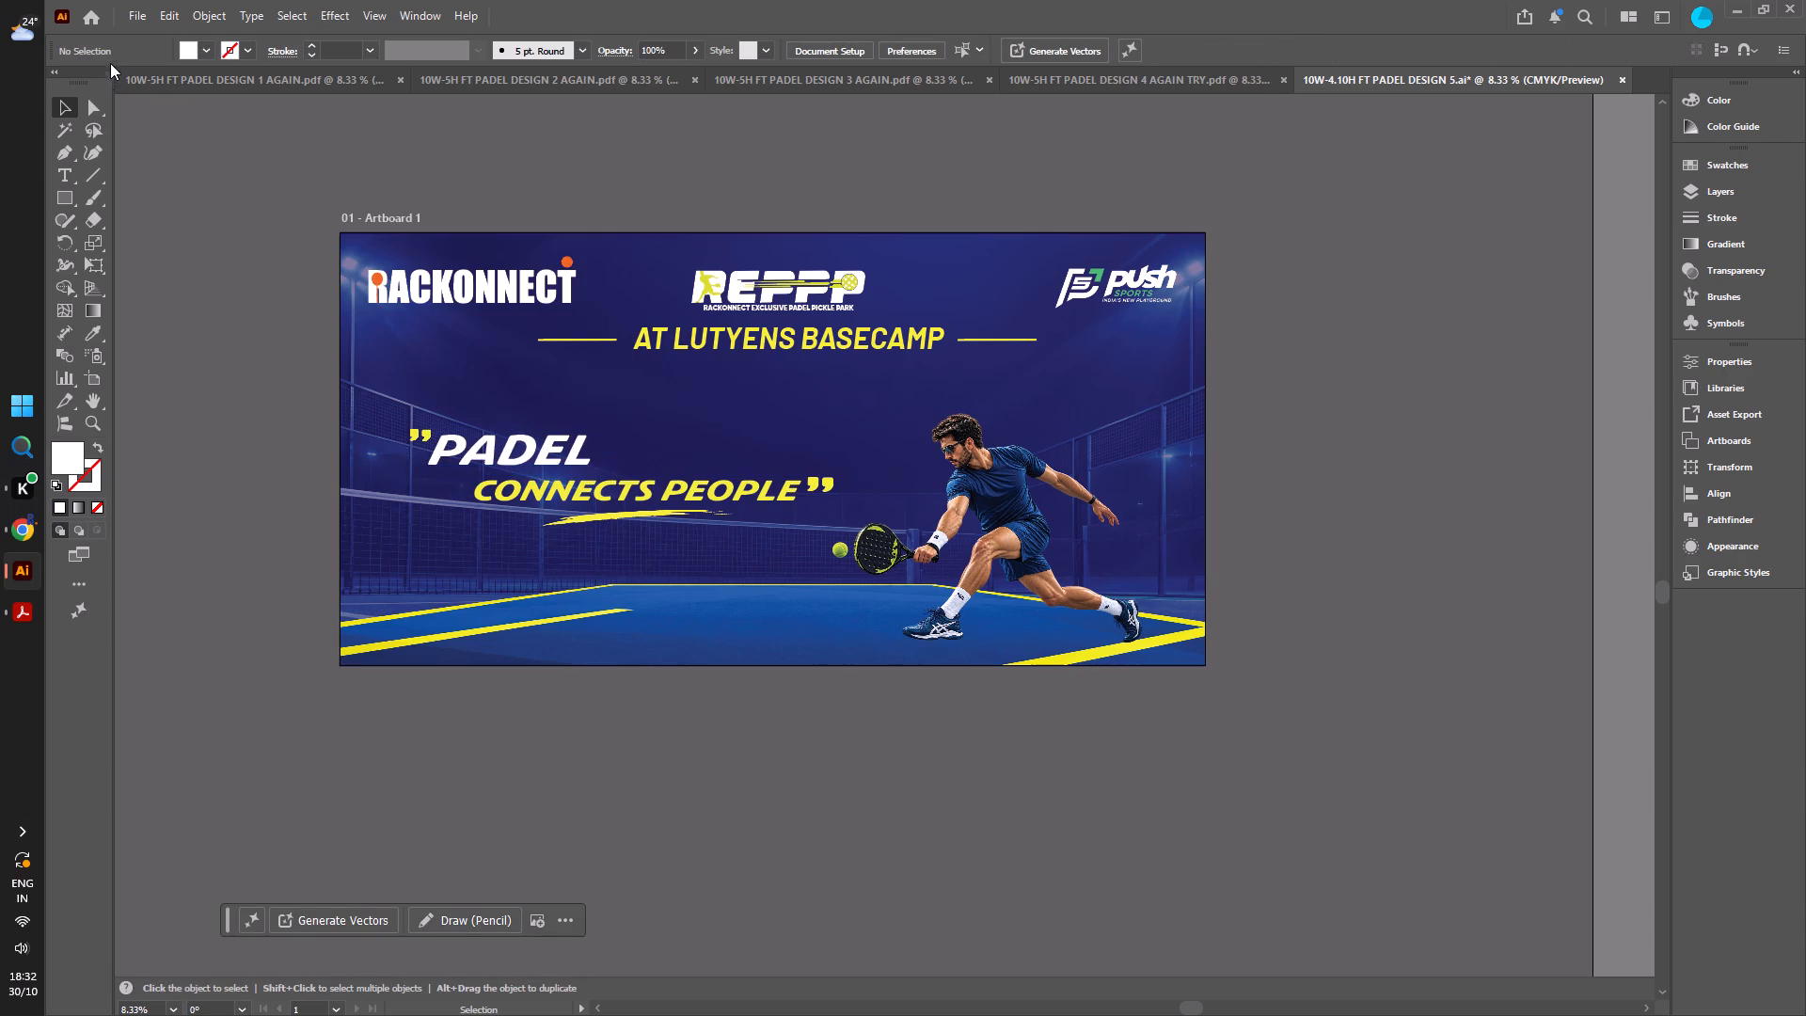
Set up saving the design under a new name, "10W-5H FT PADEL DESIGN 5 AGAIN", on the Desktop, and open the file format choices.
{"action": "left_click", "coordinate": [138, 15]}
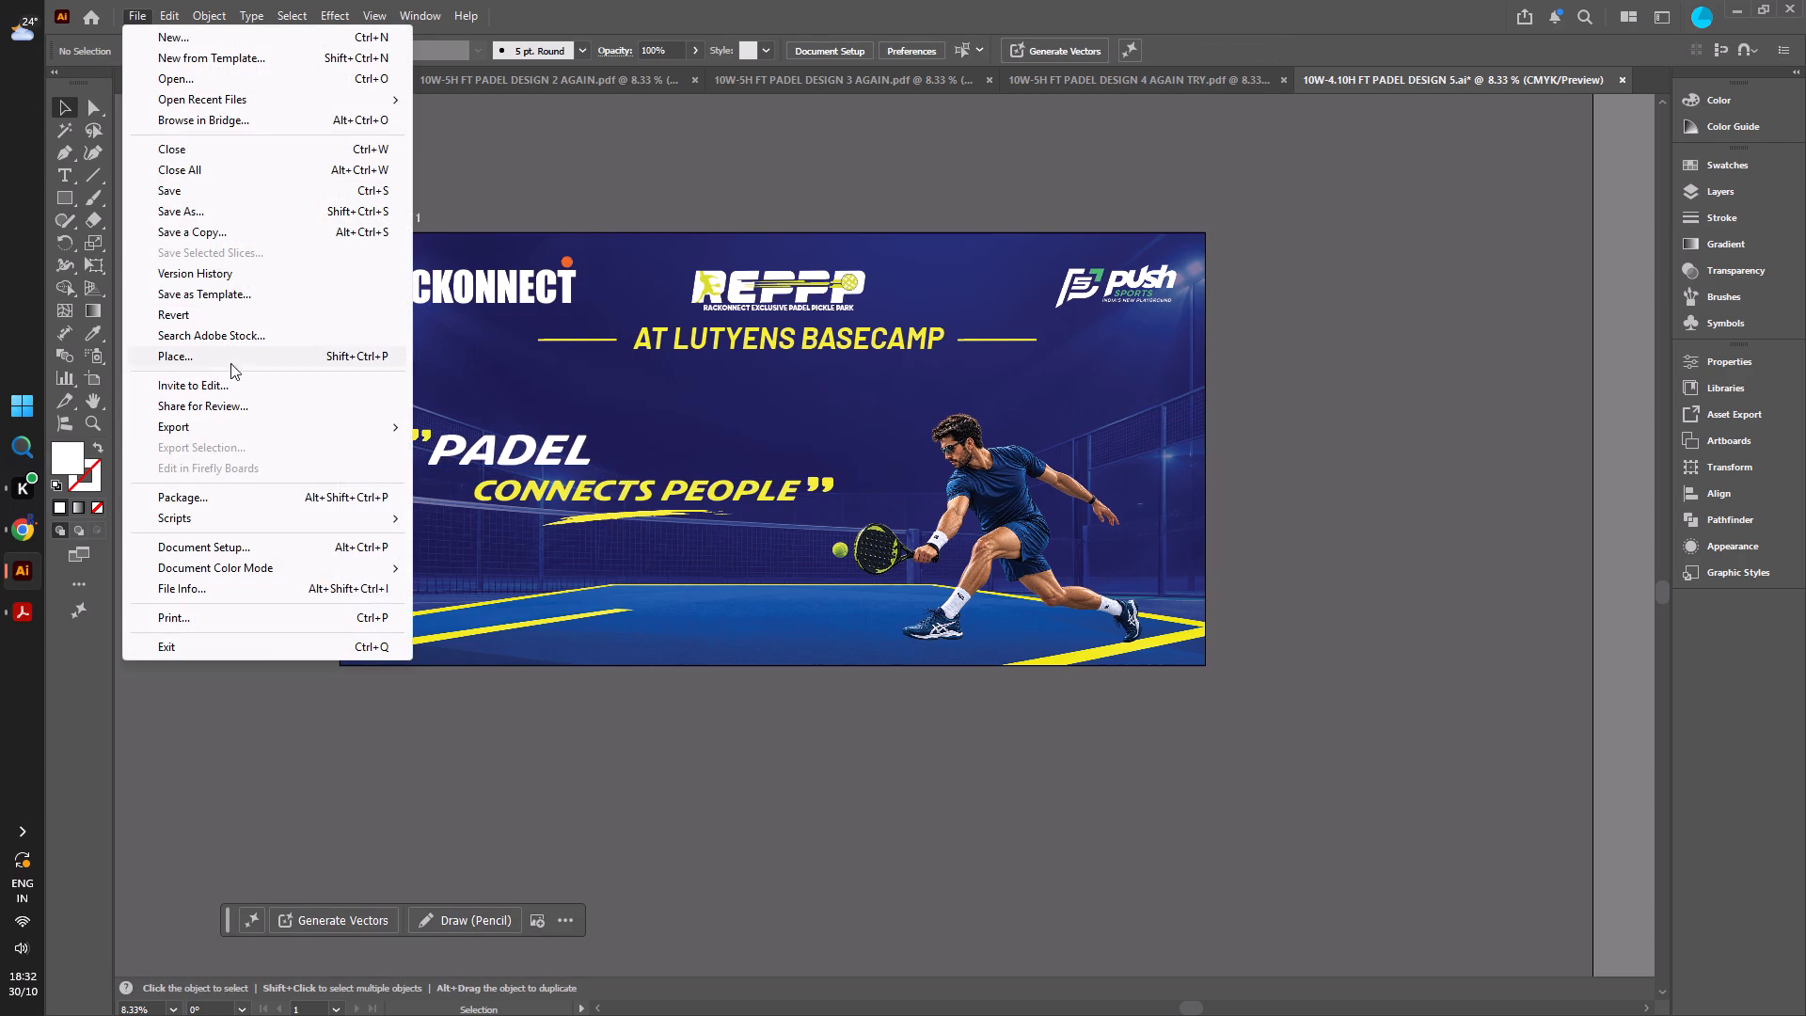
{"action": "left_click", "coordinate": [204, 214]}
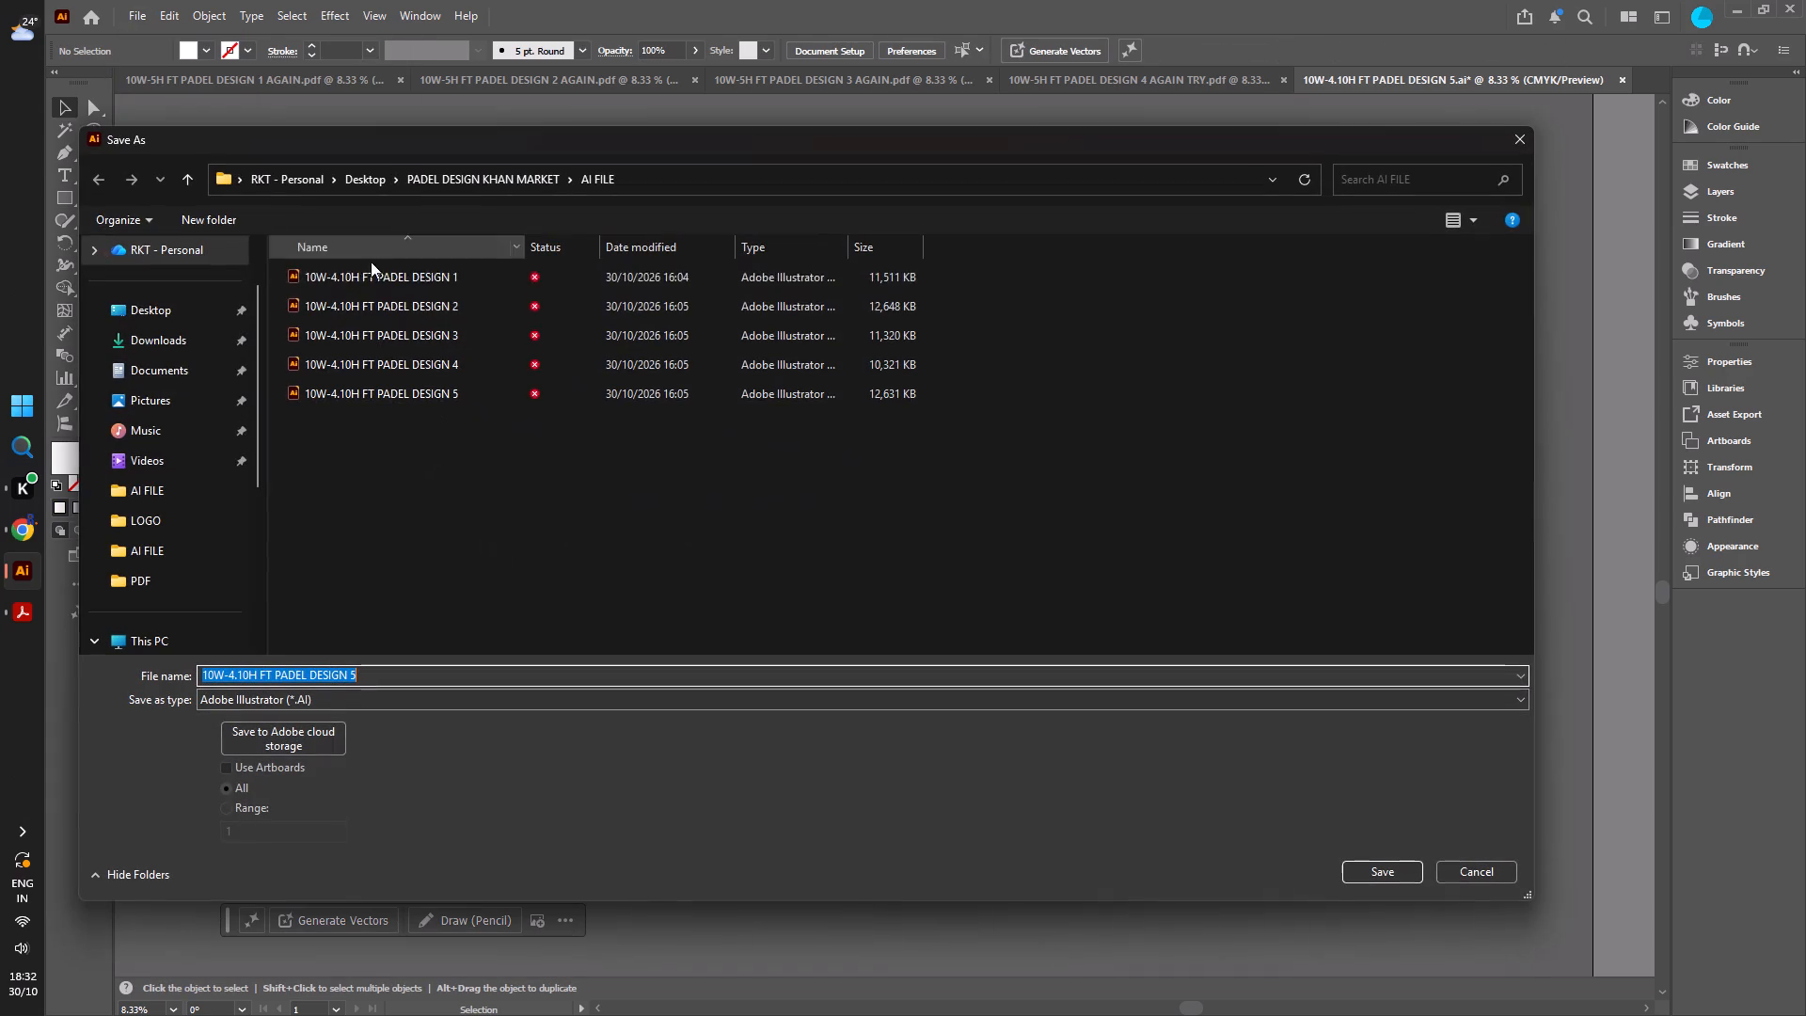
{"action": "left_click", "coordinate": [160, 302]}
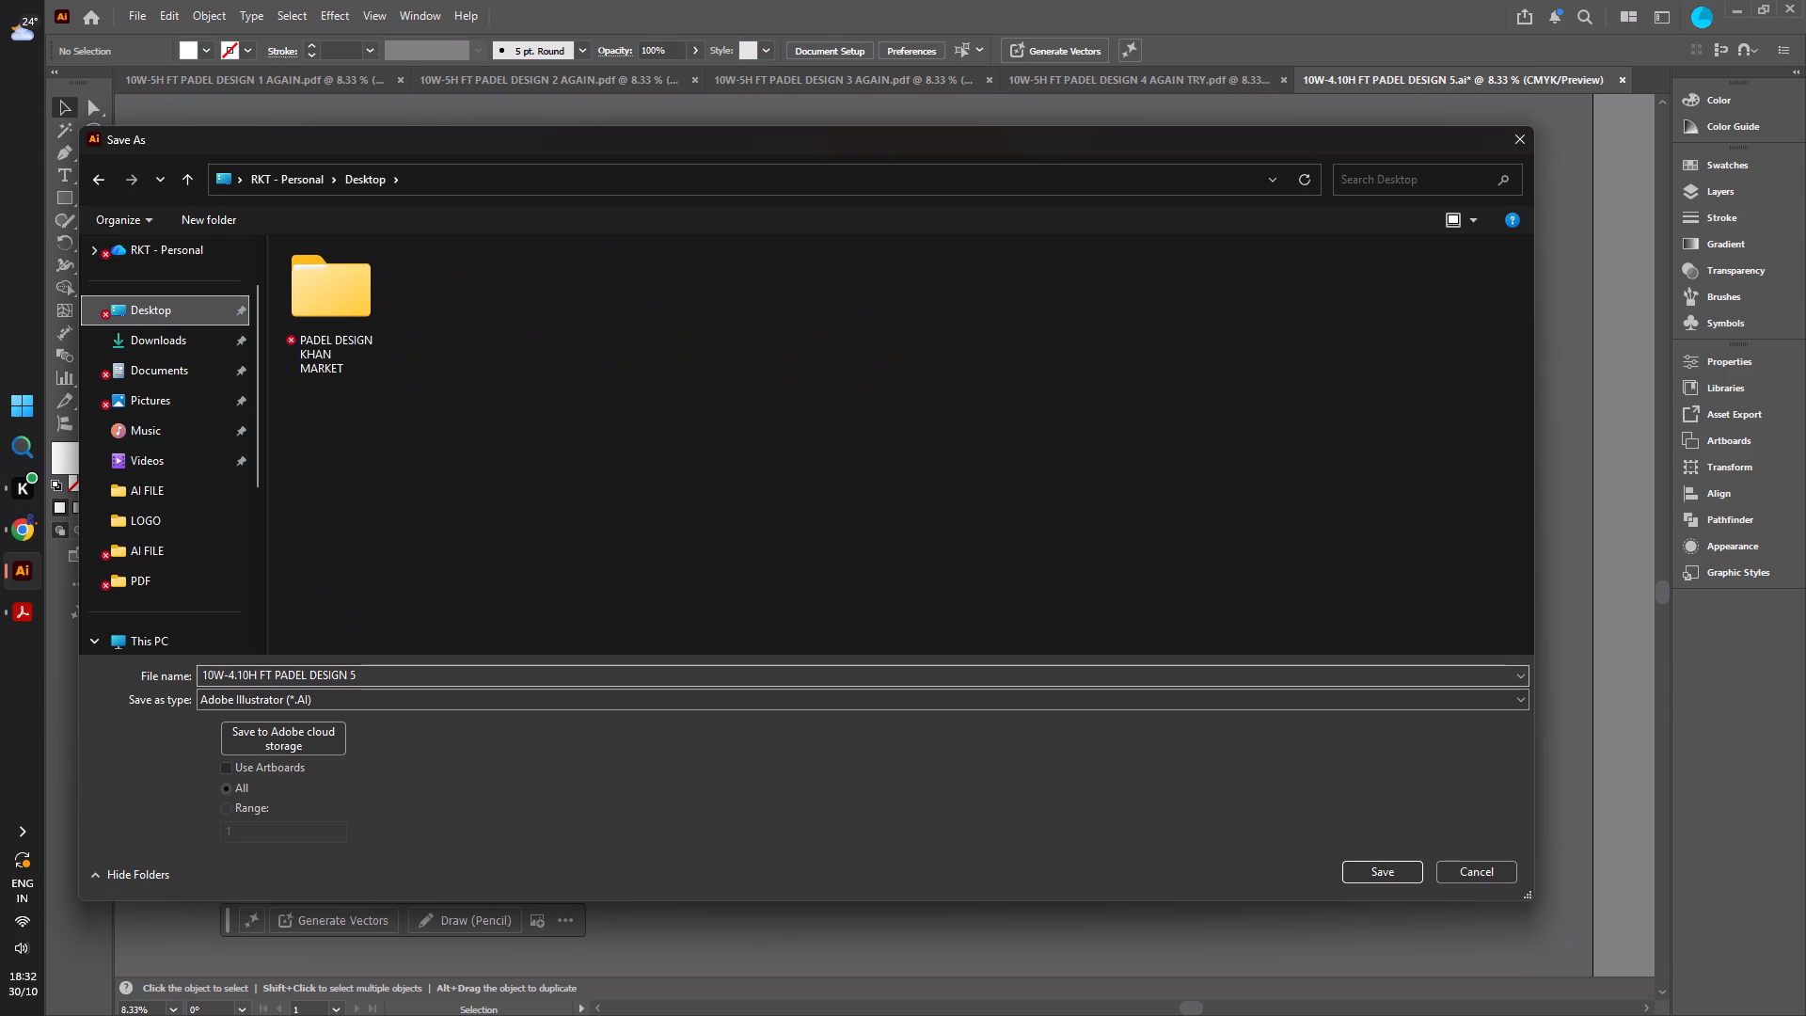
{"action": "left_click_drag", "start_coordinate": [246, 674], "coordinate": [230, 677]}
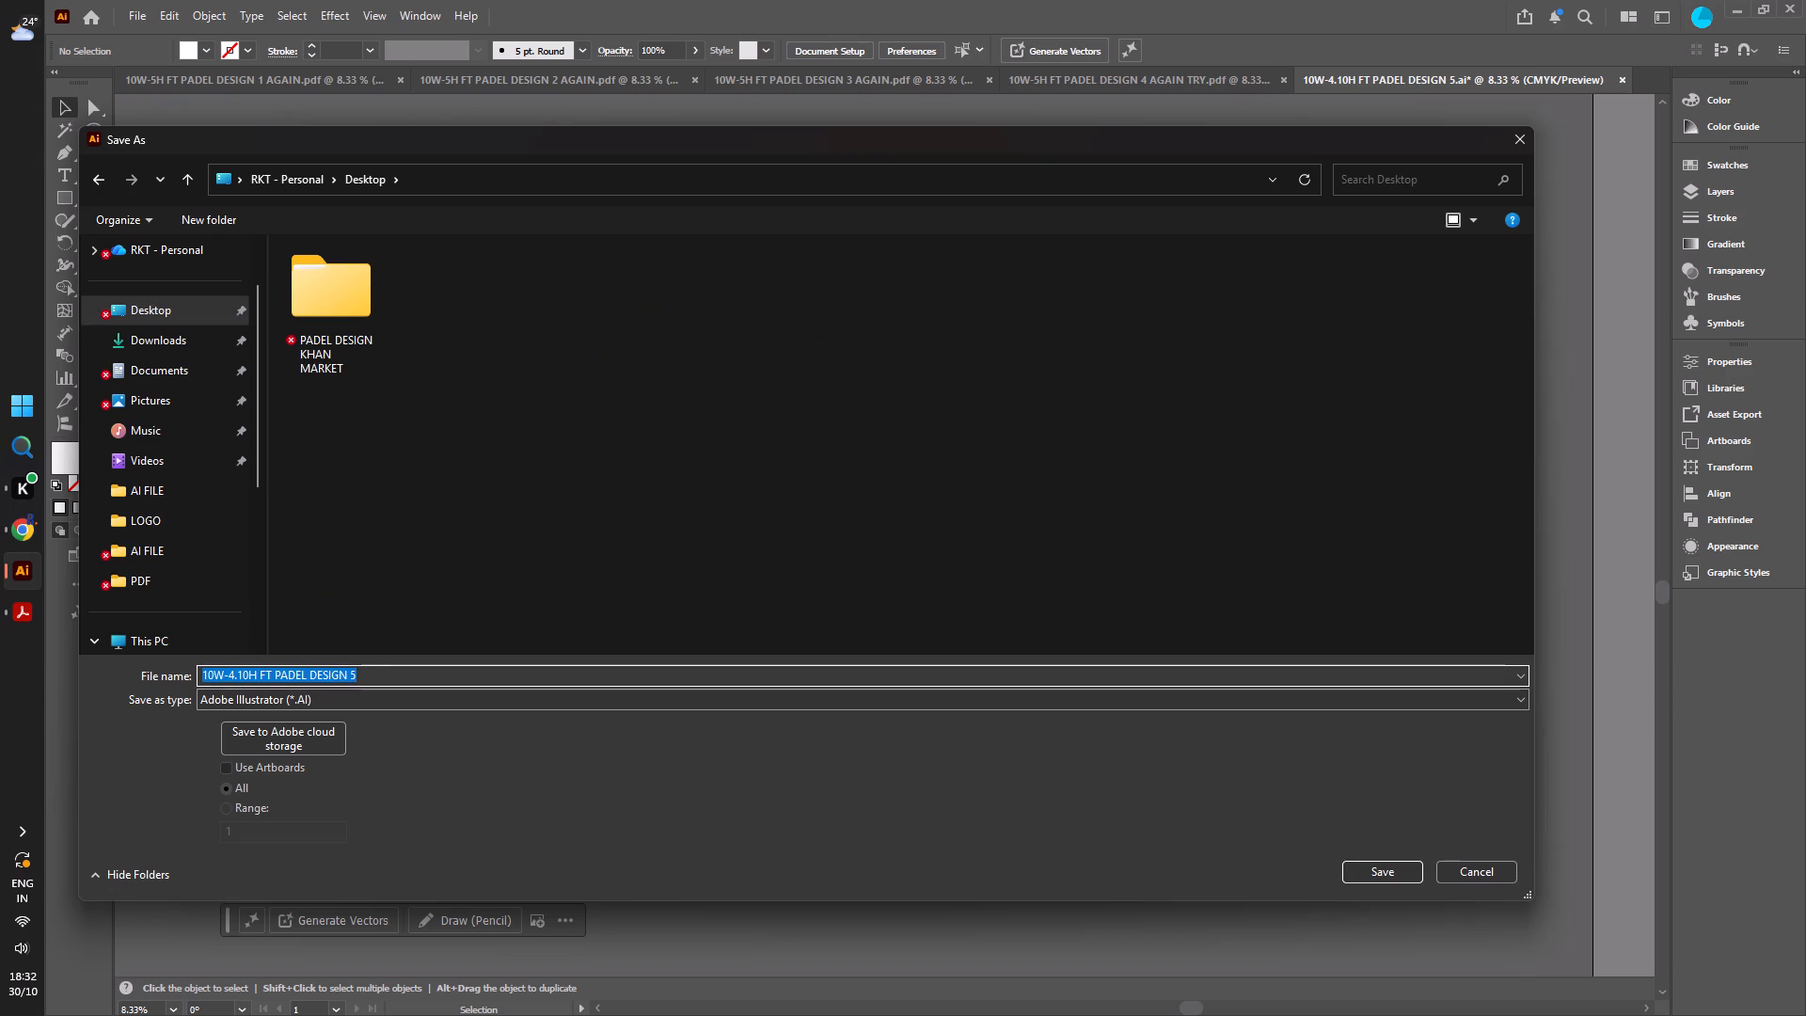
{"action": "left_click", "coordinate": [230, 677]}
{"action": "left_click_drag", "start_coordinate": [229, 675], "coordinate": [244, 674]}
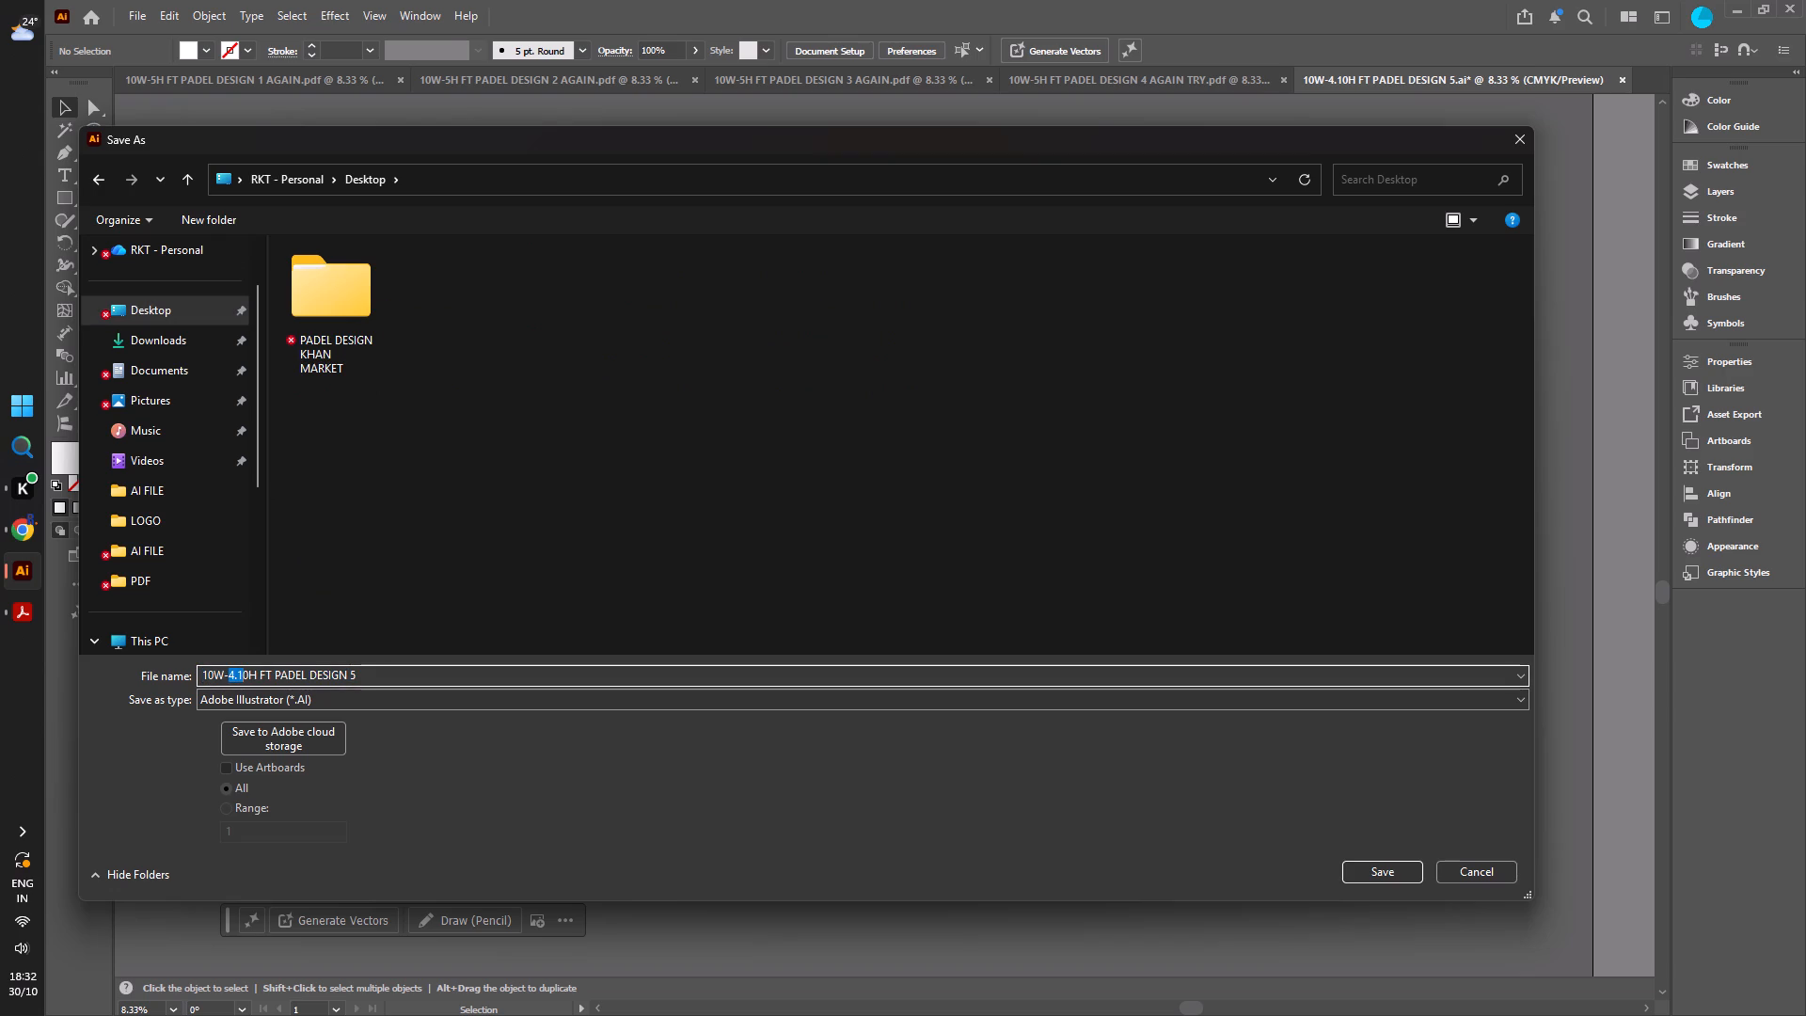
{"action": "left_click_drag", "start_coordinate": [244, 674], "coordinate": [248, 675]}
{"action": "key", "text": "5"}
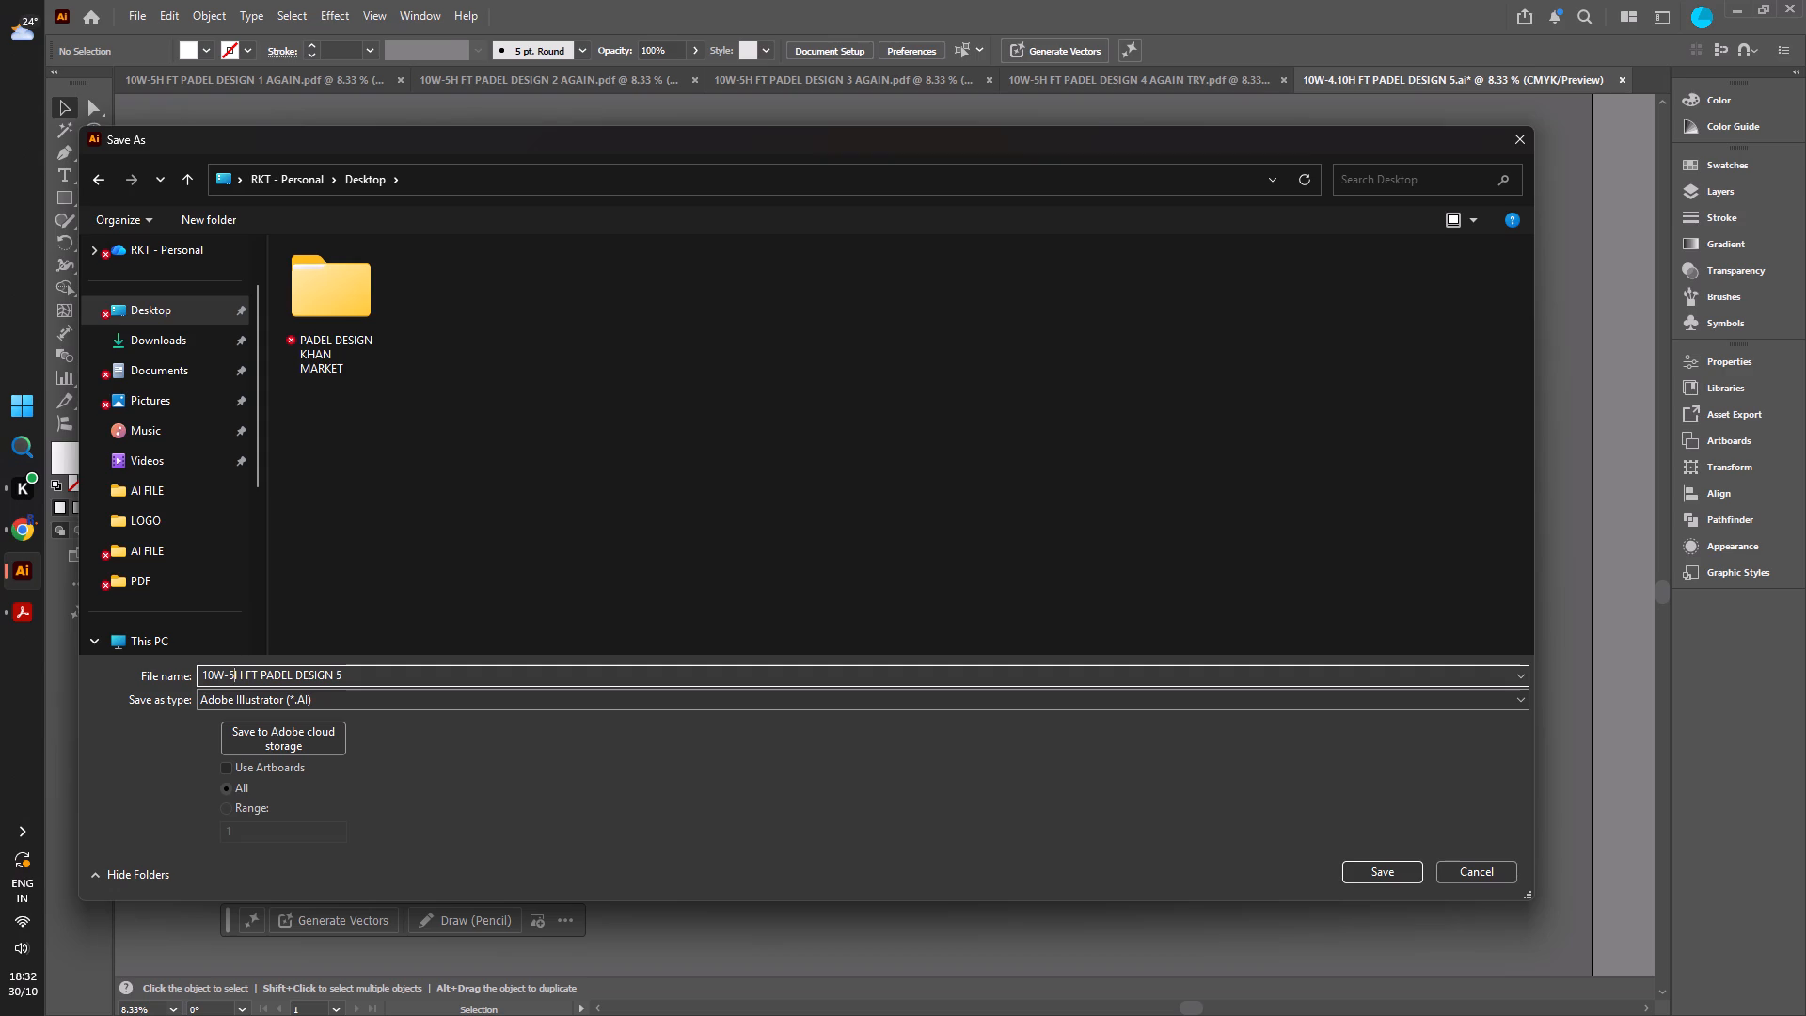
{"action": "left_click", "coordinate": [347, 674]}
{"action": "key", "text": "space"}
{"action": "key", "text": "a"}
{"action": "type", "text": "GAIN"}
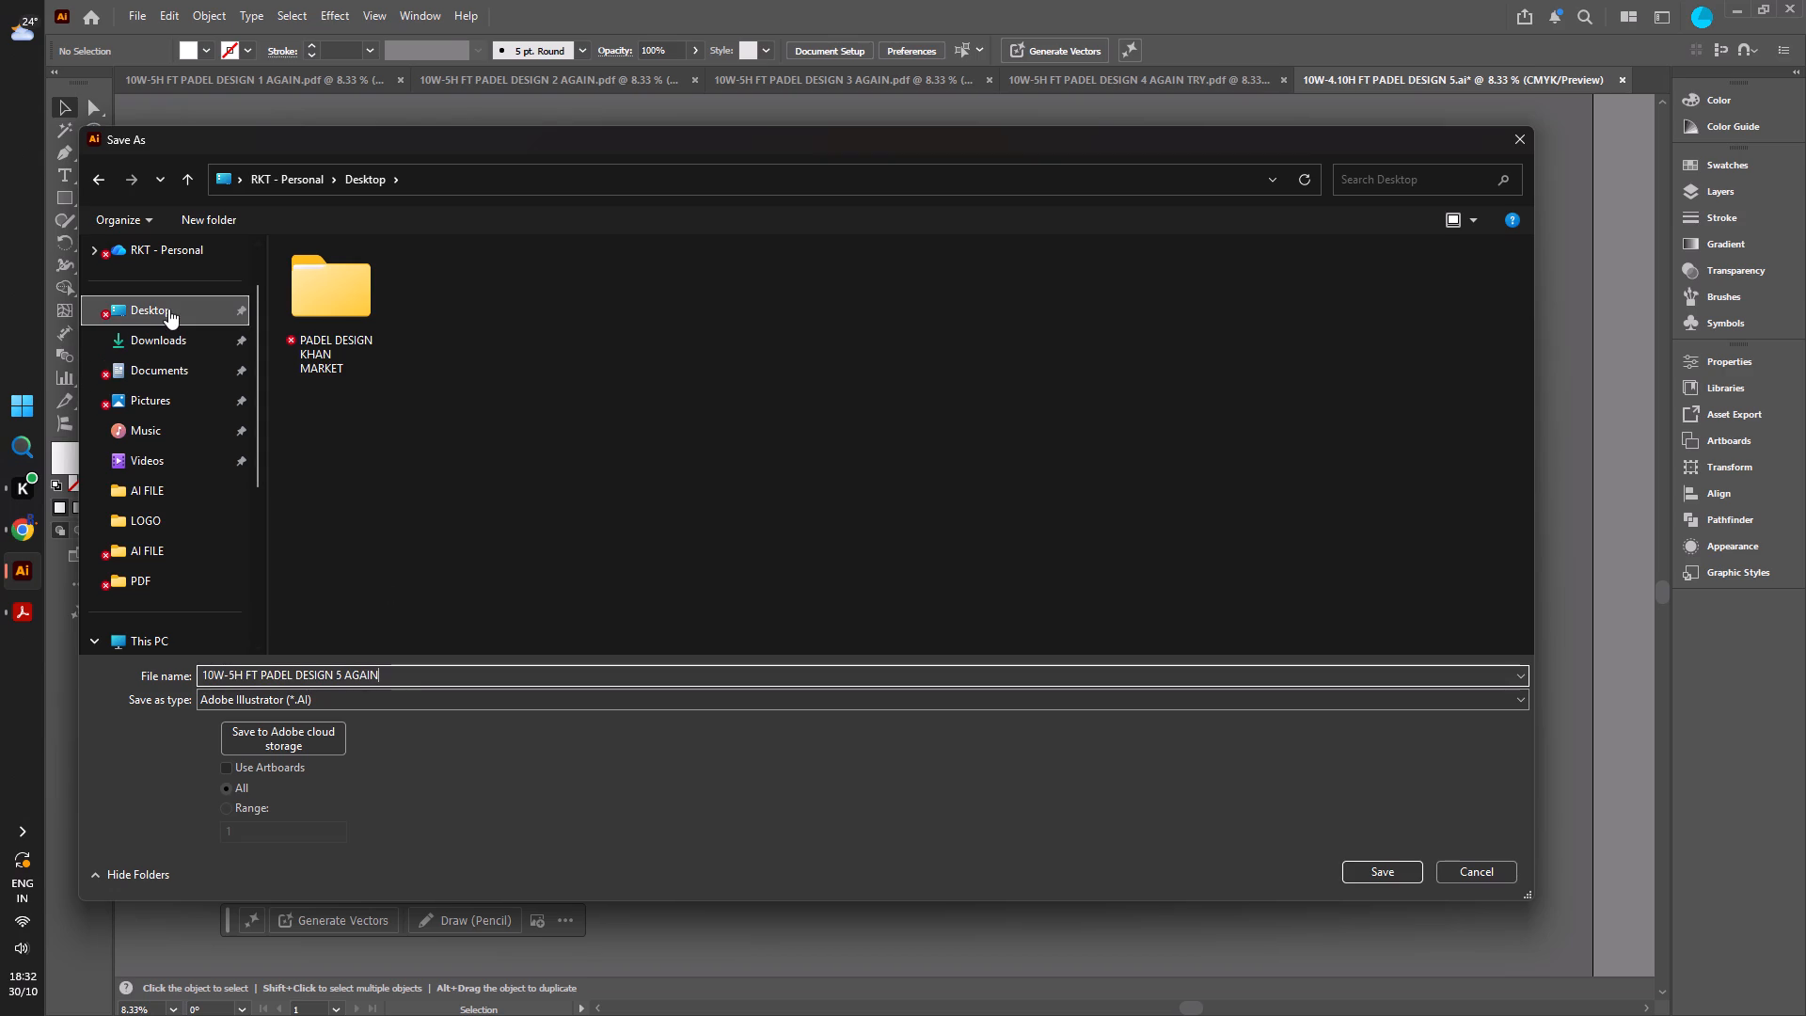
{"action": "left_click", "coordinate": [168, 309]}
{"action": "left_click", "coordinate": [328, 699]}
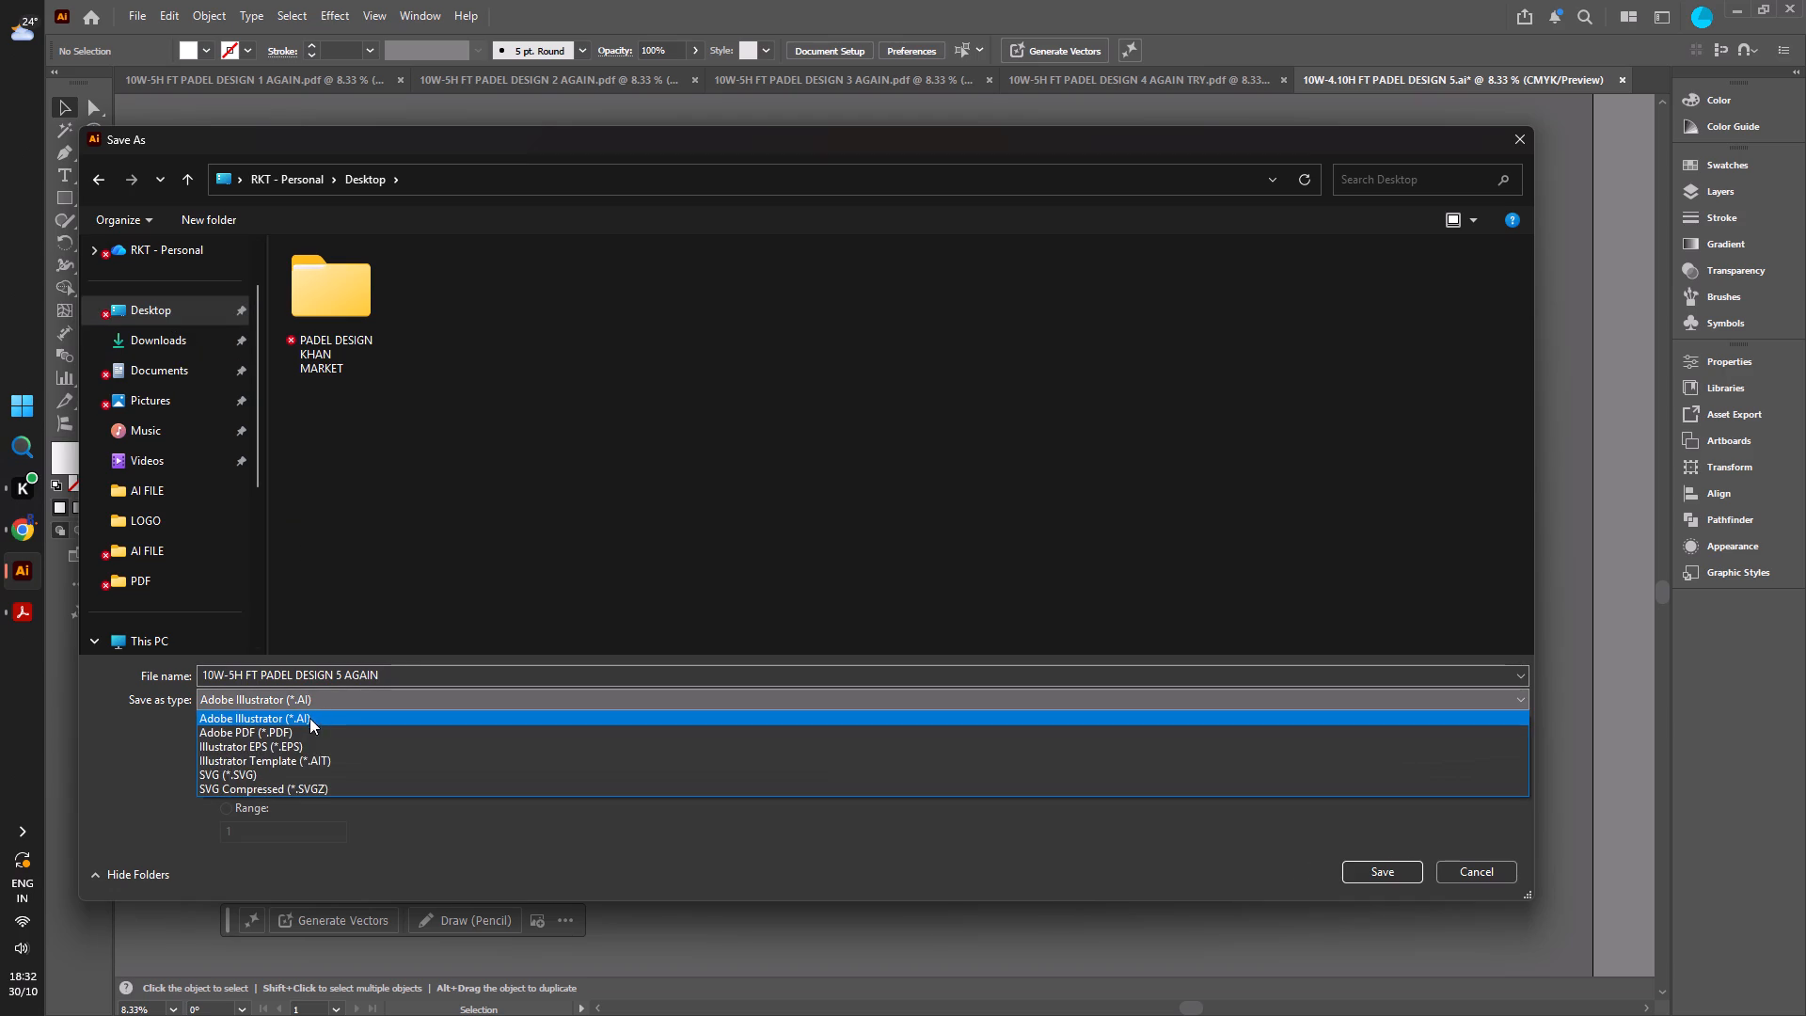
Choose Adobe PDF as the file format and save the "10W-5H FT PADEL DESIGN 5 AGAIN" design as a PDF on the Desktop.
{"action": "left_click", "coordinate": [302, 727]}
{"action": "left_click", "coordinate": [1361, 874]}
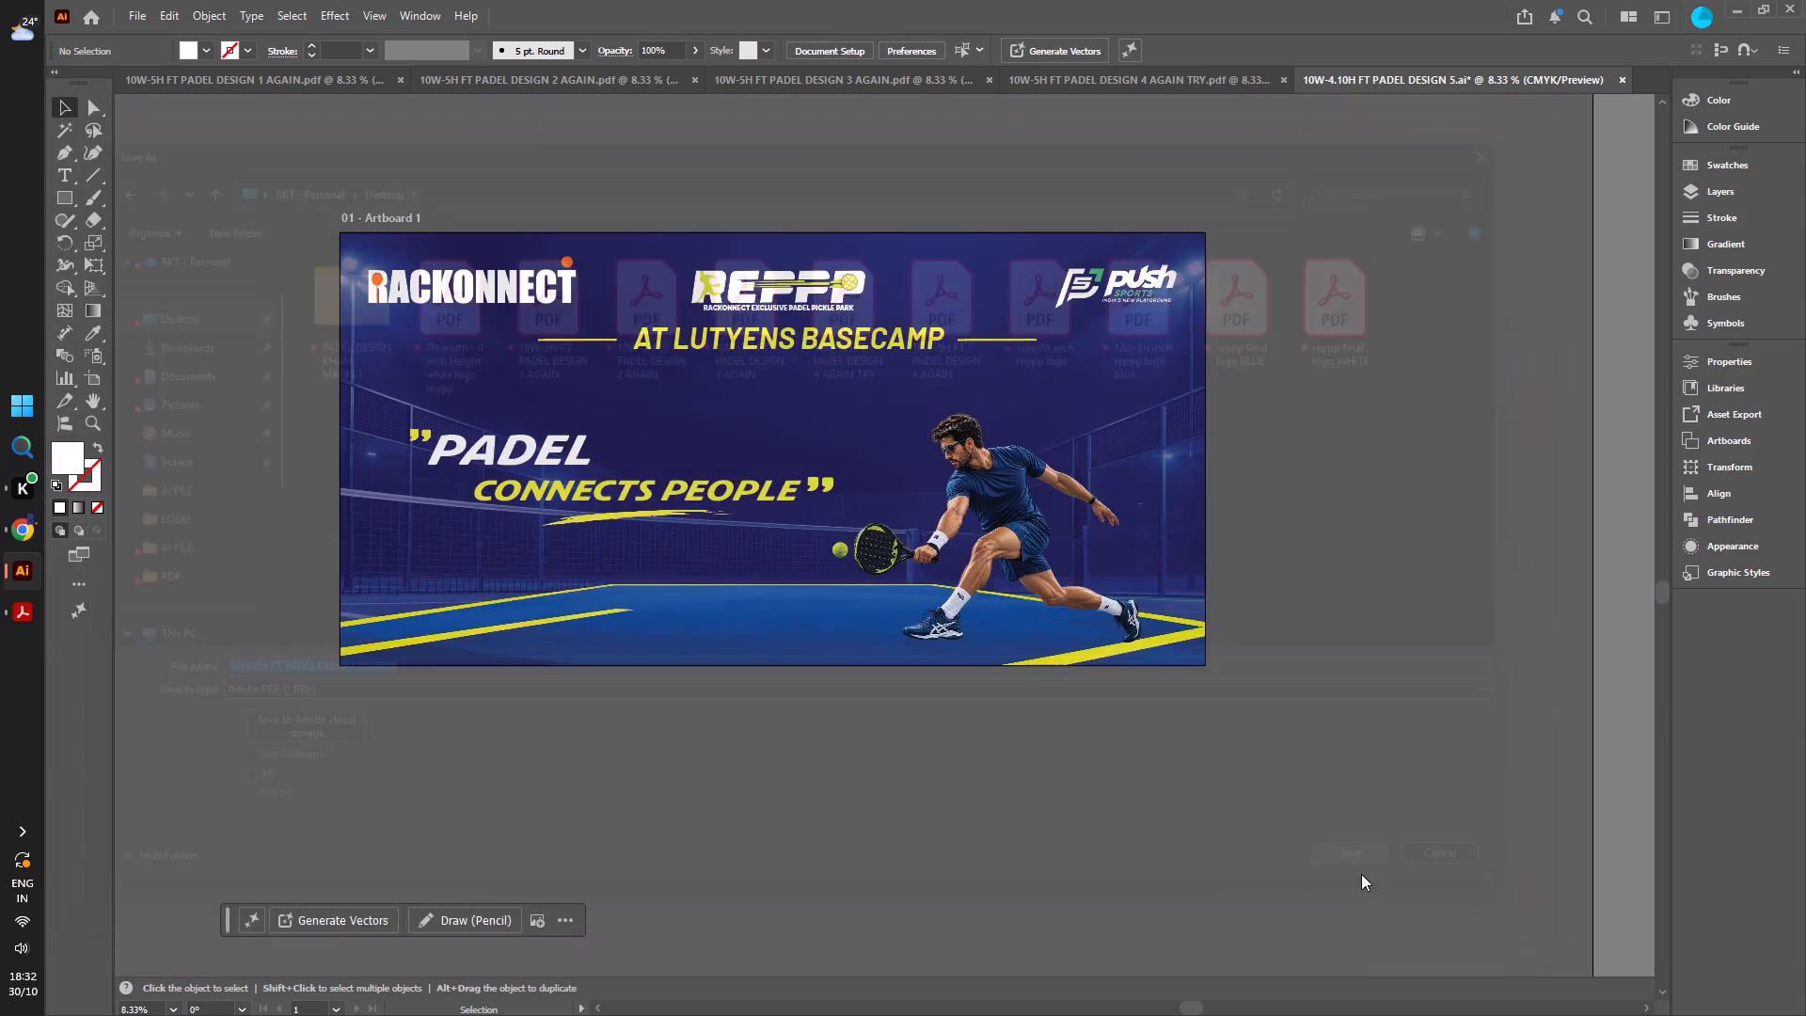
{"action": "left_click", "coordinate": [1102, 744]}
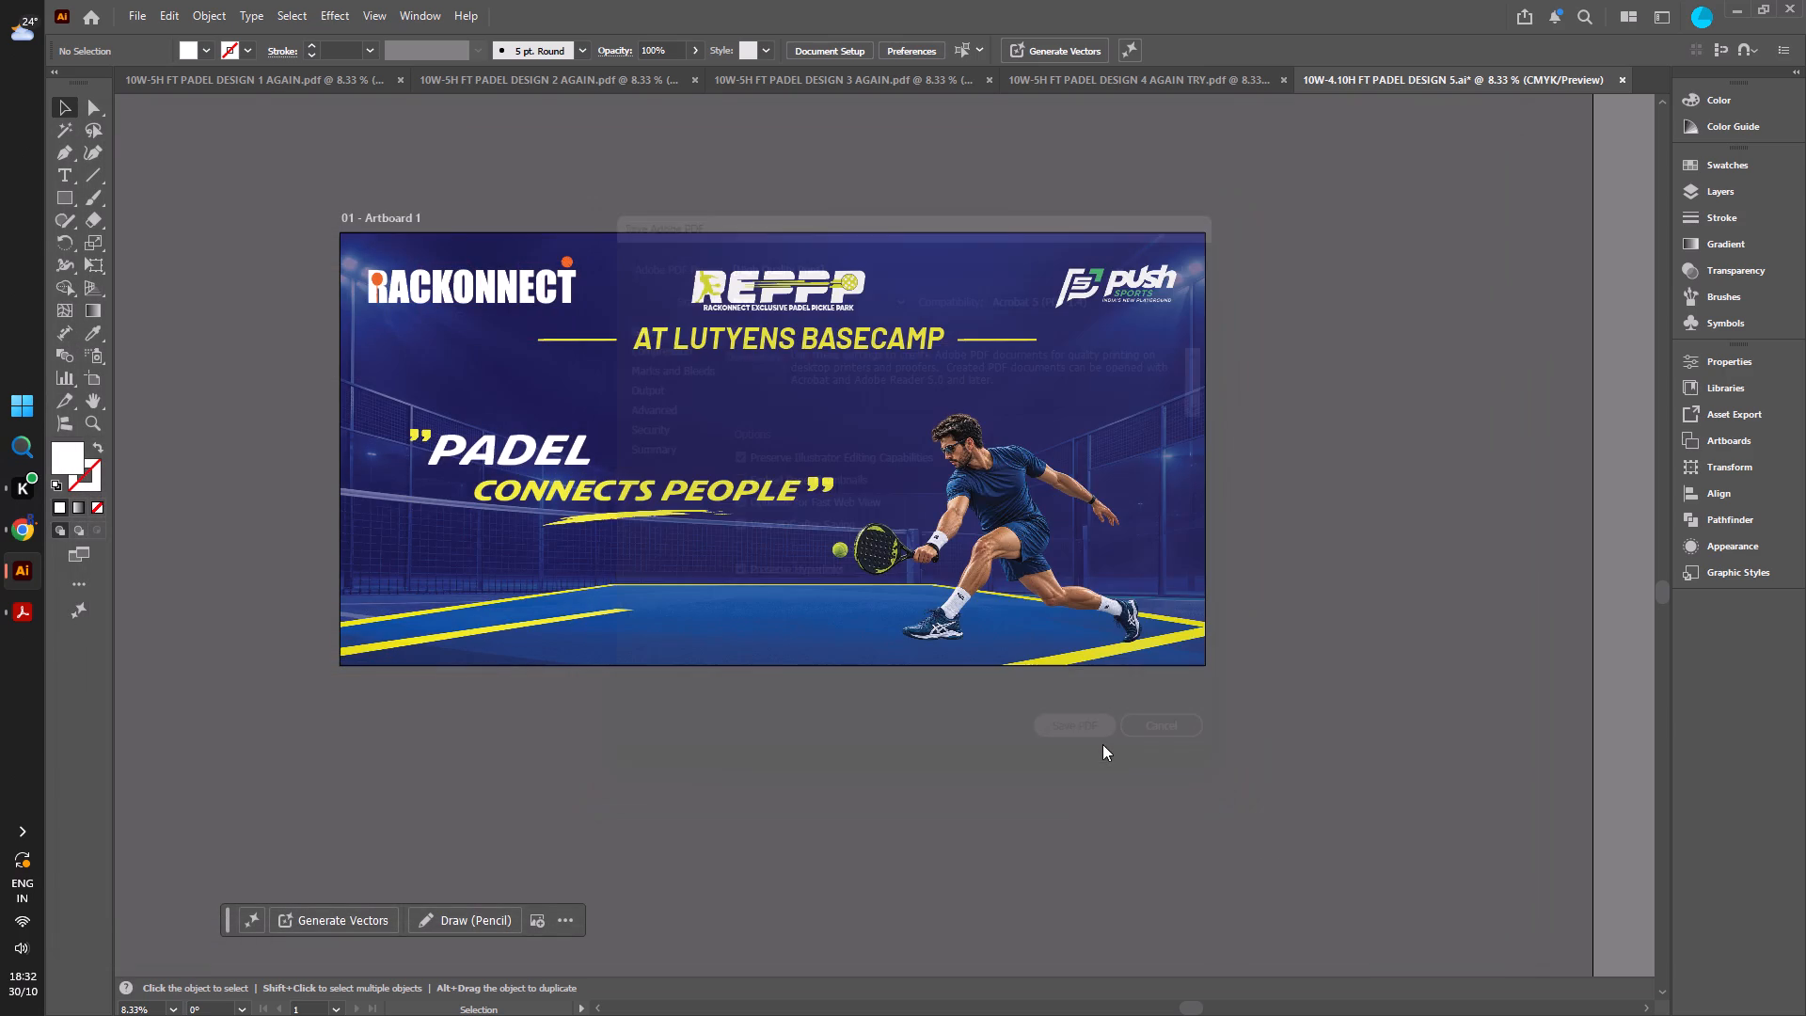
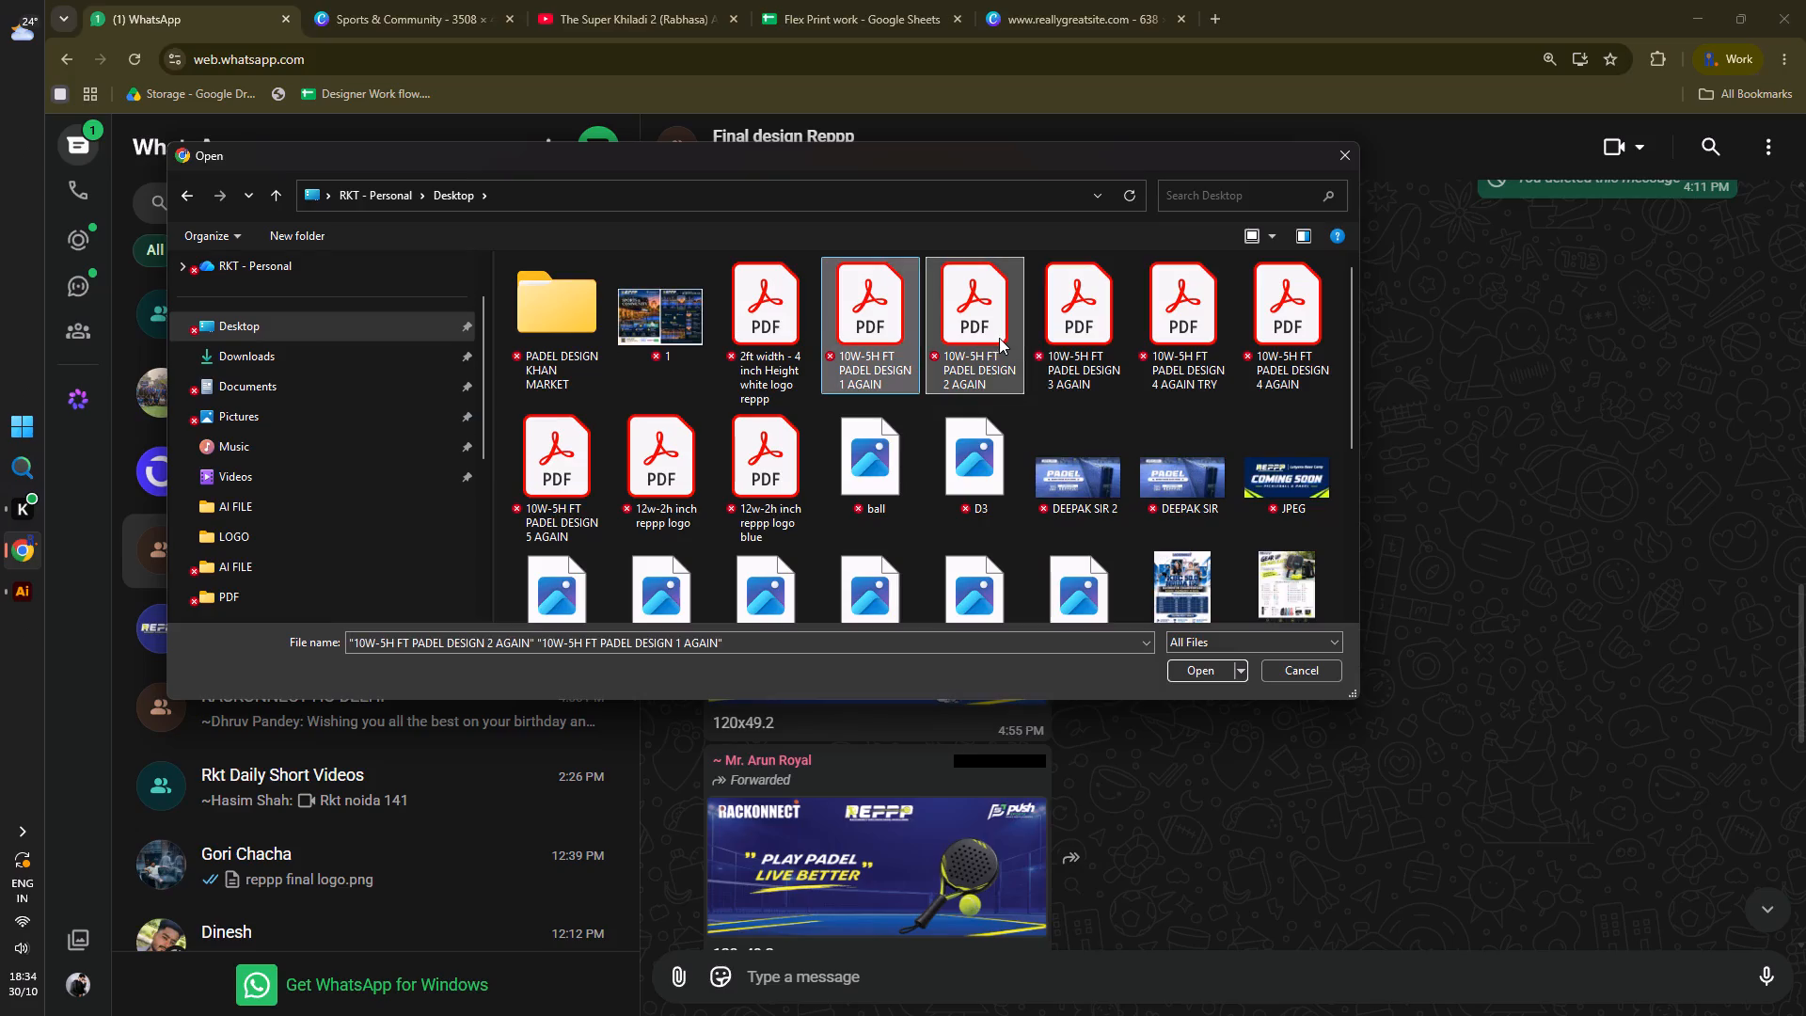
Add "10W-5H FT PADEL DESIGN 3 AGAIN" and "10W-5H FT PADEL DESIGN 4 AGAIN TRY" to the PDFs selected for attaching to the chat.
{"action": "left_click", "coordinate": [1062, 333], "text": "ctrl"}
{"action": "left_click", "coordinate": [1206, 334], "text": "ctrl"}
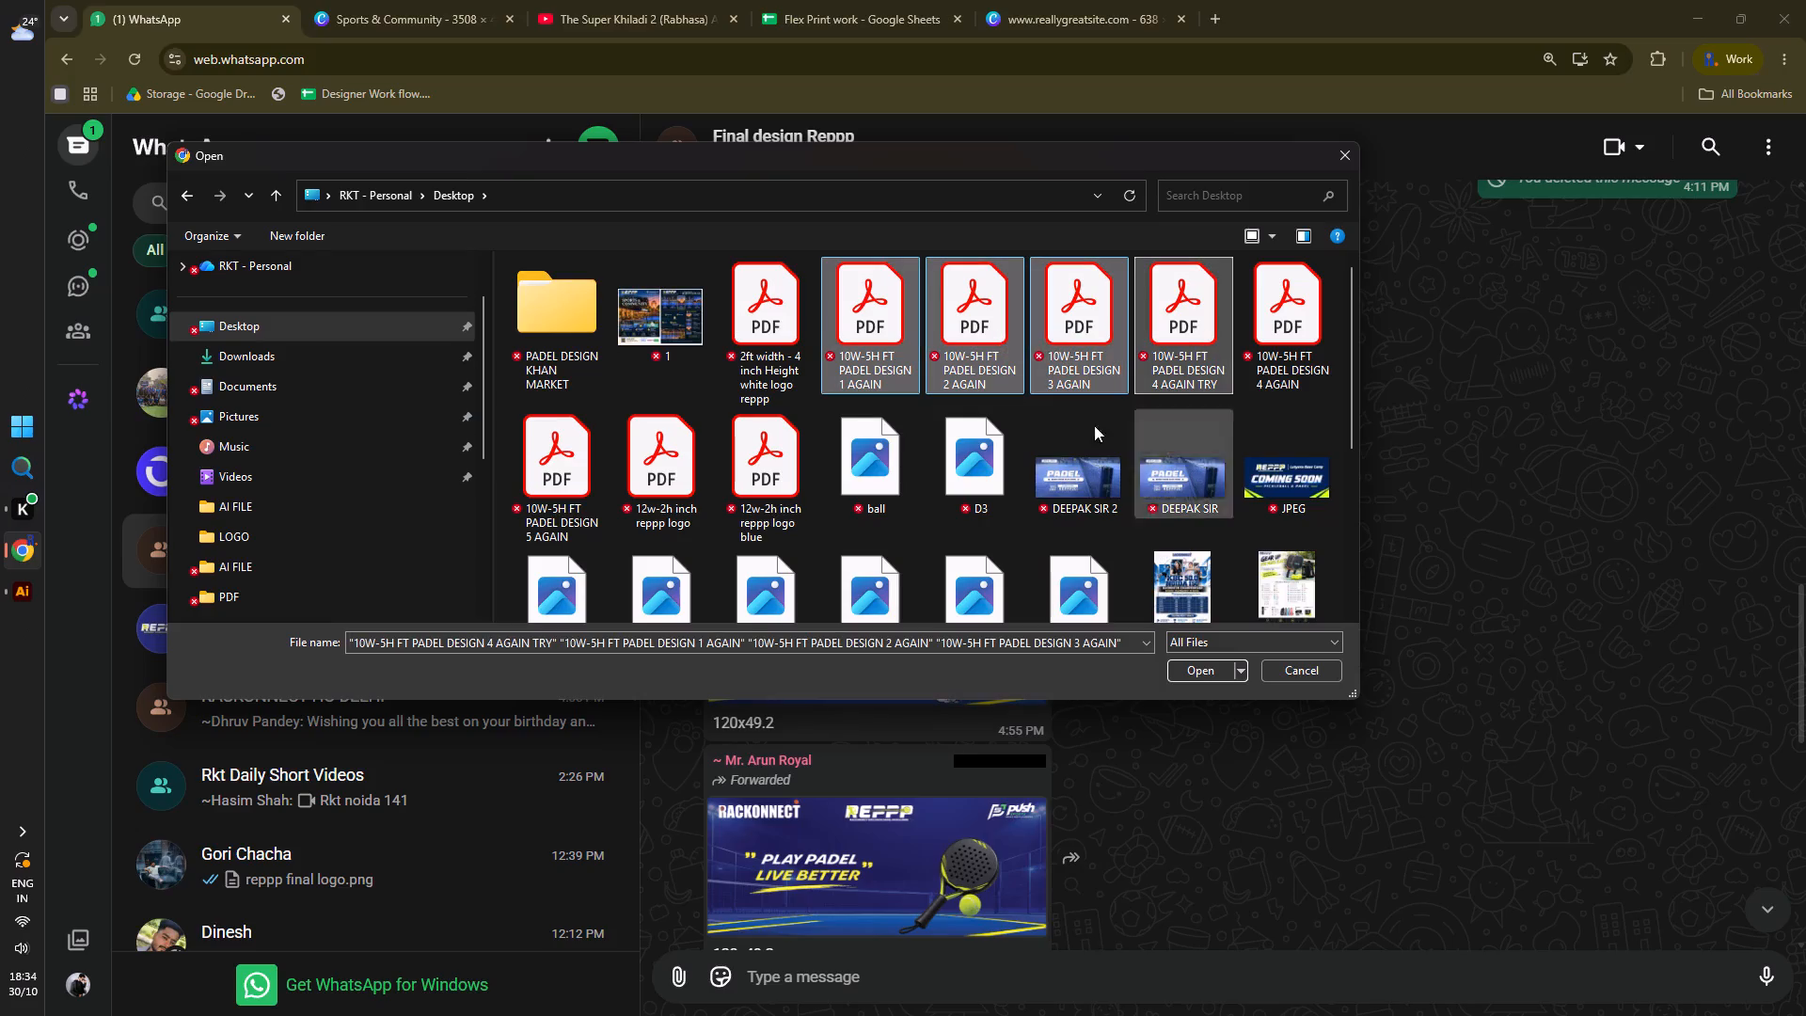
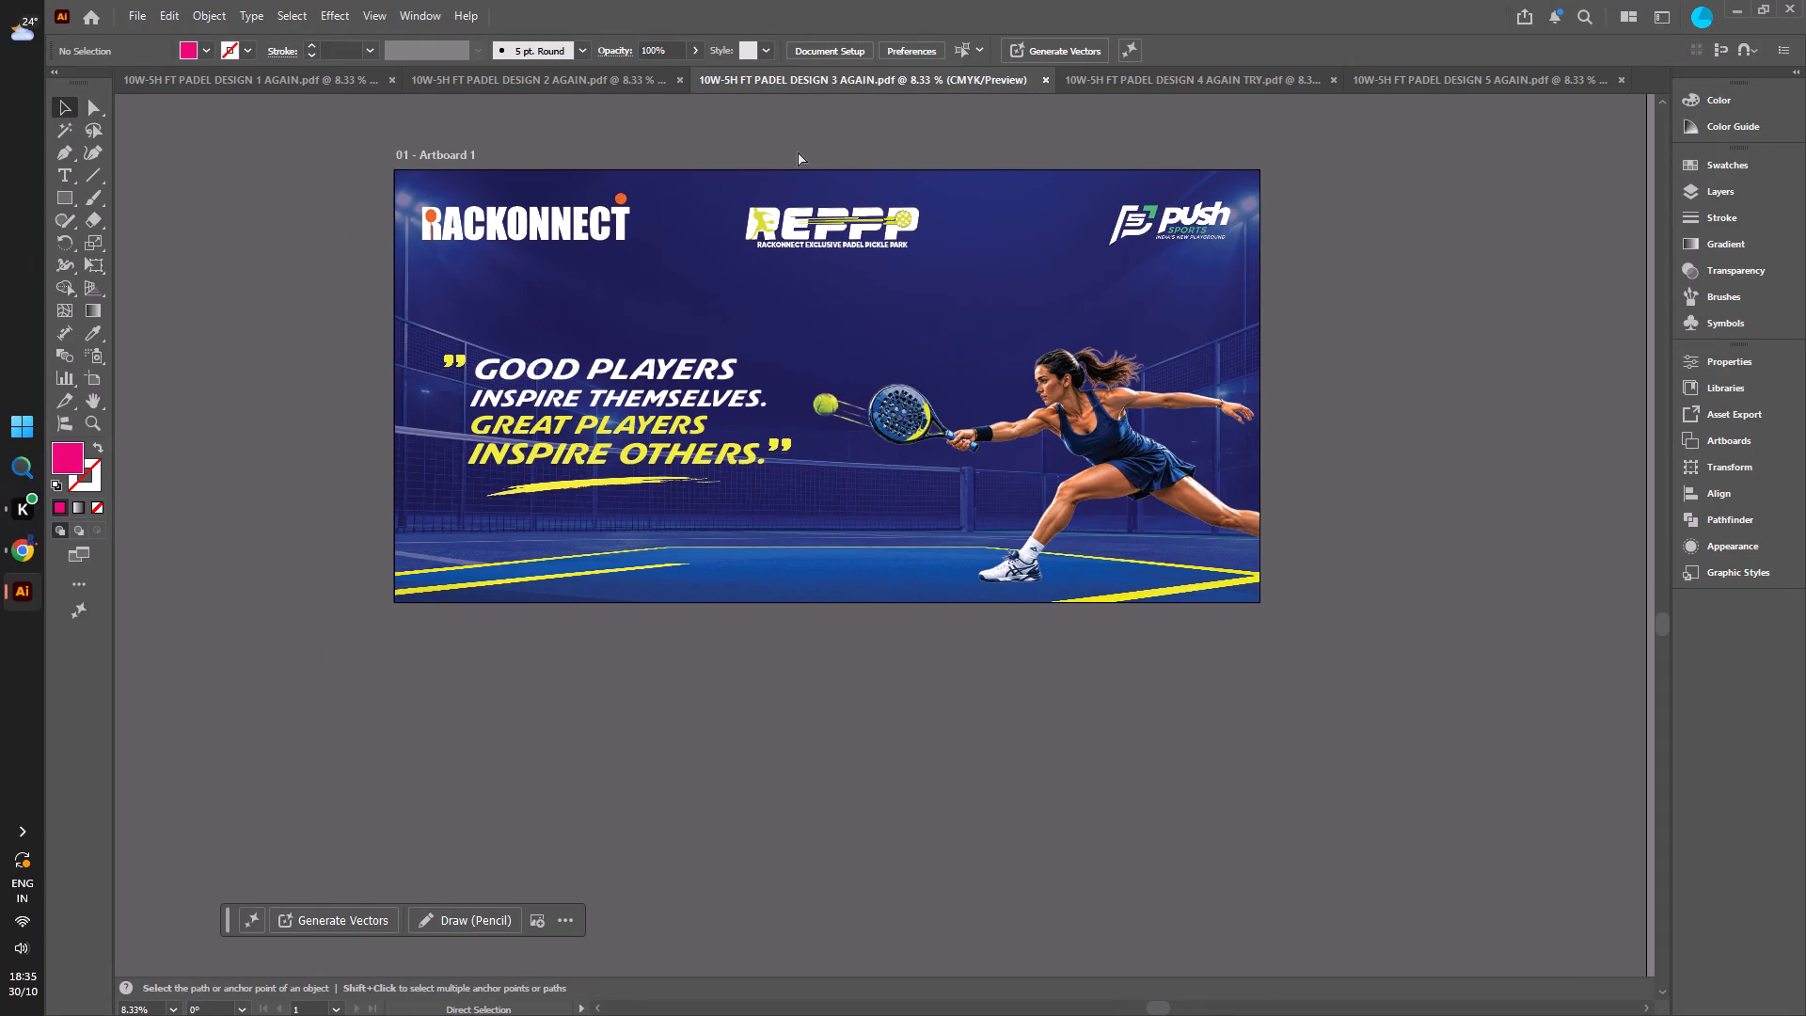
Save the open PADEL DESIGN 3 AGAIN, DESIGN 2 AGAIN and DESIGN 1 AGAIN banner PDFs in turn.
{"action": "key", "text": "ctrl+s"}
{"action": "left_click", "coordinate": [466, 68]}
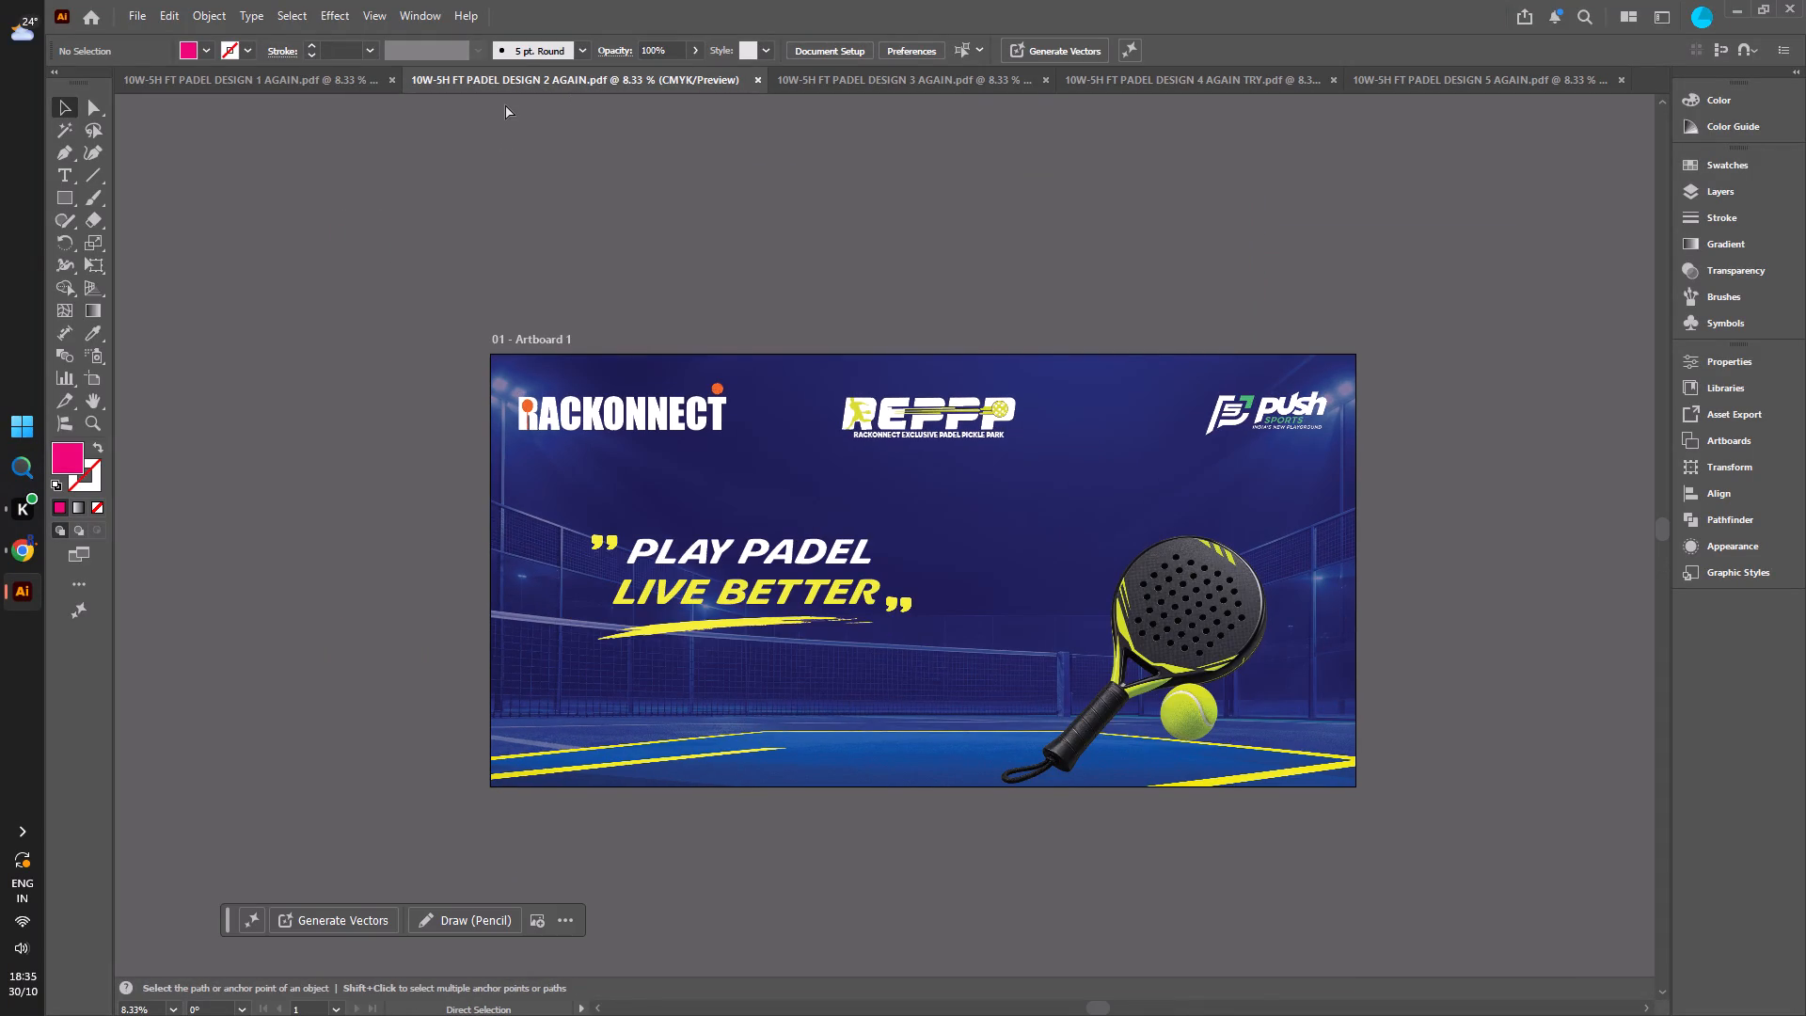
{"action": "key", "text": "ctrl+s"}
{"action": "left_click", "coordinate": [351, 77]}
{"action": "key", "text": "ctrl+s"}
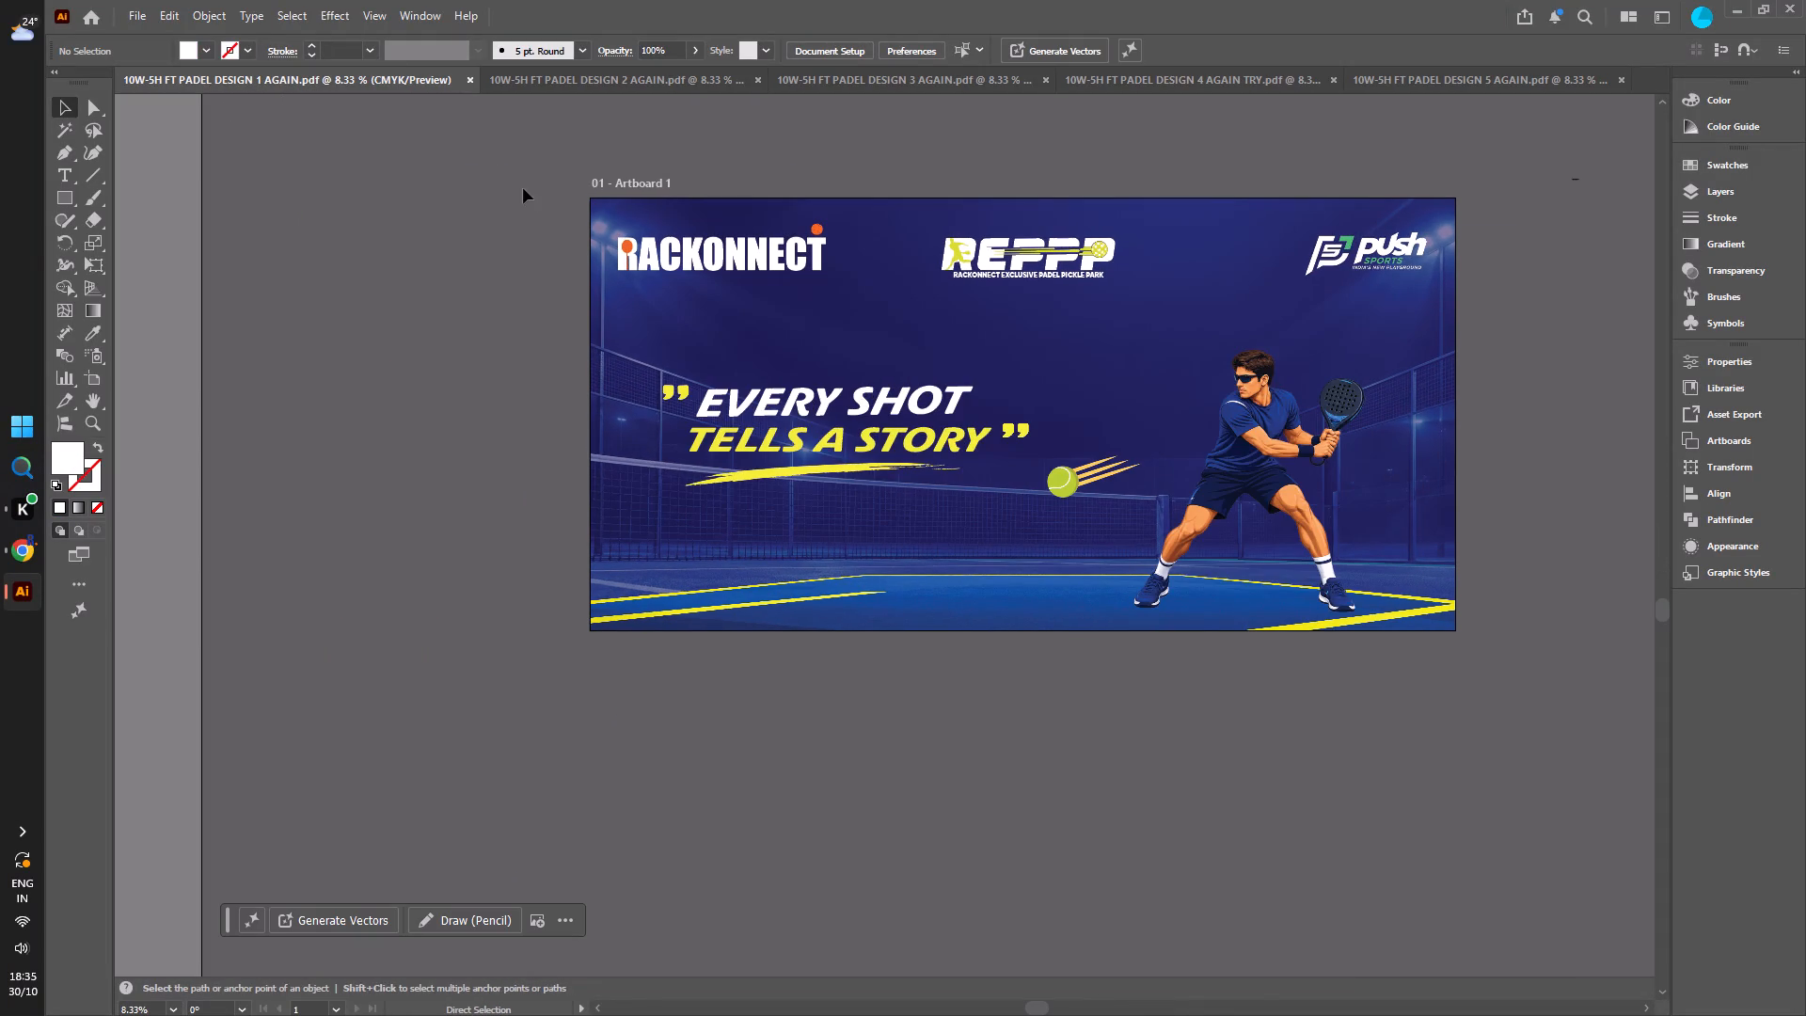
Close Illustrator along with all the open padel banner documents.
{"action": "left_click", "coordinate": [1798, 2]}
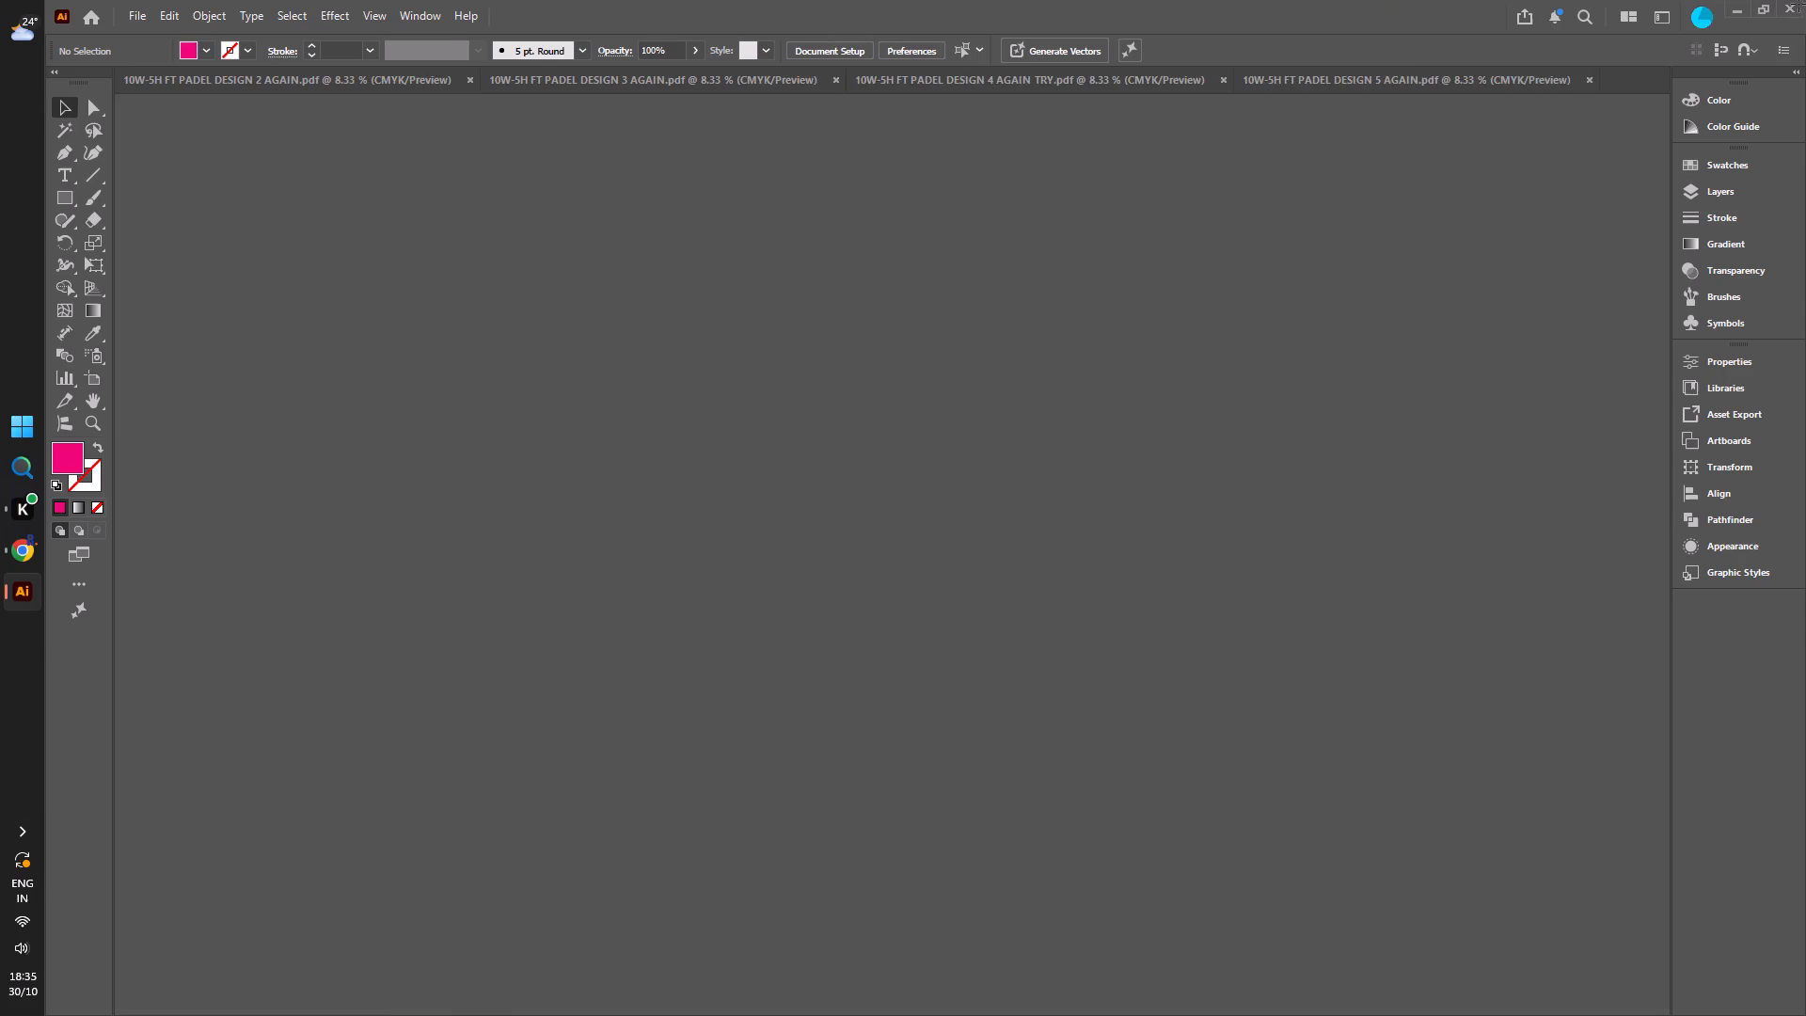